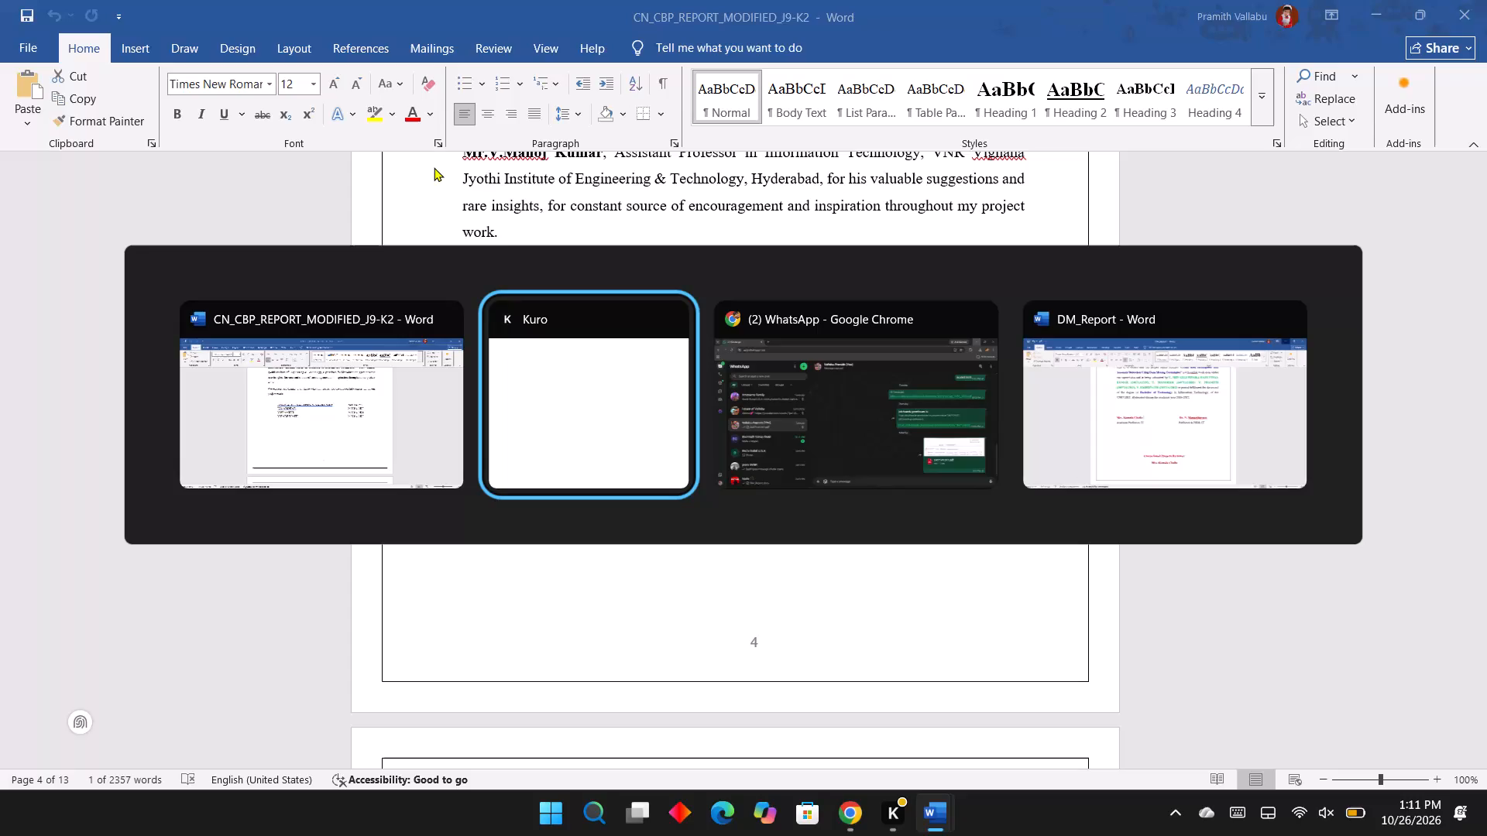
# Look over the acknowledgement page in CN_CBP_REPORT_MODIFIED_J9-K2 and return to the certificate page of DM_Report.
pyautogui.hotkey('alt', 'Tab')
pyautogui.hotkey('alt', 'Tab')
pyautogui.hotkey('alt', 'Tab')
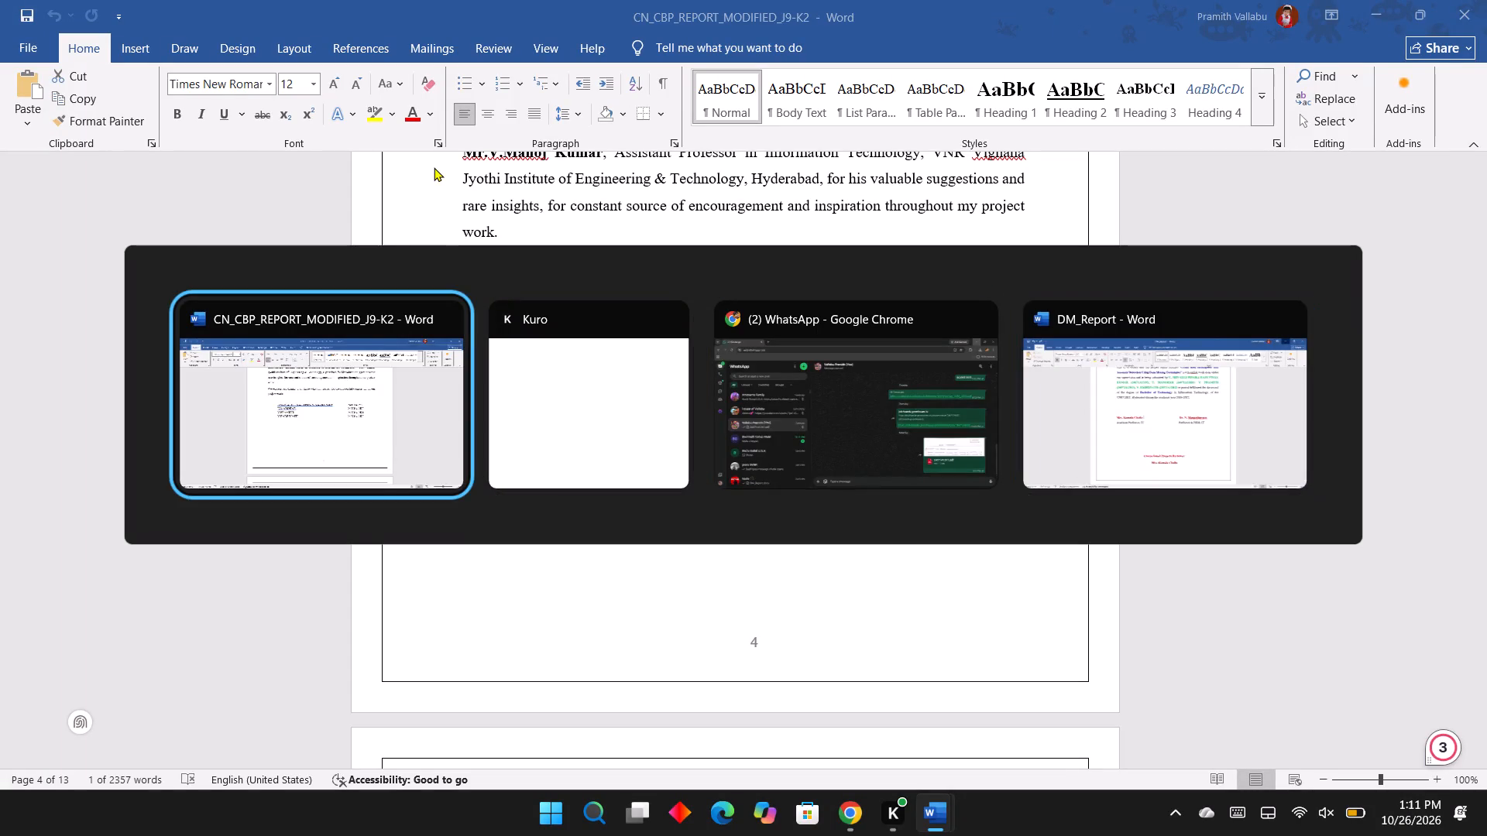
pyautogui.scroll(2, 513, 426)
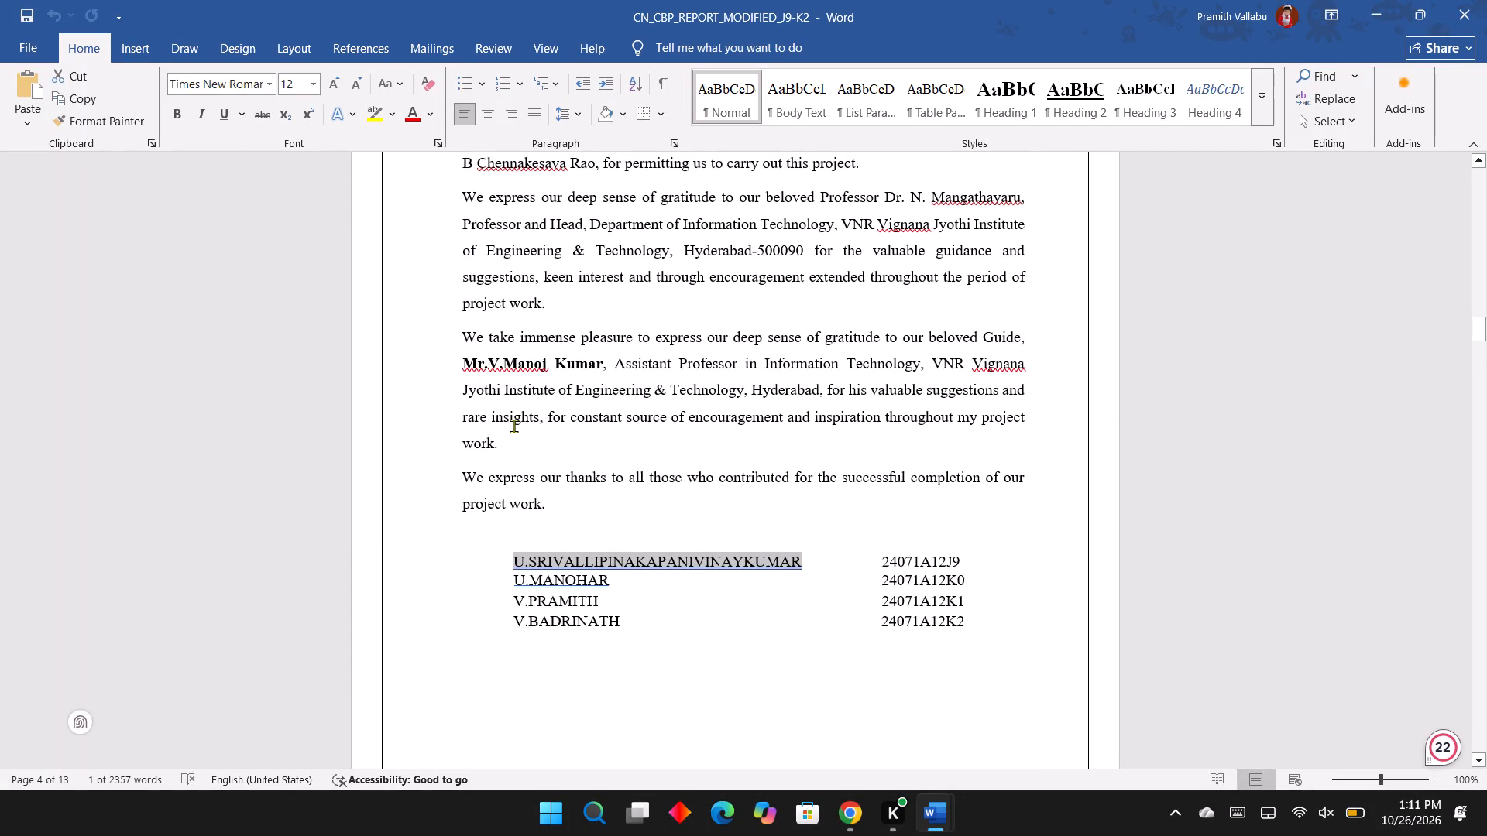
pyautogui.hotkey('alt', 'Tab')
pyautogui.hotkey('alt', 'Tab')
pyautogui.hotkey('alt', 'Tab')
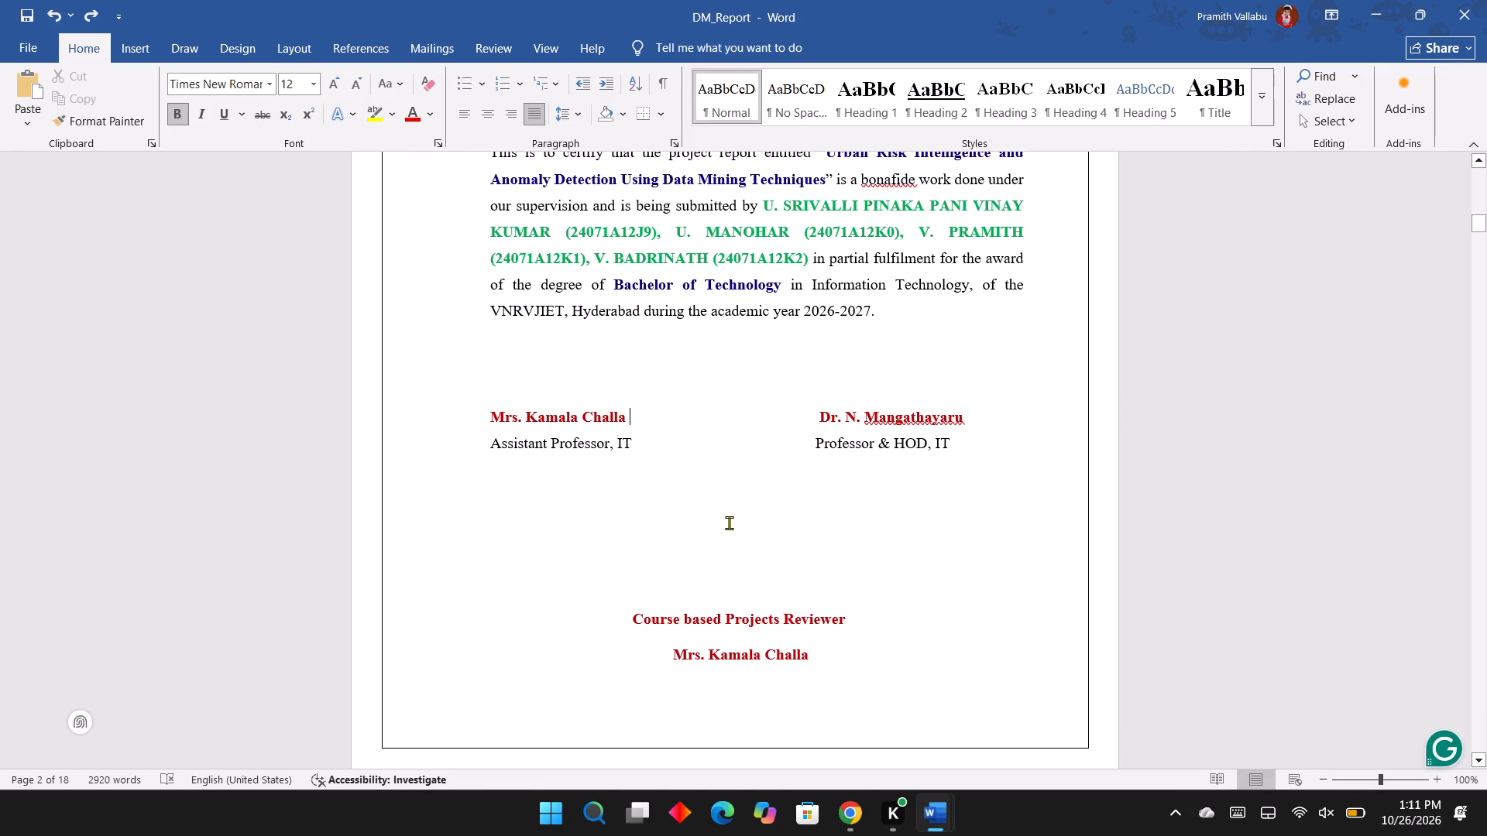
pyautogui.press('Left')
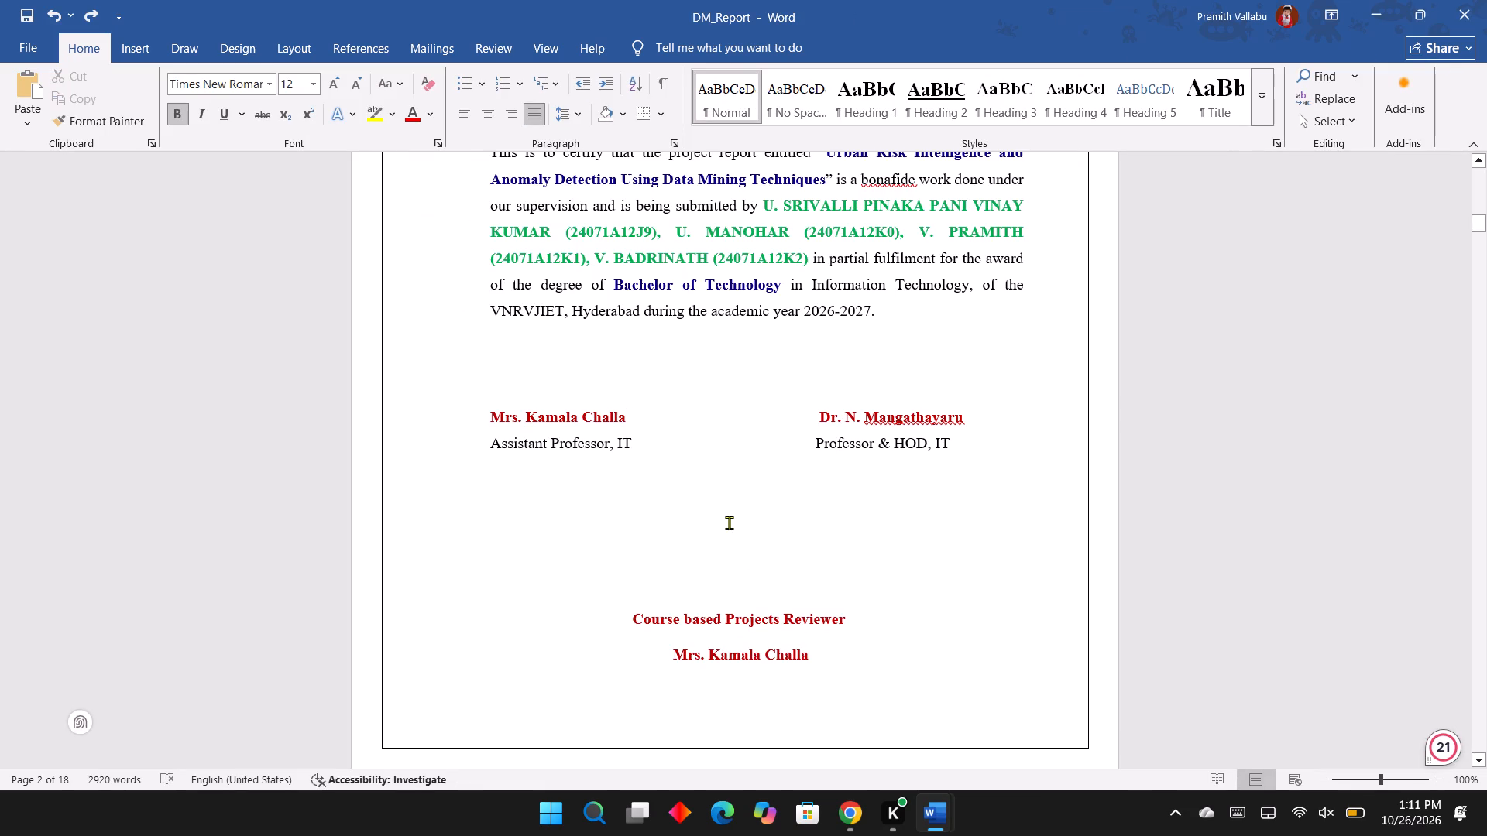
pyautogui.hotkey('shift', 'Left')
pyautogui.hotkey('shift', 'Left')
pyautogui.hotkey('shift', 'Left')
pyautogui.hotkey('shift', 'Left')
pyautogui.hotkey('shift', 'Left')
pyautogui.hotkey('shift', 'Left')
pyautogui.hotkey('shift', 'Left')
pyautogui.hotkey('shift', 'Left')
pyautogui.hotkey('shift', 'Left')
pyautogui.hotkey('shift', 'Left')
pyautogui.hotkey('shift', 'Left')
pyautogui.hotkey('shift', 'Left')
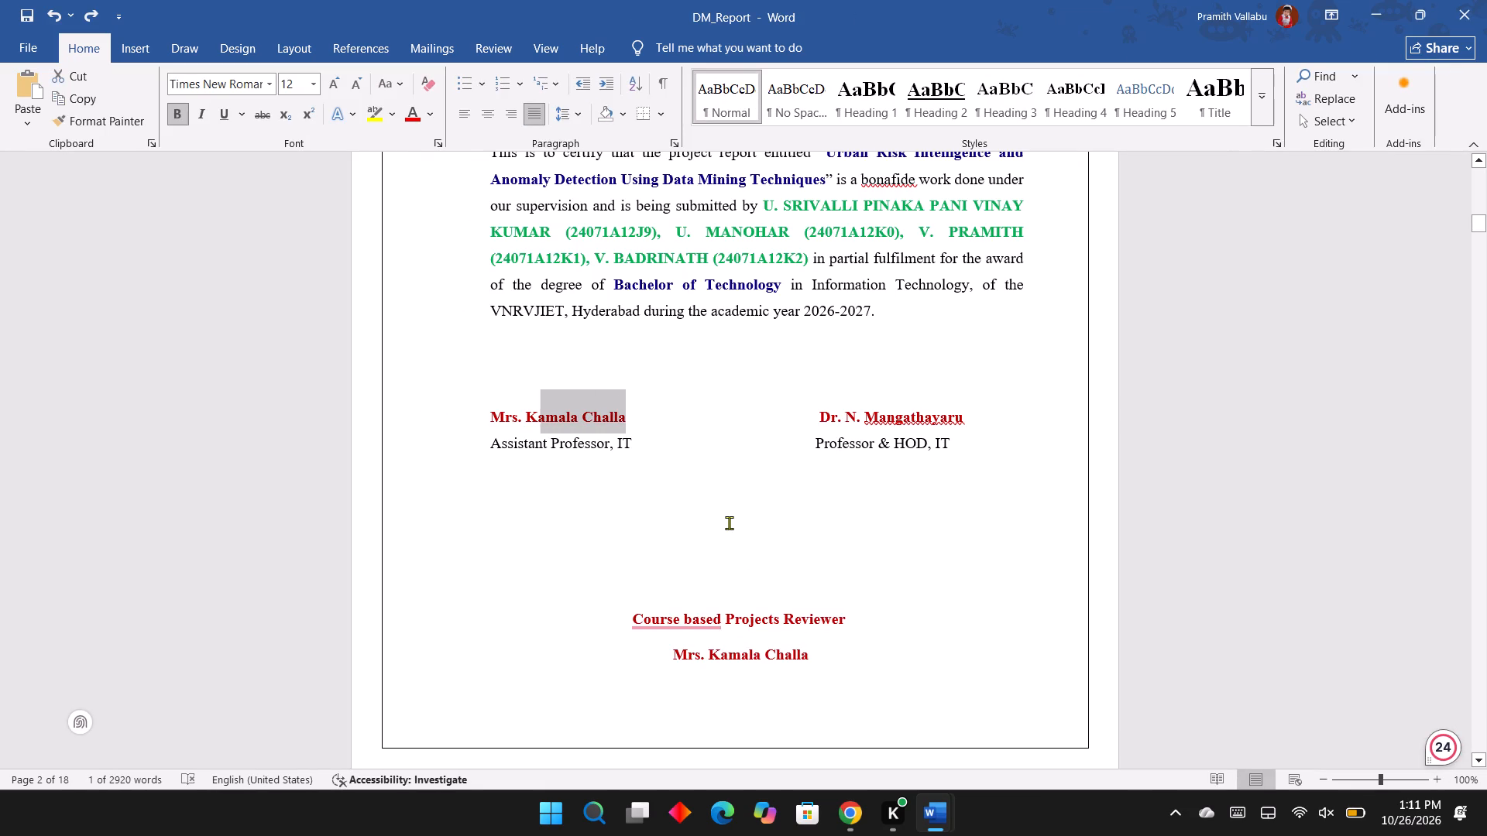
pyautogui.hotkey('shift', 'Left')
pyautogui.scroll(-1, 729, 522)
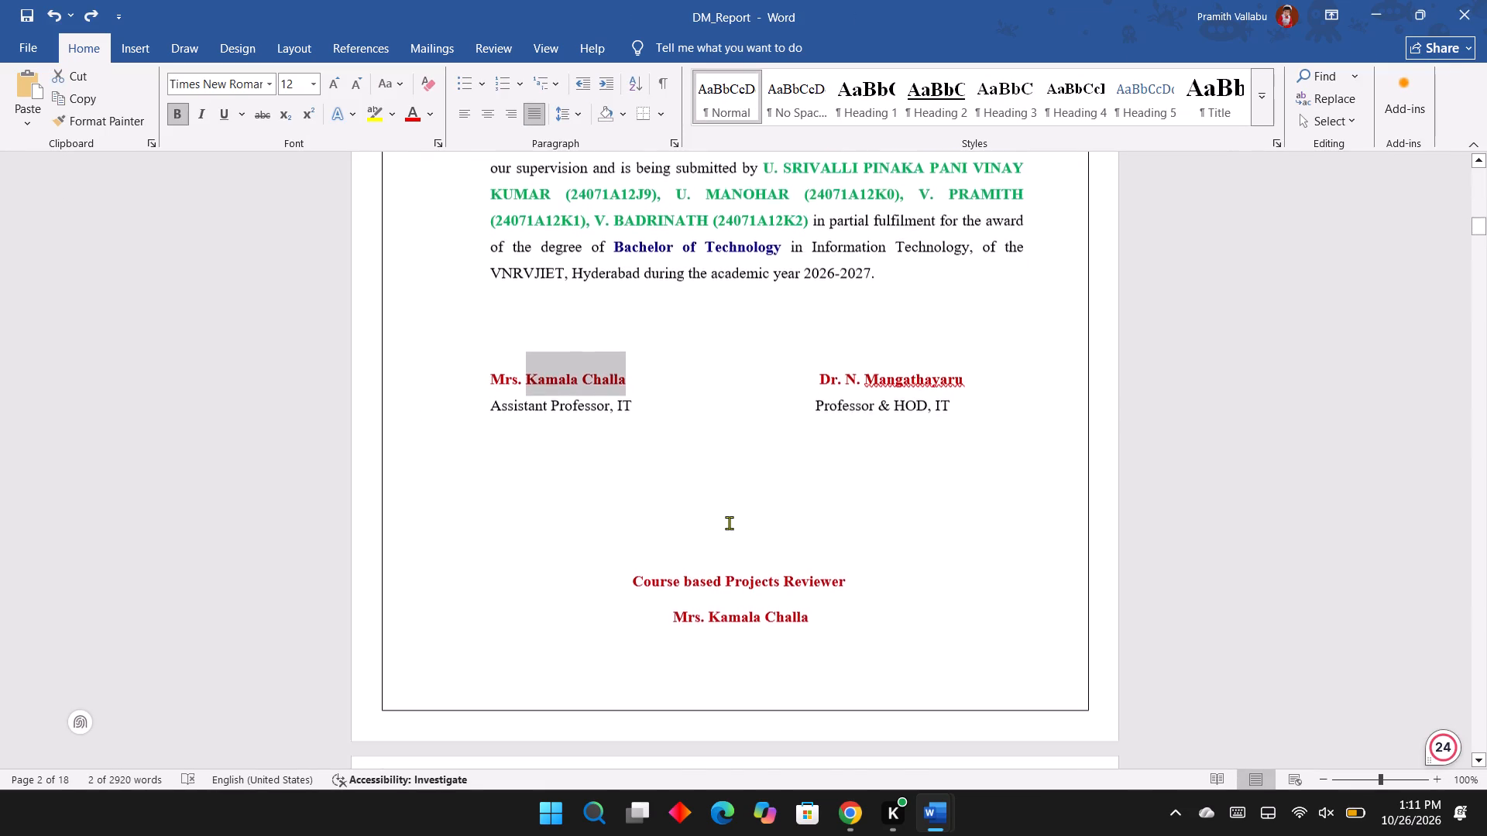
# Check the guide's name on the declaration and acknowledgement pages, and return to the certificate's signature block.
pyautogui.scroll(-5, 729, 522)
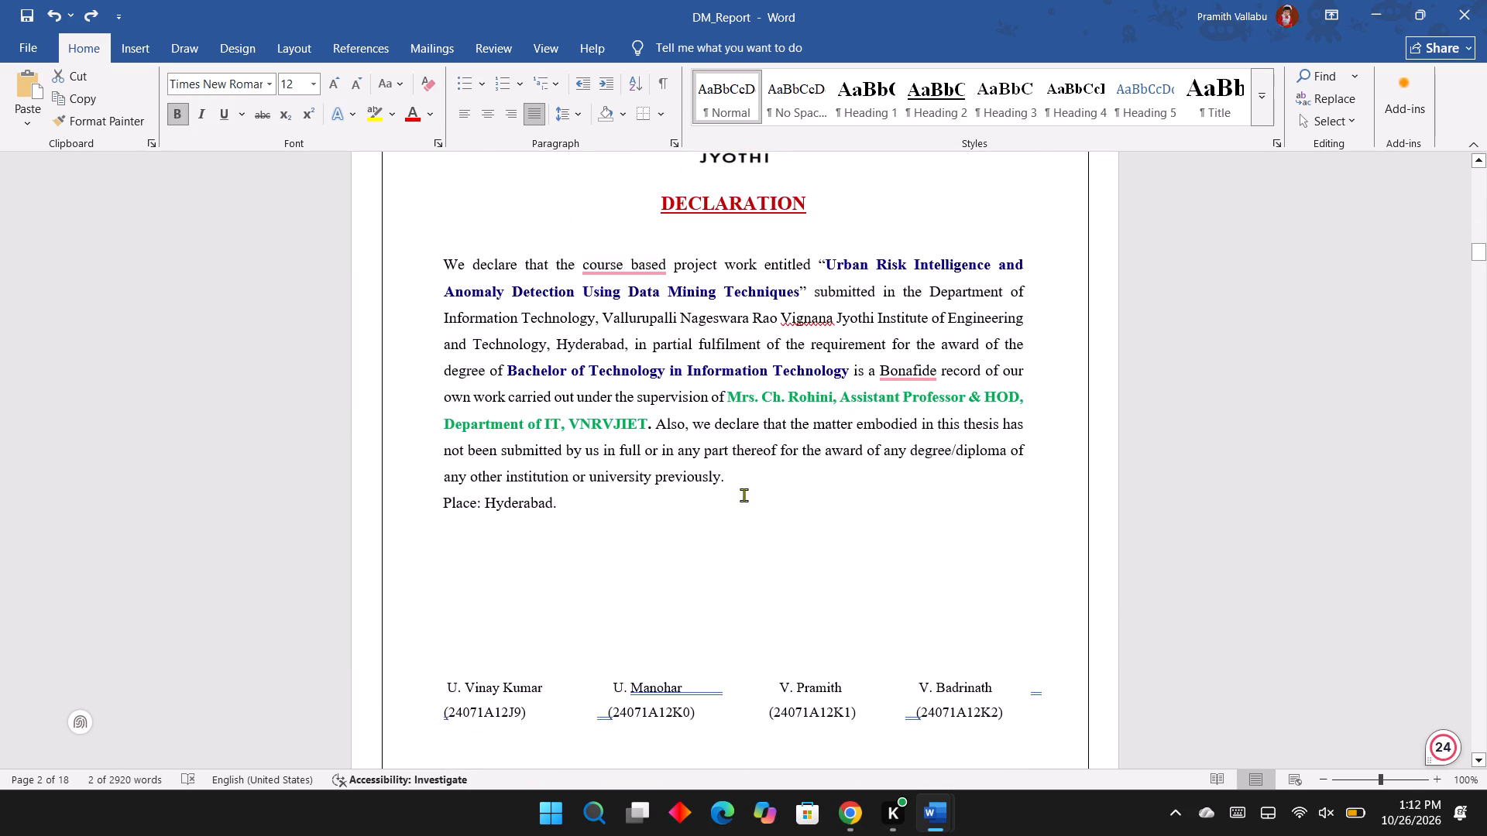
pyautogui.scroll(-5, 743, 495)
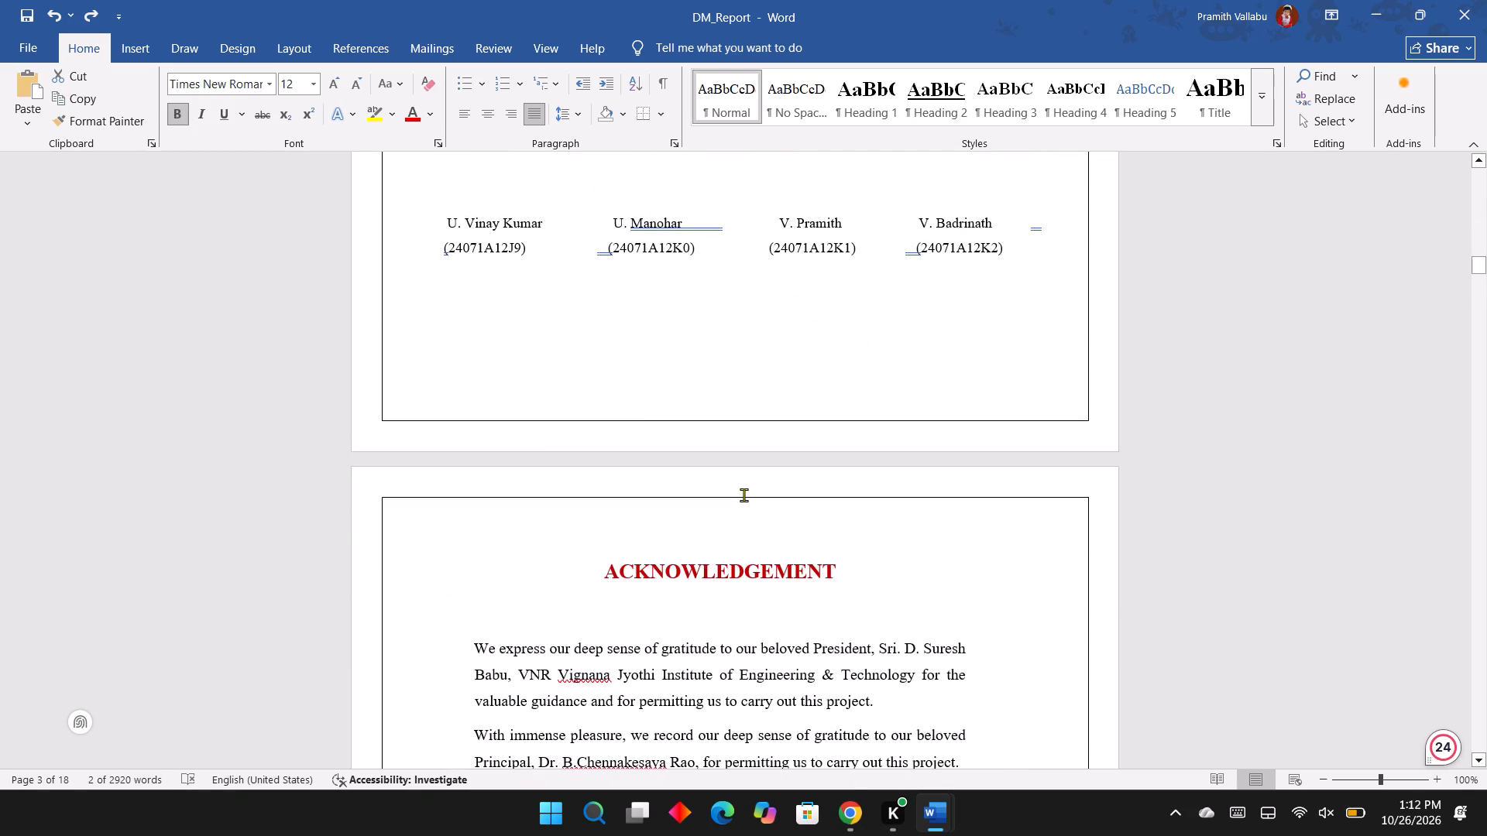
pyautogui.scroll(-2, 743, 495)
pyautogui.scroll(3, 743, 495)
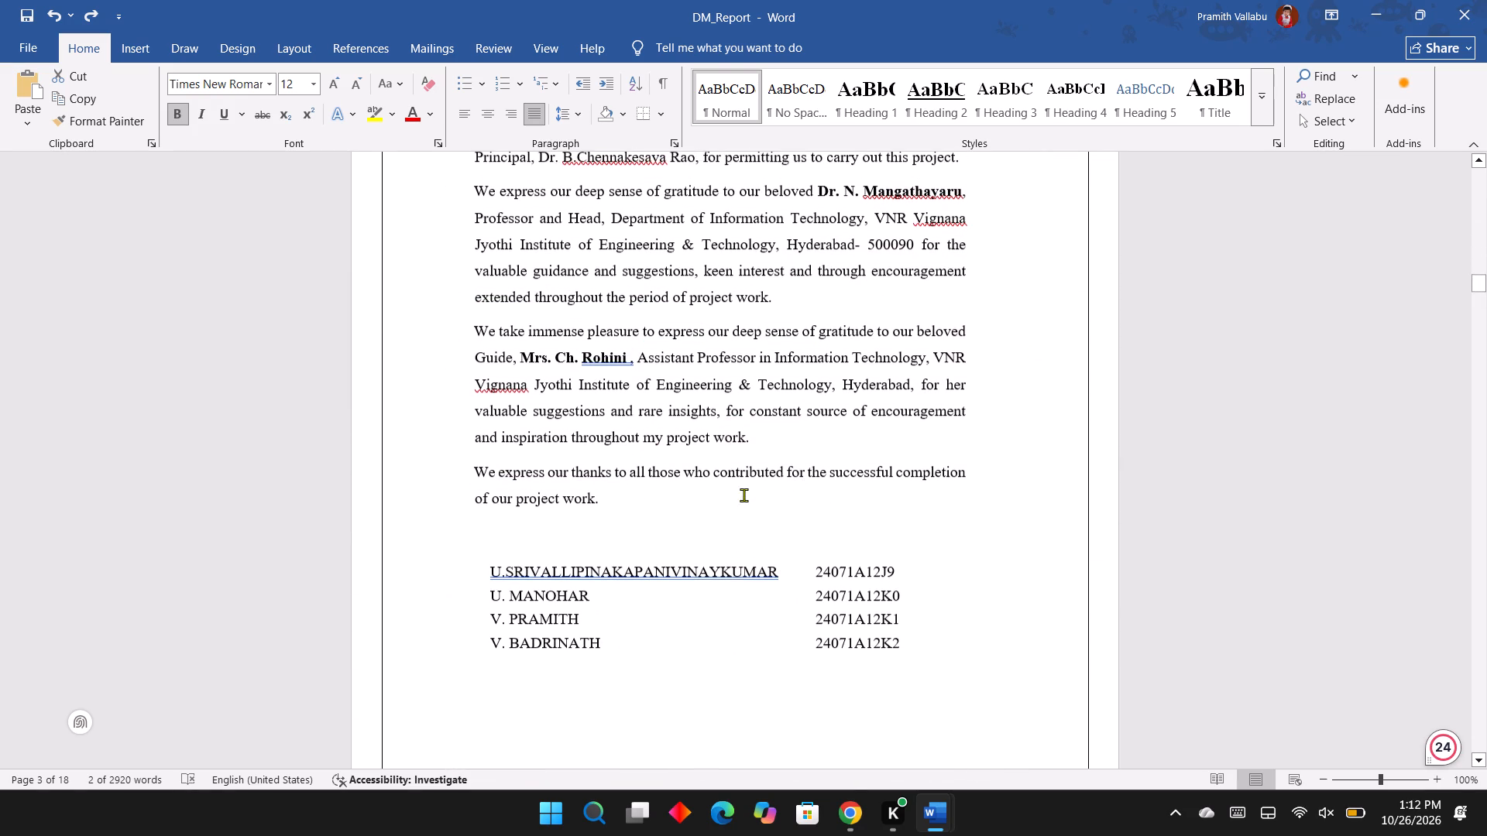
pyautogui.scroll(5, 743, 495)
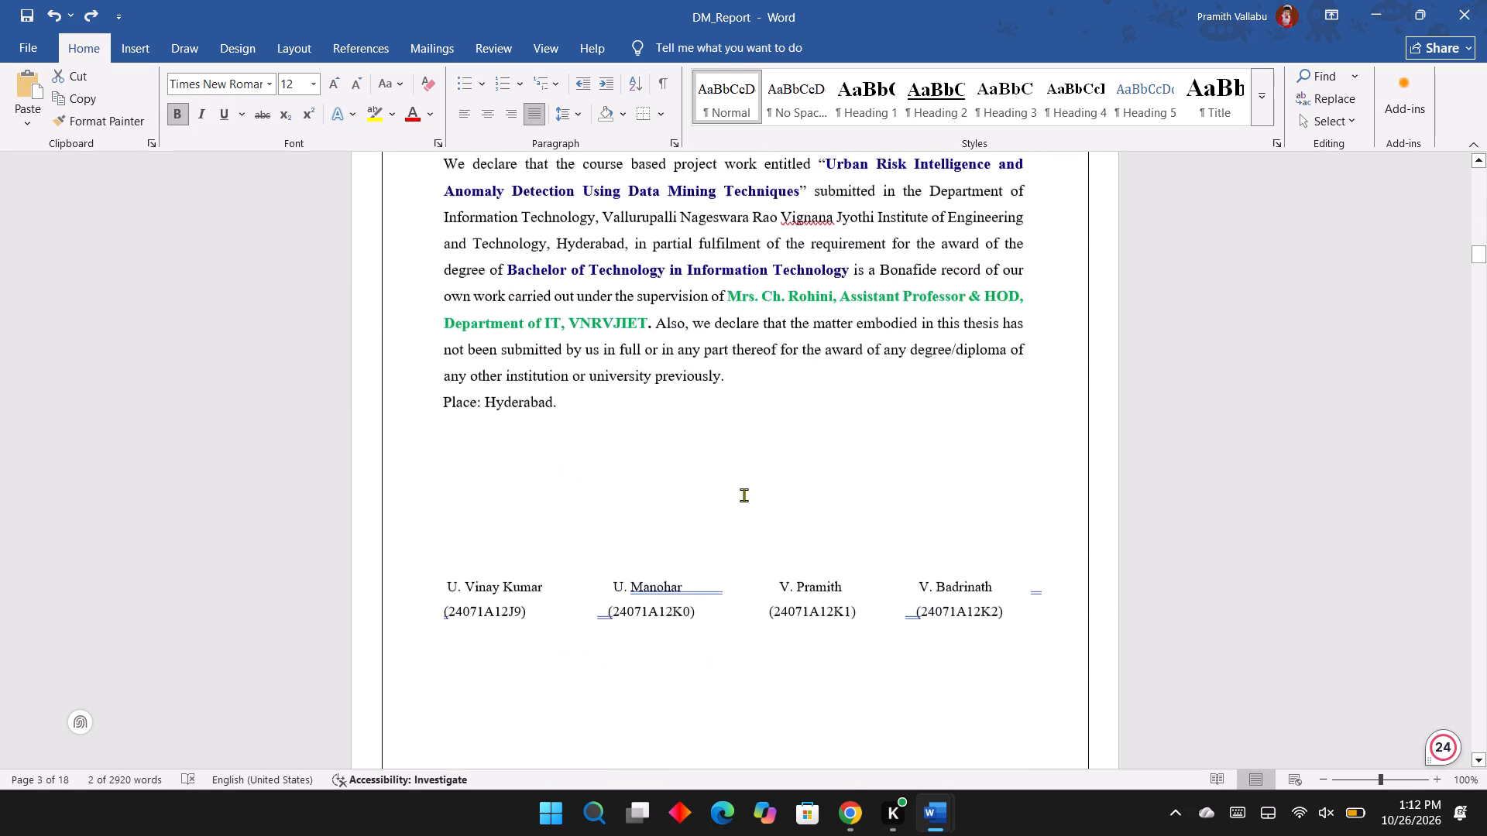
pyautogui.scroll(6, 743, 495)
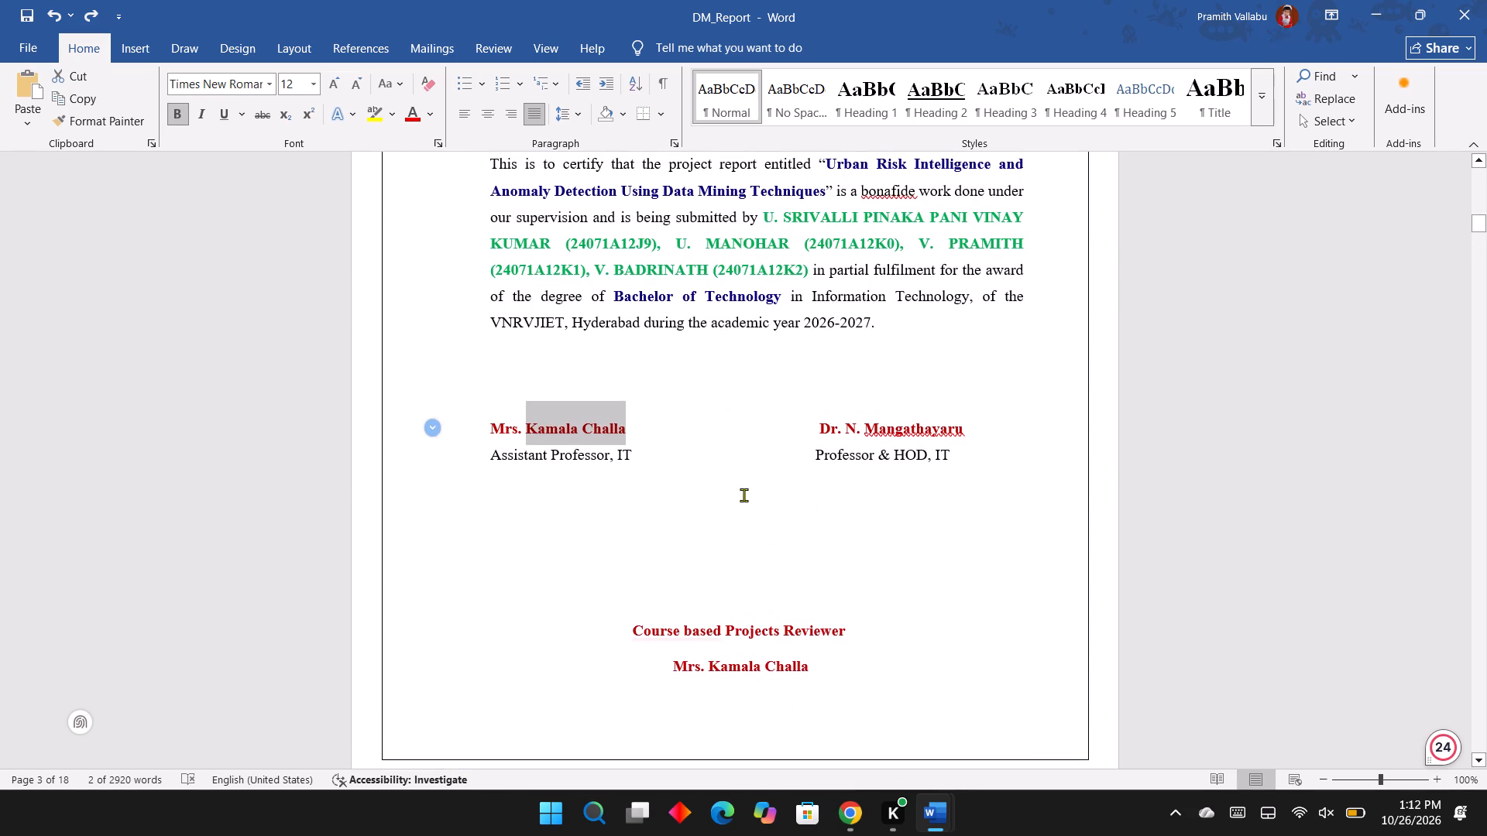
# Replace the selected guide's name above "Assistant Professor, IT" with the guide named in the declaration, and realign the HOD's name beside it.
pyautogui.press('BackSpace')
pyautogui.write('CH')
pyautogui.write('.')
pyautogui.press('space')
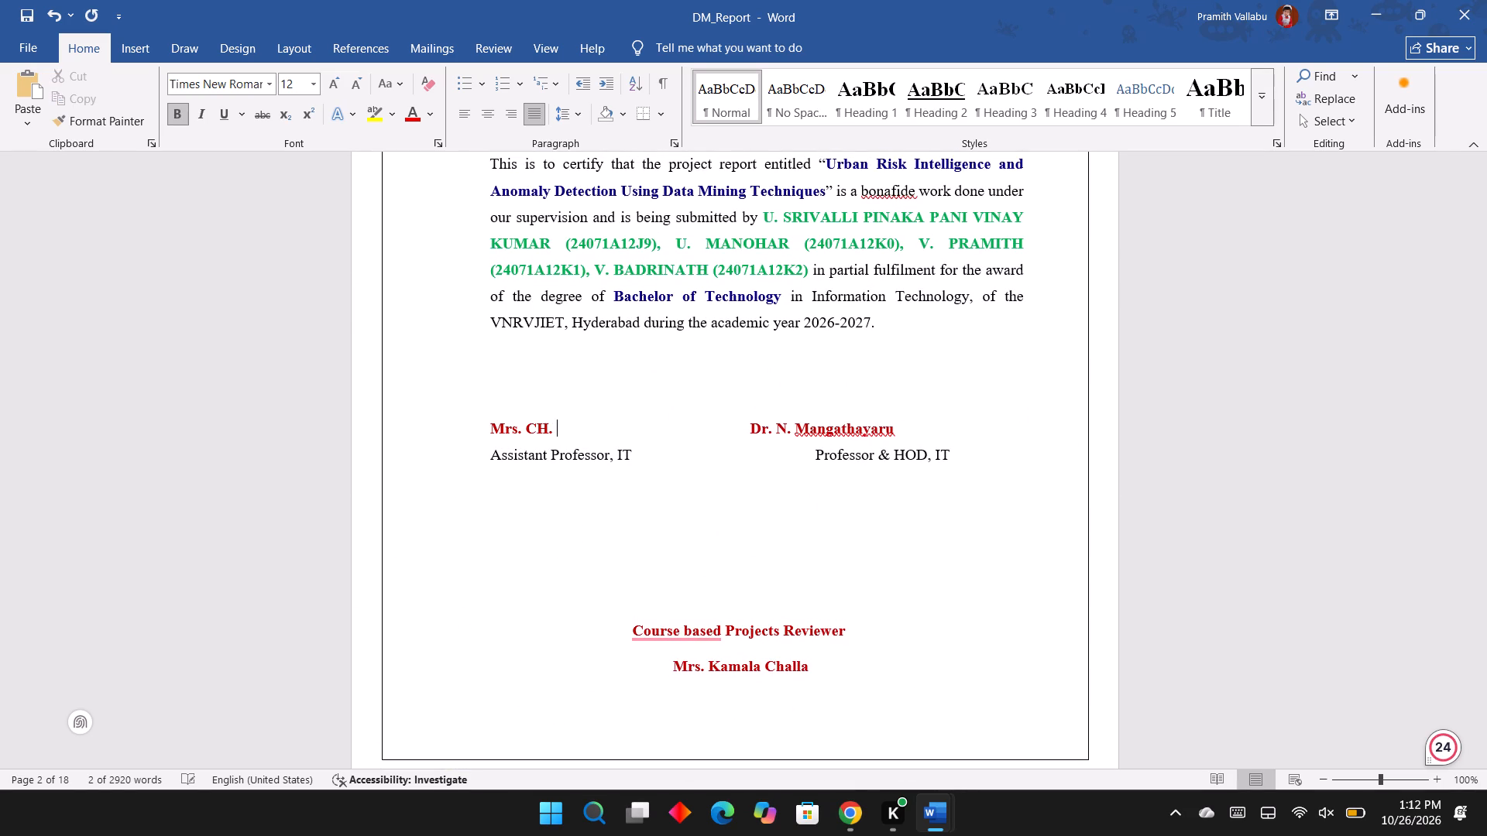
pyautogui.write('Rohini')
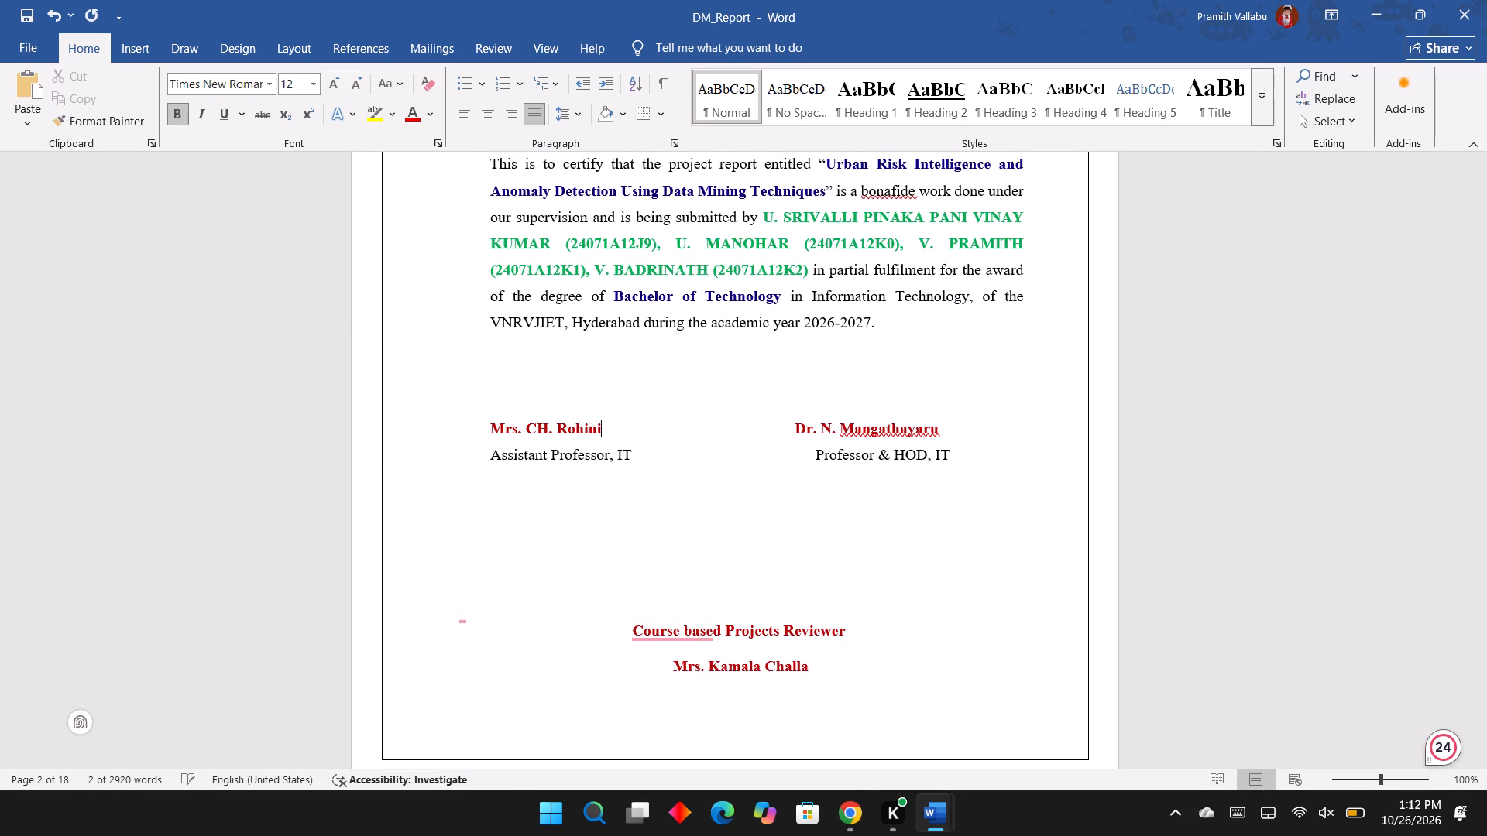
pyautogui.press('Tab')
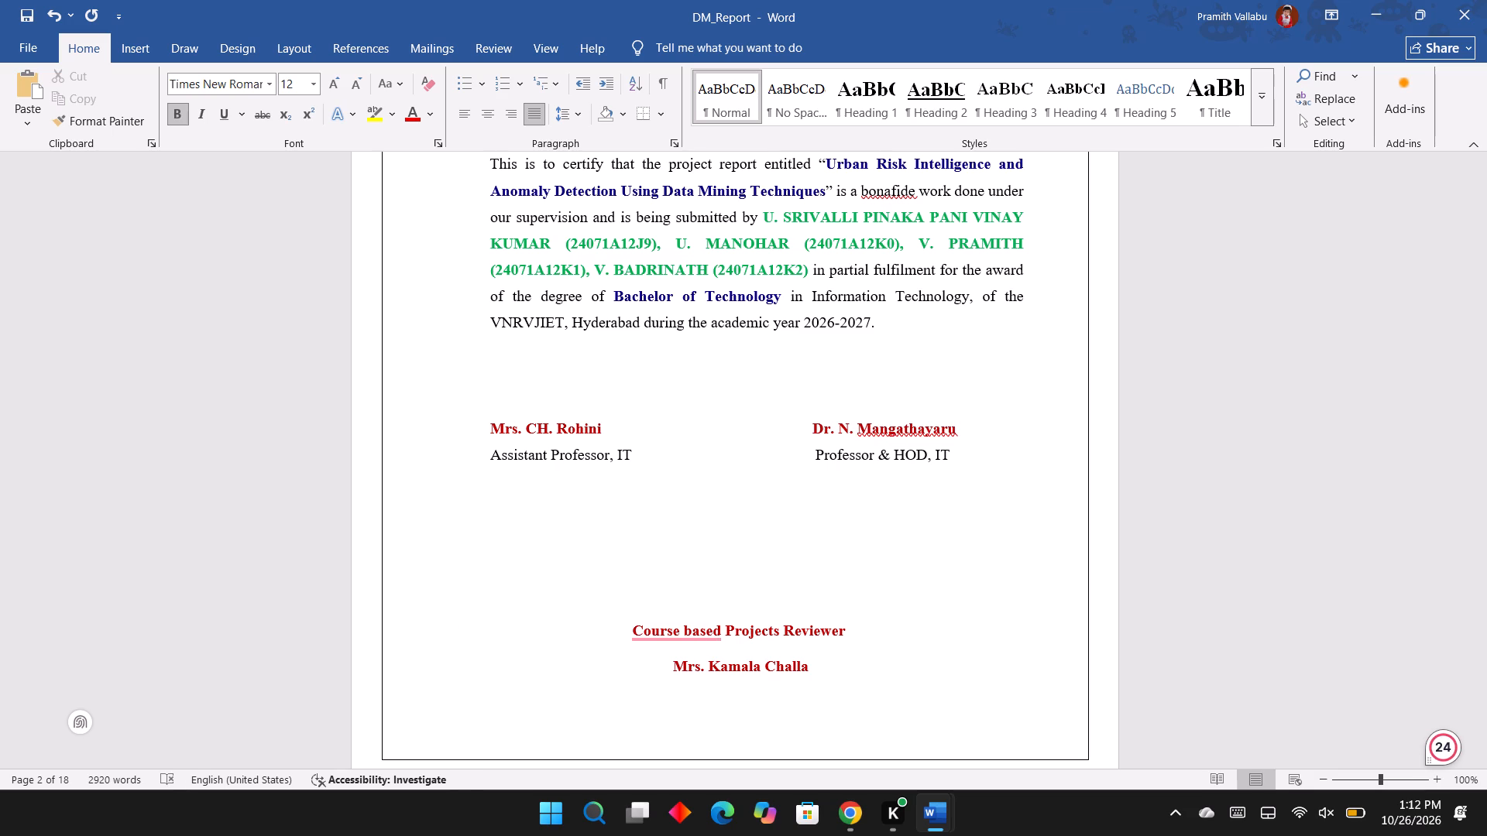
# Review the declaration and acknowledgement pages against the certificate's signature block for consistent names.
pyautogui.scroll(-8, 743, 495)
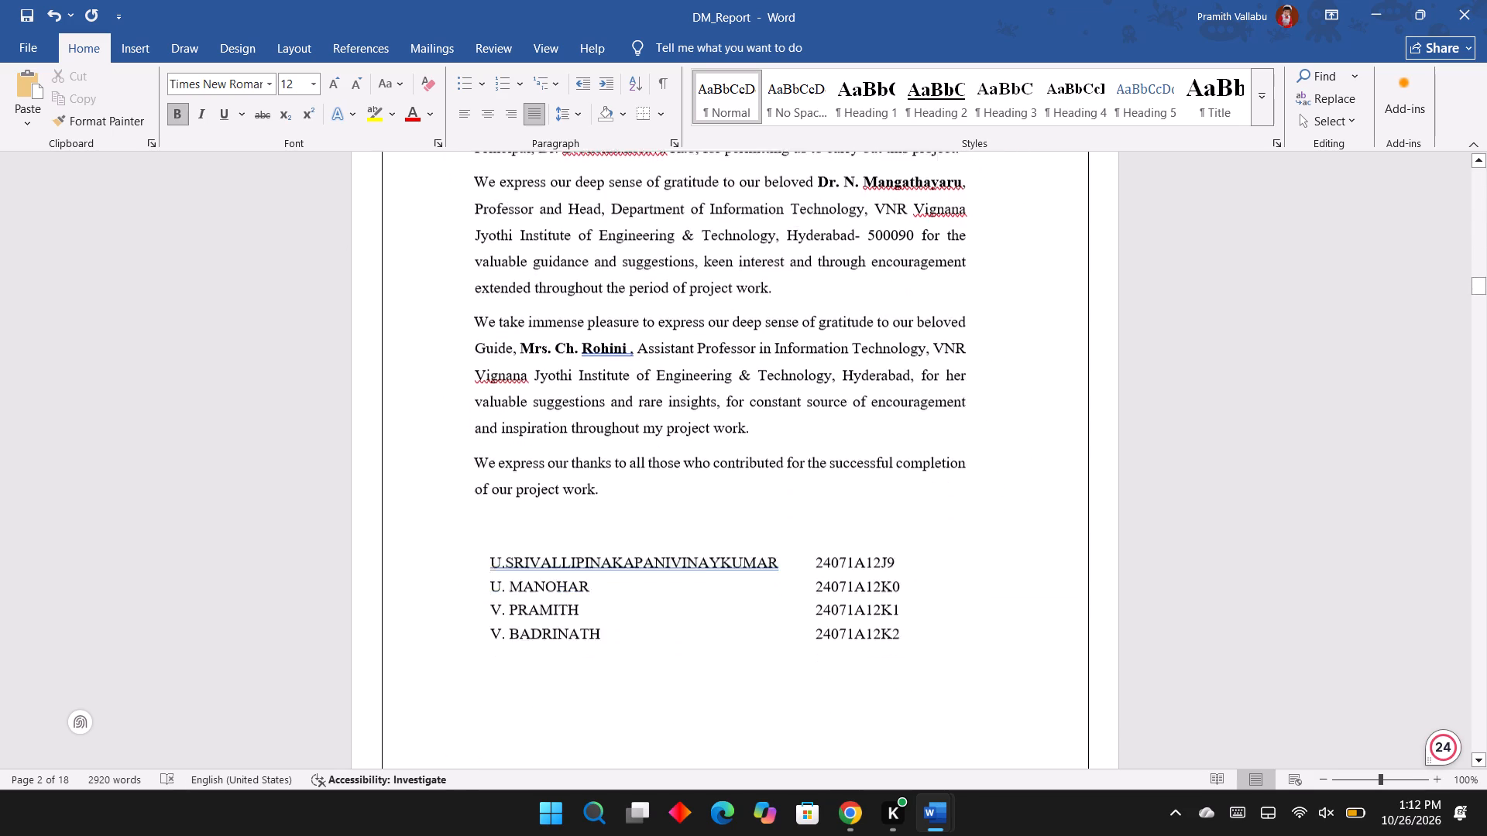
pyautogui.scroll(-1, 743, 495)
pyautogui.scroll(8, 743, 495)
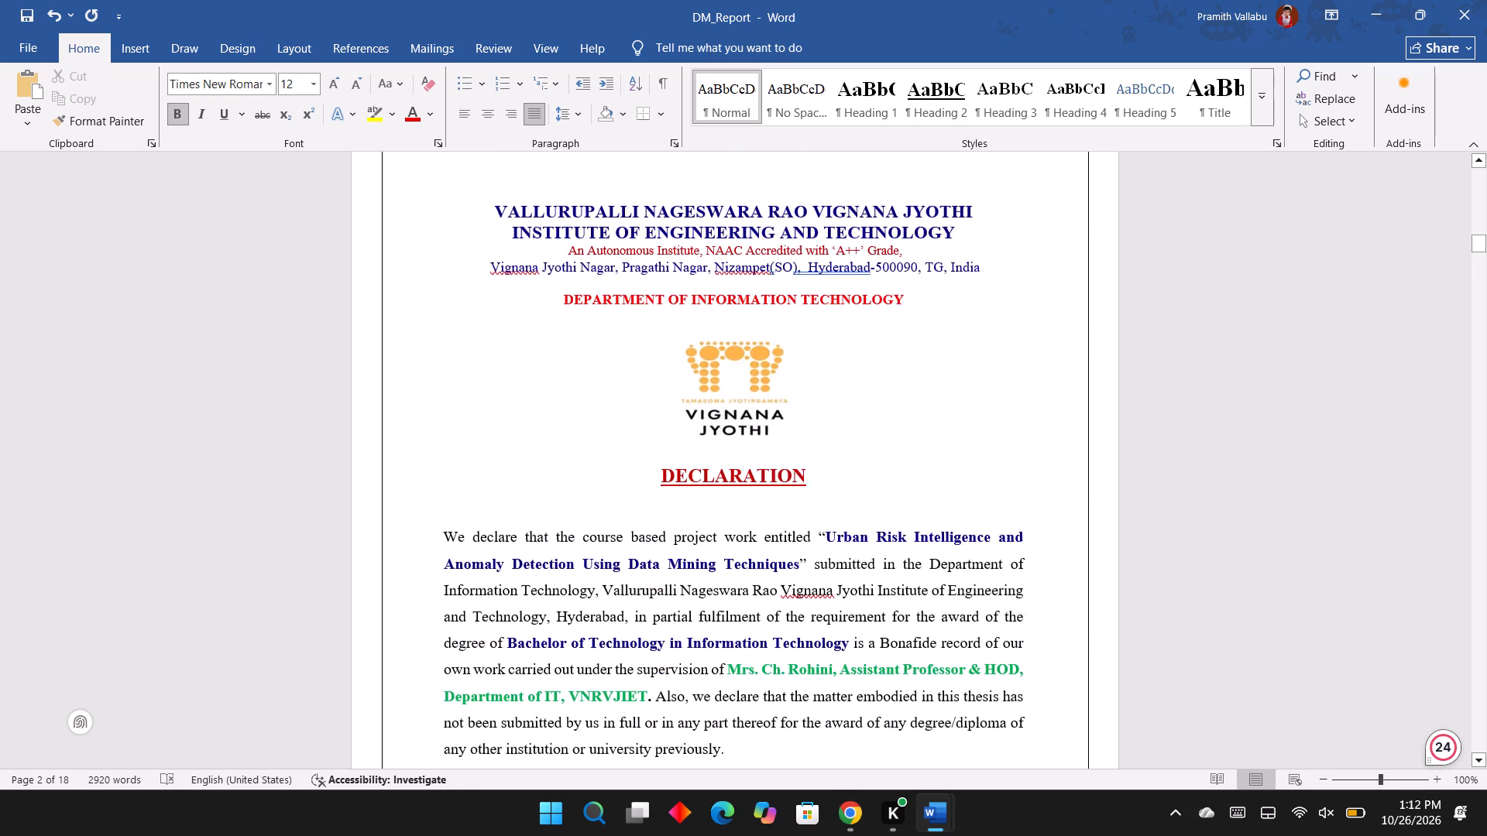
pyautogui.scroll(-2, 743, 495)
pyautogui.scroll(1, 743, 495)
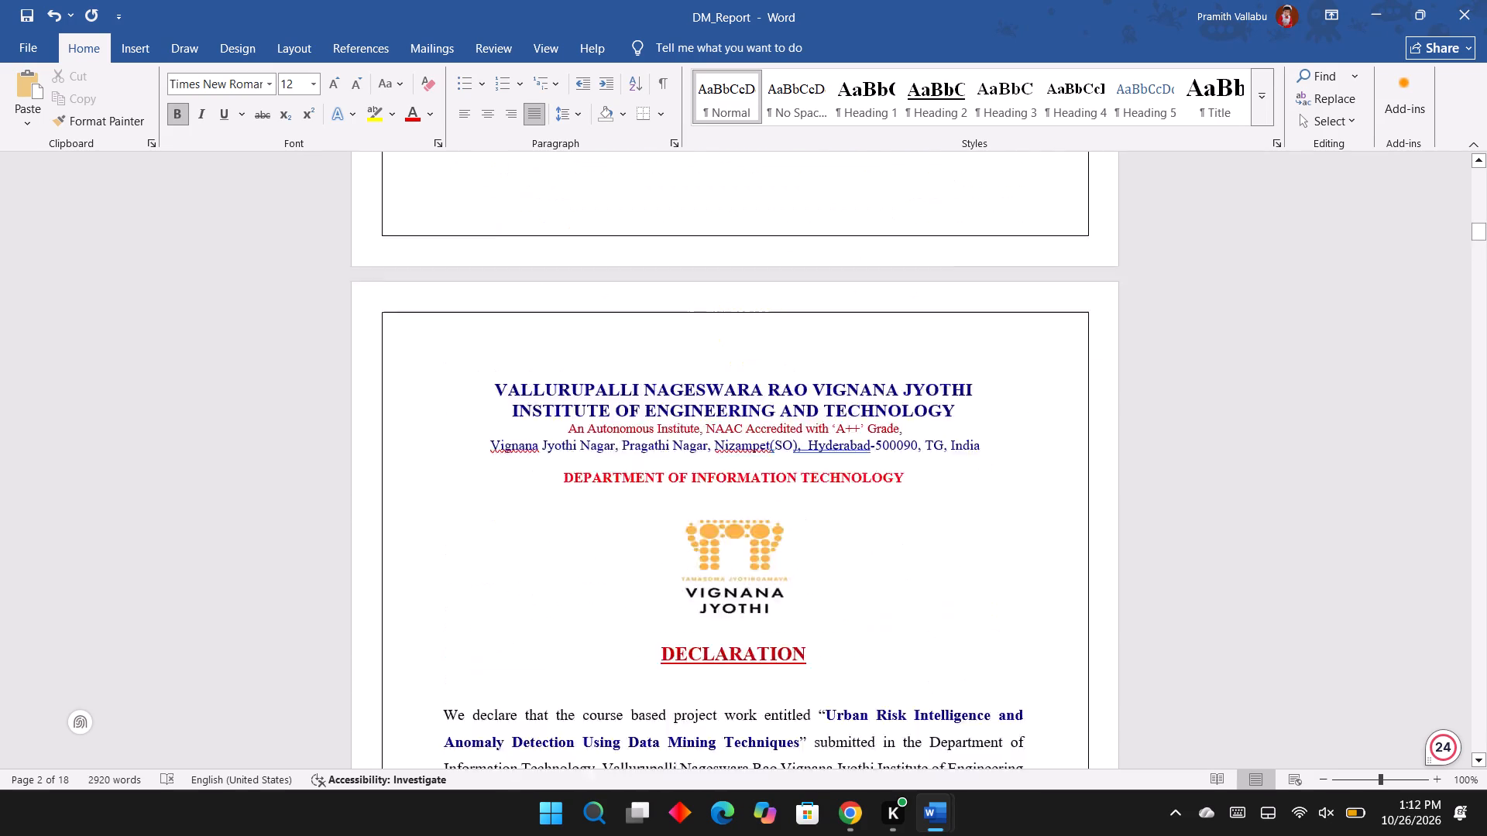
pyautogui.scroll(3, 743, 495)
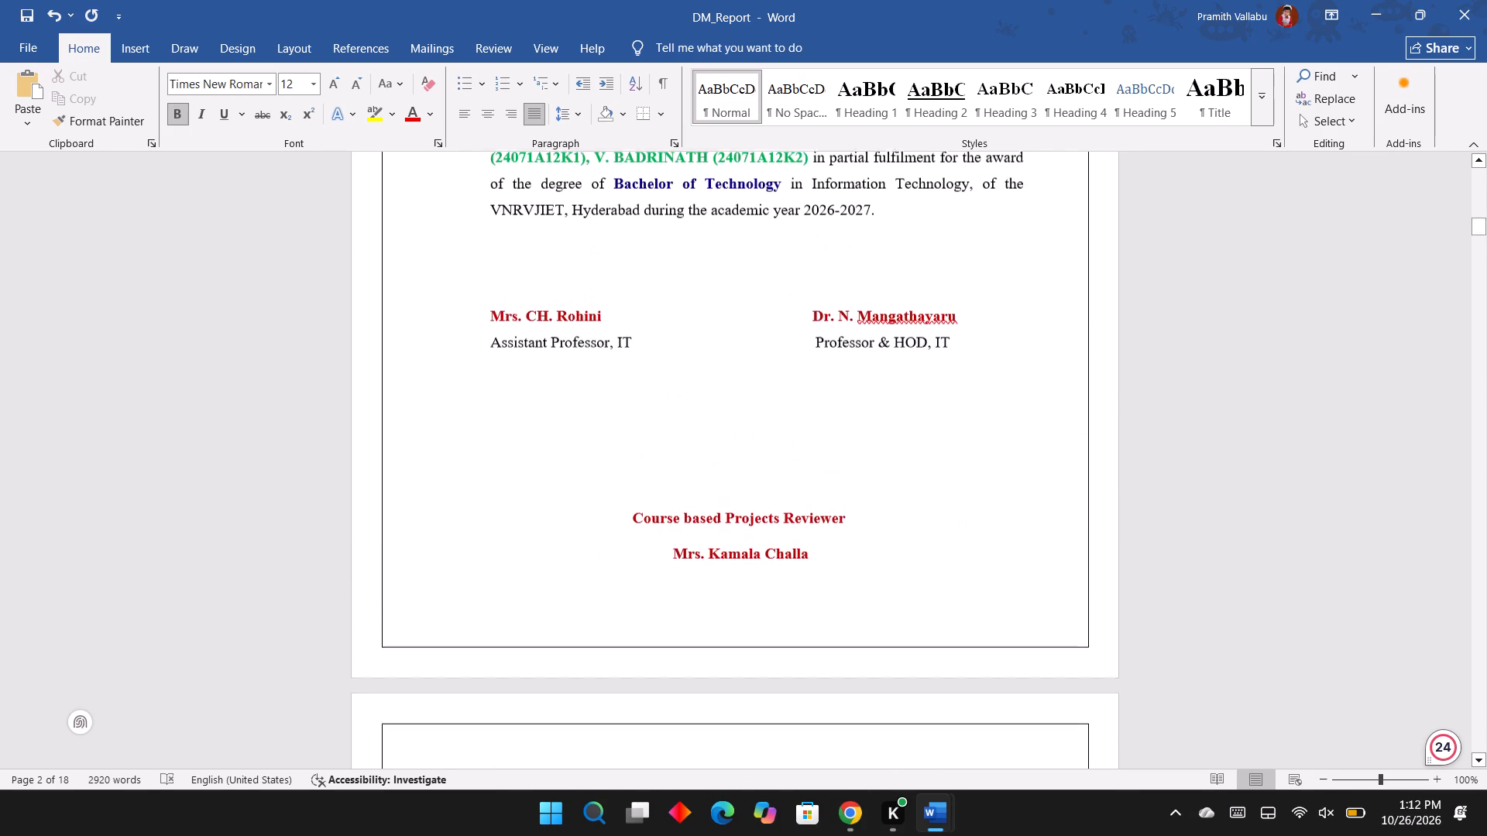
pyautogui.scroll(1, 743, 495)
# Look through the table of contents and the chapters up to the "3. Data Preprocessing" section.
pyautogui.scroll(-9, 743, 495)
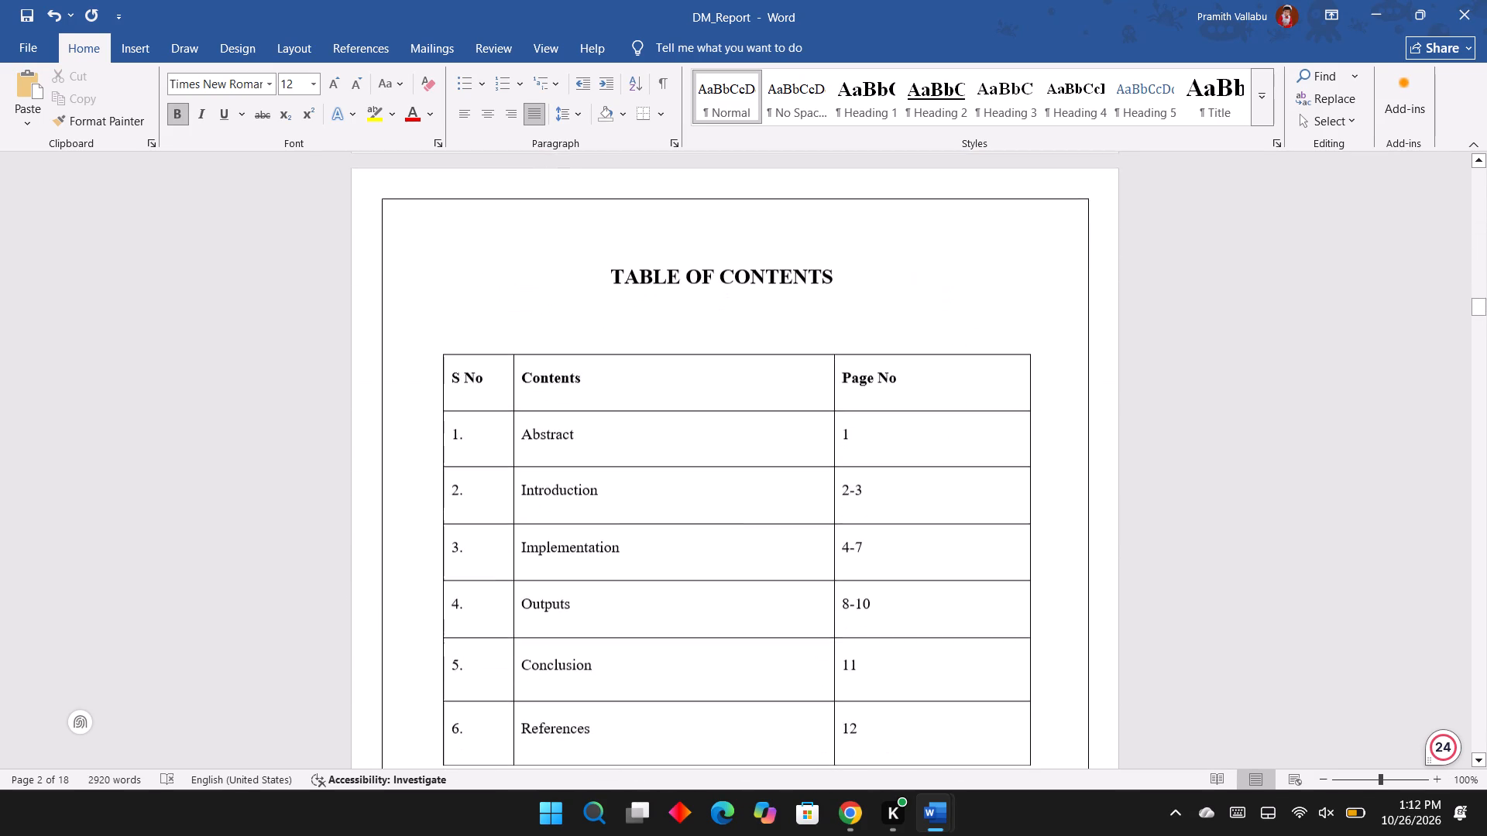
pyautogui.scroll(-2, 743, 495)
pyautogui.scroll(2, 743, 495)
pyautogui.scroll(-4, 743, 495)
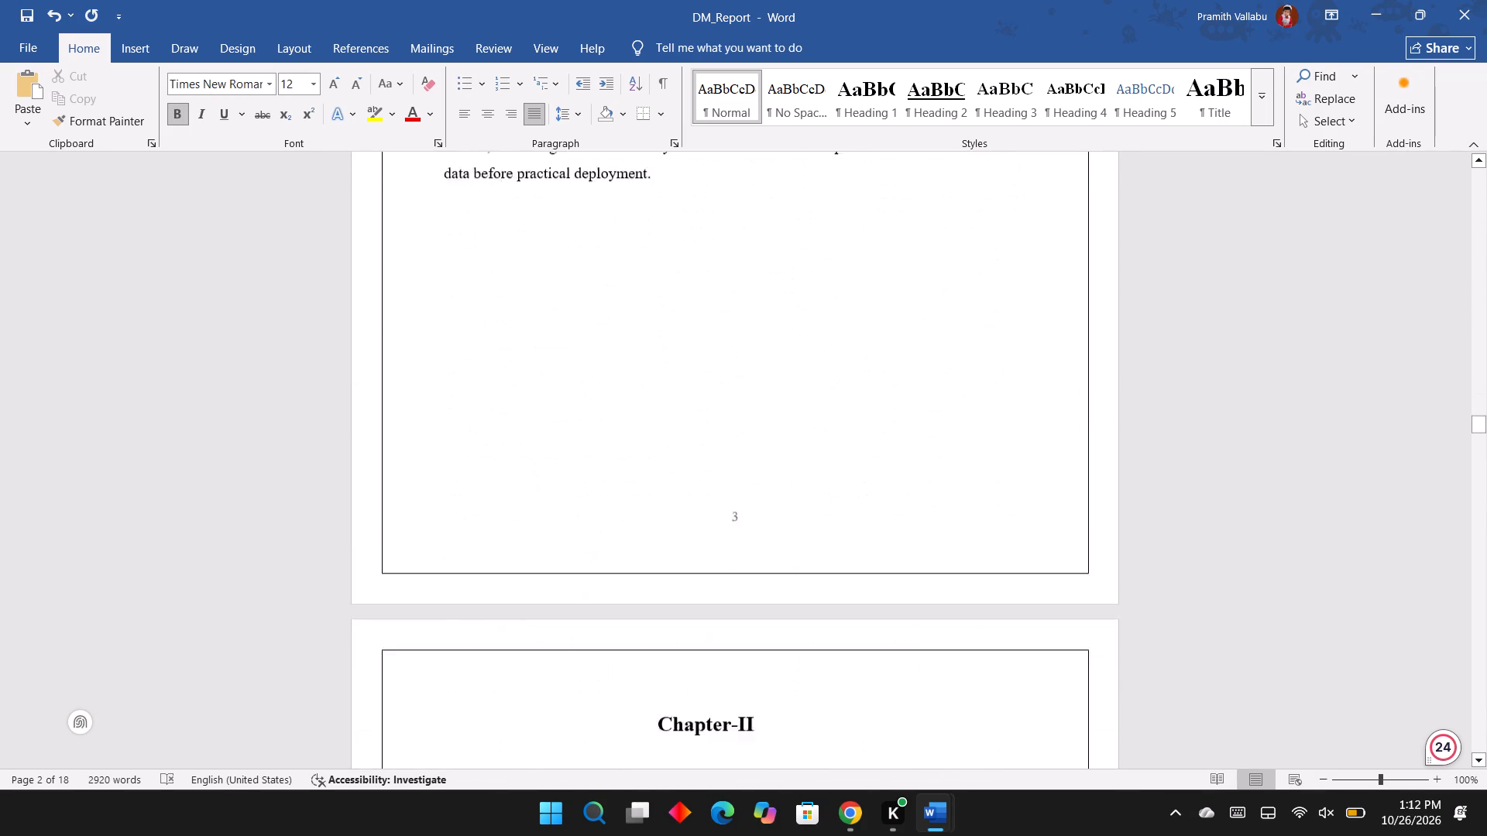
pyautogui.scroll(-9, 743, 495)
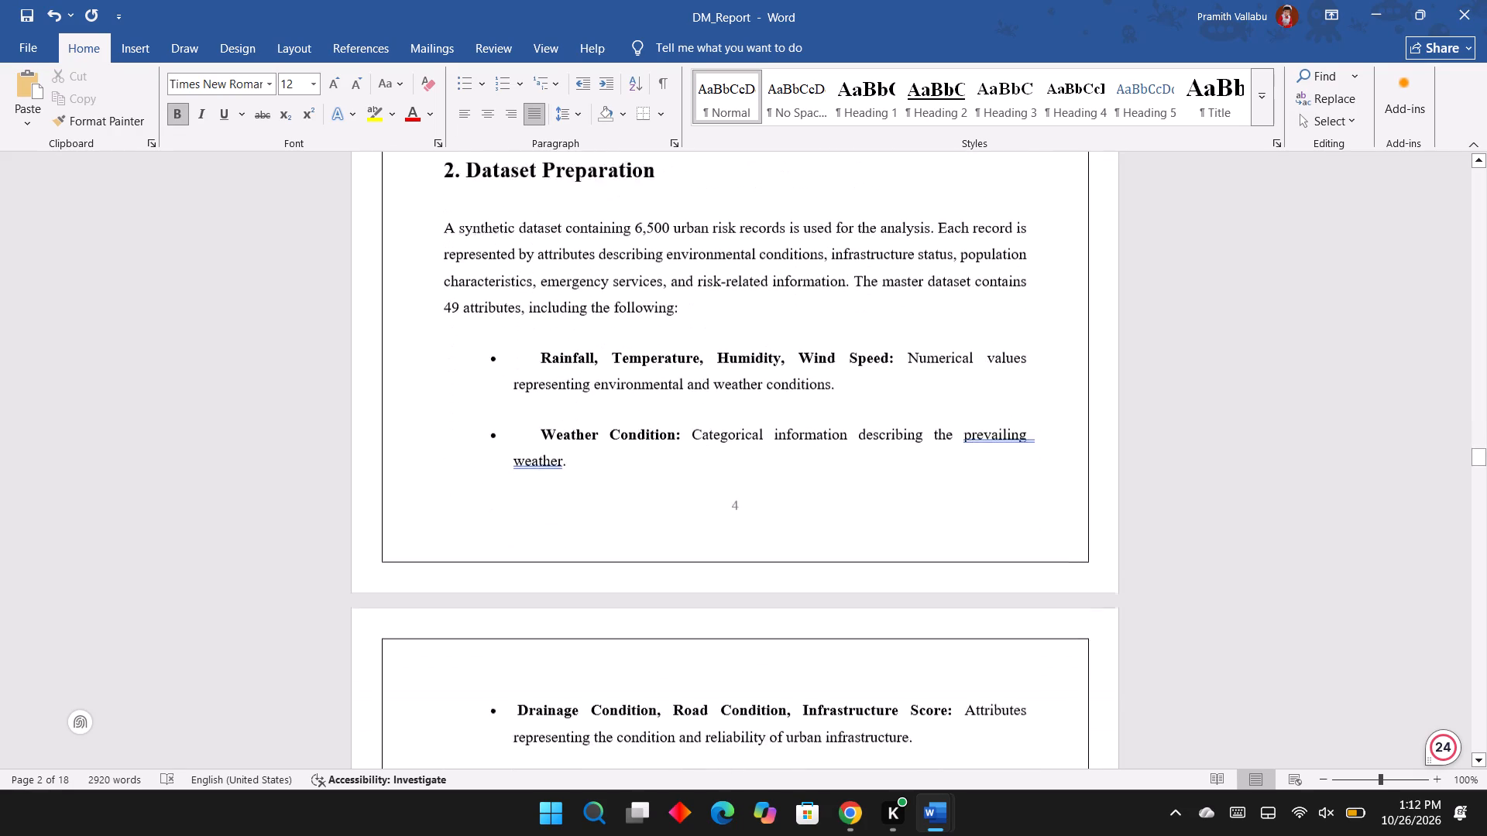
pyautogui.scroll(-12, 743, 495)
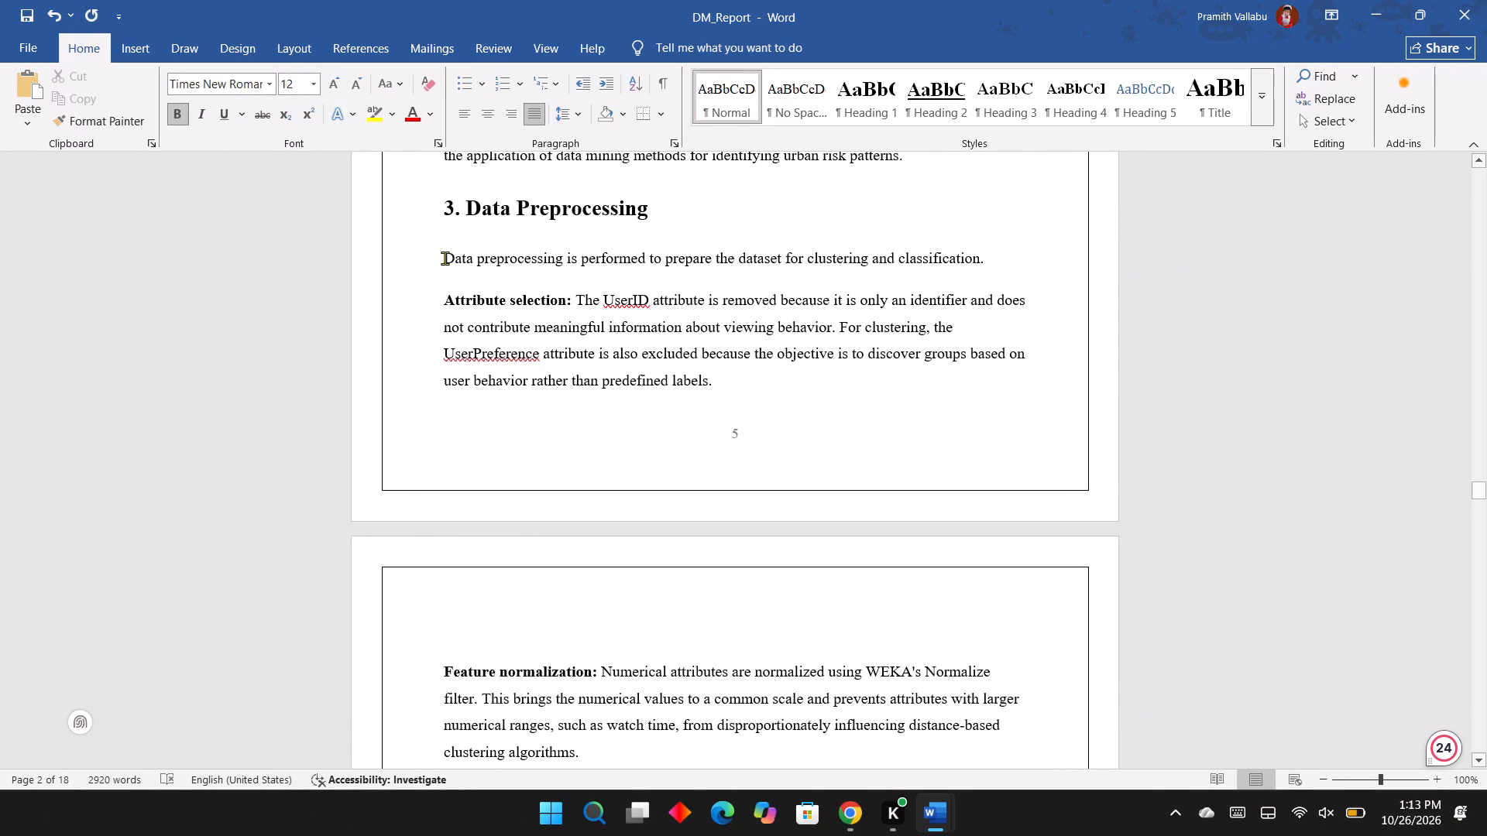
pyautogui.moveTo(445, 258); pyautogui.dragTo(777, 678)
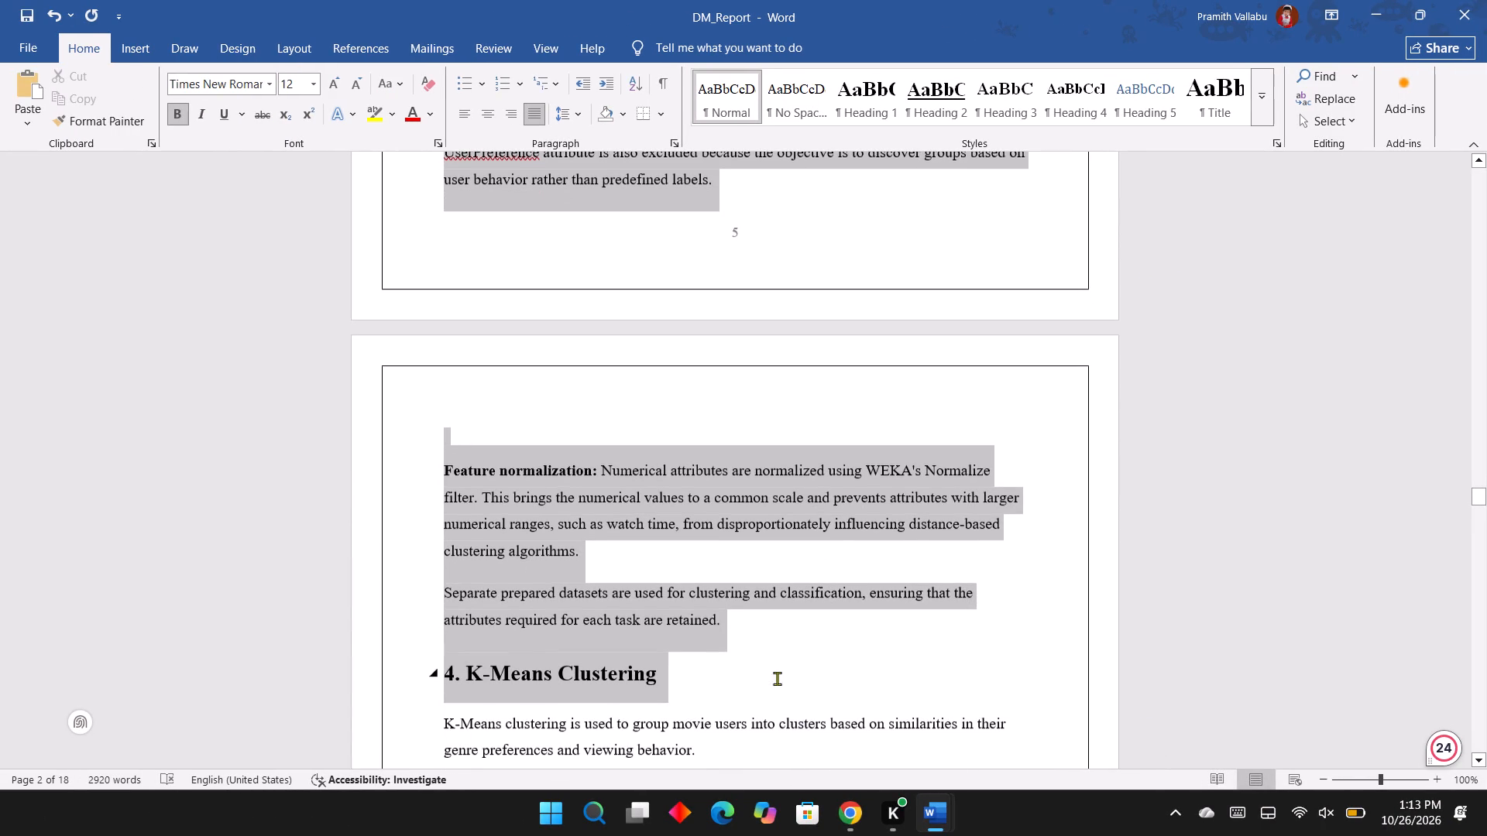
pyautogui.moveTo(777, 678); pyautogui.dragTo(749, 622)
pyautogui.hotkey('ctrl', 'v')
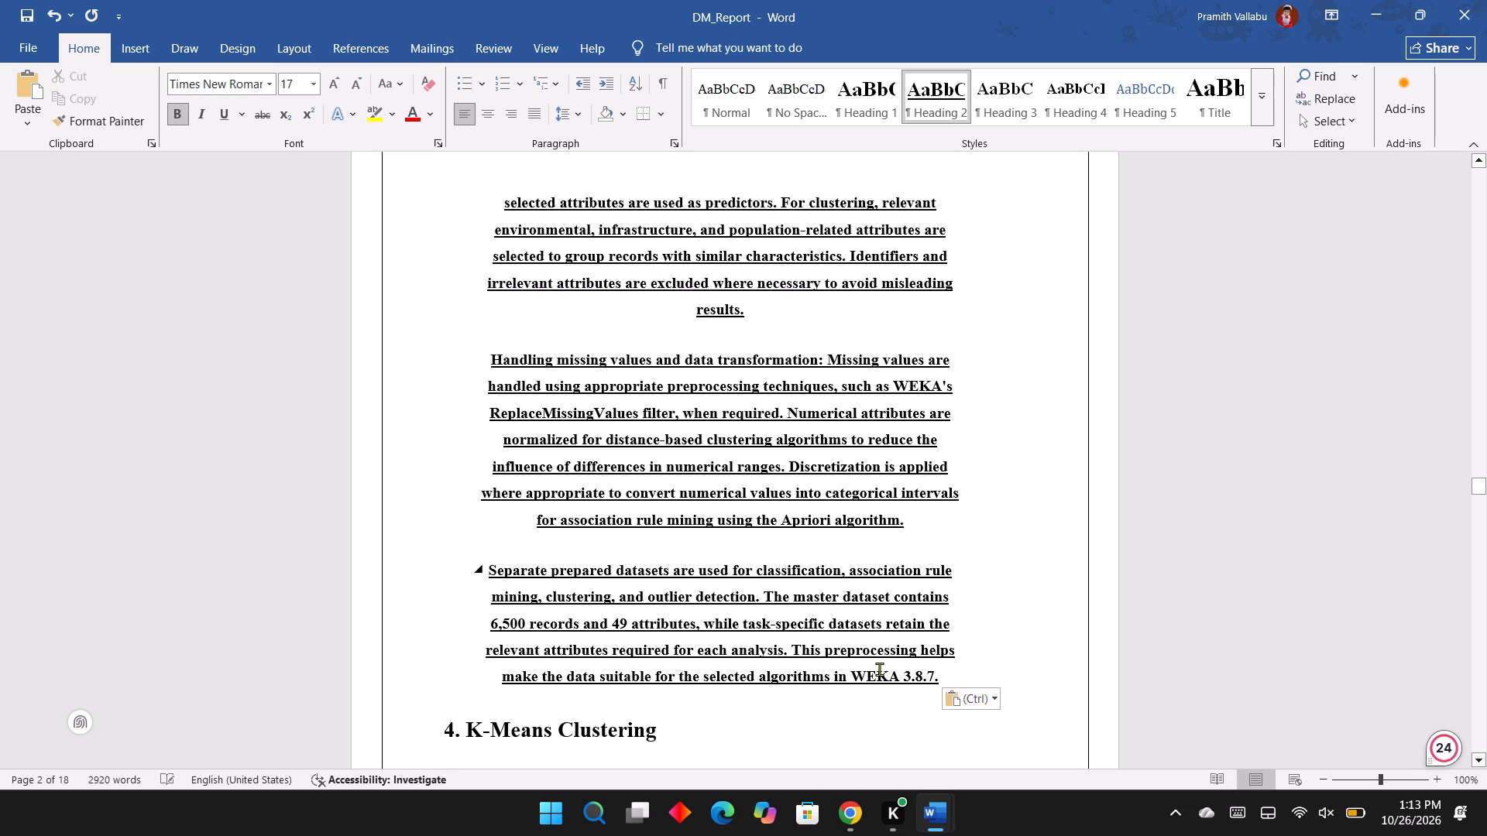
# Remove the bold and underline formatting from all the pasted paragraphs under "3. Data Preprocessing".
pyautogui.hotkey('shift', 'Up')
pyautogui.hotkey('shift', 'Up')
pyautogui.hotkey('shift', 'Up')
pyautogui.hotkey('shift', 'Up')
pyautogui.hotkey('shift', 'Up')
pyautogui.hotkey('shift', 'Up')
pyautogui.hotkey('shift', 'Up')
pyautogui.hotkey('shift', 'Up')
pyautogui.hotkey('shift', 'Up')
pyautogui.hotkey('shift', 'Up')
pyautogui.hotkey('shift', 'Up')
pyautogui.hotkey('shift', 'Up')
pyautogui.hotkey('shift', 'Up')
pyautogui.hotkey('shift', 'Up')
pyautogui.hotkey('shift', 'Up')
pyautogui.hotkey('shift', 'Up')
pyautogui.hotkey('shift', 'Up')
pyautogui.hotkey('shift', 'Up')
pyautogui.hotkey('shift', 'Up')
pyautogui.hotkey('shift', 'Up')
pyautogui.hotkey('shift', 'Down')
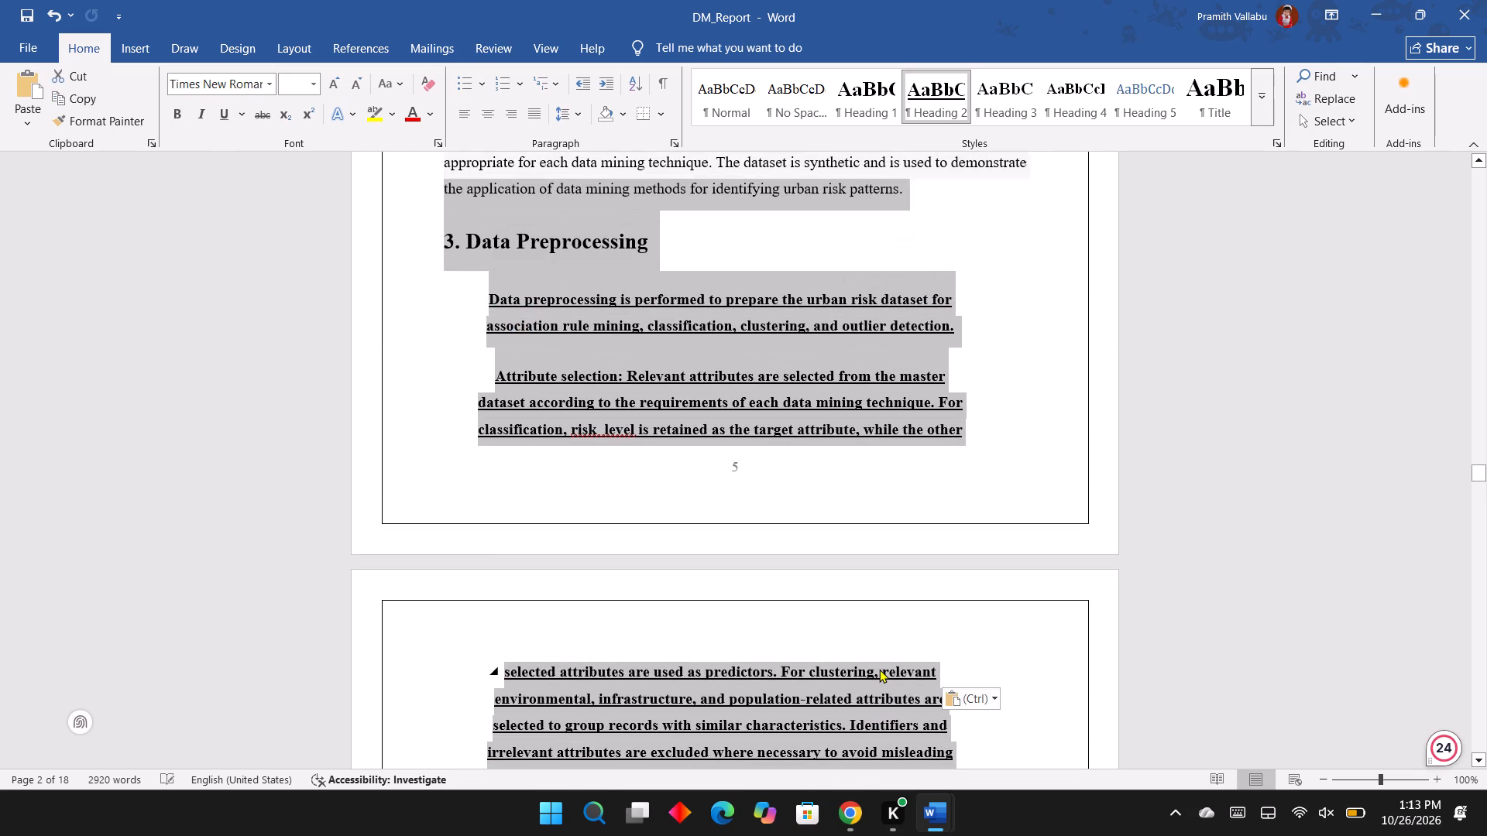
pyautogui.hotkey('shift', 'Down')
pyautogui.hotkey('shift', 'Down')
pyautogui.hotkey('shift', 'Down')
pyautogui.hotkey('shift', 'Up')
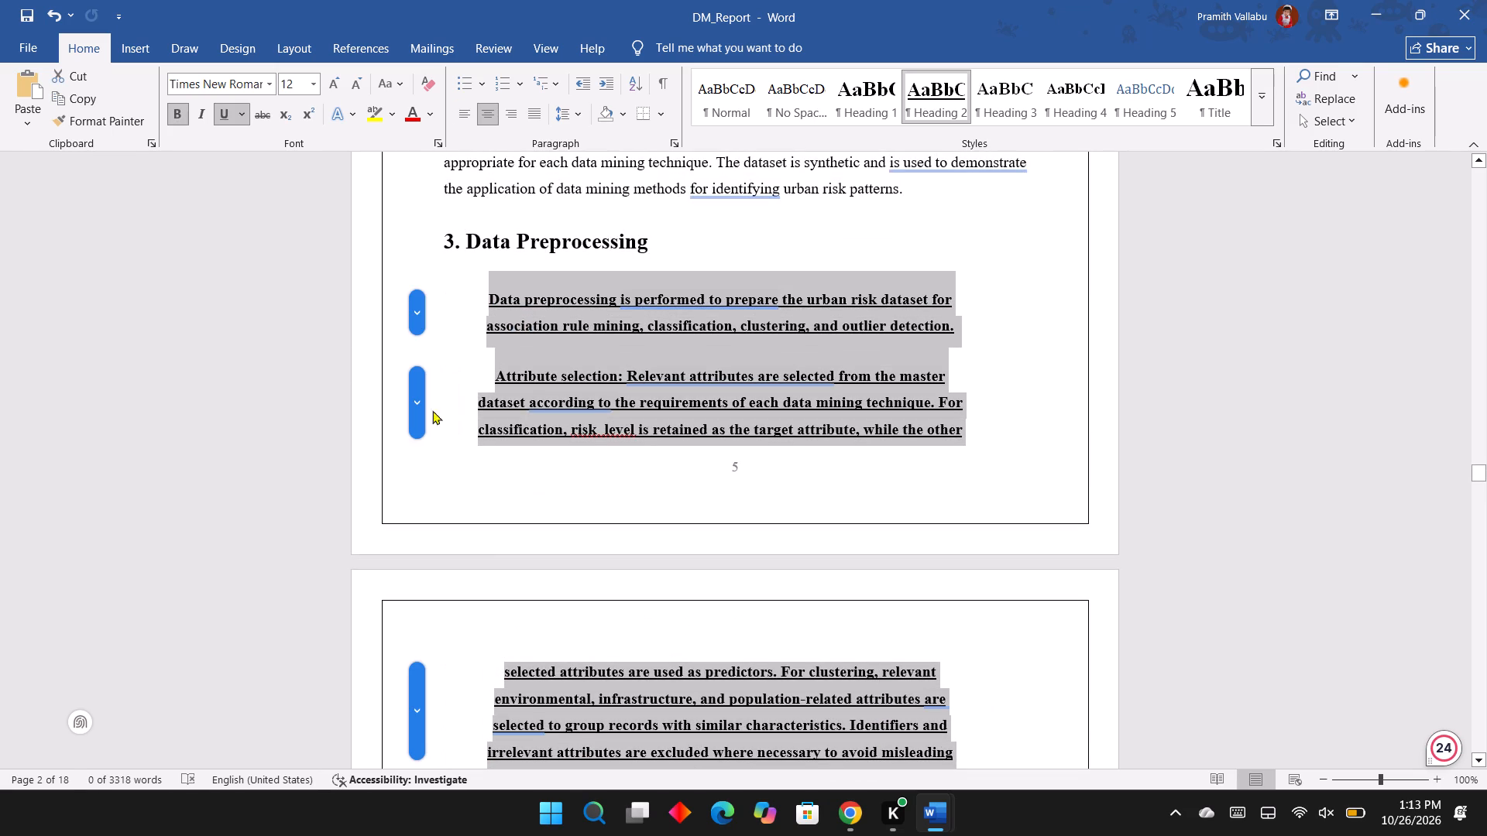
pyautogui.hotkey('ctrl', 'b')
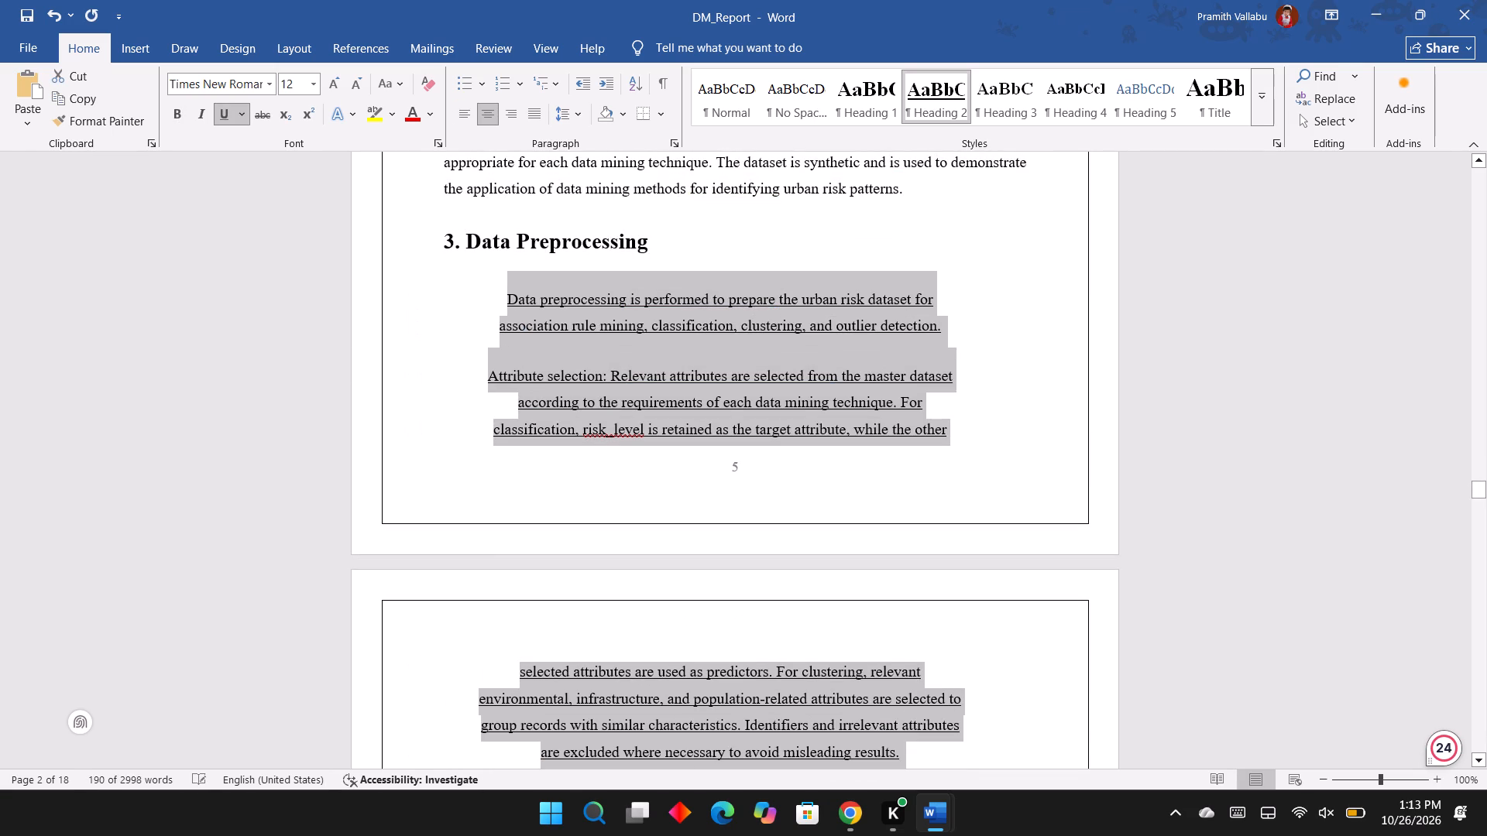
pyautogui.click(231, 108)
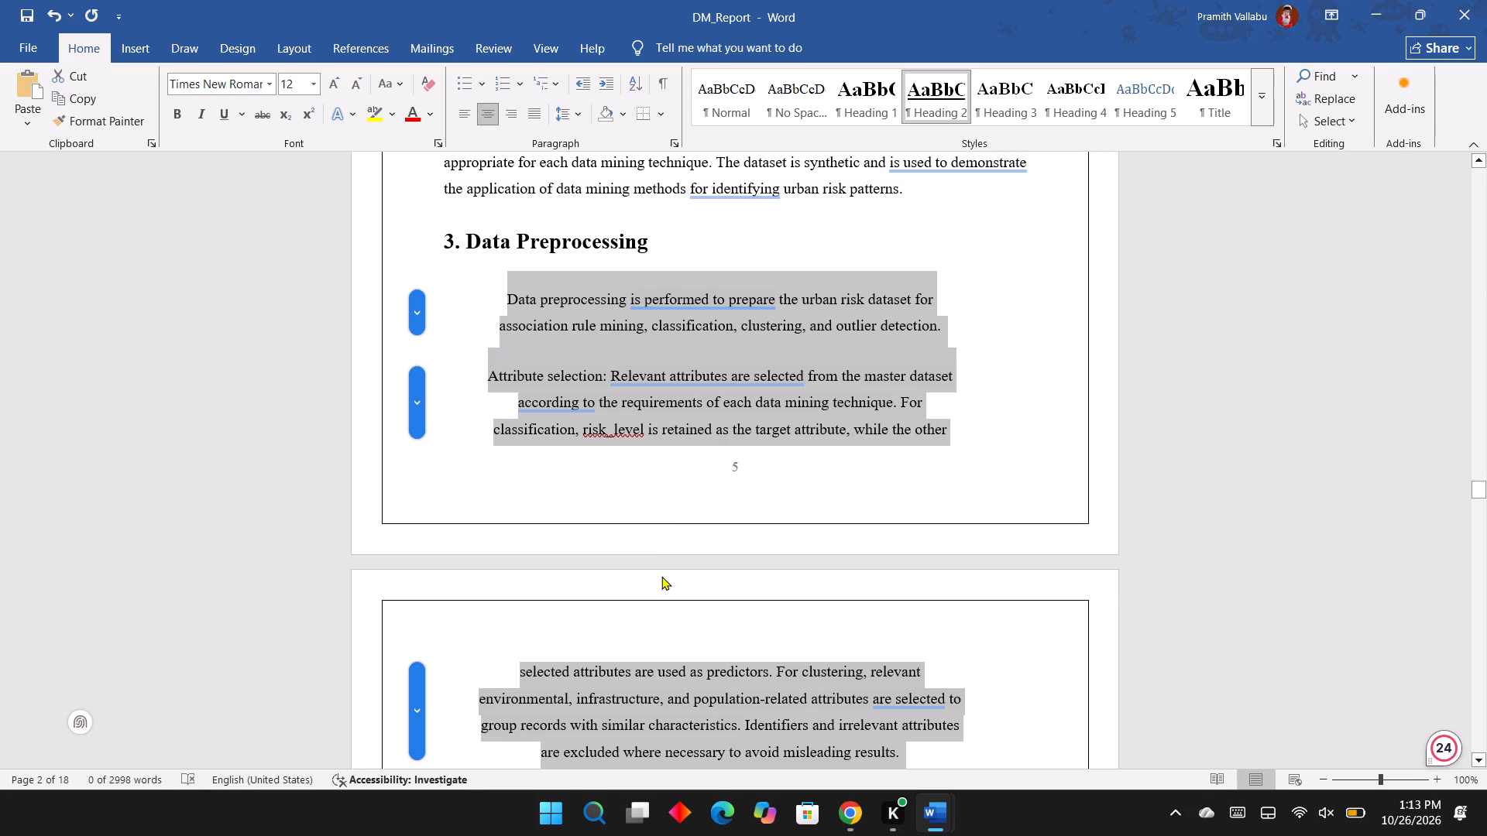
pyautogui.hotkey('ctrl', 'u')
pyautogui.hotkey('ctrl', 'u')
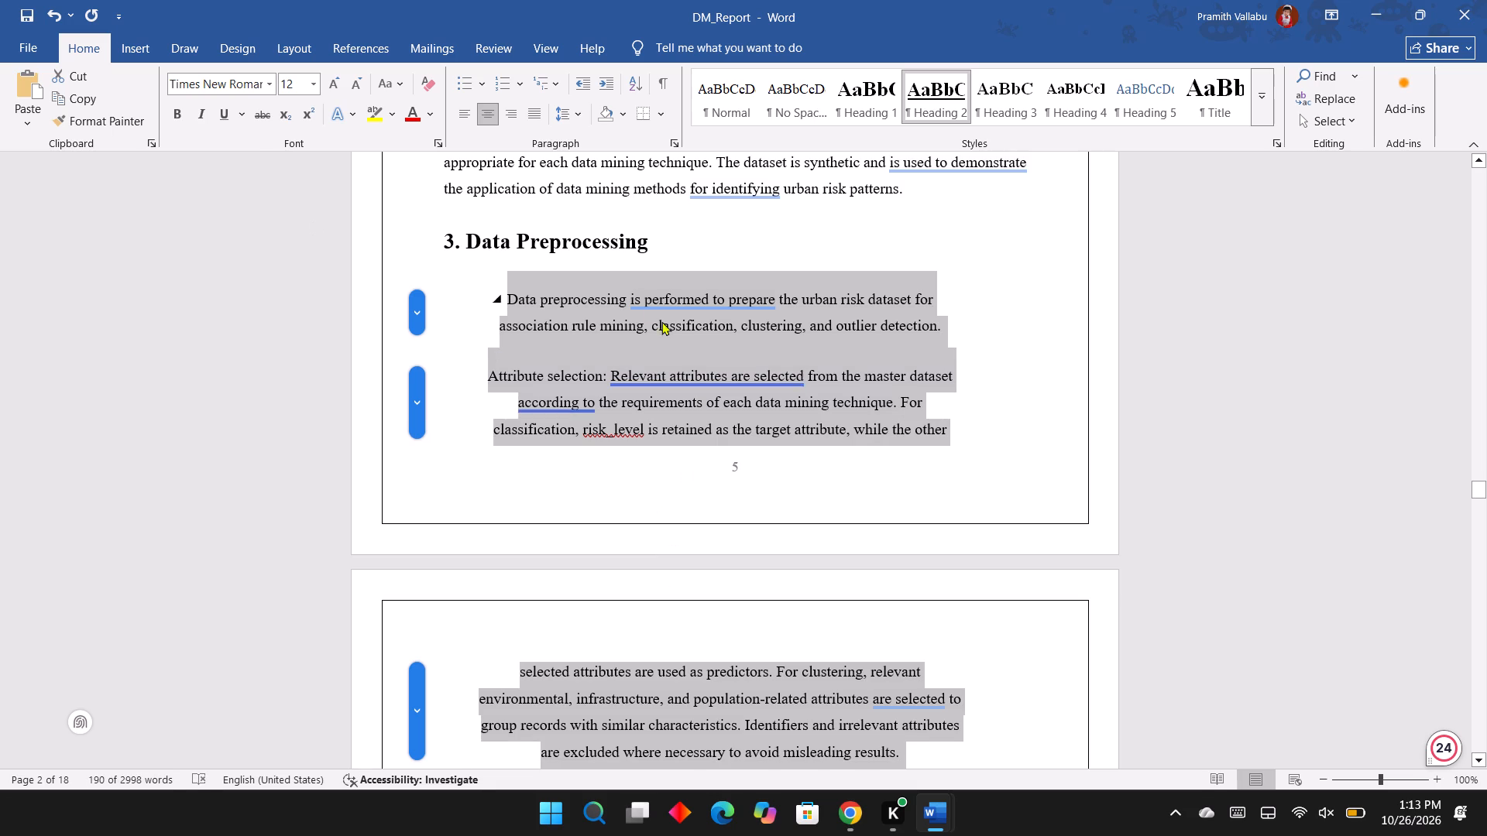
# Justify the pasted Data Preprocessing paragraphs.
pyautogui.click(526, 107)
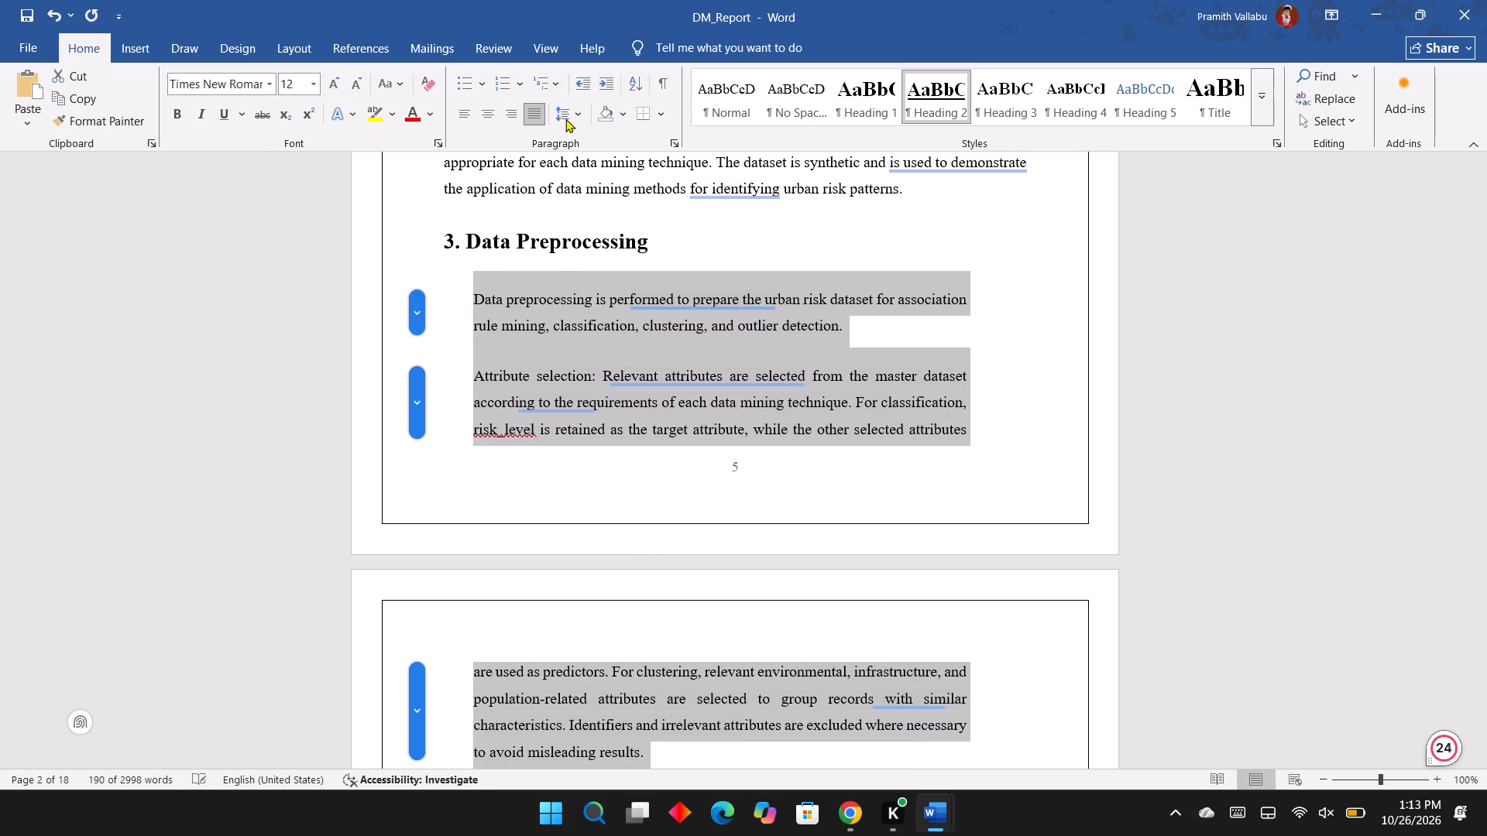
pyautogui.click(579, 121)
pyautogui.click(579, 121)
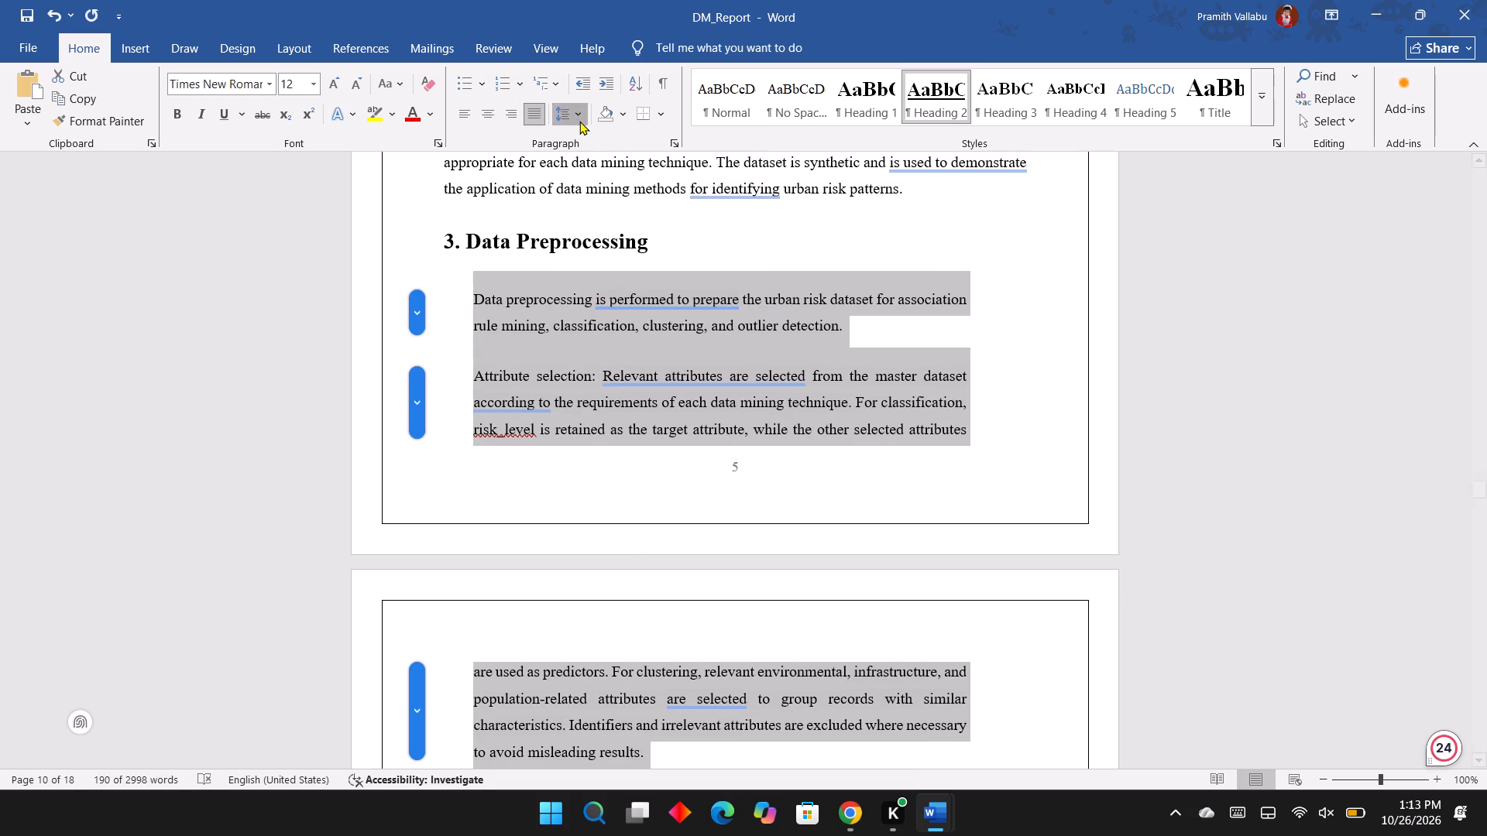
# Set both the left and right indents of the pasted Data Preprocessing paragraphs to 0".
pyautogui.click(306, 56)
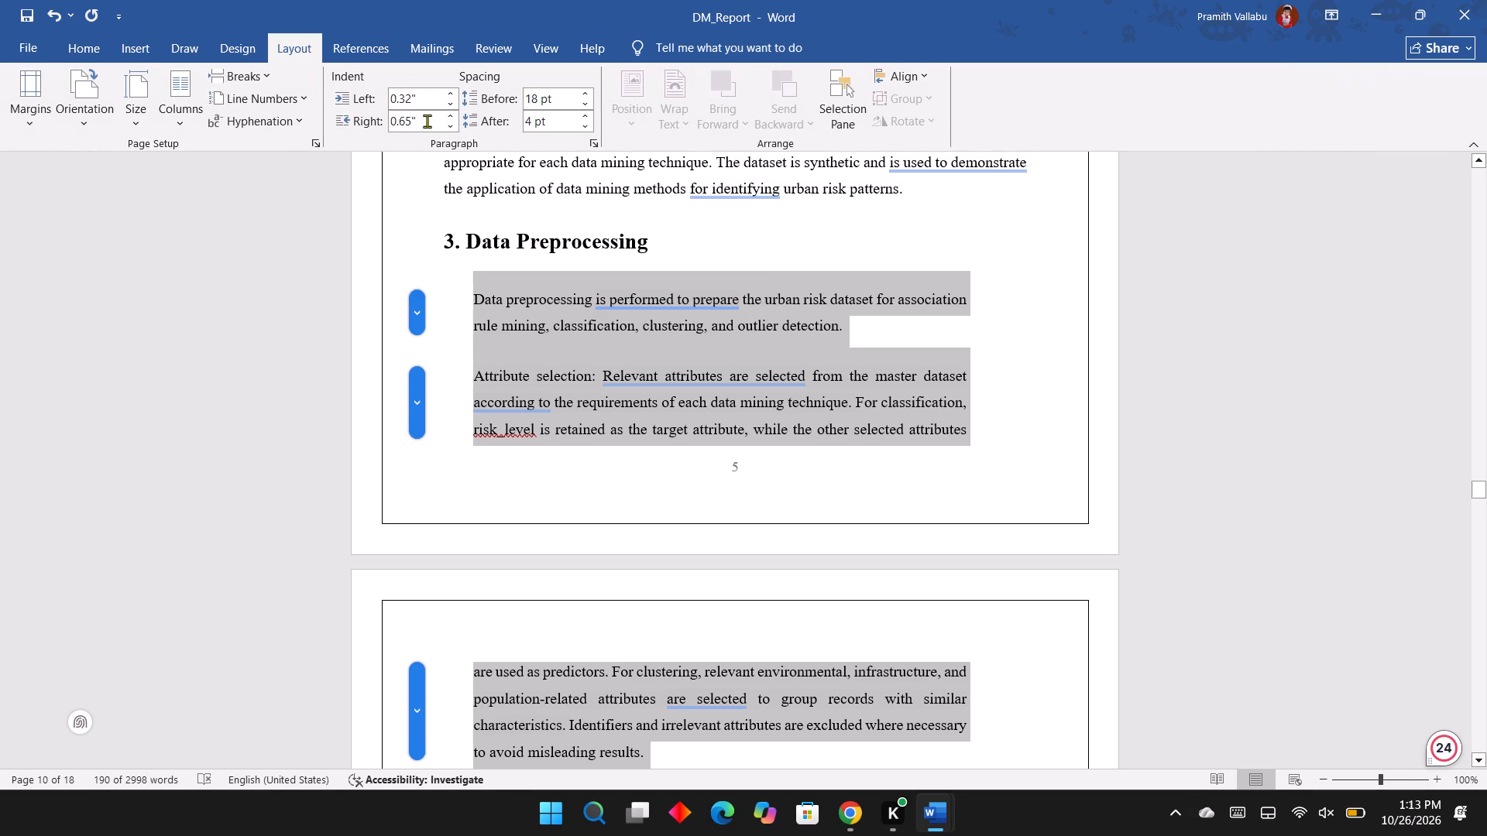
pyautogui.tripleClick(452, 102)
pyautogui.click(452, 102)
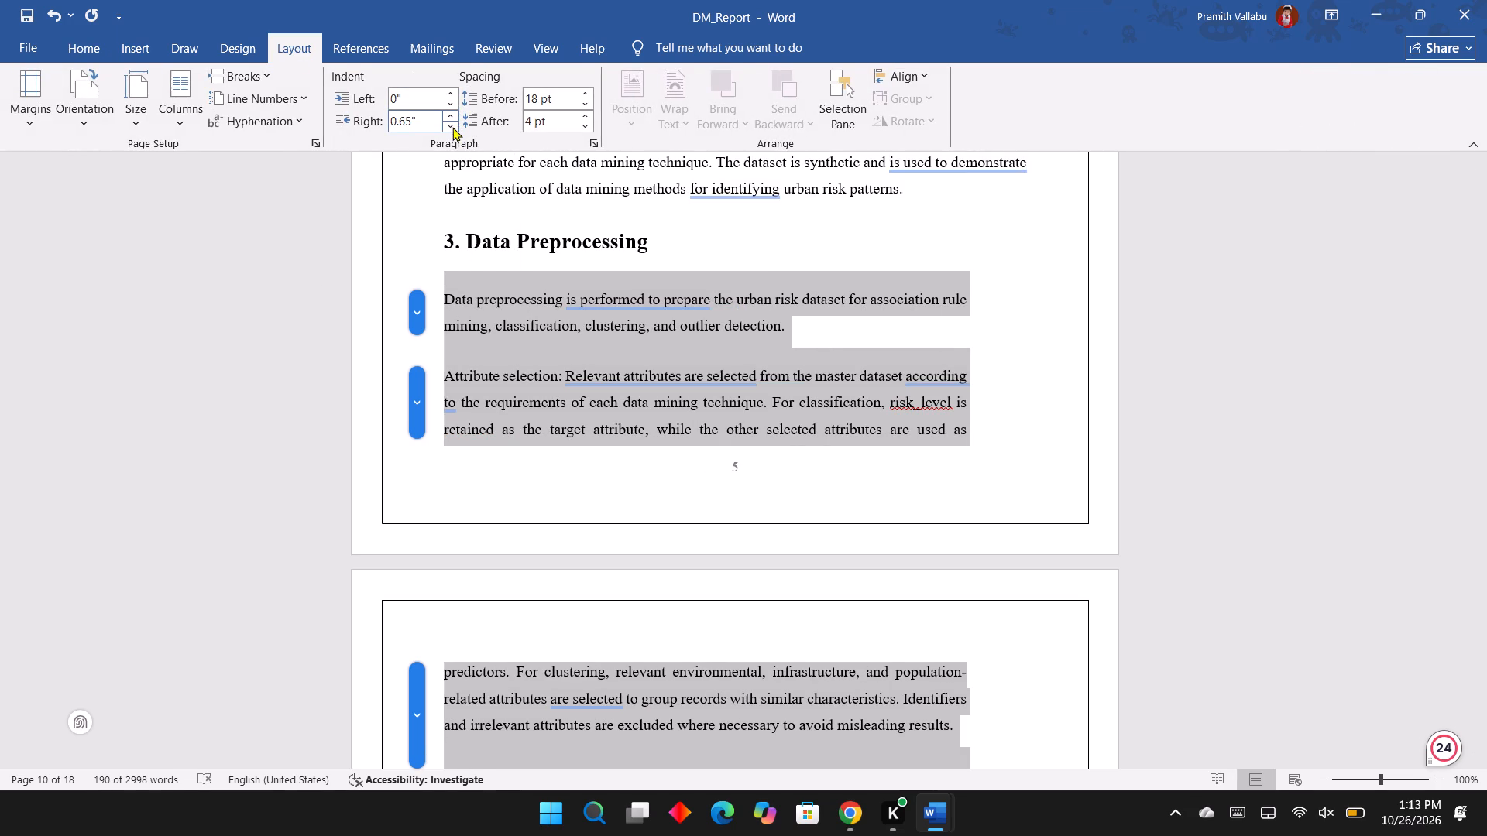
pyautogui.doubleClick(452, 127)
pyautogui.doubleClick(452, 127)
pyautogui.click(452, 127)
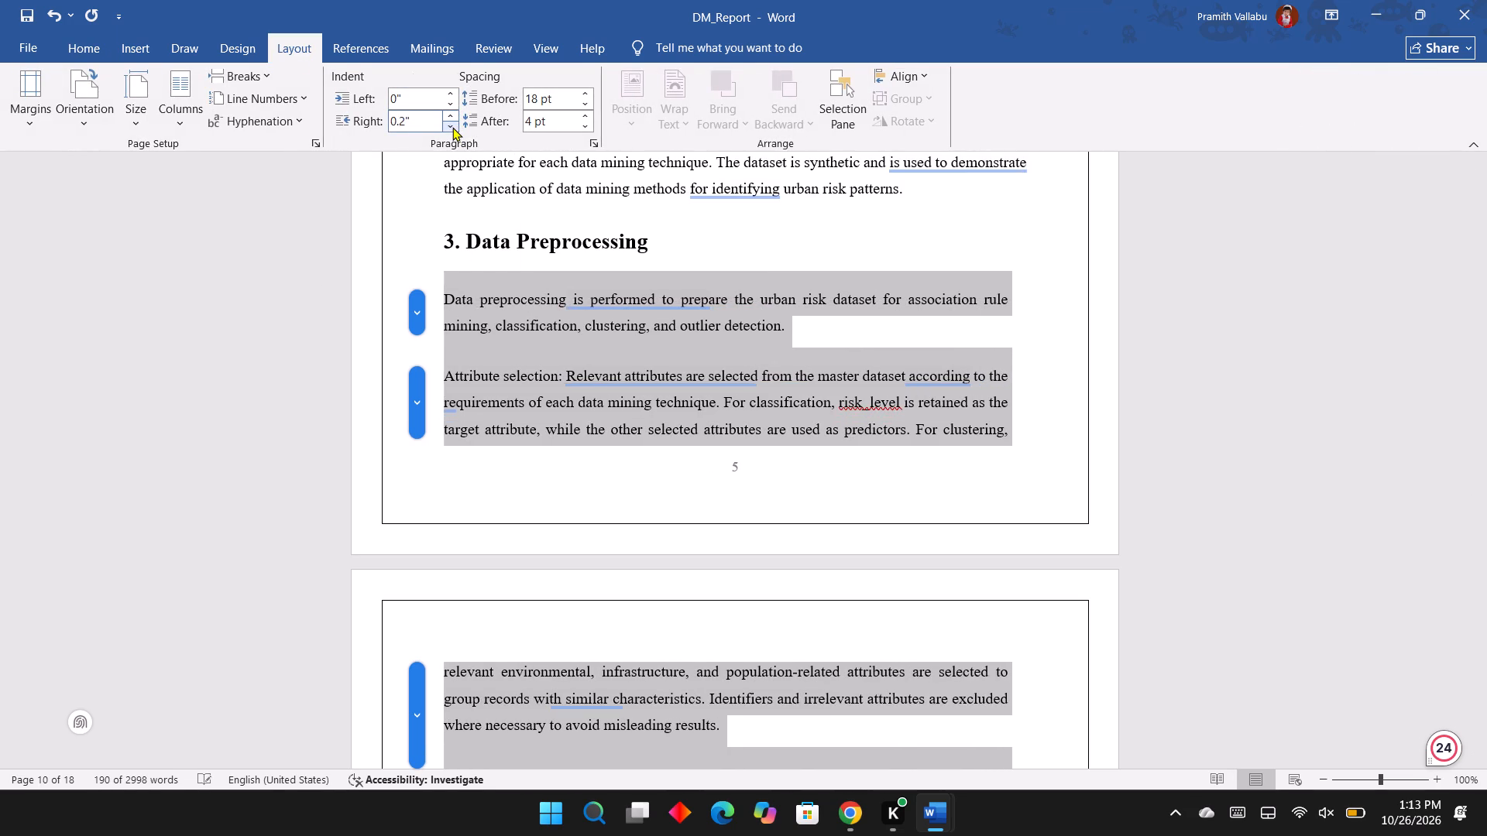
pyautogui.click(452, 127)
pyautogui.click(452, 127)
pyautogui.click(826, 504)
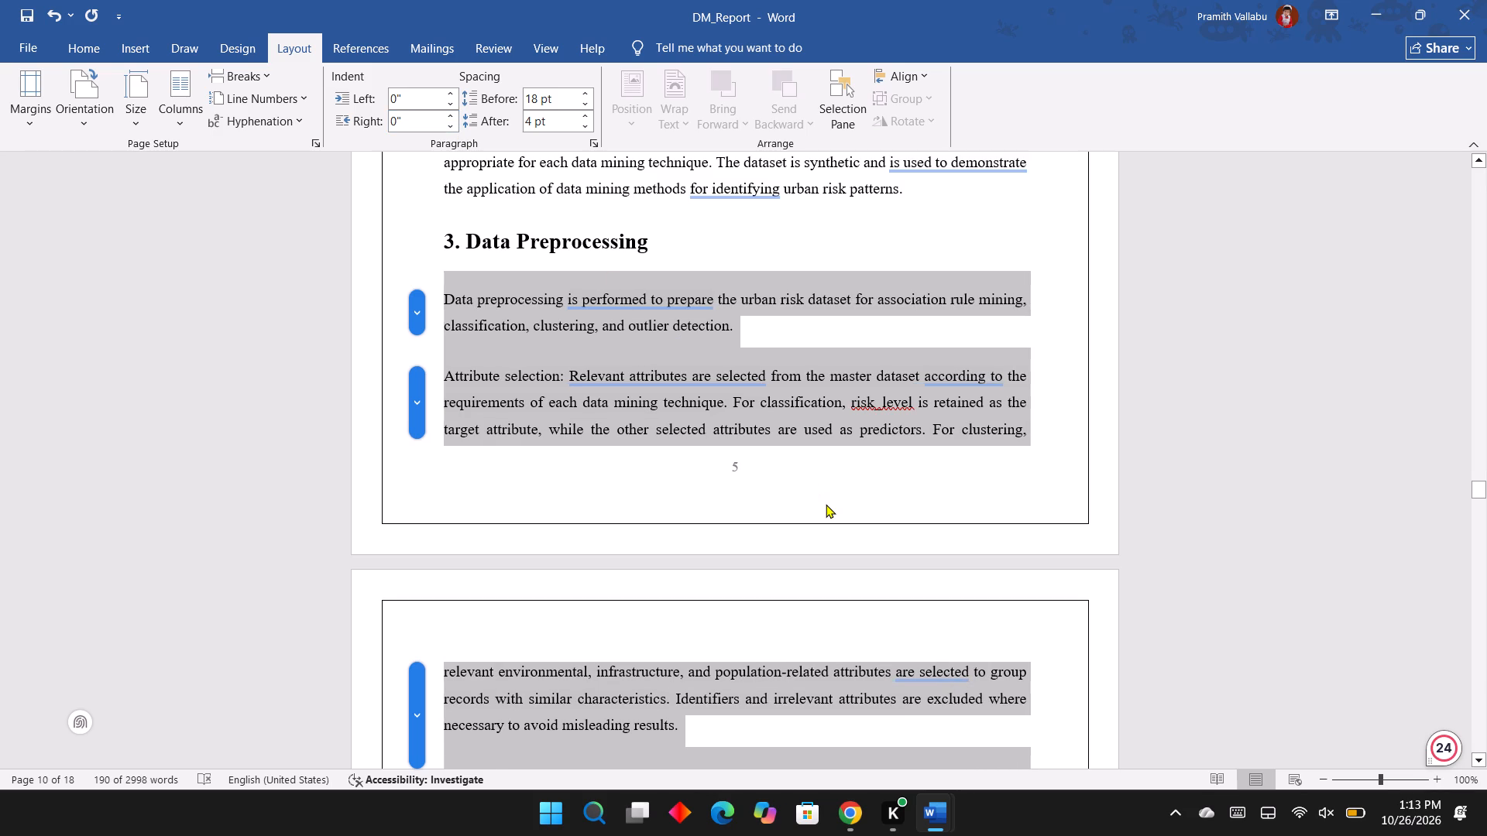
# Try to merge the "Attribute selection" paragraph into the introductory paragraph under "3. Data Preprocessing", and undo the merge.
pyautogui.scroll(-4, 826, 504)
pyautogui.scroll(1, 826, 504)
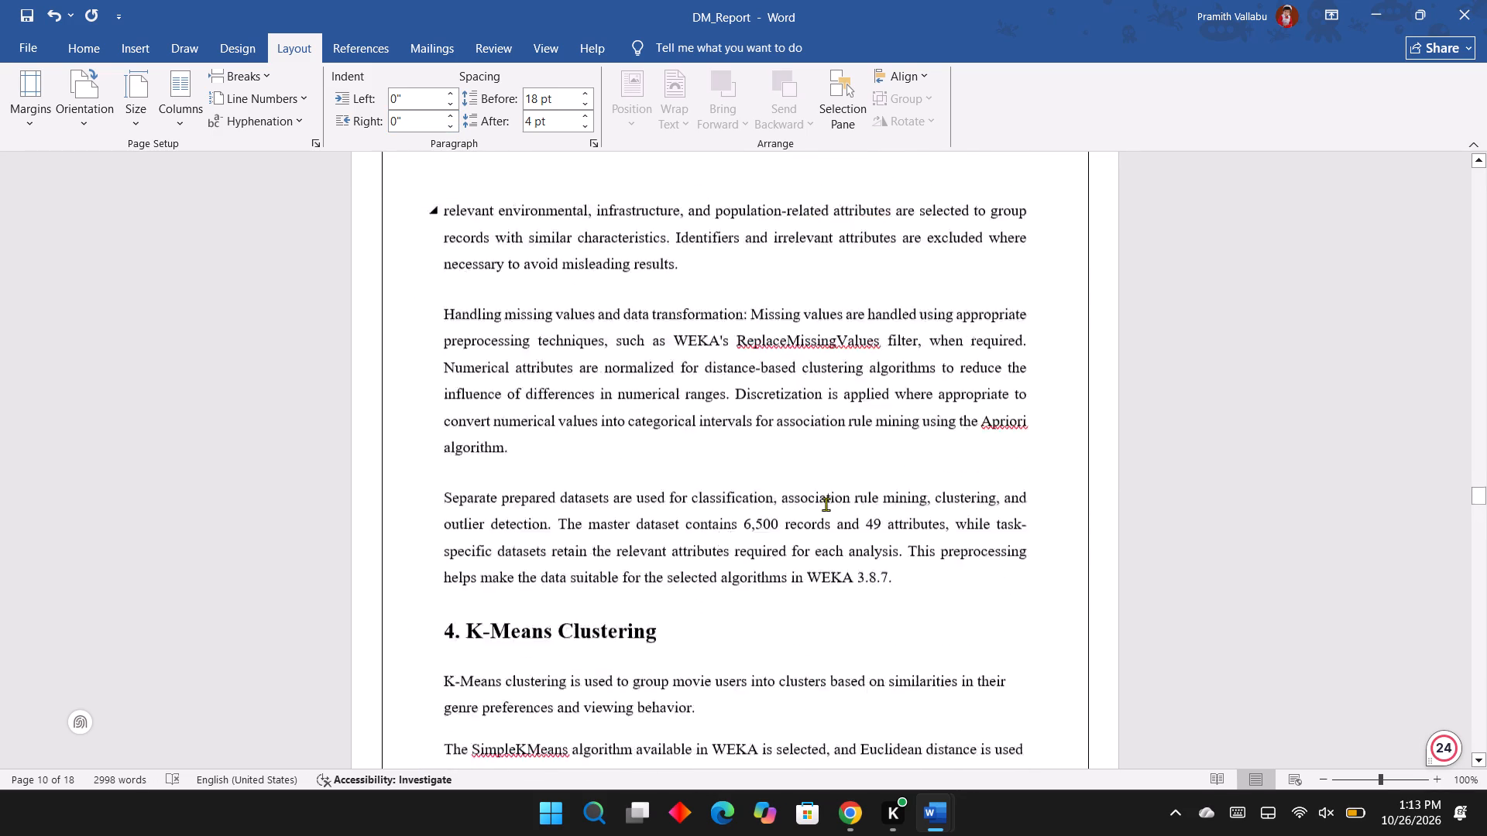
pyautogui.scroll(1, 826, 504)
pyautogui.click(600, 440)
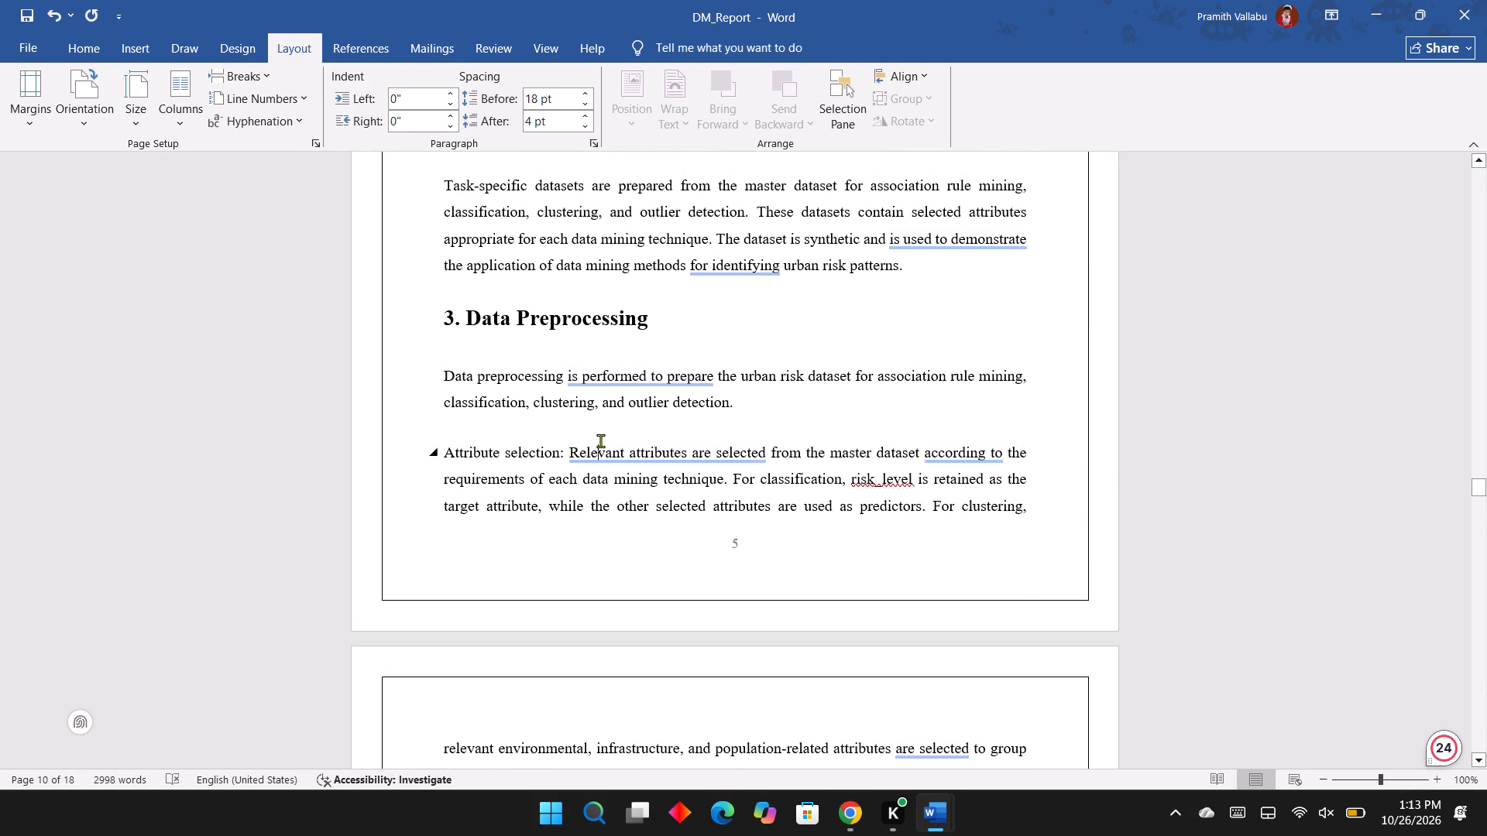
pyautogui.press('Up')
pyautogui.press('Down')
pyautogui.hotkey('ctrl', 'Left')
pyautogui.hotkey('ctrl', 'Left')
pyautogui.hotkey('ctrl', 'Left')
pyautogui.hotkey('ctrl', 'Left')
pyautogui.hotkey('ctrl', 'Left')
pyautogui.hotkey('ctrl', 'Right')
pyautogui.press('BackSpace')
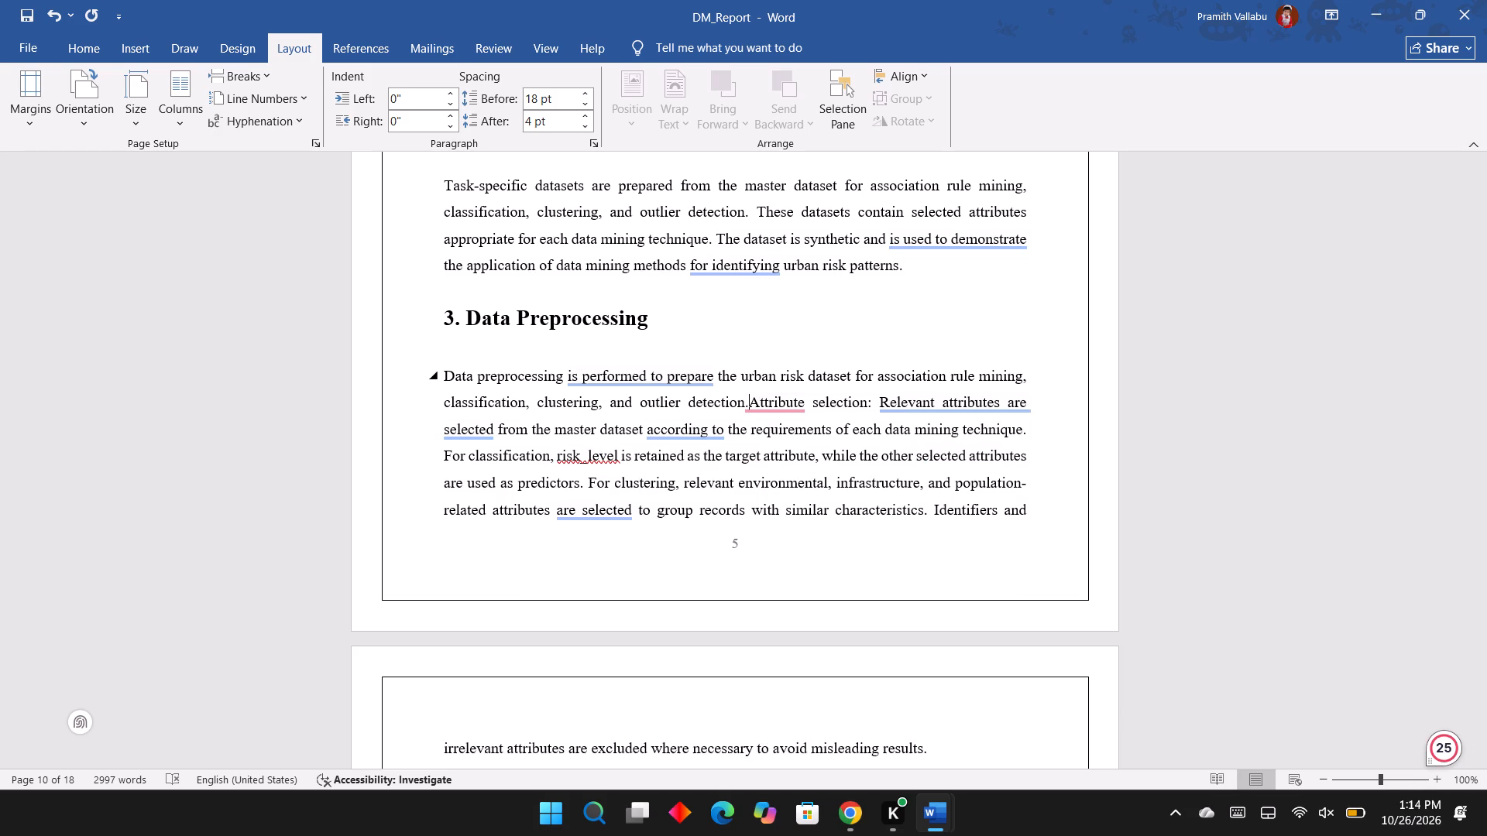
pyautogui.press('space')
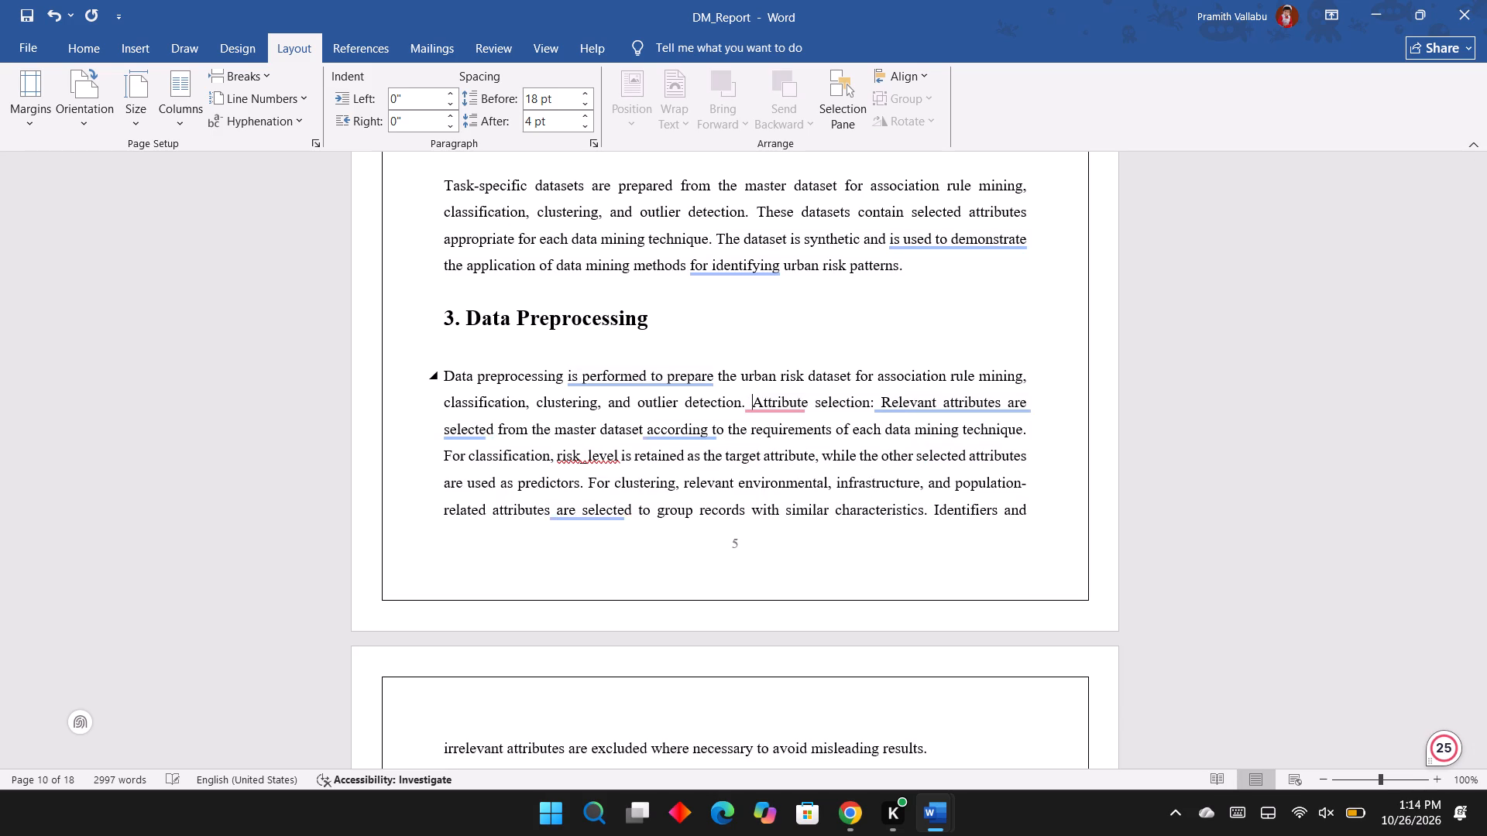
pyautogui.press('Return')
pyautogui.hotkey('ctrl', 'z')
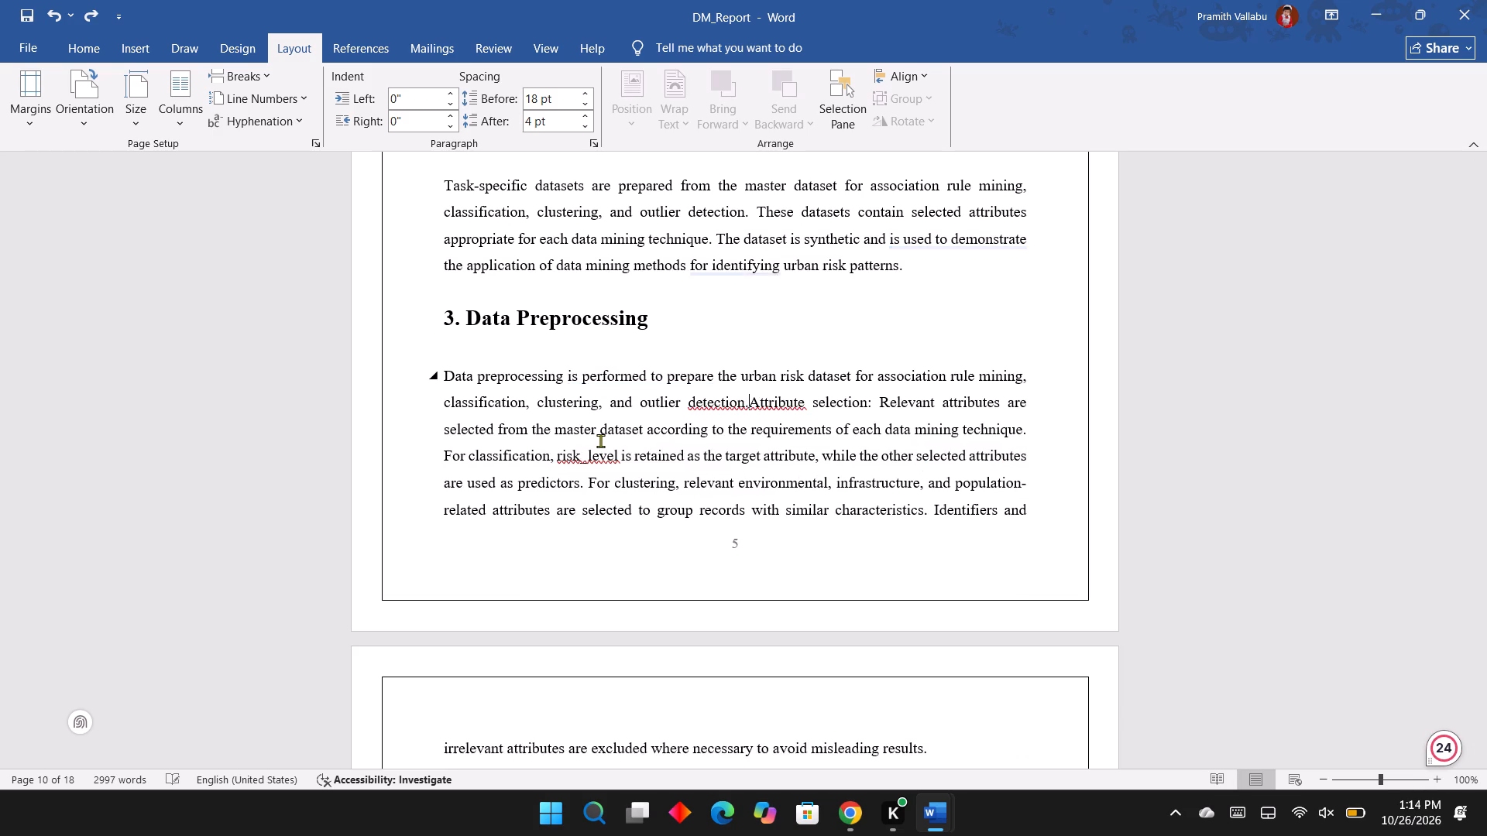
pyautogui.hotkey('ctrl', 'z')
# Bold the lead-in "Attribute selection:" in the second Data Preprocessing paragraph.
pyautogui.hotkey('shift', 'Right')
pyautogui.hotkey('shift', 'Right')
pyautogui.hotkey('shift', 'Right')
pyautogui.hotkey('shift', 'Right')
pyautogui.hotkey('shift', 'Right')
pyautogui.hotkey('shift', 'Right')
pyautogui.hotkey('shift', 'Right')
pyautogui.hotkey('shift', 'Right')
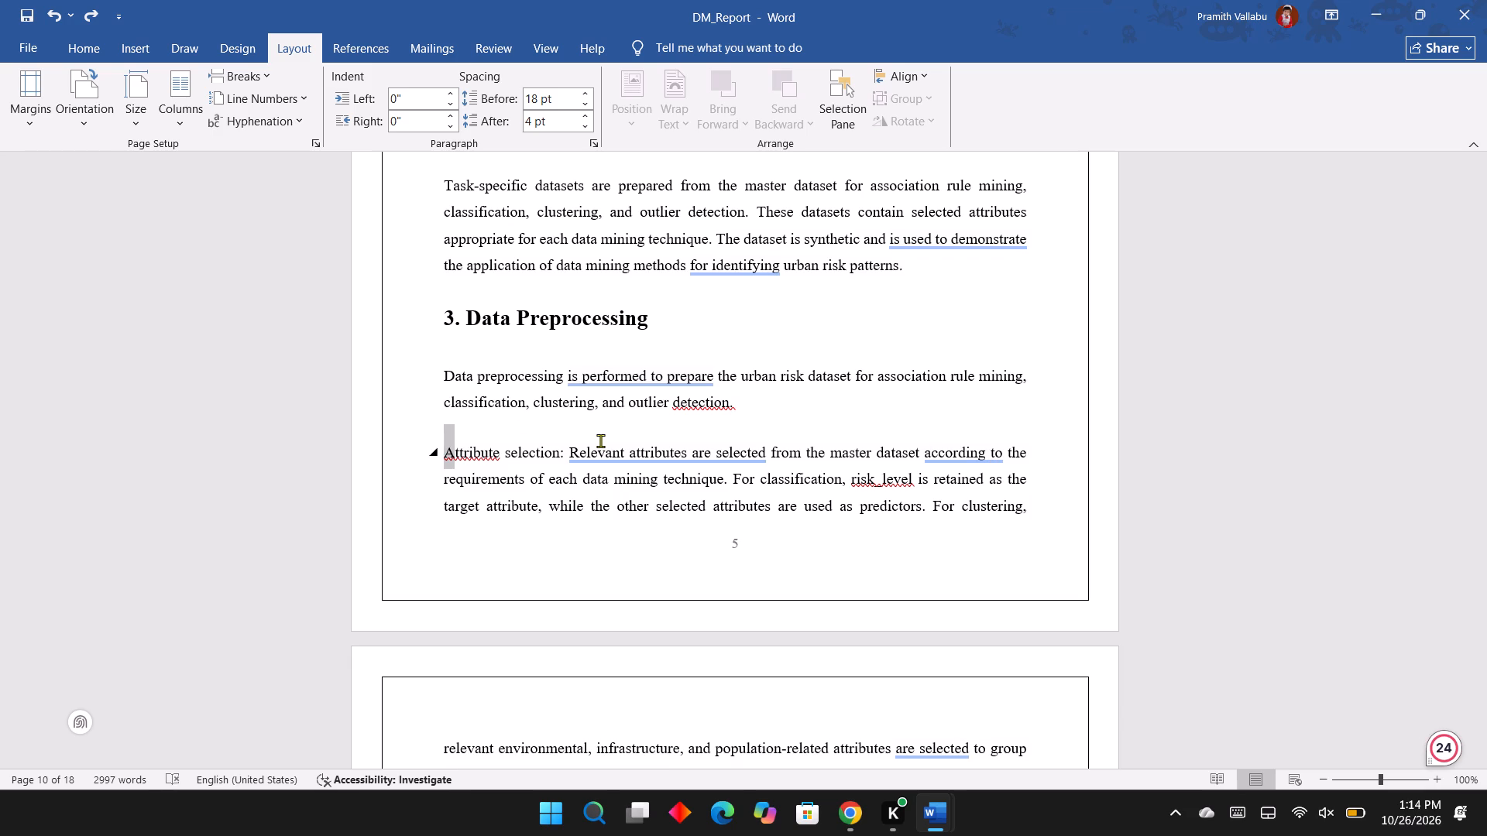
pyautogui.hotkey('shift', 'Right')
pyautogui.hotkey('shift', 'Right')
pyautogui.hotkey('shift', 'Right')
pyautogui.hotkey('shift', 'Right')
pyautogui.hotkey('shift', 'Right')
pyautogui.hotkey('shift', 'Right')
pyautogui.hotkey('shift', 'Right')
pyautogui.hotkey('shift', 'Right')
pyautogui.hotkey('shift', 'Right')
pyautogui.hotkey('shift', 'Right')
pyautogui.hotkey('shift', 'Right')
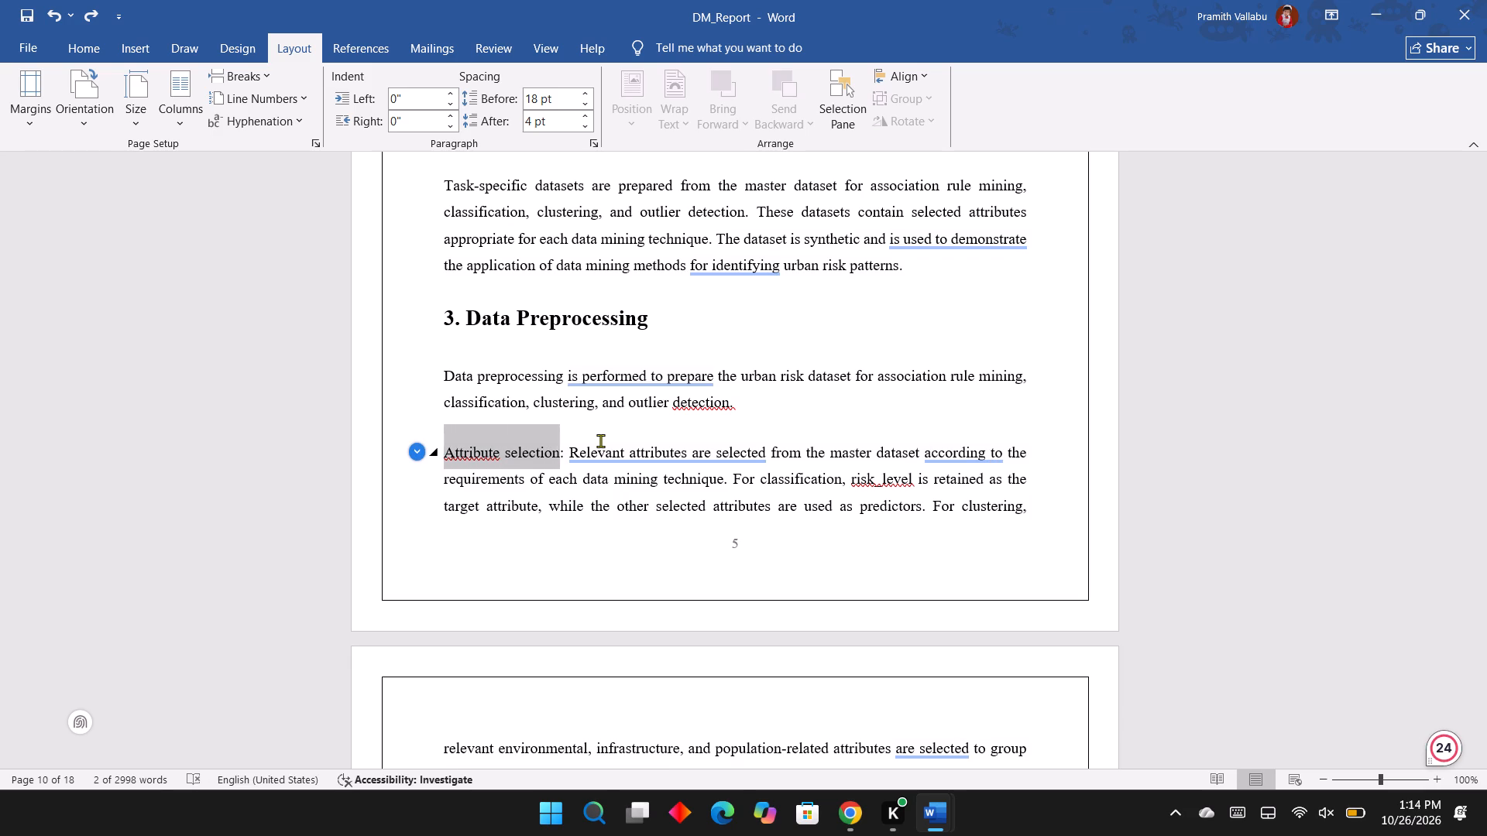
pyautogui.hotkey('shift', 'Right')
pyautogui.hotkey('ctrl', 'b')
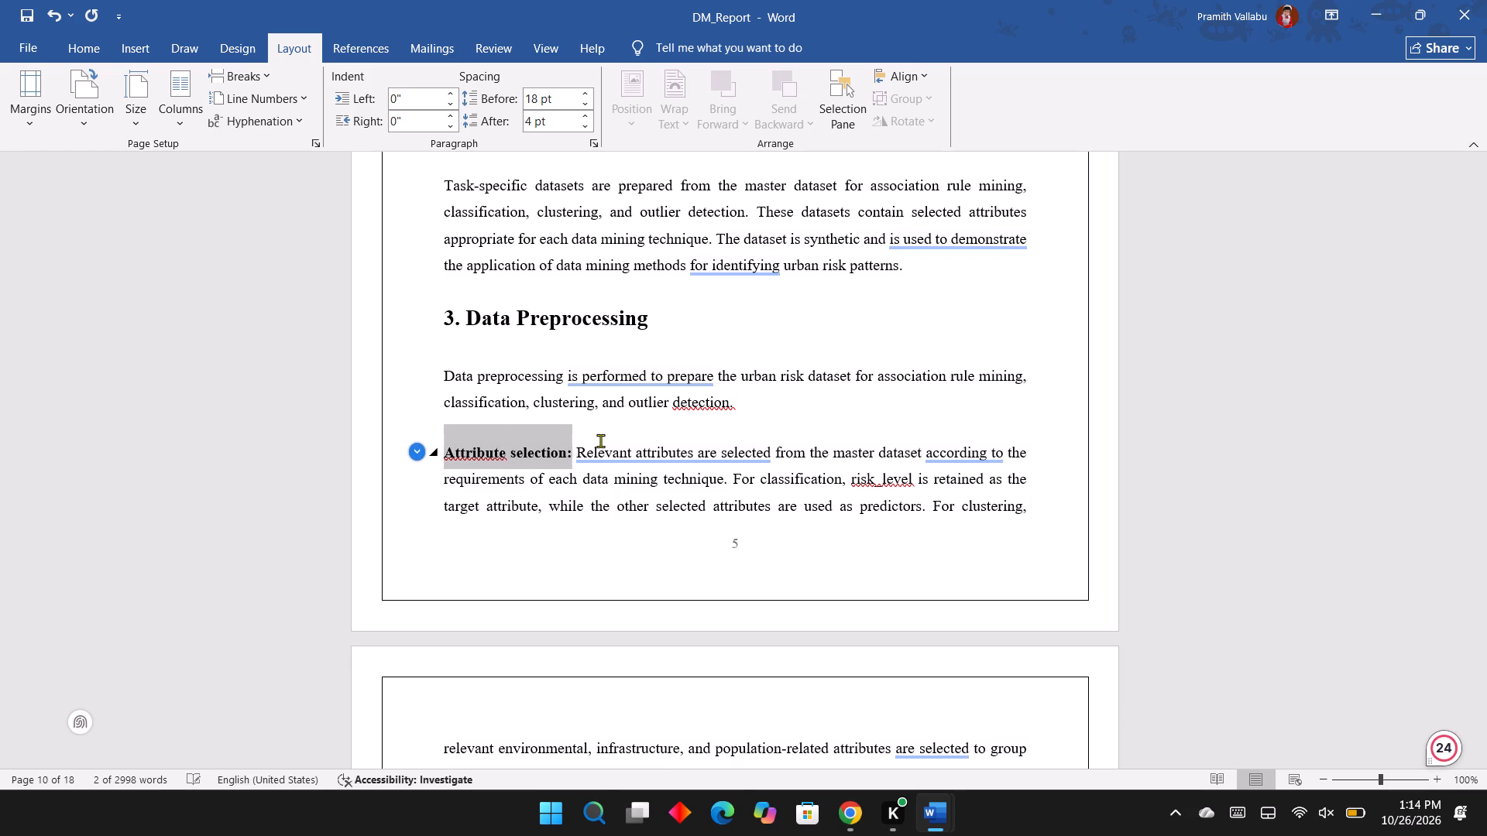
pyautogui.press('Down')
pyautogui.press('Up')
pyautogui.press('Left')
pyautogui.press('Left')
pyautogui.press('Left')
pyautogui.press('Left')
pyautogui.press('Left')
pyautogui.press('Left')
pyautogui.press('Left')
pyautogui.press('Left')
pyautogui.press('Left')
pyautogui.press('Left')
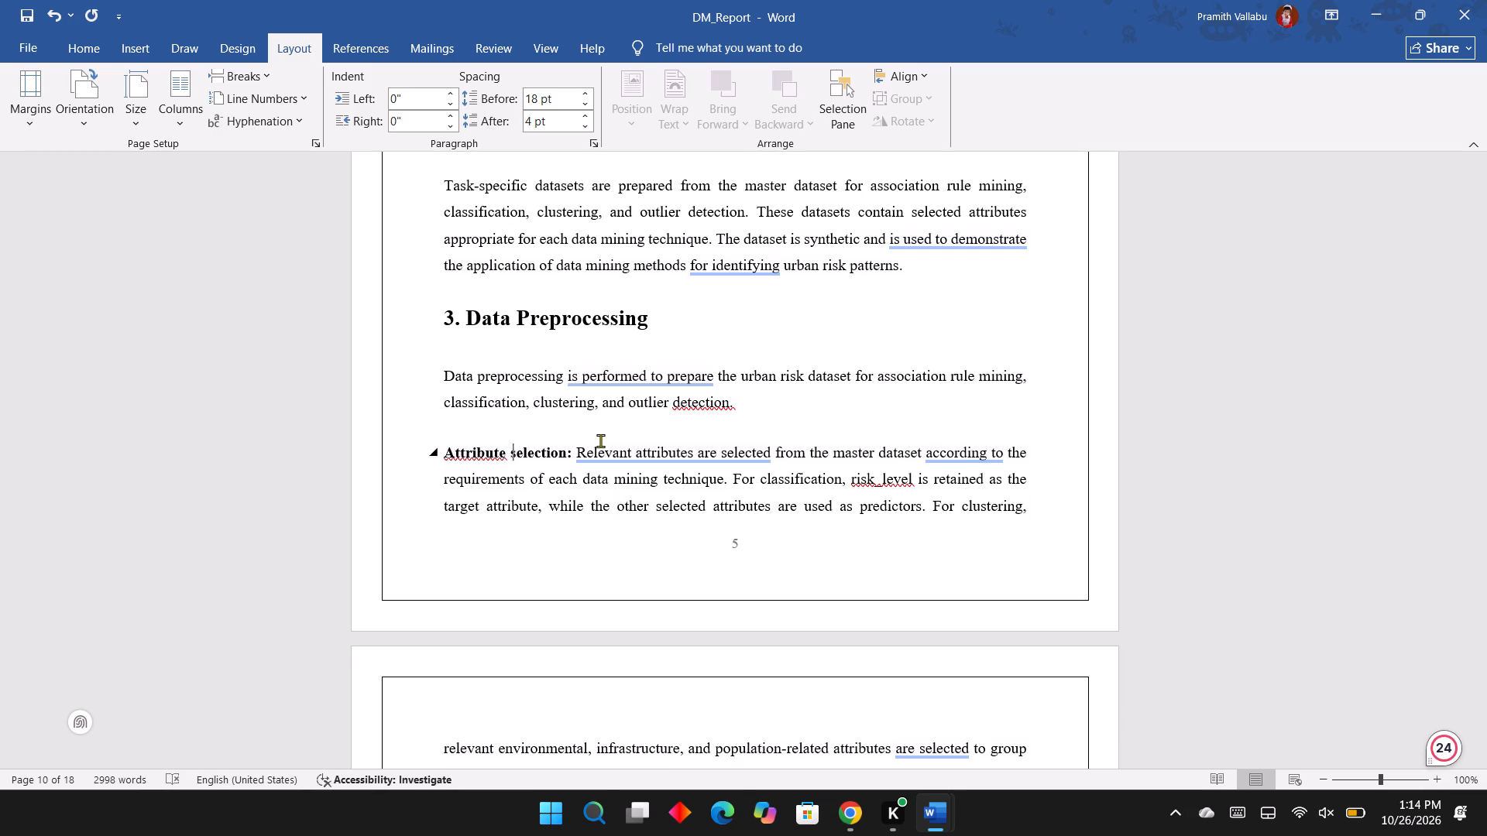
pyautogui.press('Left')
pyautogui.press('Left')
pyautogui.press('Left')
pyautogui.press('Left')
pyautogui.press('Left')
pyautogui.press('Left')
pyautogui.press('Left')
# Bold the lead-in "Handling missing values and data transformation:" in its Data Preprocessing paragraph.
pyautogui.scroll(-1, 600, 440)
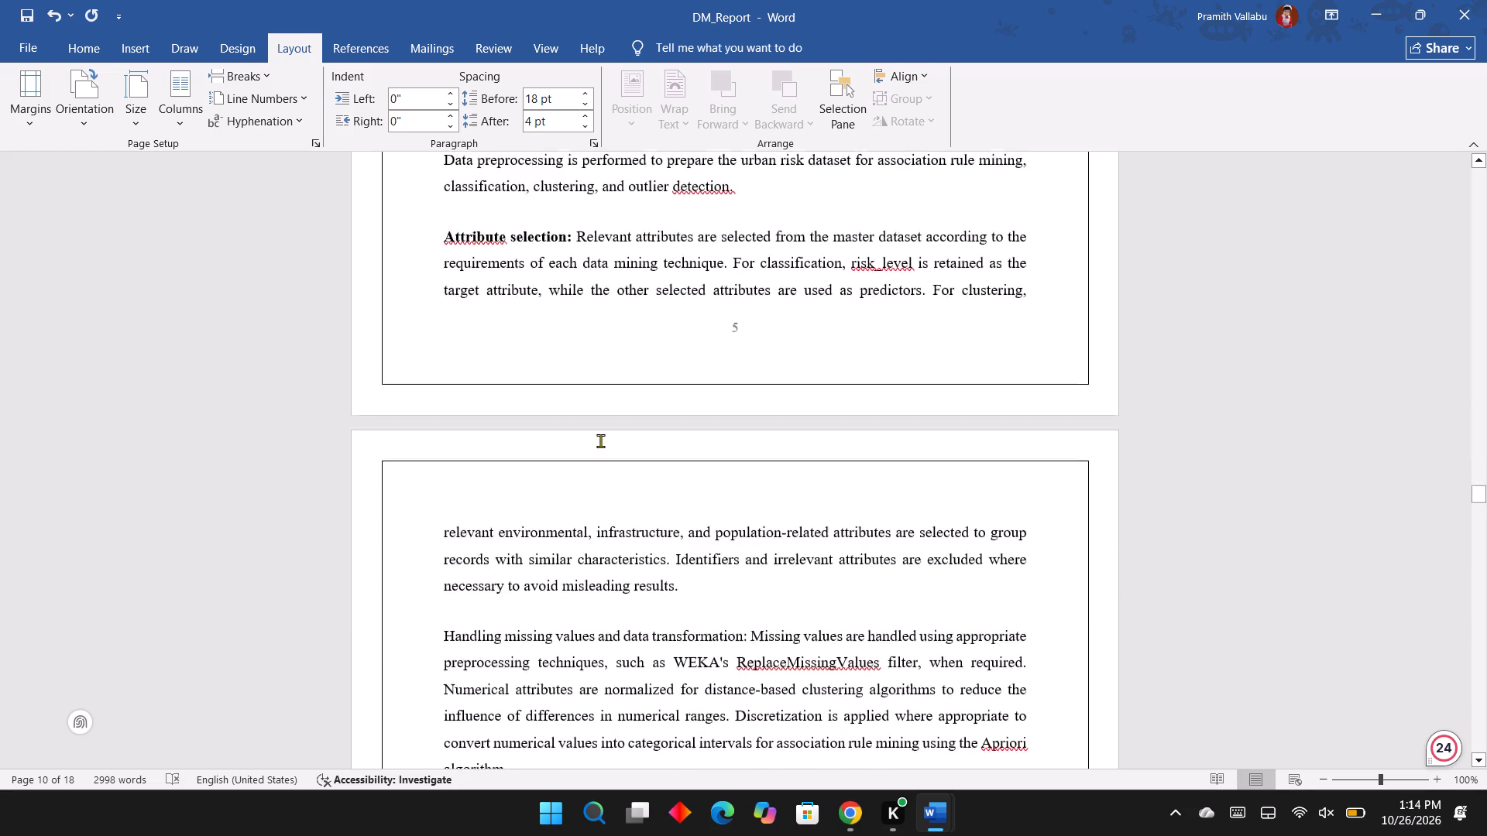
pyautogui.scroll(-2, 600, 440)
pyautogui.scroll(1, 600, 440)
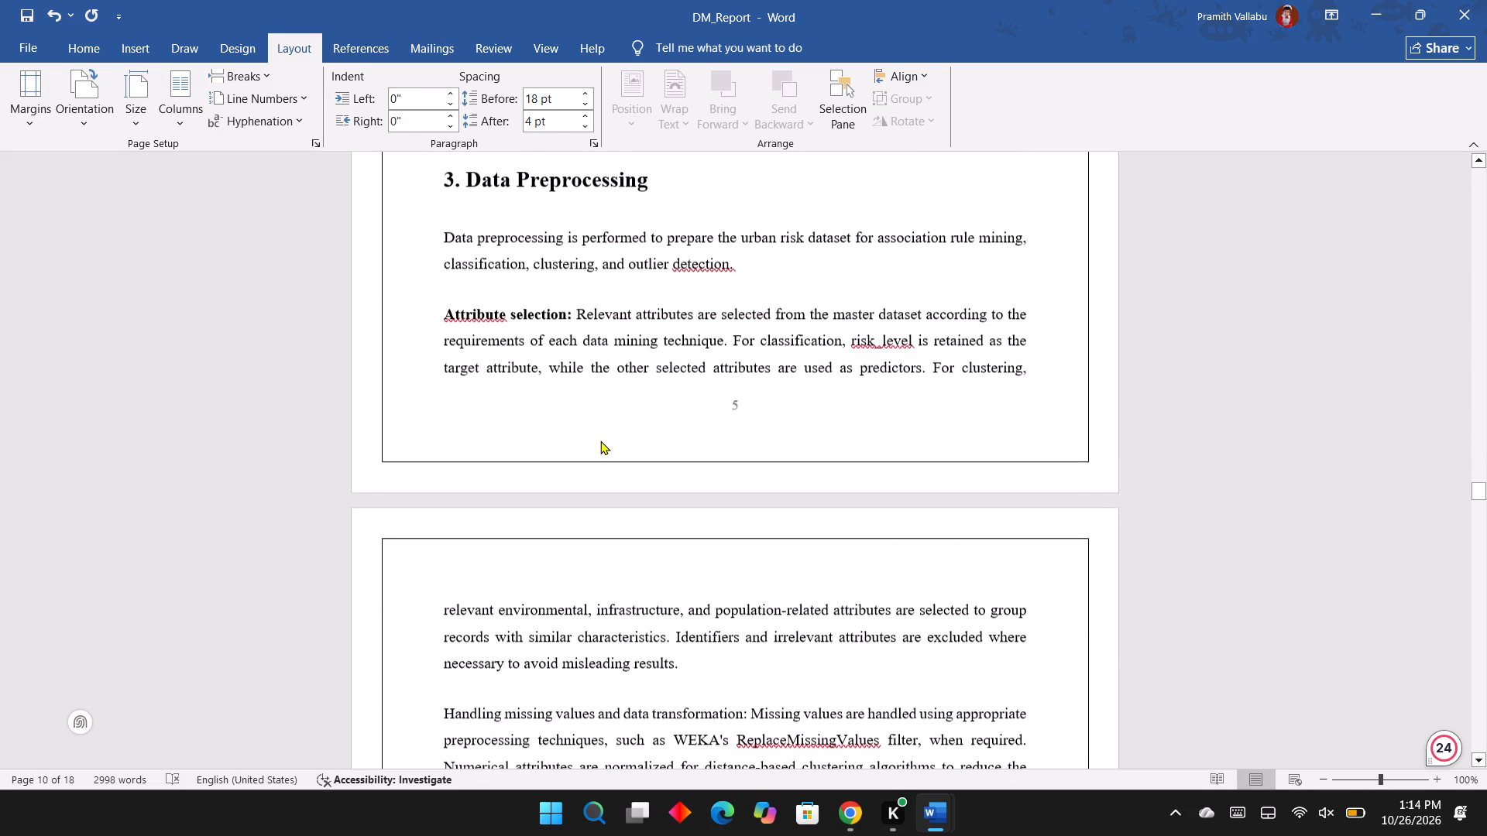
pyautogui.scroll(-1, 600, 440)
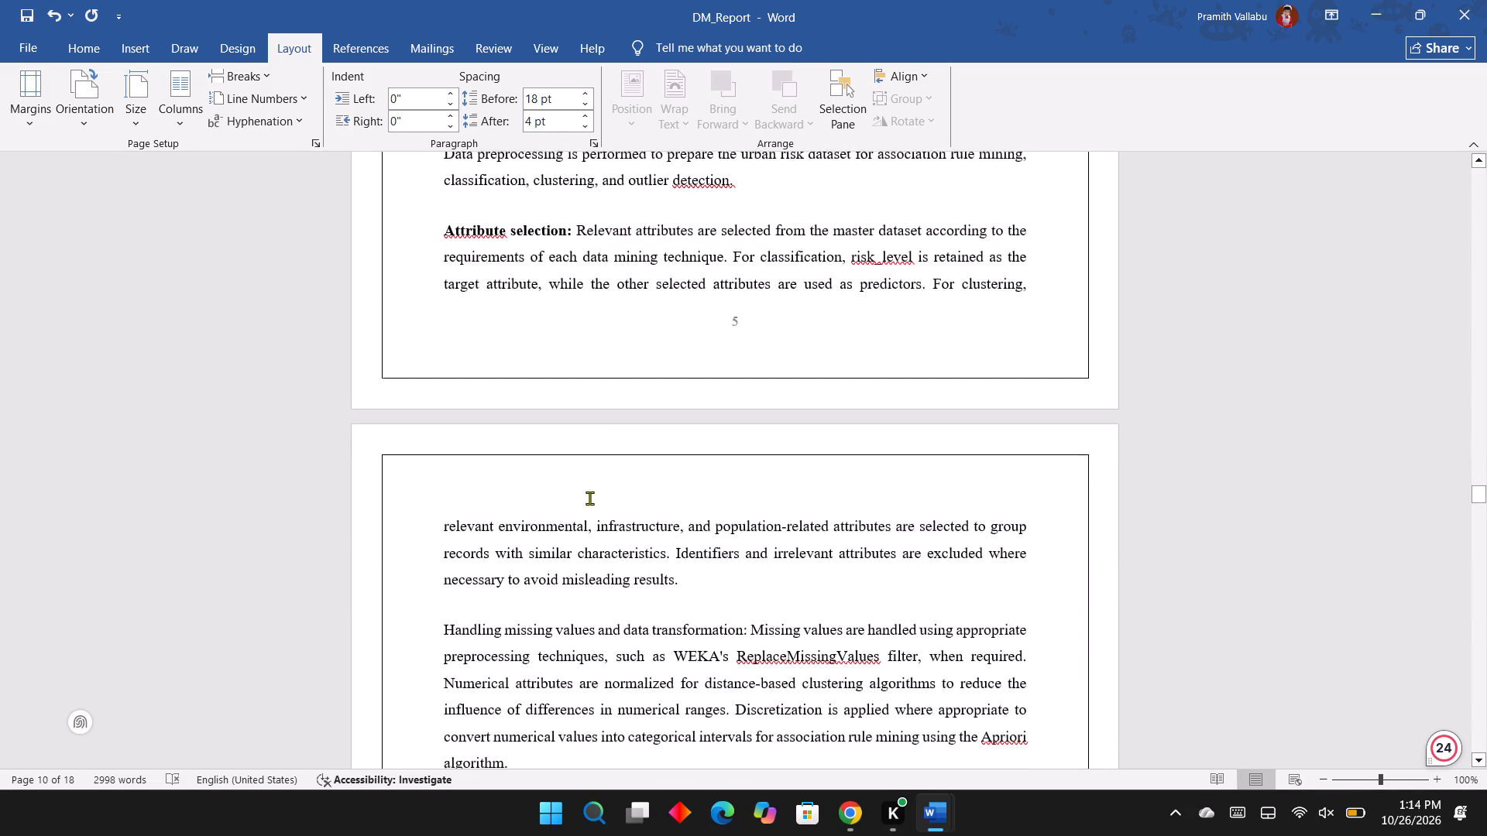
pyautogui.click(666, 597)
pyautogui.press('Down')
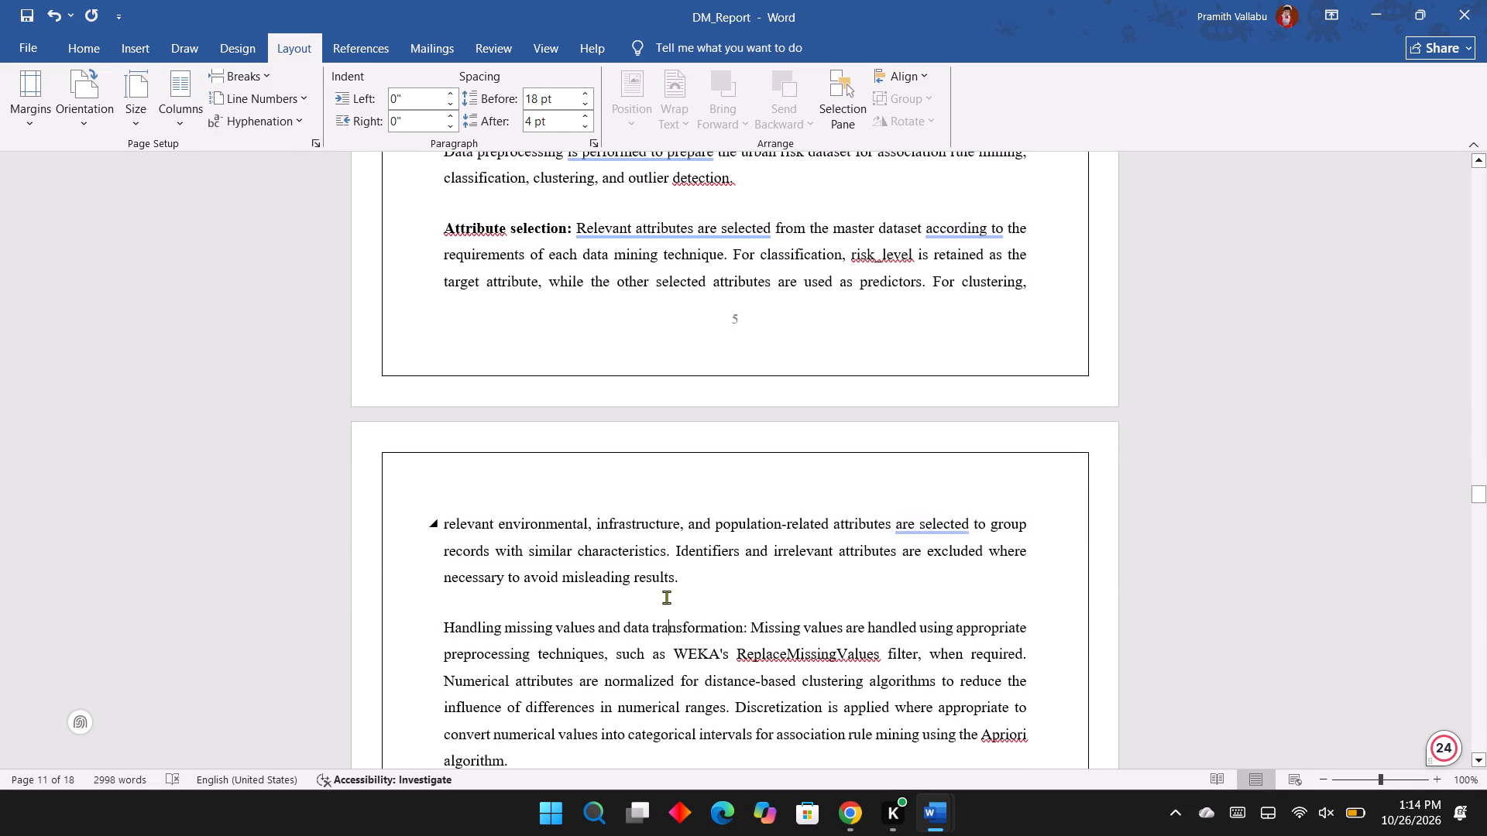
pyautogui.hotkey('ctrl', 'Left')
pyautogui.hotkey('ctrl', 'Left')
pyautogui.hotkey('ctrl', 'Left')
pyautogui.hotkey('ctrl', 'Left')
pyautogui.hotkey('ctrl', 'Left')
pyautogui.hotkey('ctrl', 'Left')
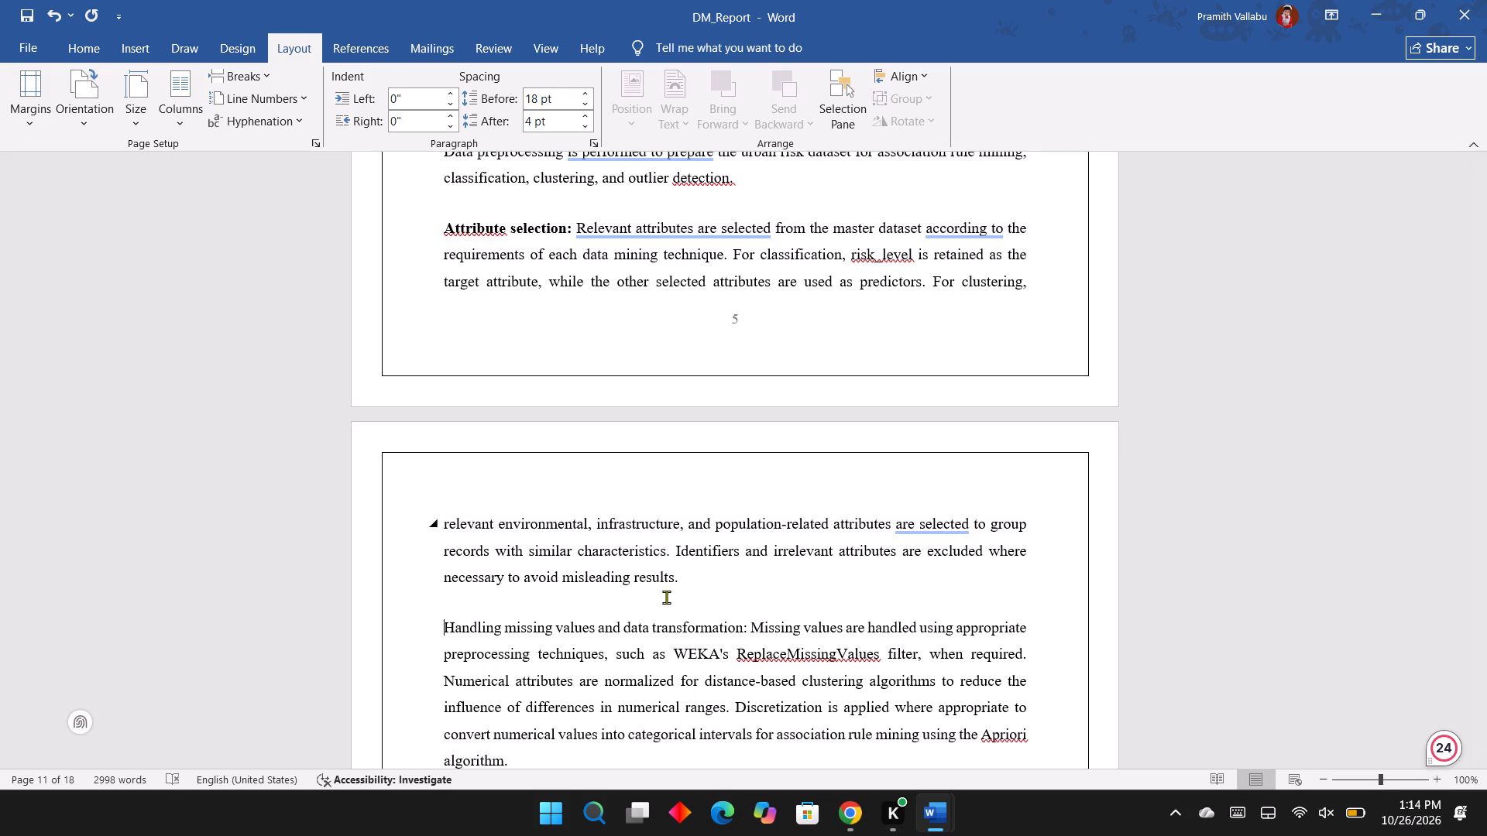
pyautogui.hotkey('ctrl', 'shift', 'Right')
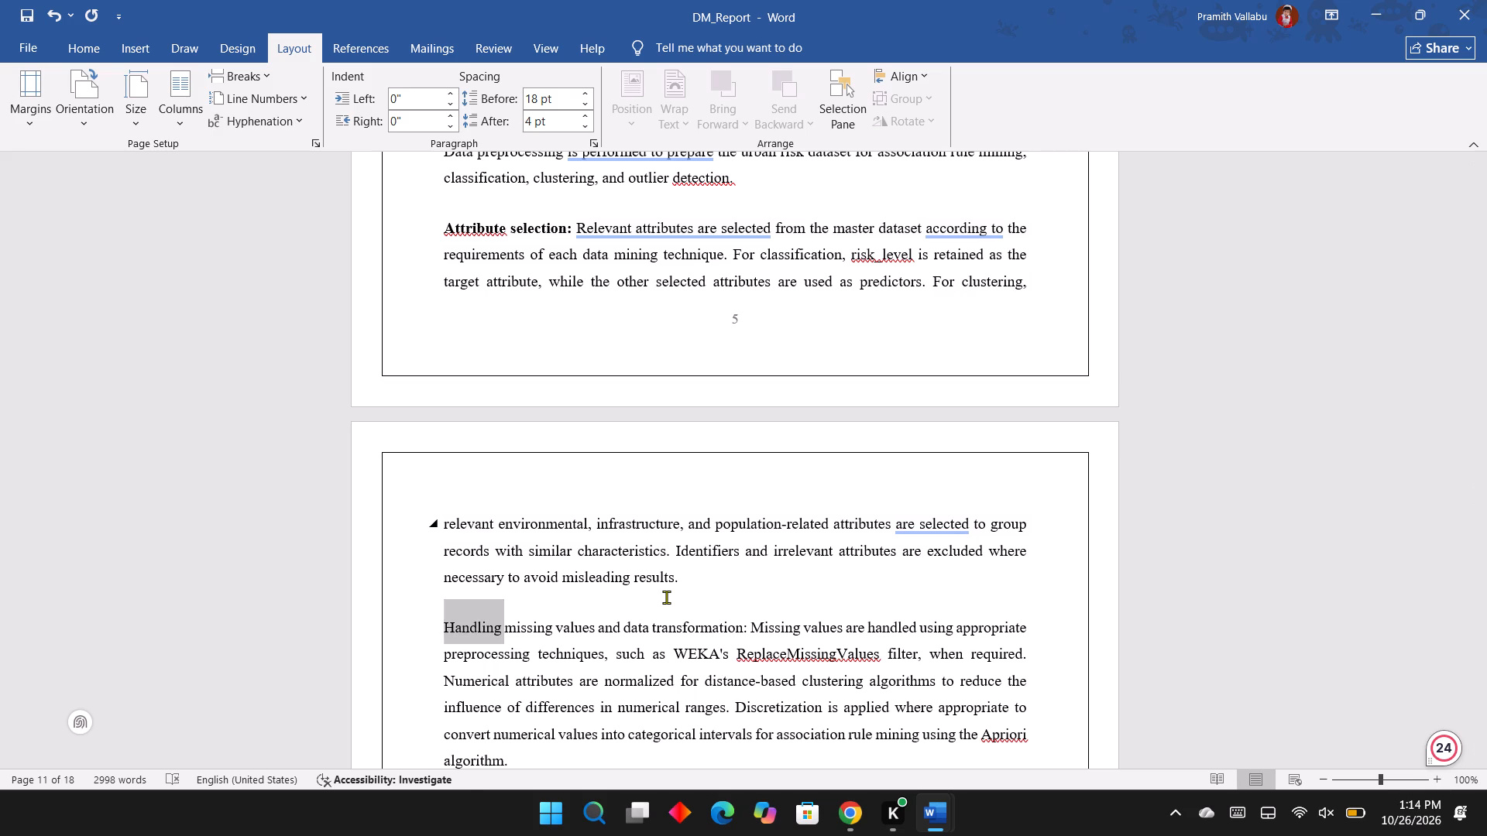
pyautogui.hotkey('ctrl', 'shift', 'Right')
pyautogui.hotkey('ctrl', 'shift', 'Right')
pyautogui.hotkey('ctrl', 'shift', 'Right')
pyautogui.hotkey('ctrl', 'shift', 'Right')
pyautogui.hotkey('ctrl', 'shift', 'Right')
pyautogui.hotkey('ctrl', 'shift', 'Right')
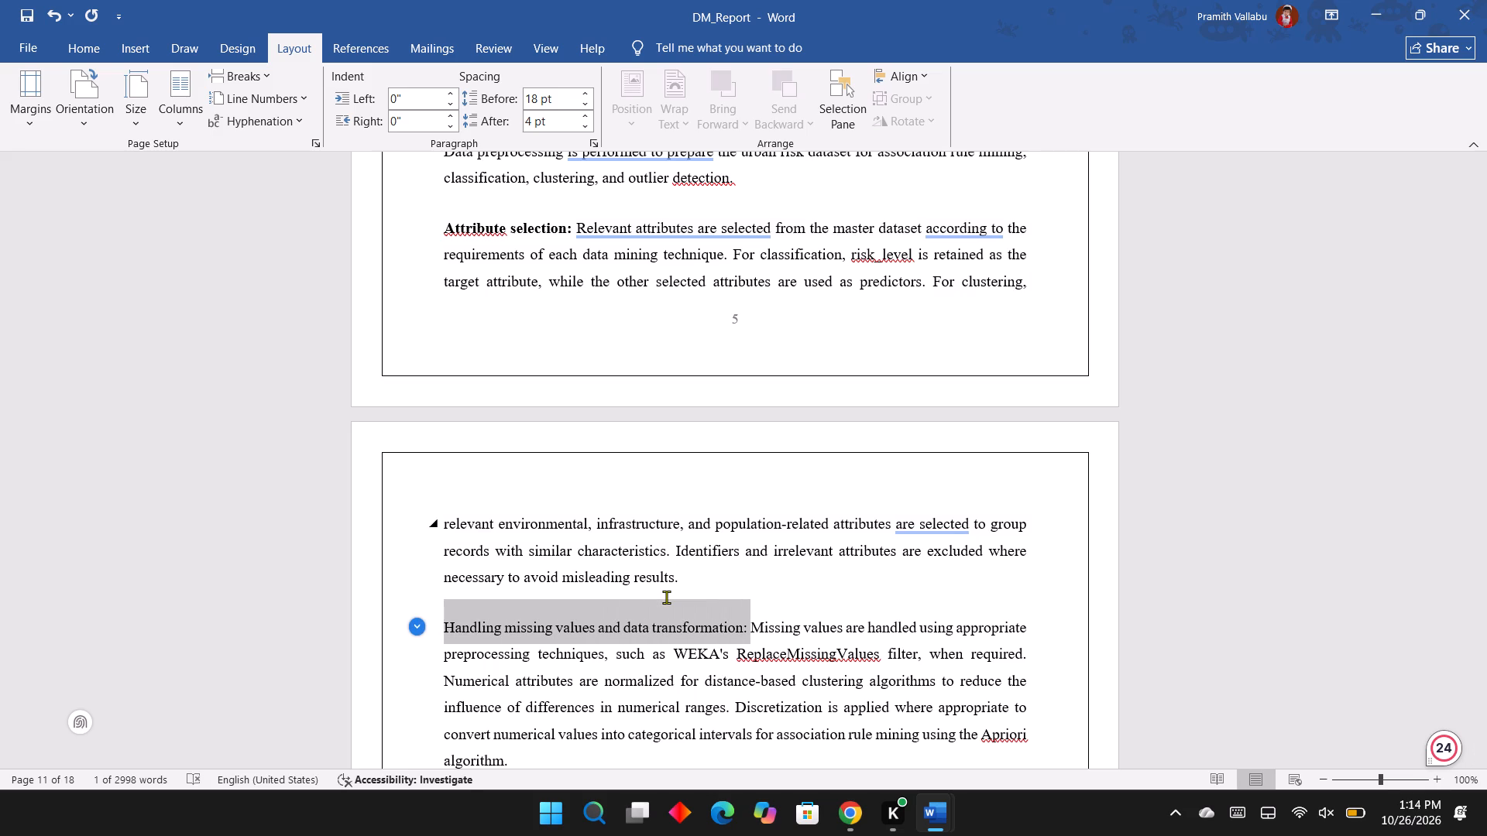
pyautogui.hotkey('ctrl', 'shift', 'Left')
pyautogui.hotkey('ctrl', 'shift', 'Right')
pyautogui.hotkey('shift', 'Left')
pyautogui.hotkey('ctrl', 'b')
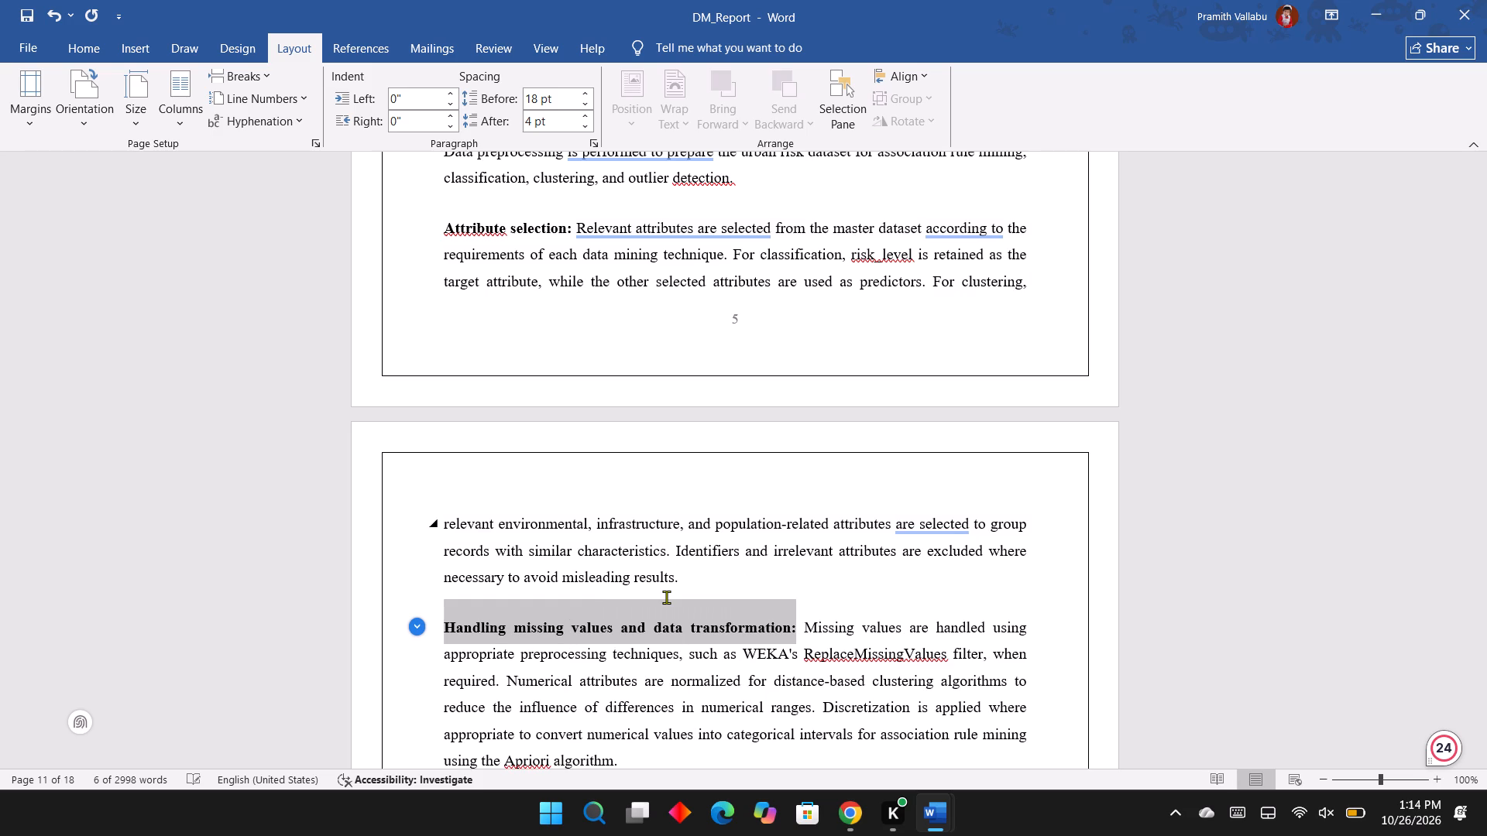
# Review the closing paragraph of Data Preprocessing and the existing text under "4. K-Means Clustering".
pyautogui.scroll(-2, 666, 597)
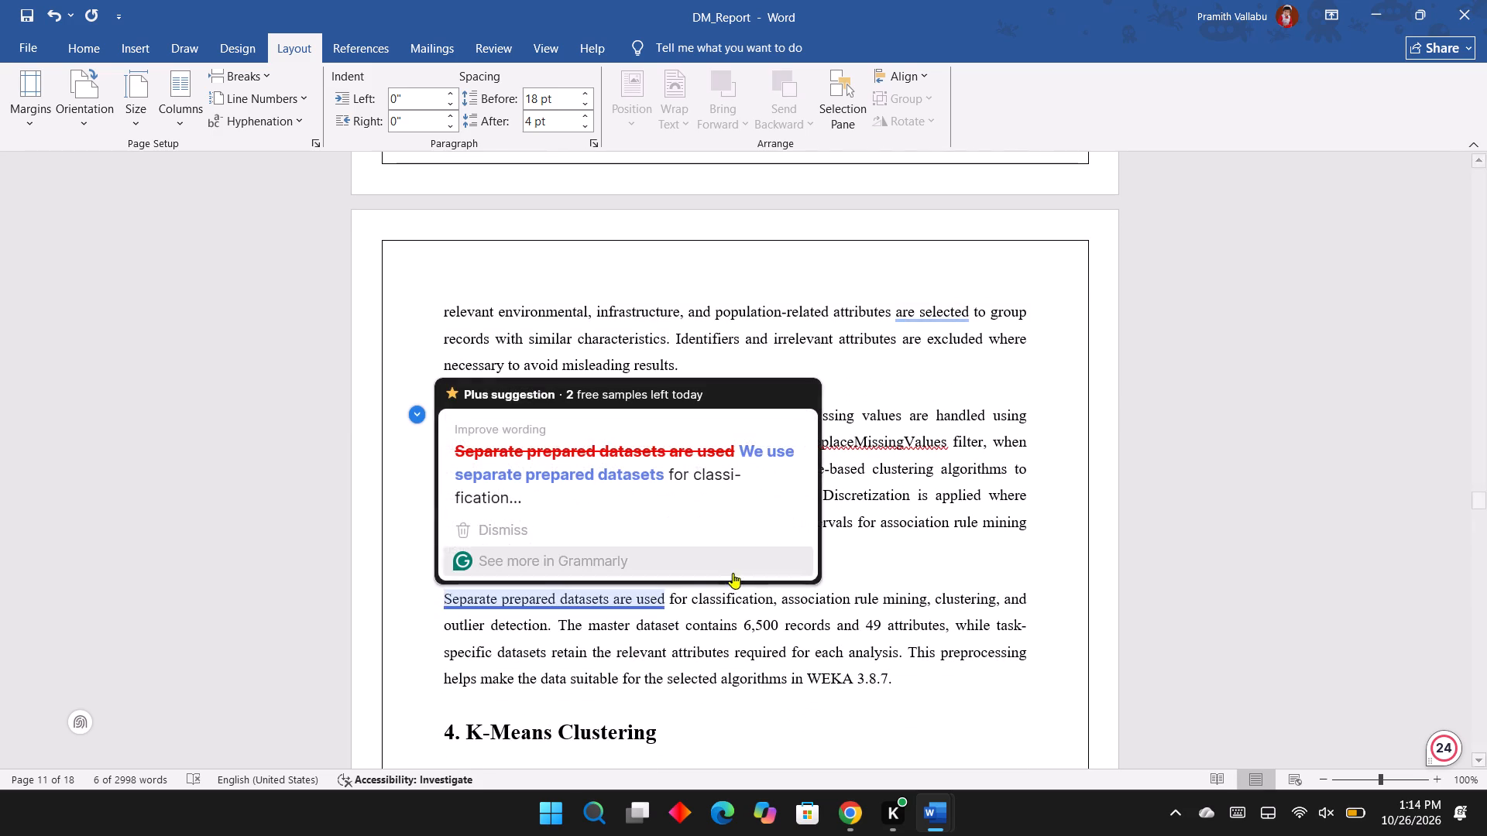
pyautogui.click(929, 553)
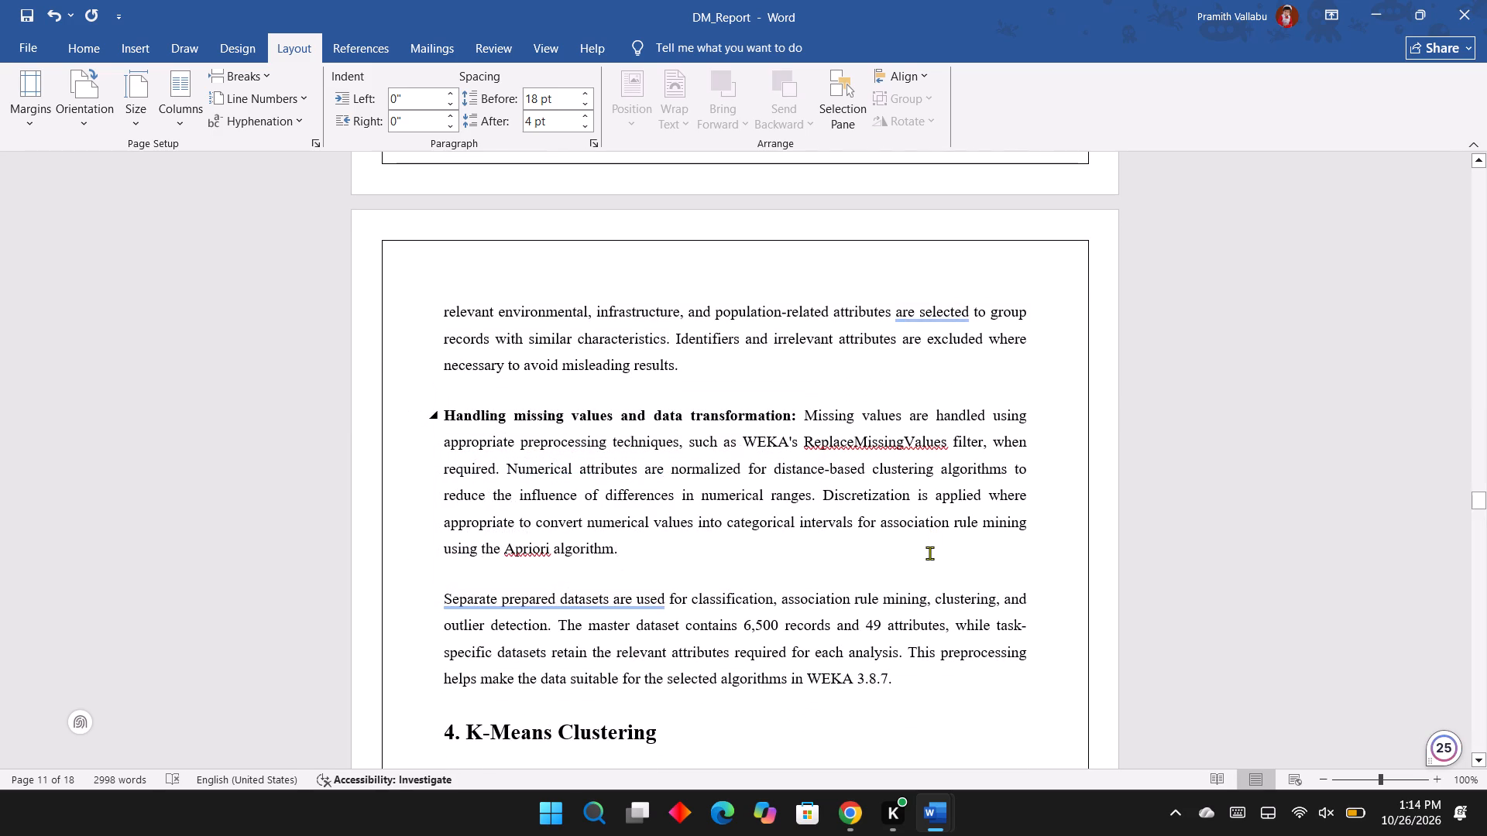
pyautogui.press('Down')
pyautogui.hotkey('ctrl', 'Left')
pyautogui.hotkey('ctrl', 'Left')
pyautogui.hotkey('ctrl', 'Left')
pyautogui.hotkey('ctrl', 'Left')
pyautogui.hotkey('ctrl', 'Left')
pyautogui.hotkey('ctrl', 'Right')
pyautogui.scroll(-2, 788, 622)
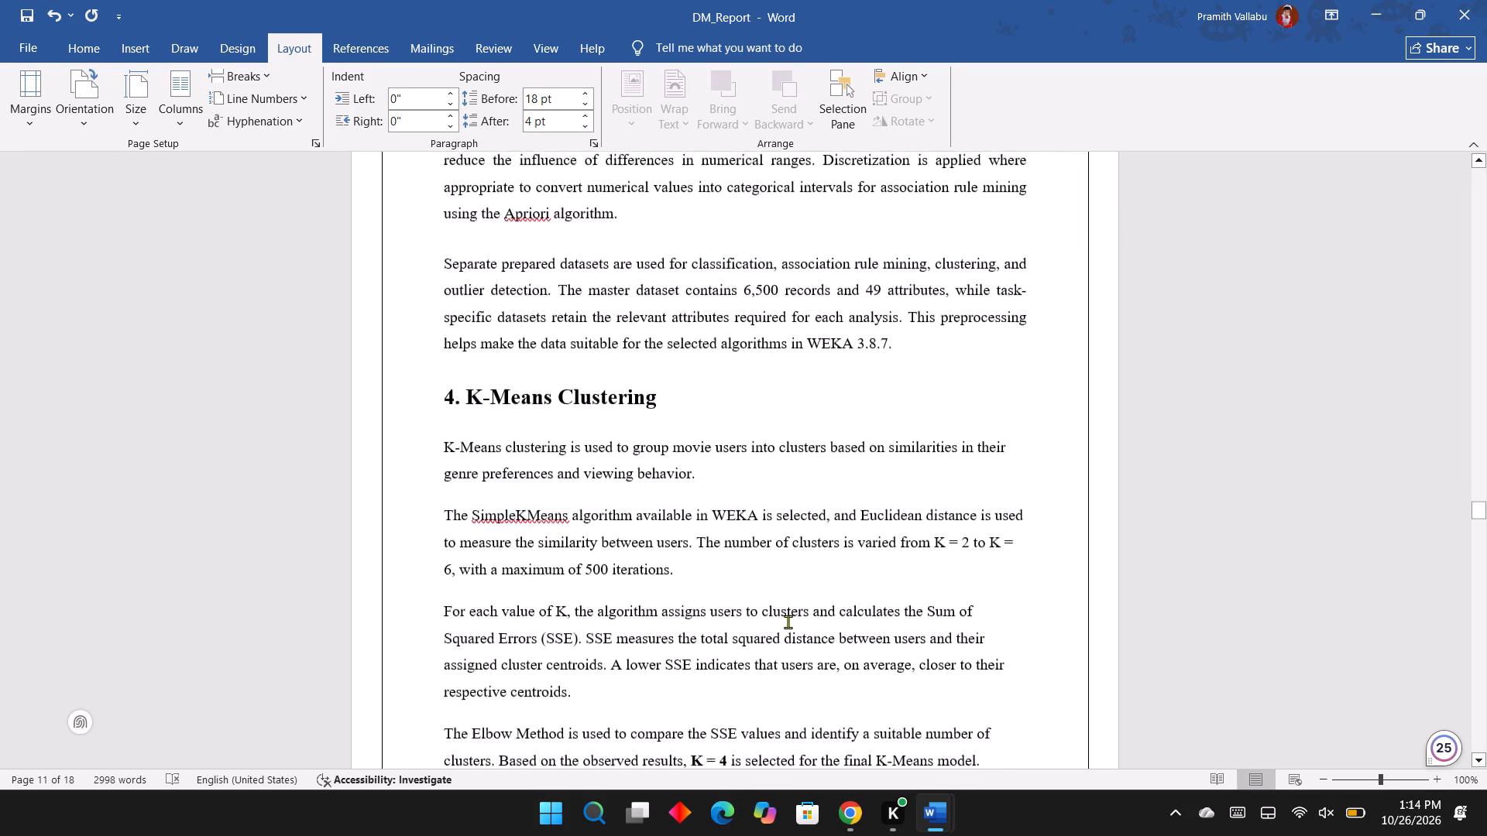
pyautogui.scroll(-1, 788, 622)
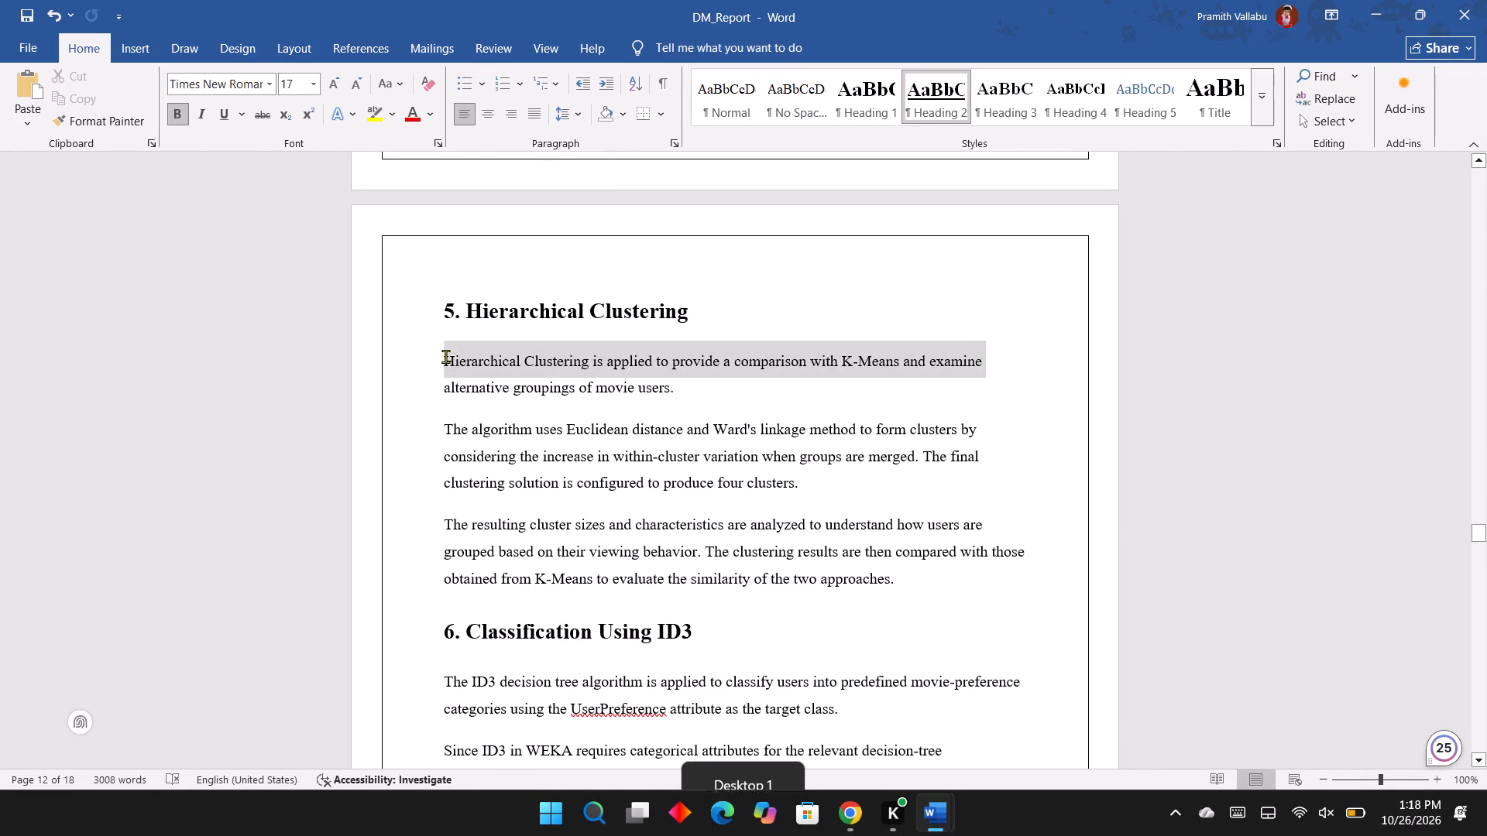
pyautogui.hotkey('shift', 'Up')
pyautogui.hotkey('shift', 'Up')
pyautogui.hotkey('shift', 'Up')
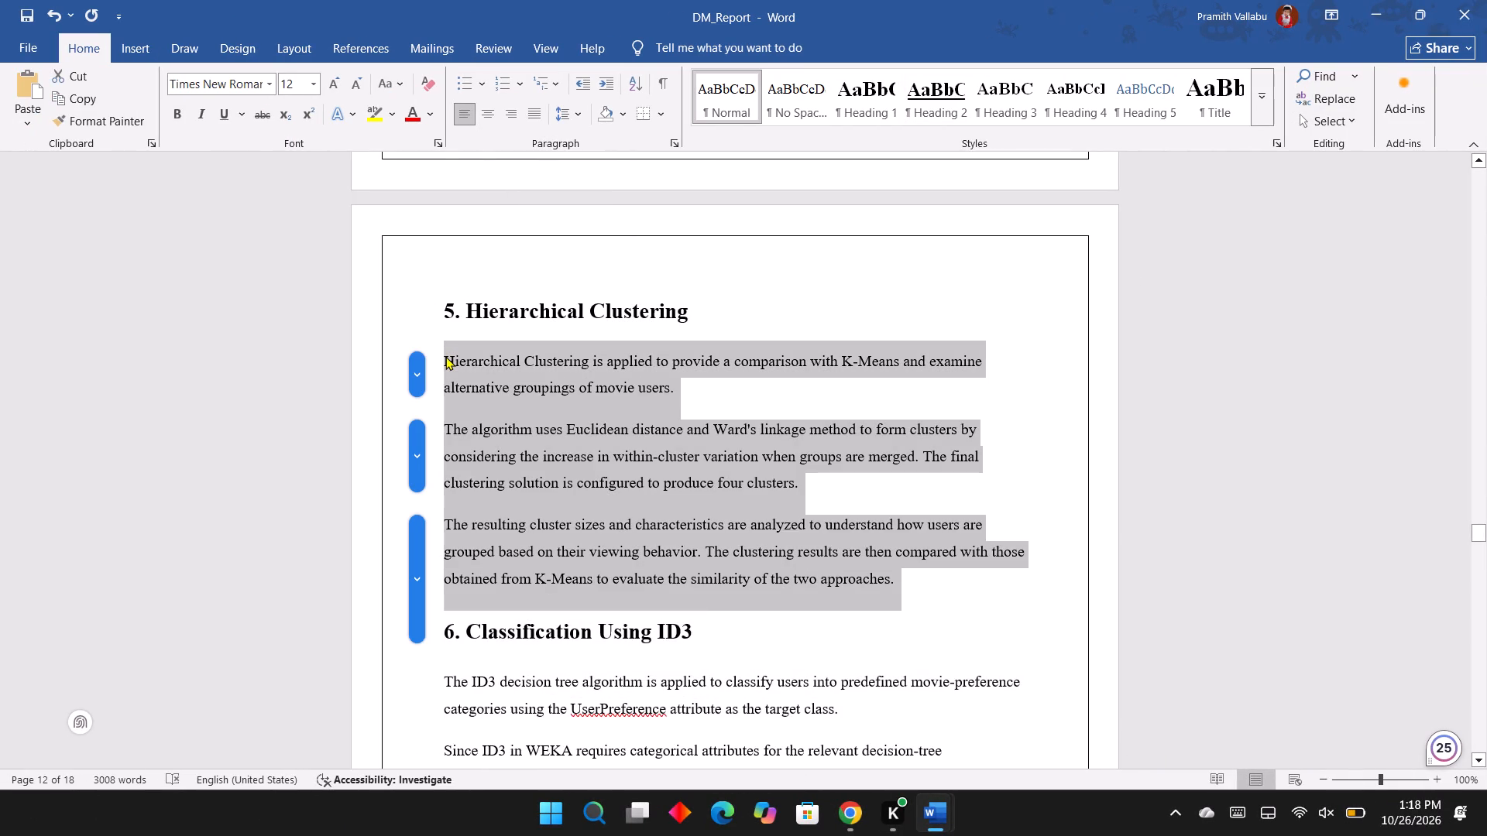
pyautogui.hotkey('ctrl', 'v')
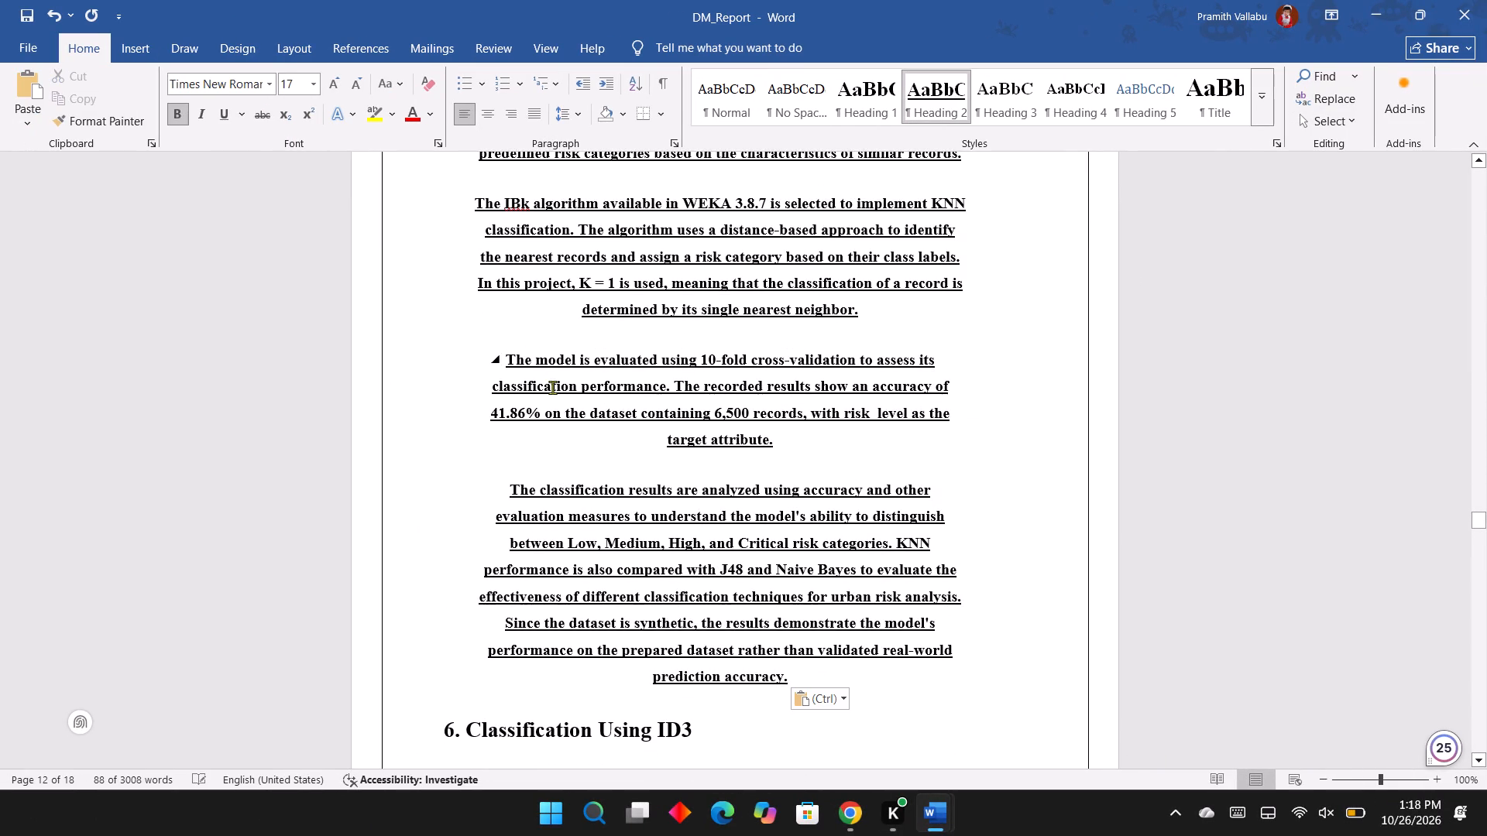
# Remove the bold and underline formatting from all the pasted KNN paragraphs under "5. Hierarchical Clustering".
pyautogui.hotkey('shift', 'Up')
pyautogui.hotkey('shift', 'Up')
pyautogui.hotkey('shift', 'Up')
pyautogui.hotkey('shift', 'Up')
pyautogui.hotkey('shift', 'Up')
pyautogui.hotkey('shift', 'Up')
pyautogui.hotkey('shift', 'Up')
pyautogui.hotkey('shift', 'Up')
pyautogui.hotkey('shift', 'Up')
pyautogui.hotkey('shift', 'Up')
pyautogui.hotkey('shift', 'Up')
pyautogui.hotkey('shift', 'Up')
pyautogui.hotkey('shift', 'Up')
pyautogui.hotkey('shift', 'Up')
pyautogui.hotkey('shift', 'Up')
pyautogui.hotkey('shift', 'Up')
pyautogui.hotkey('shift', 'Up')
pyautogui.hotkey('shift', 'Up')
pyautogui.hotkey('shift', 'Up')
pyautogui.hotkey('shift', 'Up')
pyautogui.hotkey('shift', 'Down')
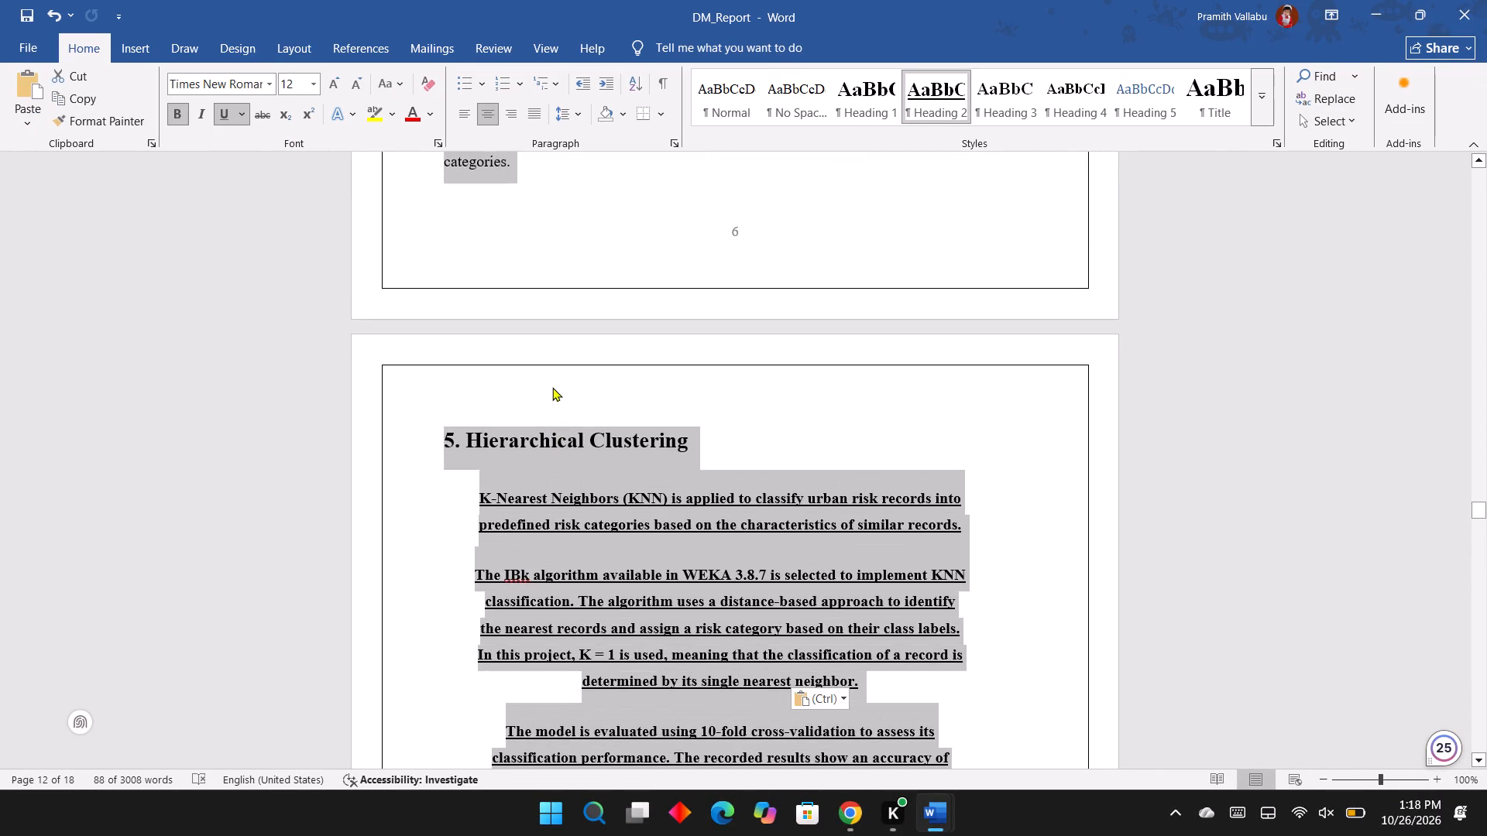
pyautogui.hotkey('shift', 'Down')
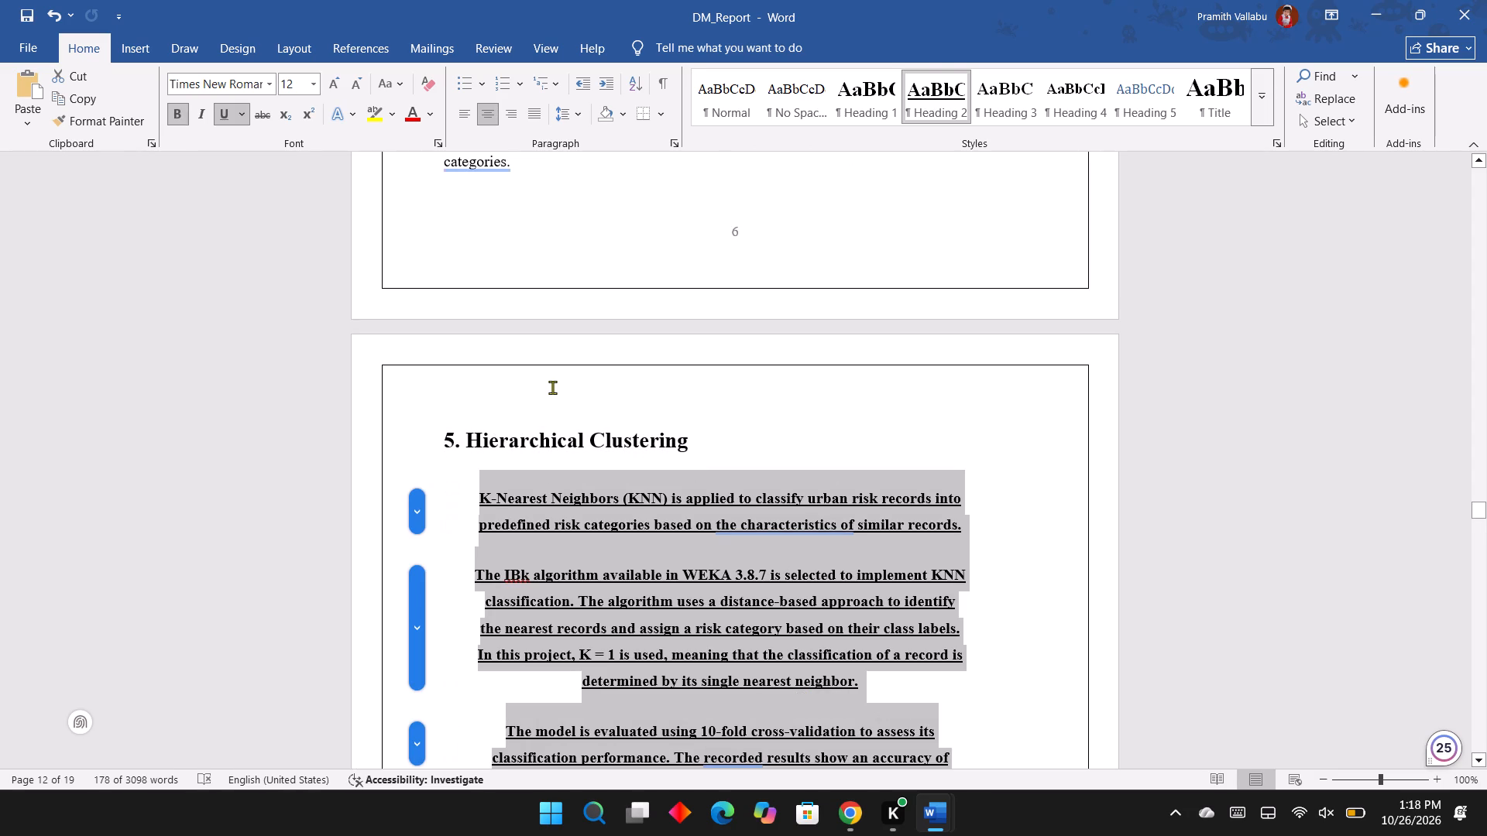
pyautogui.hotkey('ctrl', 'b')
pyautogui.hotkey('ctrl', 'u')
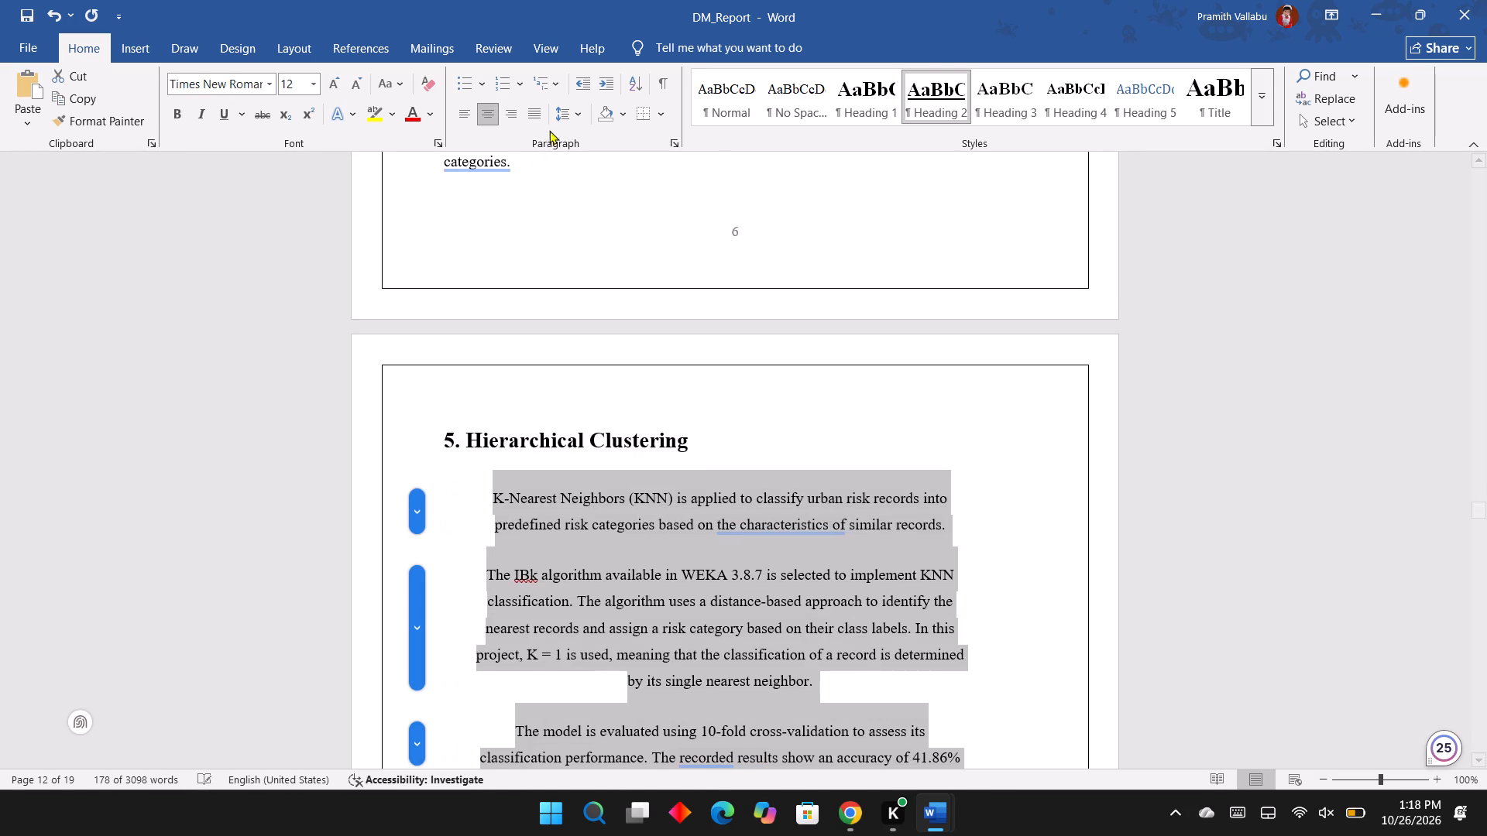
# Justify the pasted KNN paragraphs, set their left and right indents to 0", and clear the selection.
pyautogui.click(539, 122)
pyautogui.click(313, 57)
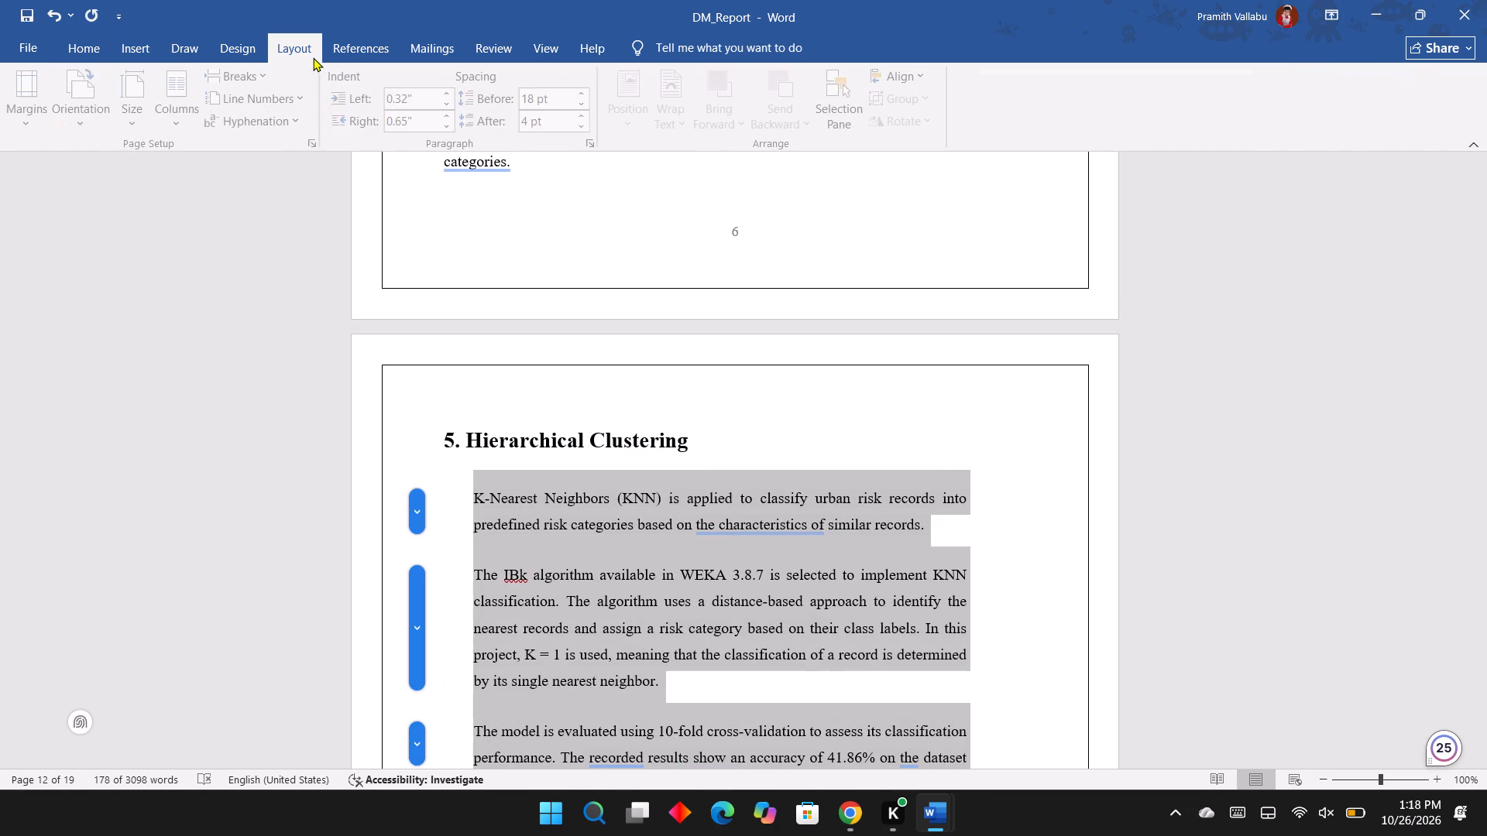
pyautogui.tripleClick(450, 101)
pyautogui.doubleClick(450, 101)
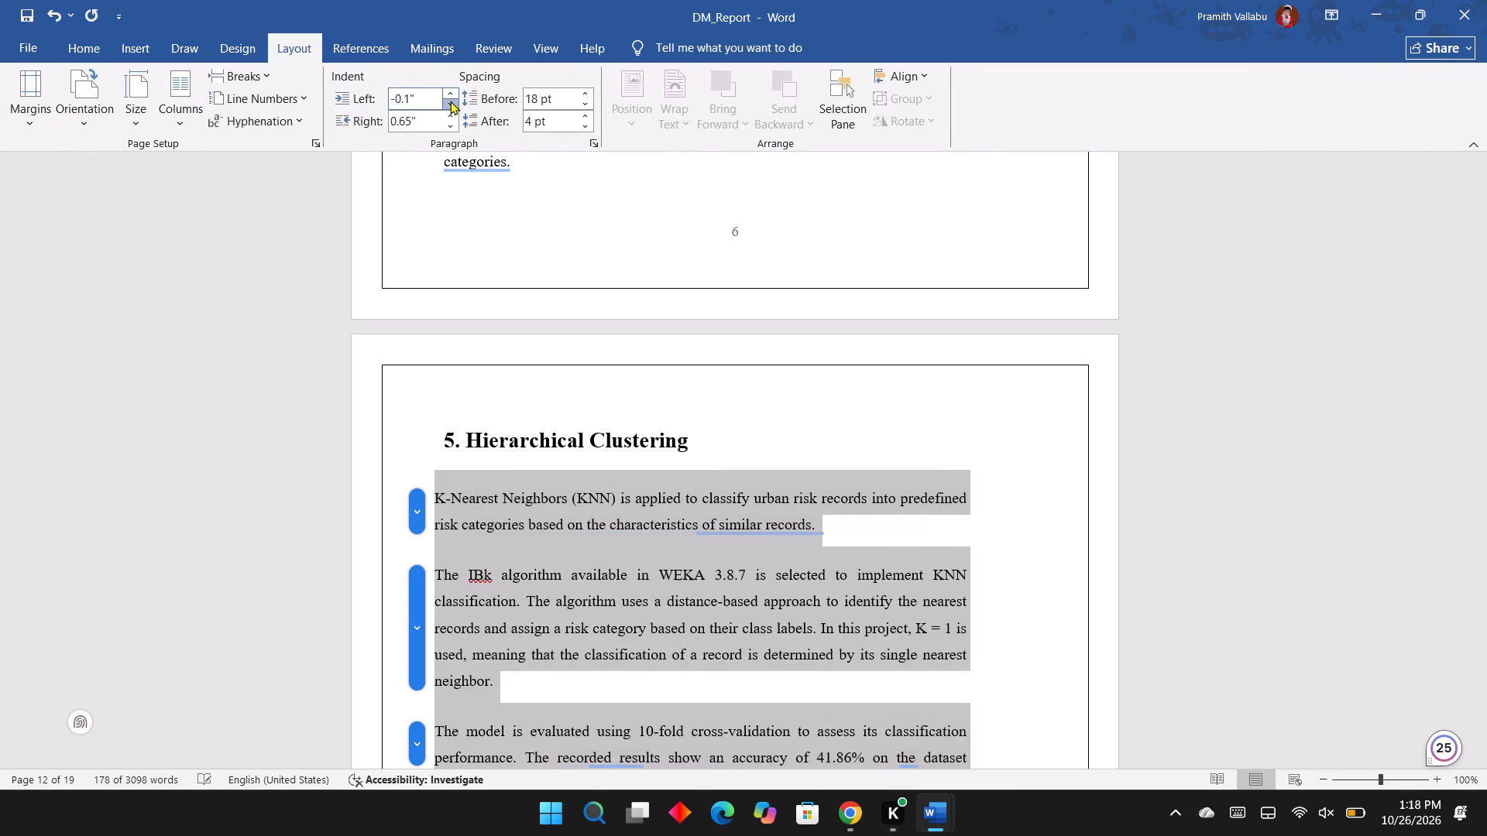
pyautogui.click(449, 91)
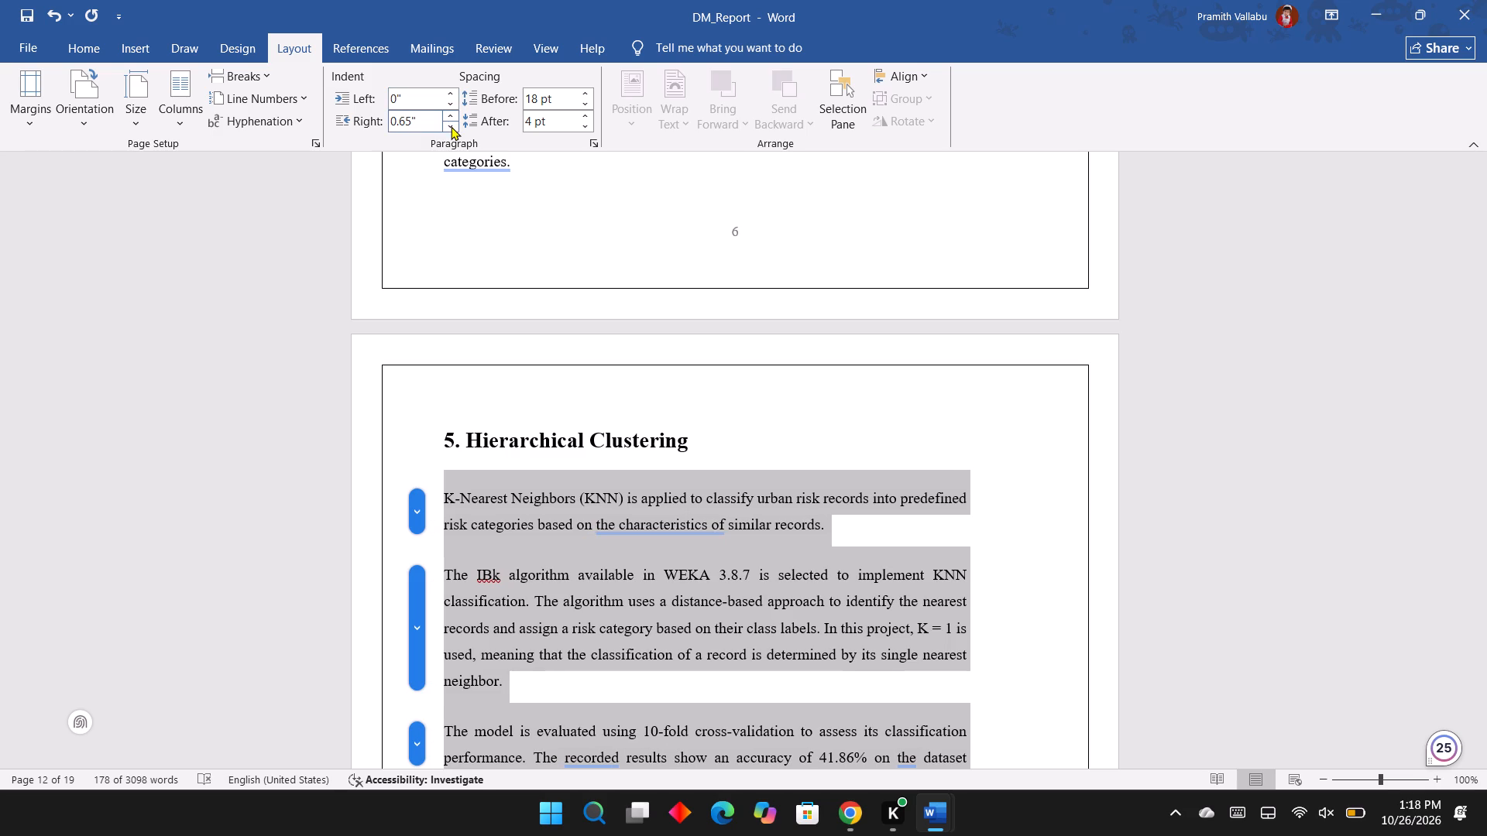
pyautogui.doubleClick(451, 126)
pyautogui.tripleClick(451, 126)
pyautogui.click(451, 126)
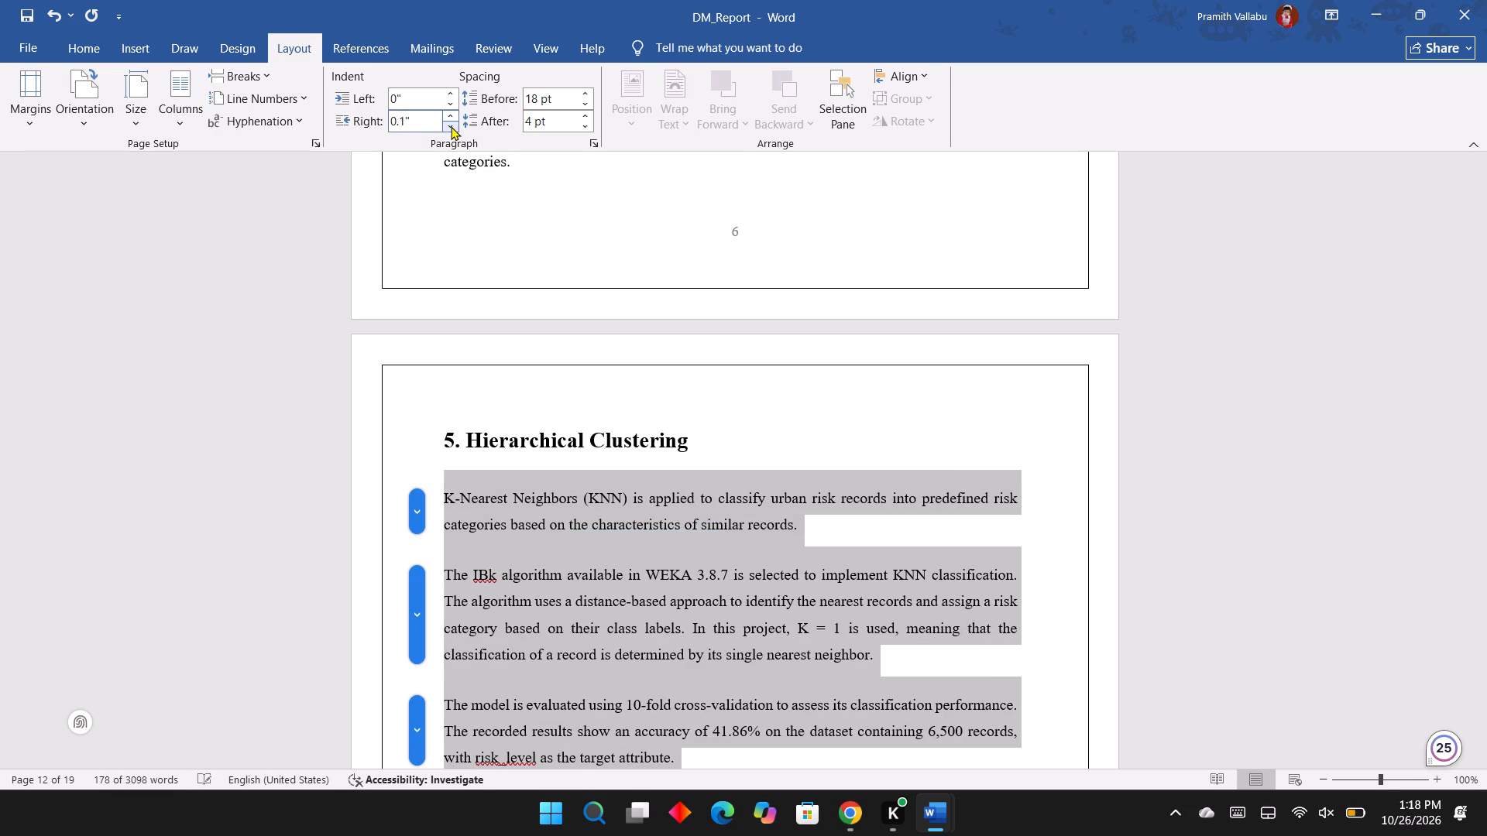
pyautogui.click(451, 126)
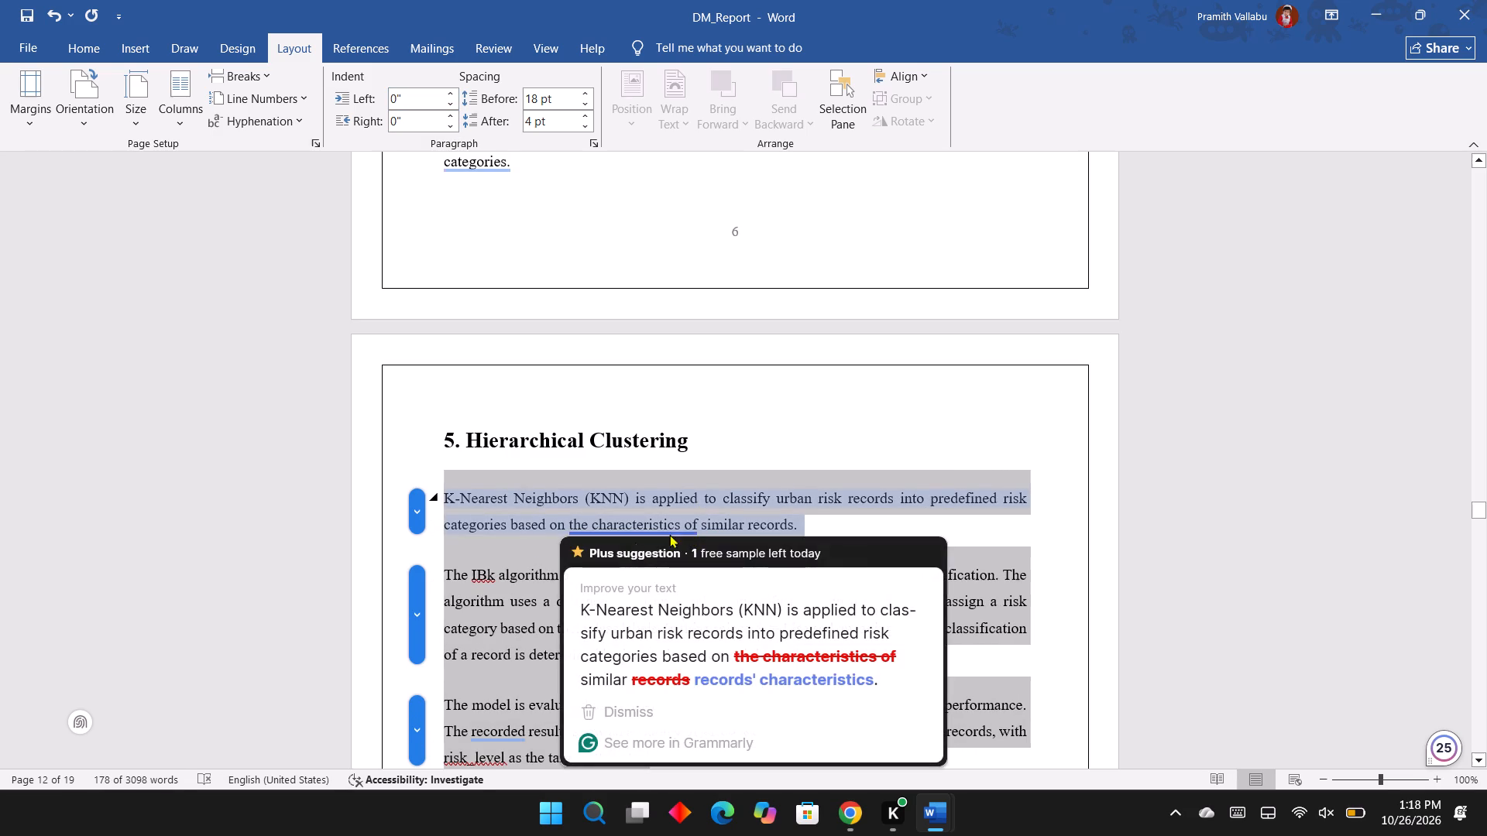
pyautogui.click(683, 449)
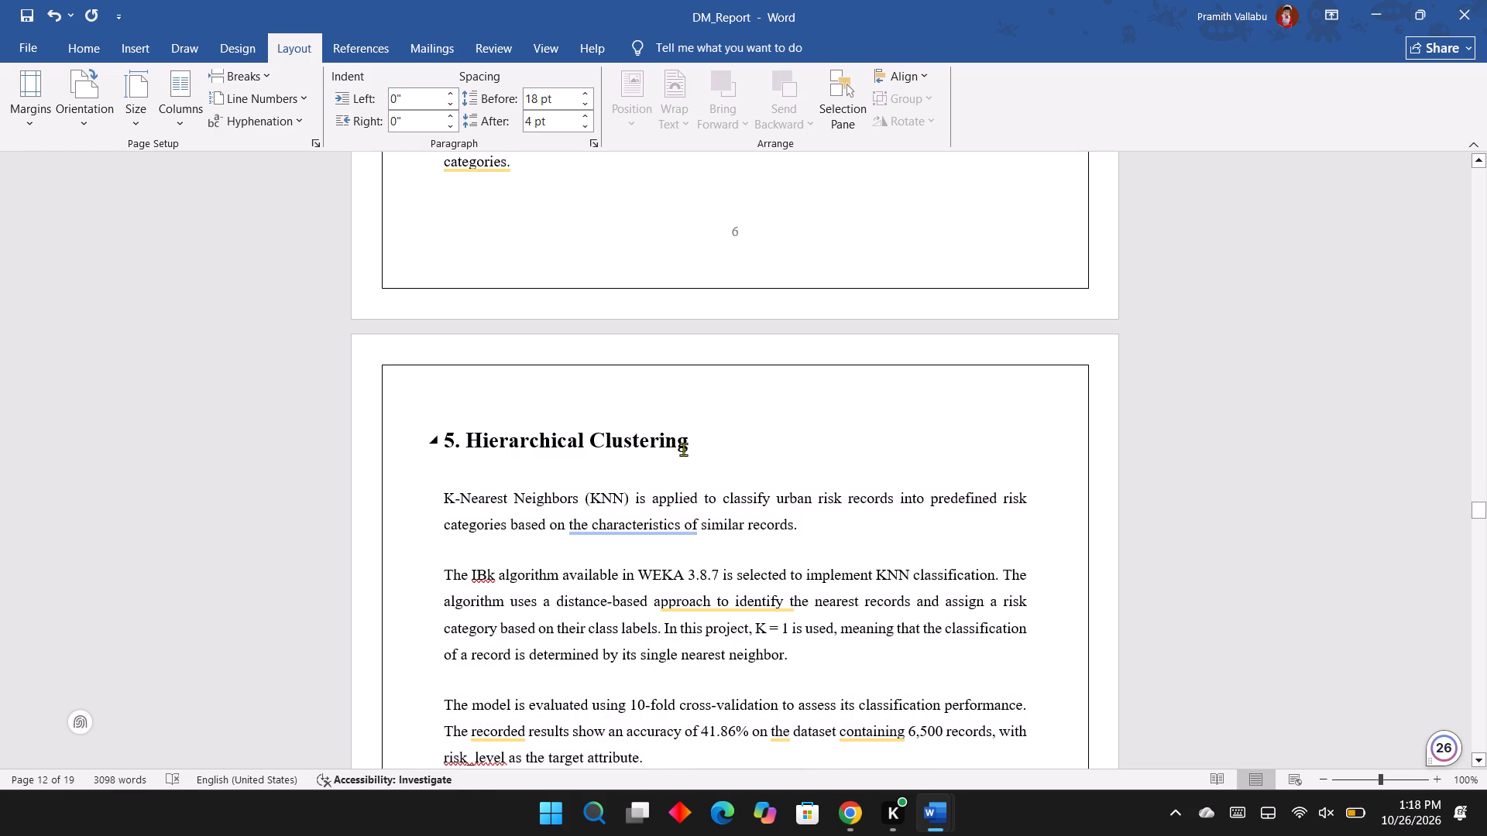
# Replace the "Hierarchical Clustering" title in the section 5 heading with "K – Nearest Neighbours (KNN)", keeping the number.
pyautogui.hotkey('shift', 'Left')
pyautogui.hotkey('shift', 'Left')
pyautogui.hotkey('shift', 'Left')
pyautogui.hotkey('shift', 'Left')
pyautogui.hotkey('shift', 'Left')
pyautogui.hotkey('shift', 'Left')
pyautogui.hotkey('shift', 'Left')
pyautogui.hotkey('shift', 'Left')
pyautogui.hotkey('shift', 'Left')
pyautogui.hotkey('shift', 'Left')
pyautogui.hotkey('shift', 'Left')
pyautogui.hotkey('shift', 'Left')
pyautogui.hotkey('shift', 'Left')
pyautogui.hotkey('shift', 'Left')
pyautogui.hotkey('shift', 'Left')
pyautogui.hotkey('shift', 'Left')
pyautogui.hotkey('shift', 'Left')
pyautogui.hotkey('shift', 'Left')
pyautogui.hotkey('shift', 'Left')
pyautogui.hotkey('shift', 'Left')
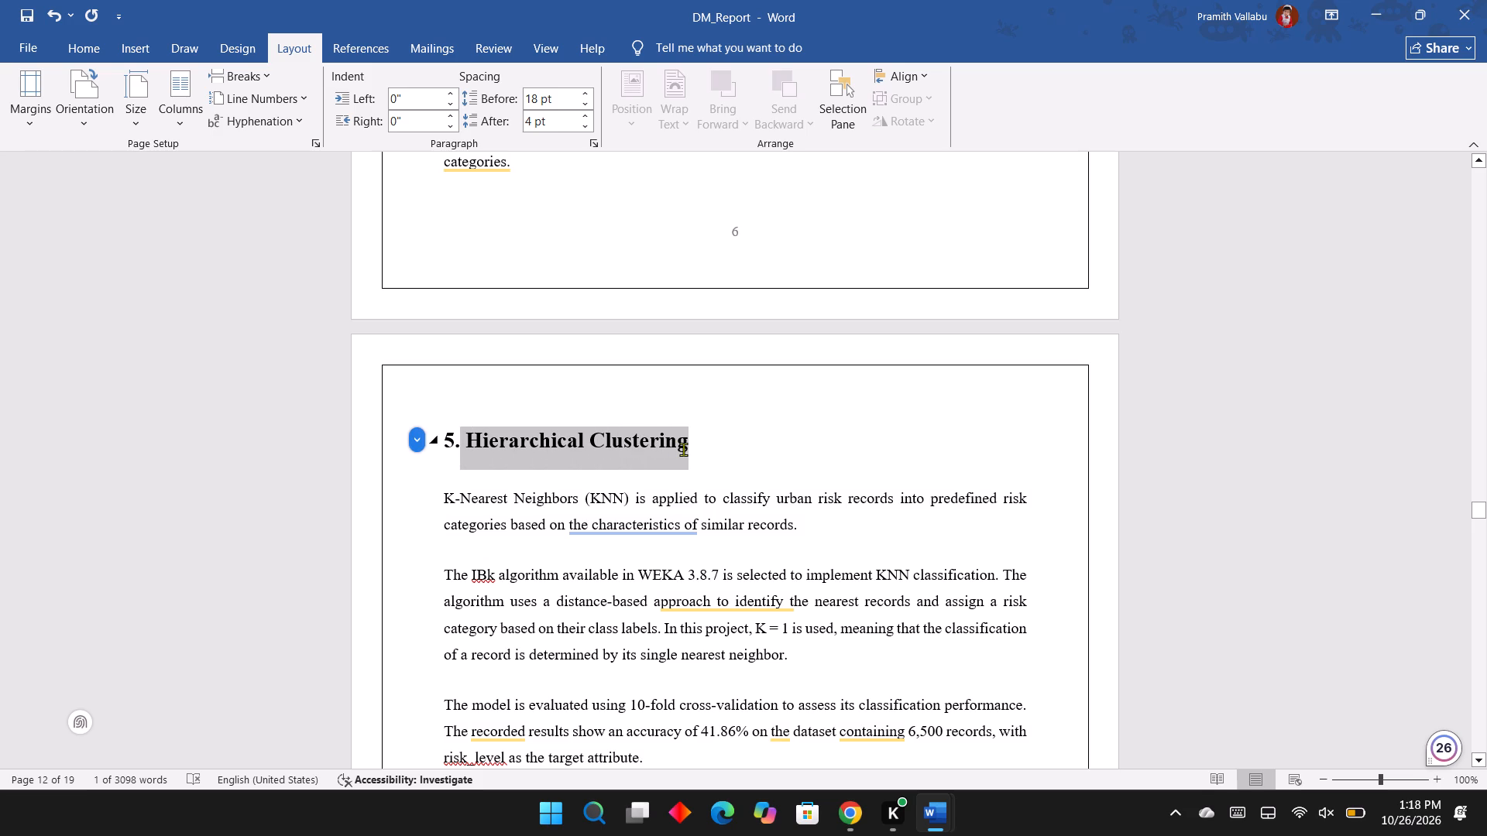
pyautogui.hotkey('shift', 'Right')
pyautogui.write('K-')
pyautogui.press('space')
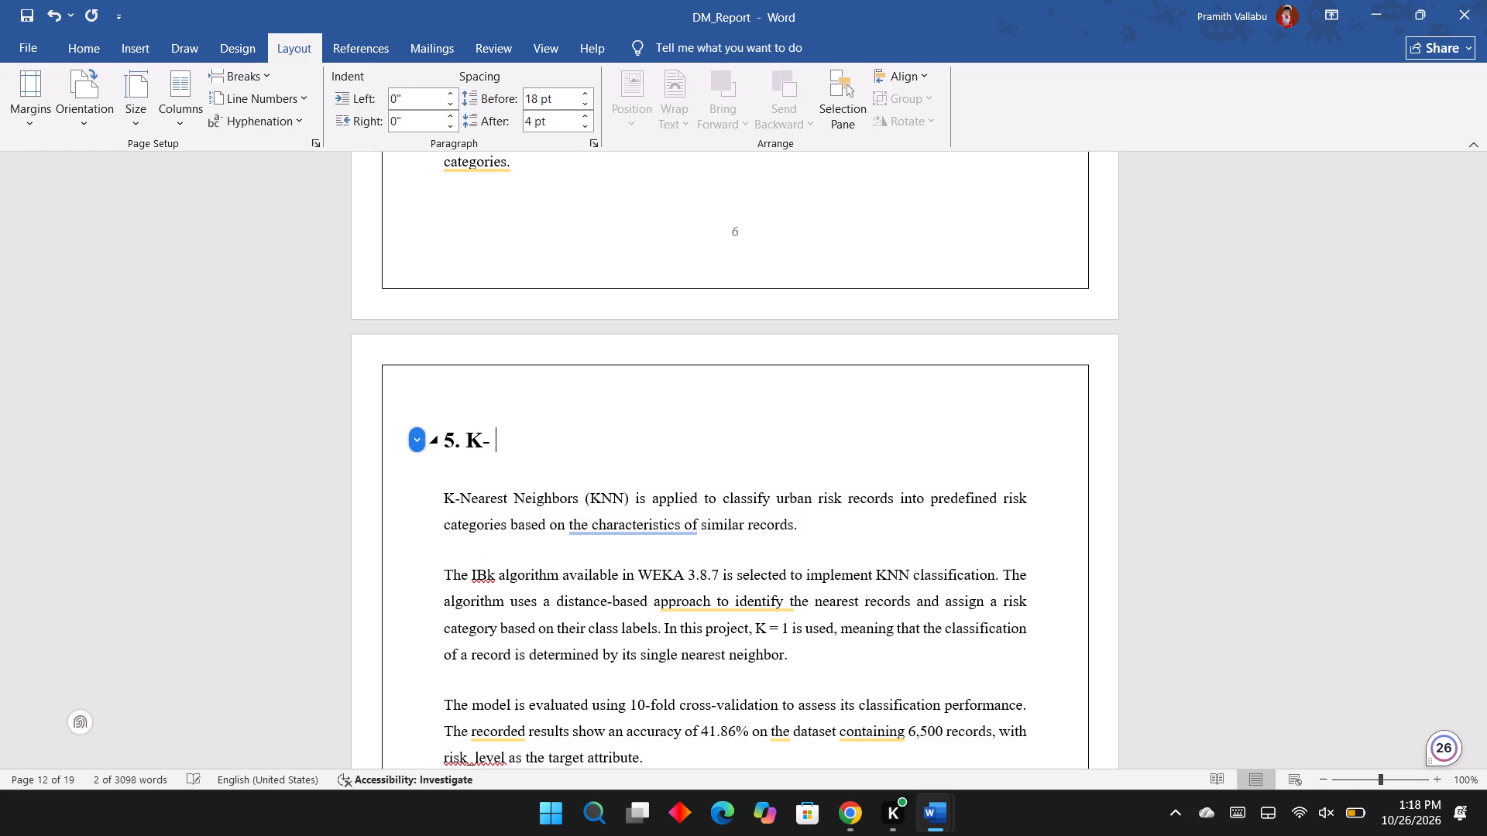
pyautogui.press('Left')
pyautogui.press('Left')
pyautogui.press('space')
pyautogui.press('Right')
pyautogui.press('space')
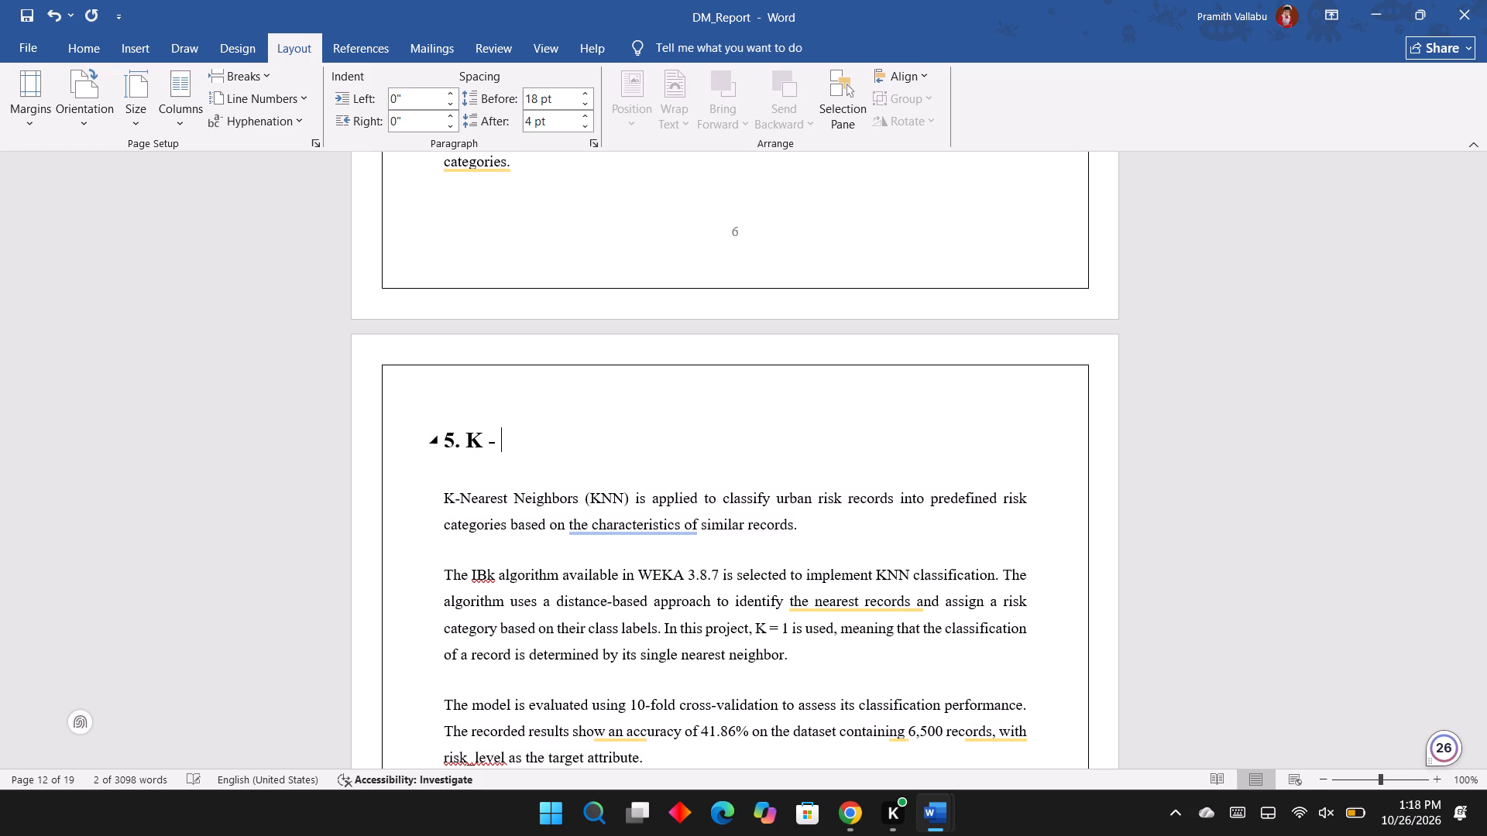
pyautogui.write('Nearest')
pyautogui.press('space')
pyautogui.write('Neigh')
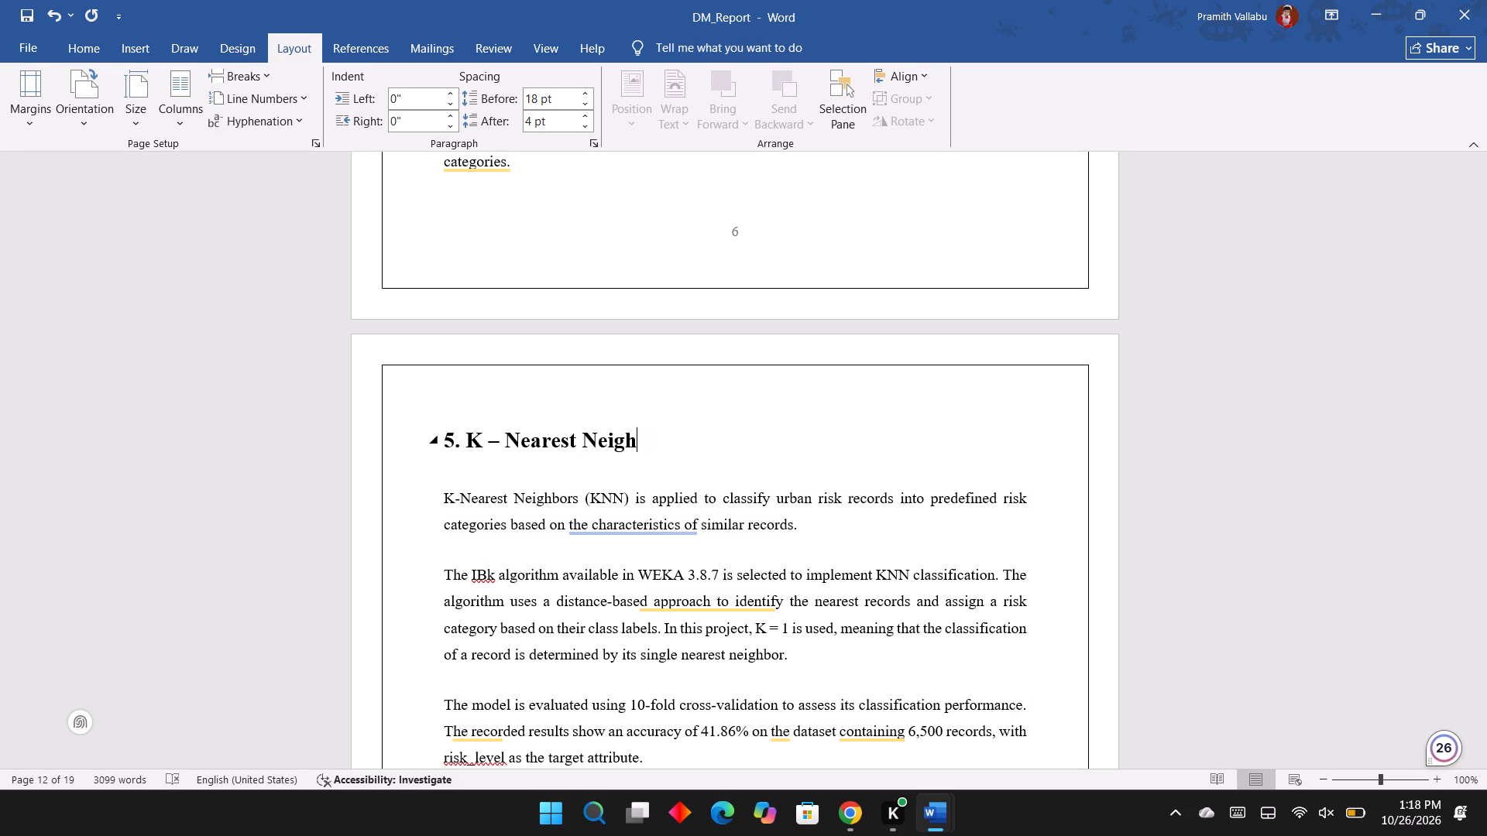
pyautogui.write('bour')
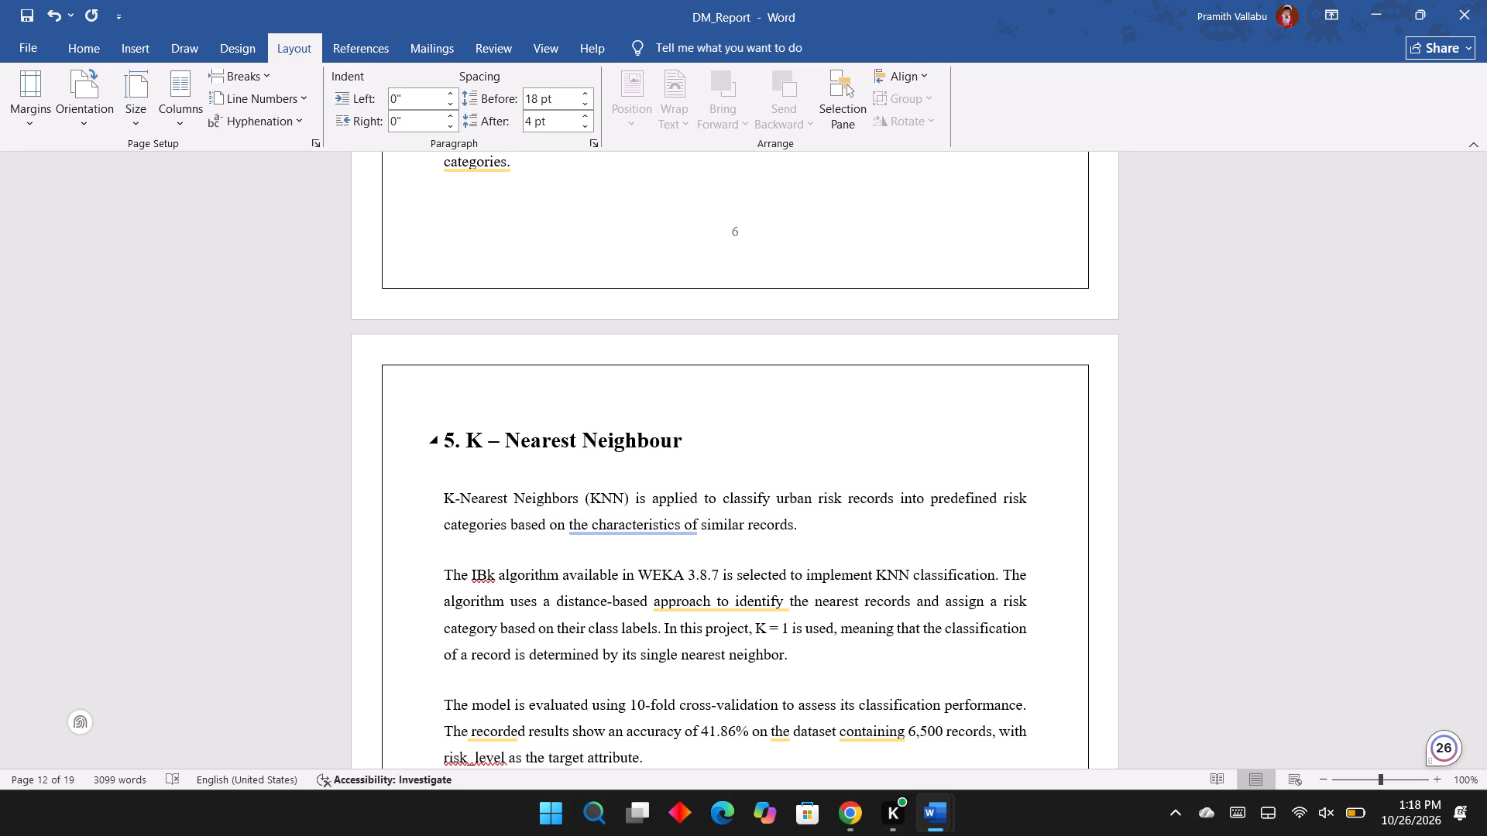
pyautogui.write('s ()')
pyautogui.press('Left')
pyautogui.write('KNN')
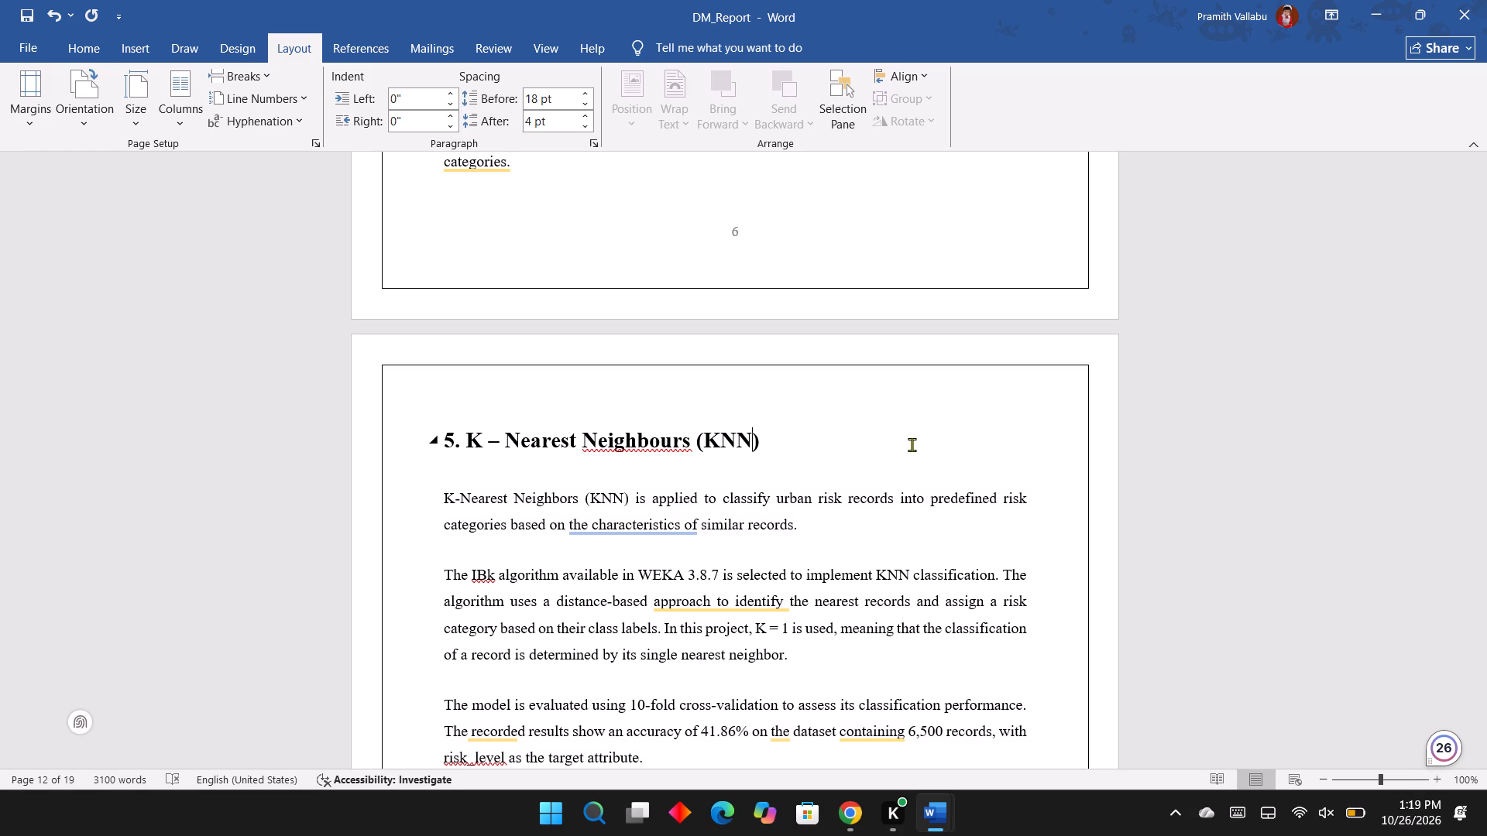
# Correct the section 5 heading to "K–Nearest Neighbors (KNN)" by removing the "u" and the spaces around the dash.
pyautogui.press('Left')
pyautogui.press('Left')
pyautogui.press('Left')
pyautogui.press('Left')
pyautogui.press('Left')
pyautogui.press('Left')
pyautogui.press('Left')
pyautogui.press('BackSpace')
pyautogui.scroll(4, 620, 560)
pyautogui.scroll(-1, 620, 560)
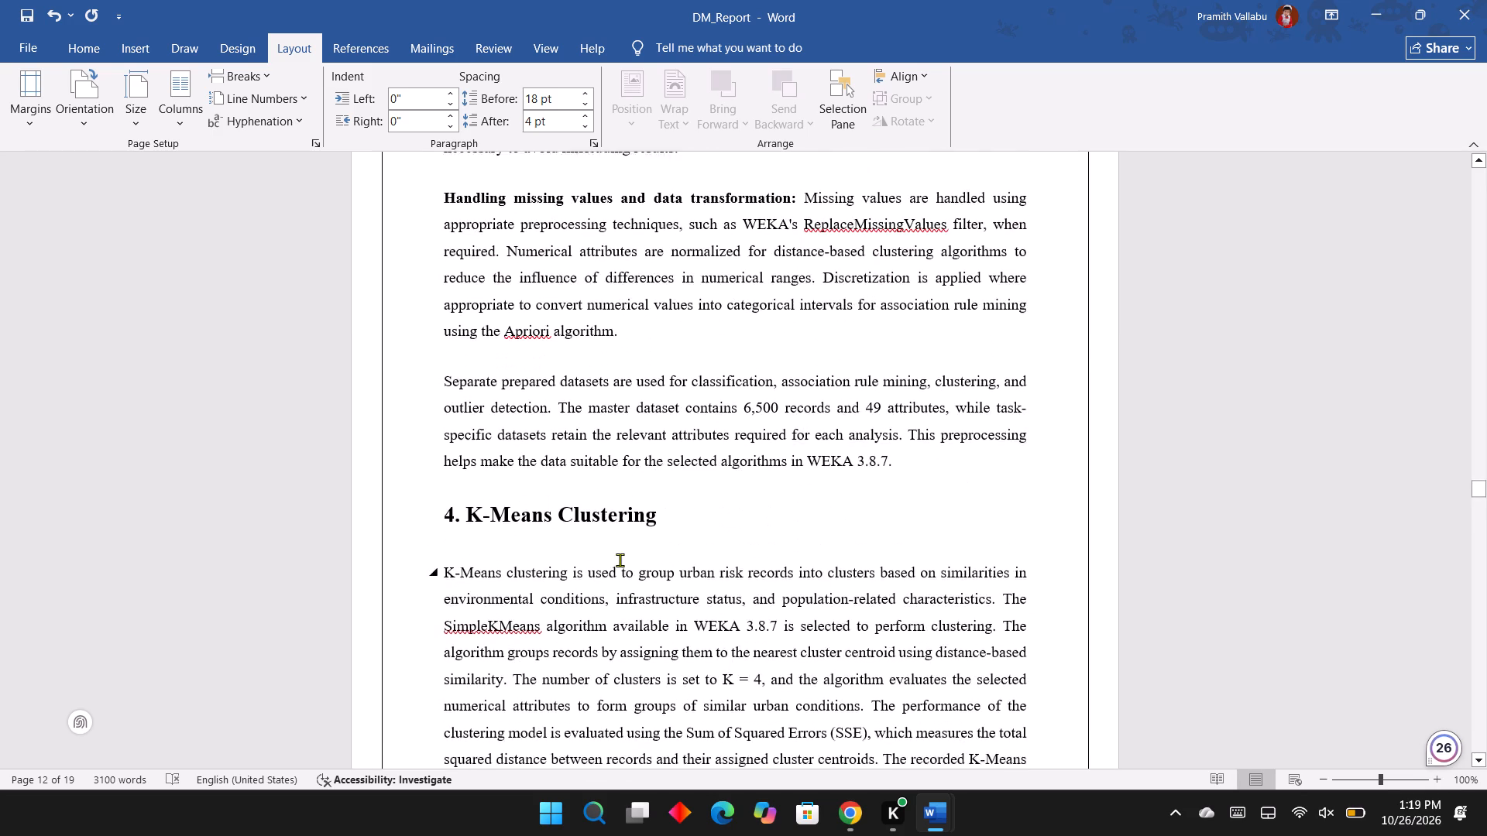
pyautogui.scroll(-3, 620, 560)
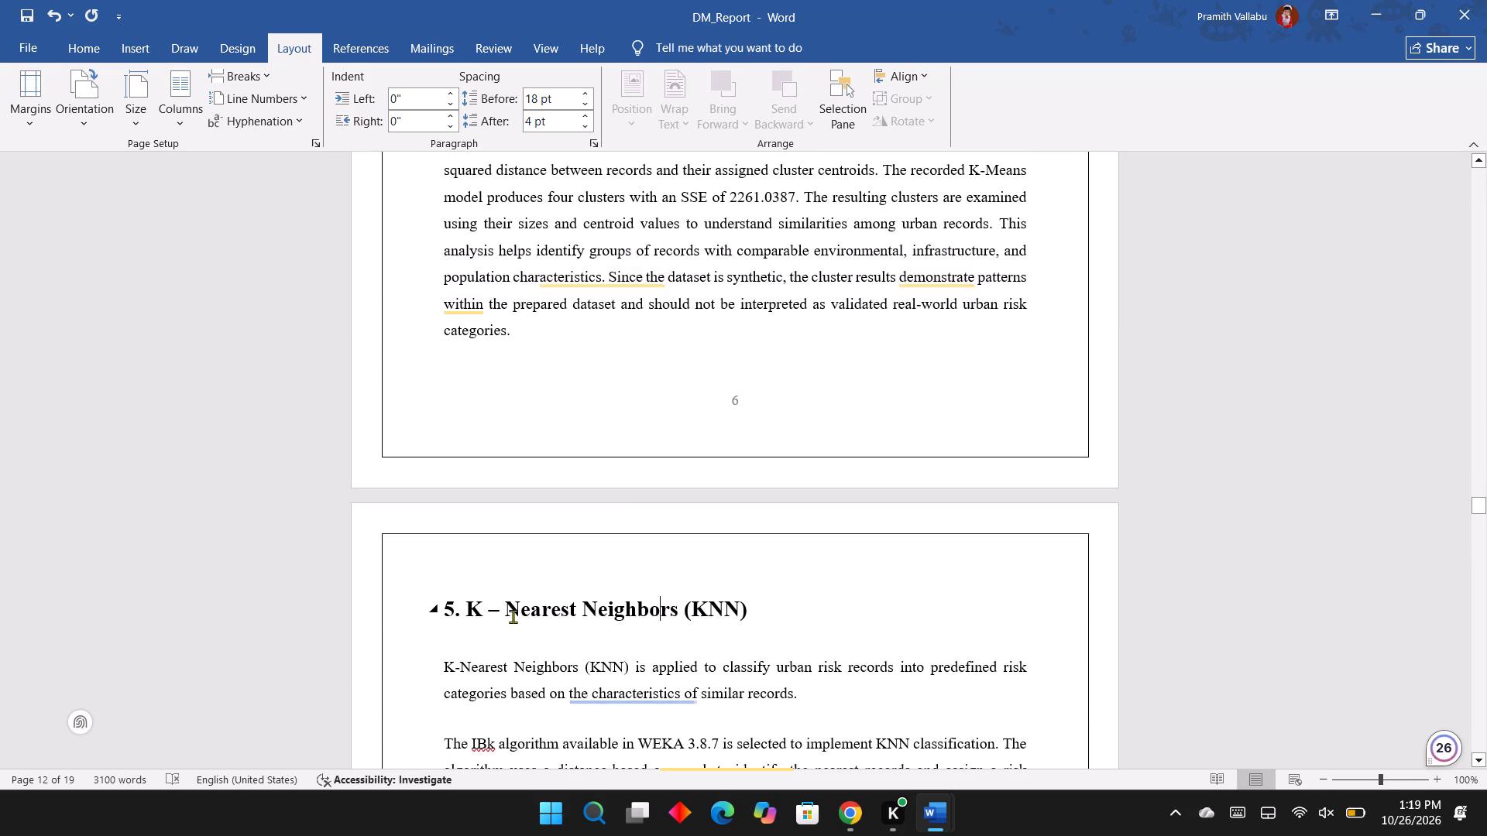
pyautogui.click(513, 616)
pyautogui.press('Left')
pyautogui.press('BackSpace')
pyautogui.press('Left')
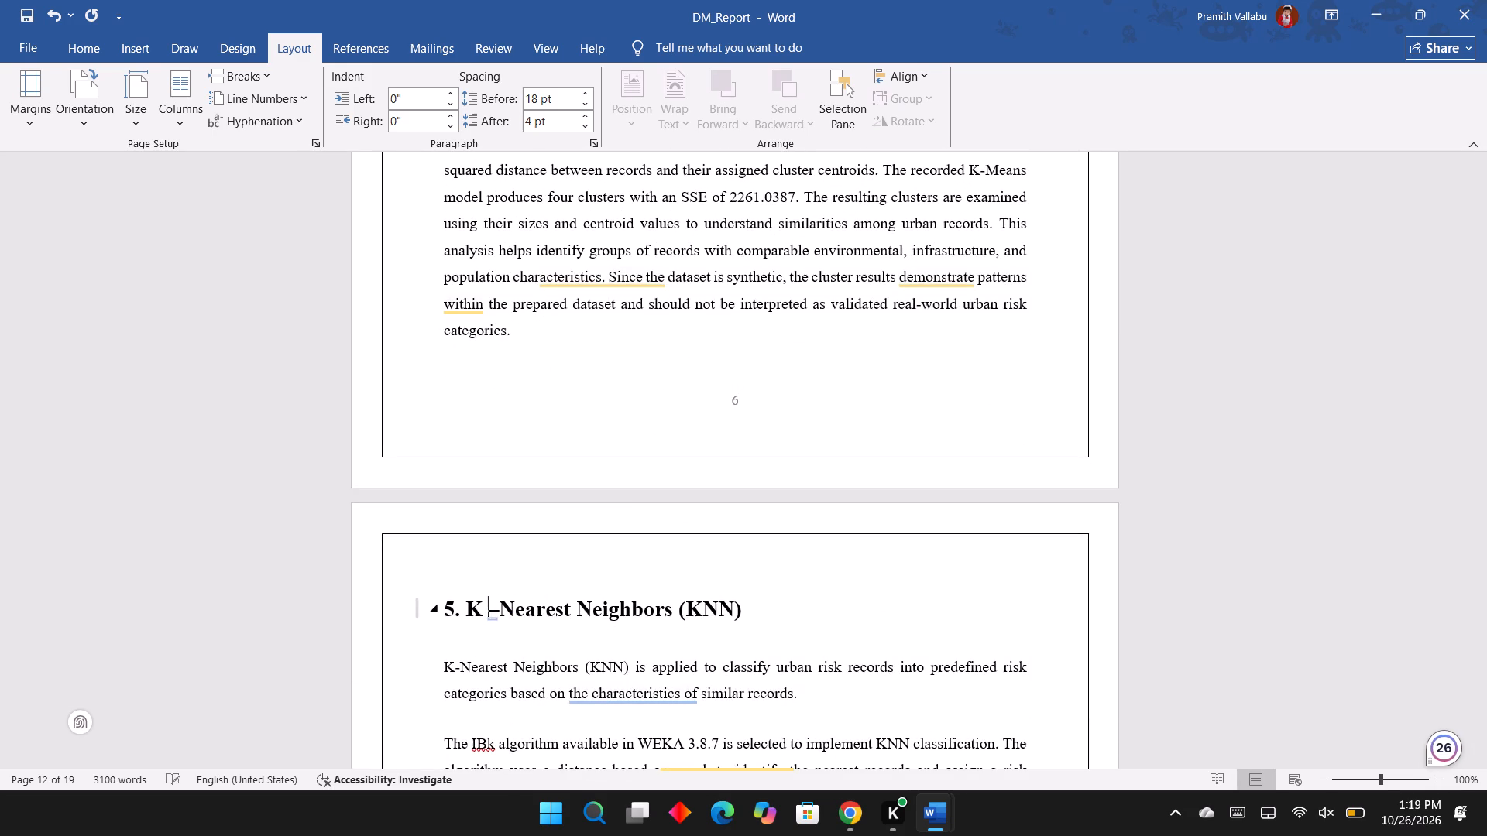
pyautogui.press('BackSpace')
pyautogui.press('Left')
pyautogui.press('Left')
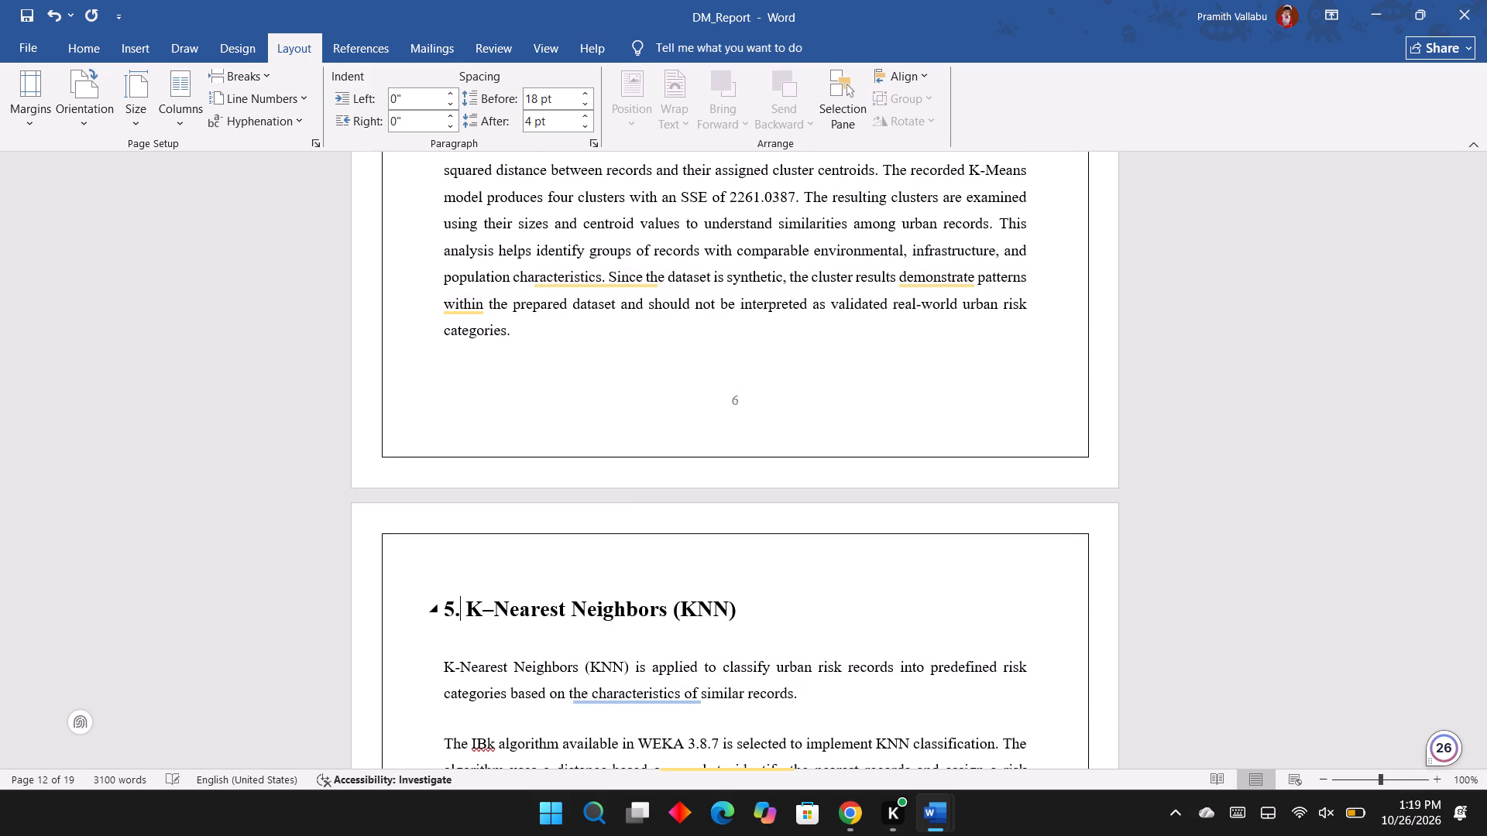
# Join the paragraph starting "The IBk algorithm" to the first KNN paragraph, separated by a space.
pyautogui.scroll(-1, 470, 698)
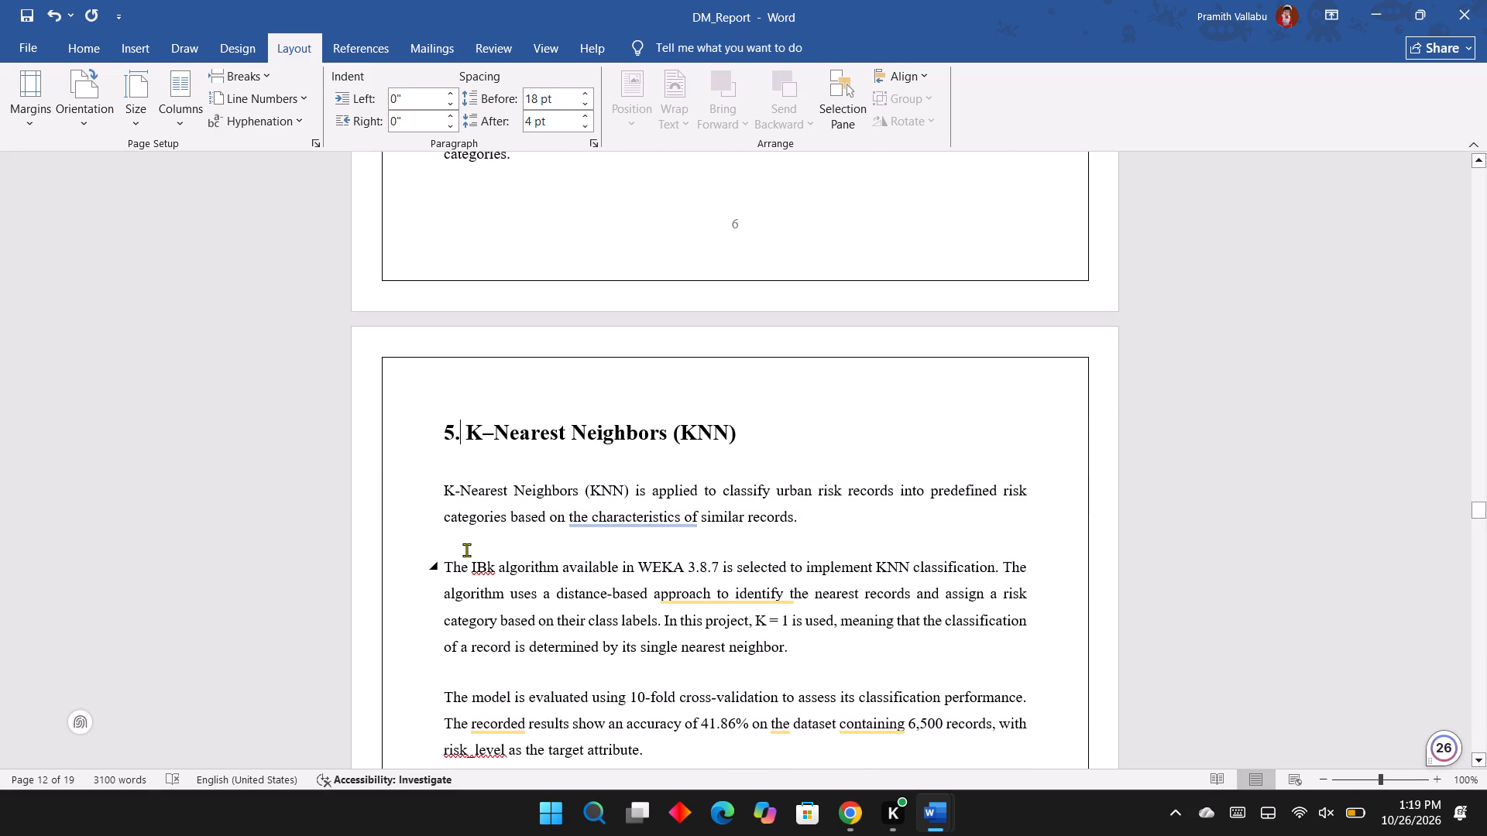
pyautogui.click(466, 550)
pyautogui.press('Left')
pyautogui.press('Left')
pyautogui.press('Left')
pyautogui.press('BackSpace')
pyautogui.press('space')
# Join the paragraph starting "The model is evaluated using 10-fold cross-validation" to the preceding KNN paragraph, separated by a space.
pyautogui.press('Down')
pyautogui.press('Down')
pyautogui.press('Down')
pyautogui.press('Down')
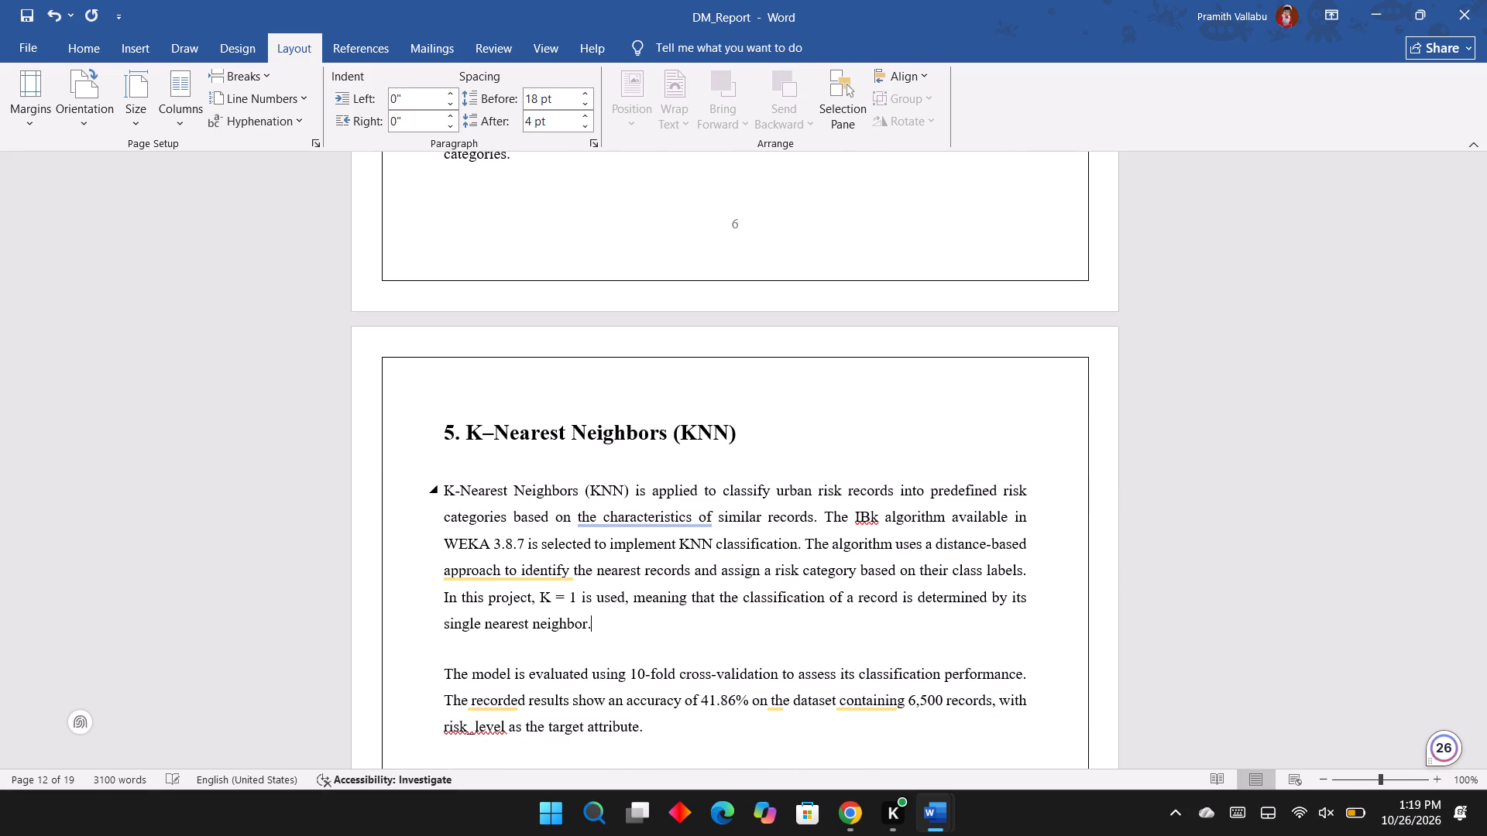
pyautogui.press('Down')
pyautogui.hotkey('ctrl', 'Down')
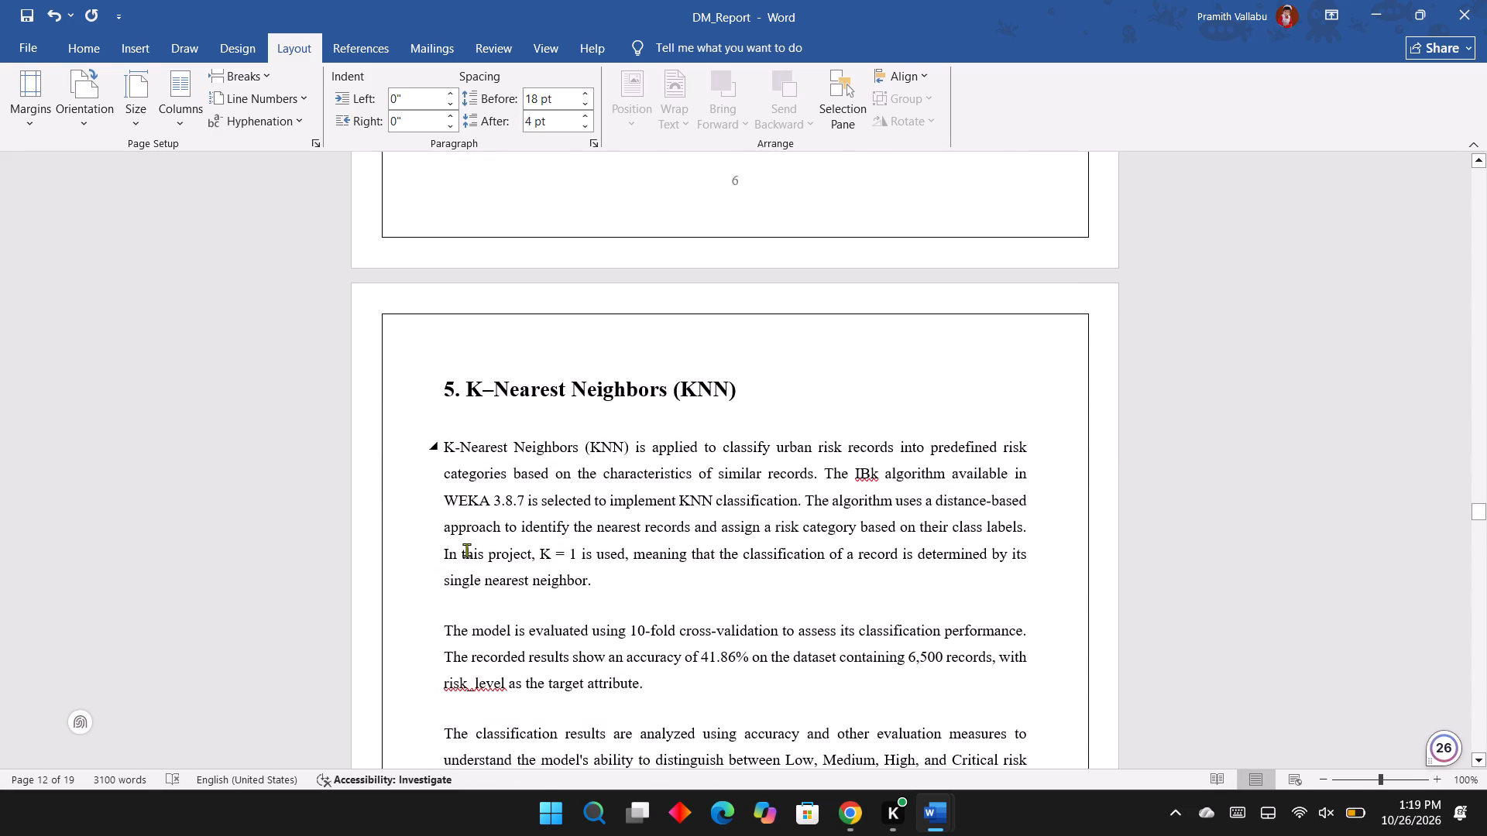
pyautogui.hotkey('ctrl', 'Up')
pyautogui.hotkey('ctrl', 'Left')
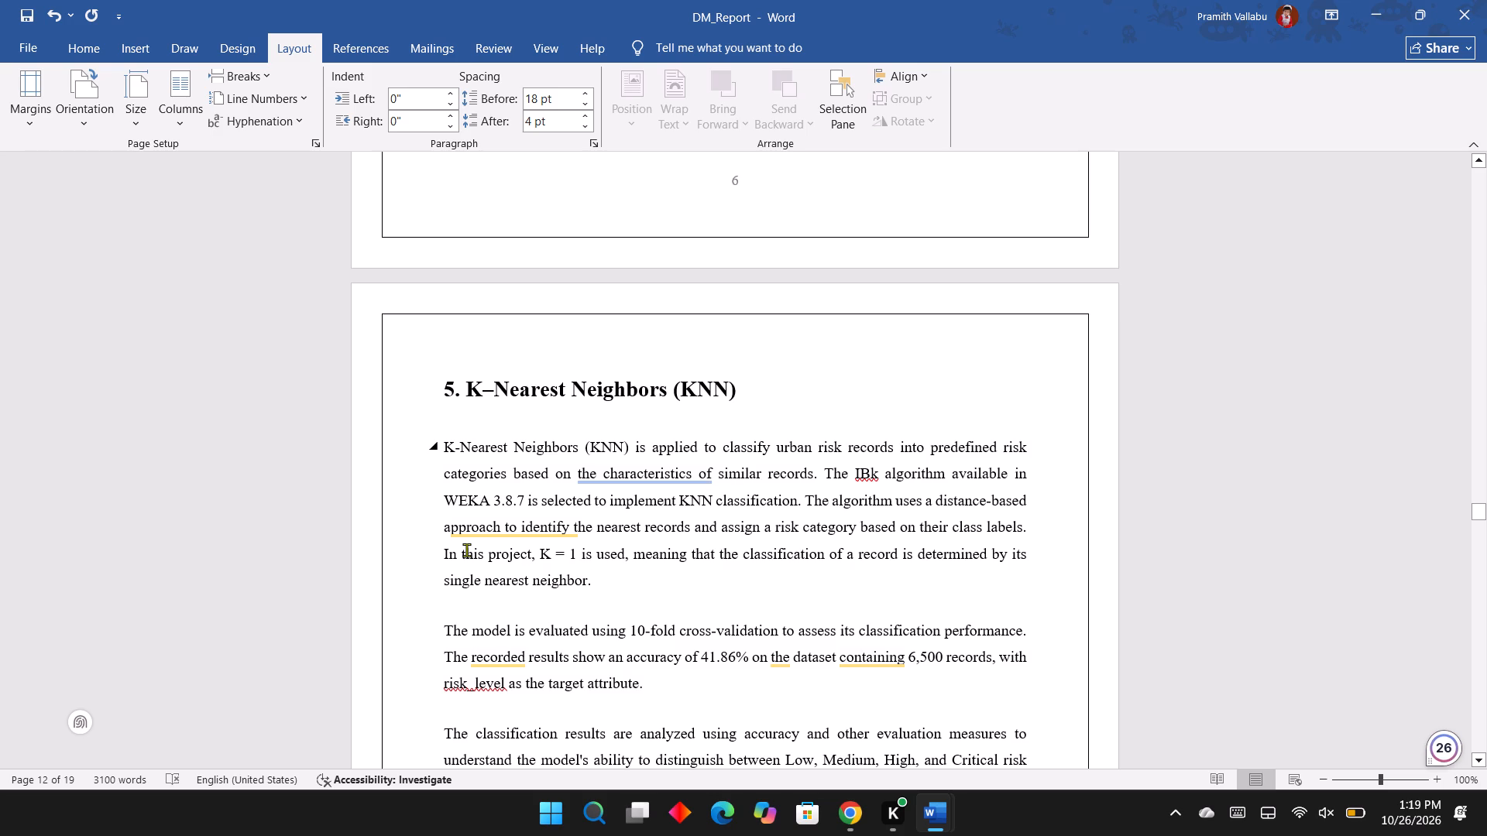
pyautogui.press('Down')
pyautogui.hotkey('ctrl', 'Up')
pyautogui.hotkey('ctrl', 'Down')
pyautogui.hotkey('ctrl', 'Up')
pyautogui.press('BackSpace')
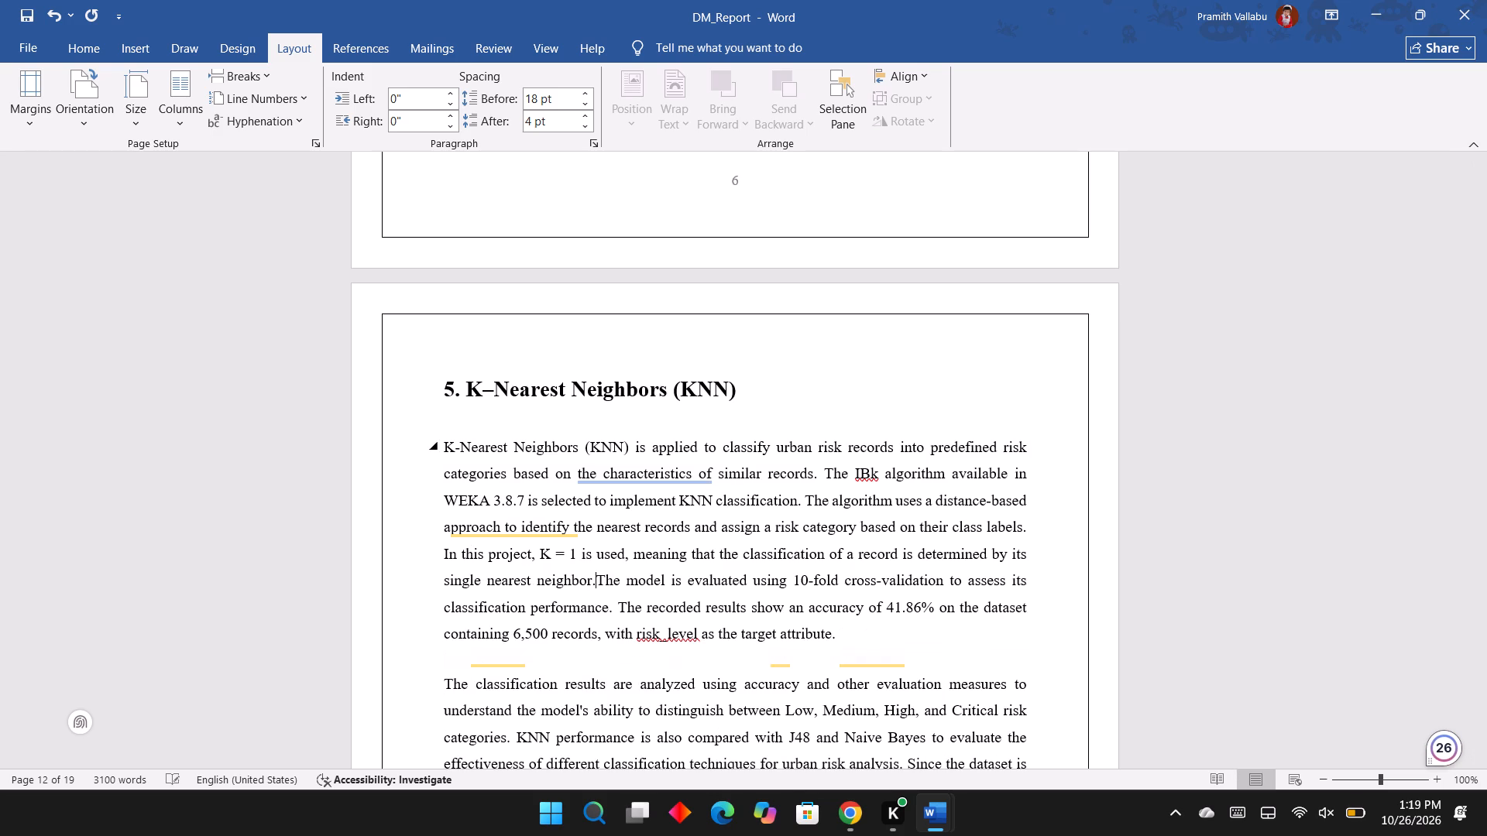
pyautogui.press('space')
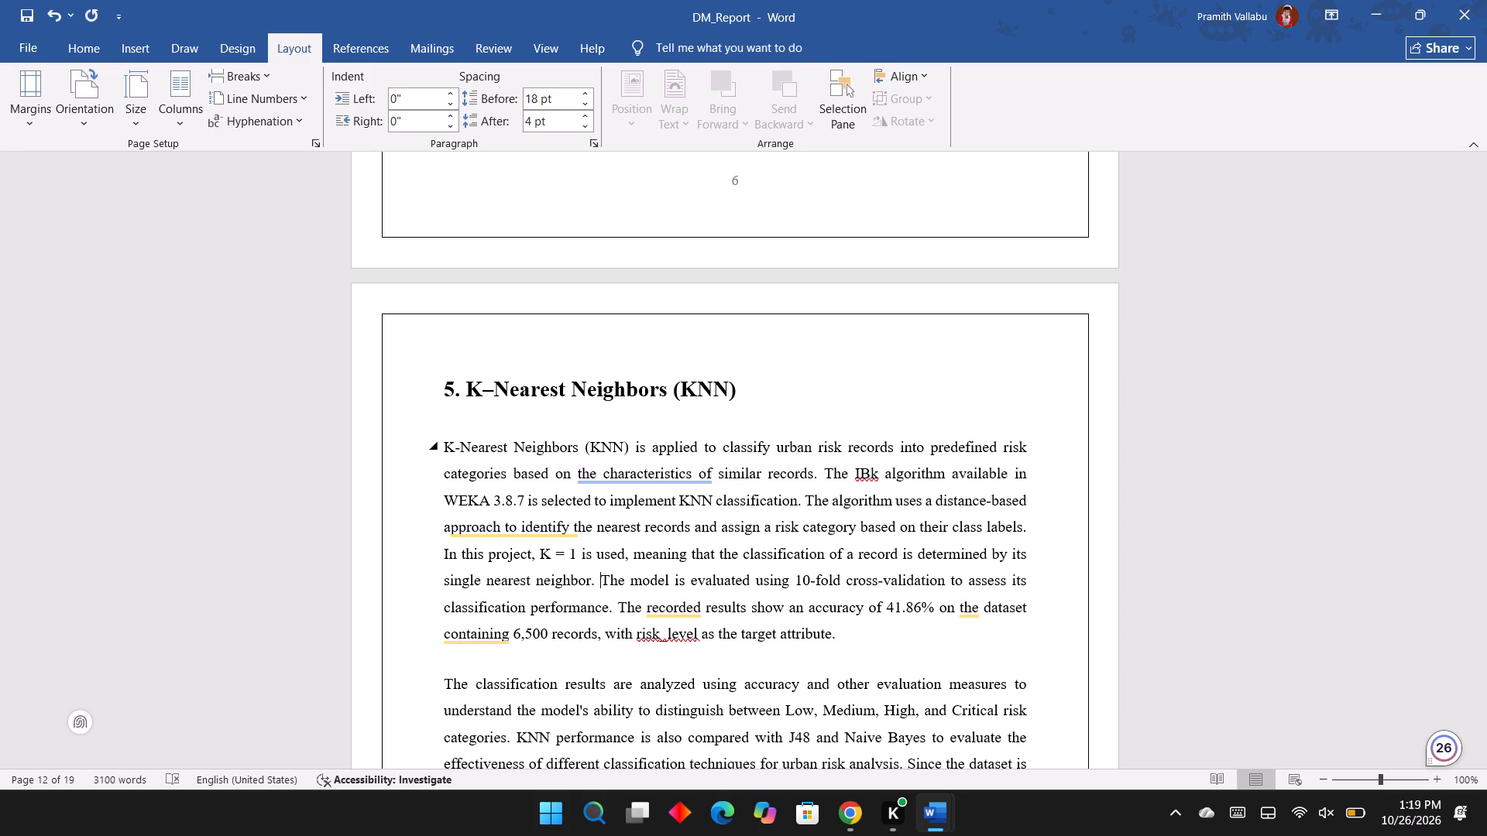
# Join the paragraph starting "The classification results are analyzed" to the preceding KNN paragraph, separated by a space.
pyautogui.scroll(-3, 466, 550)
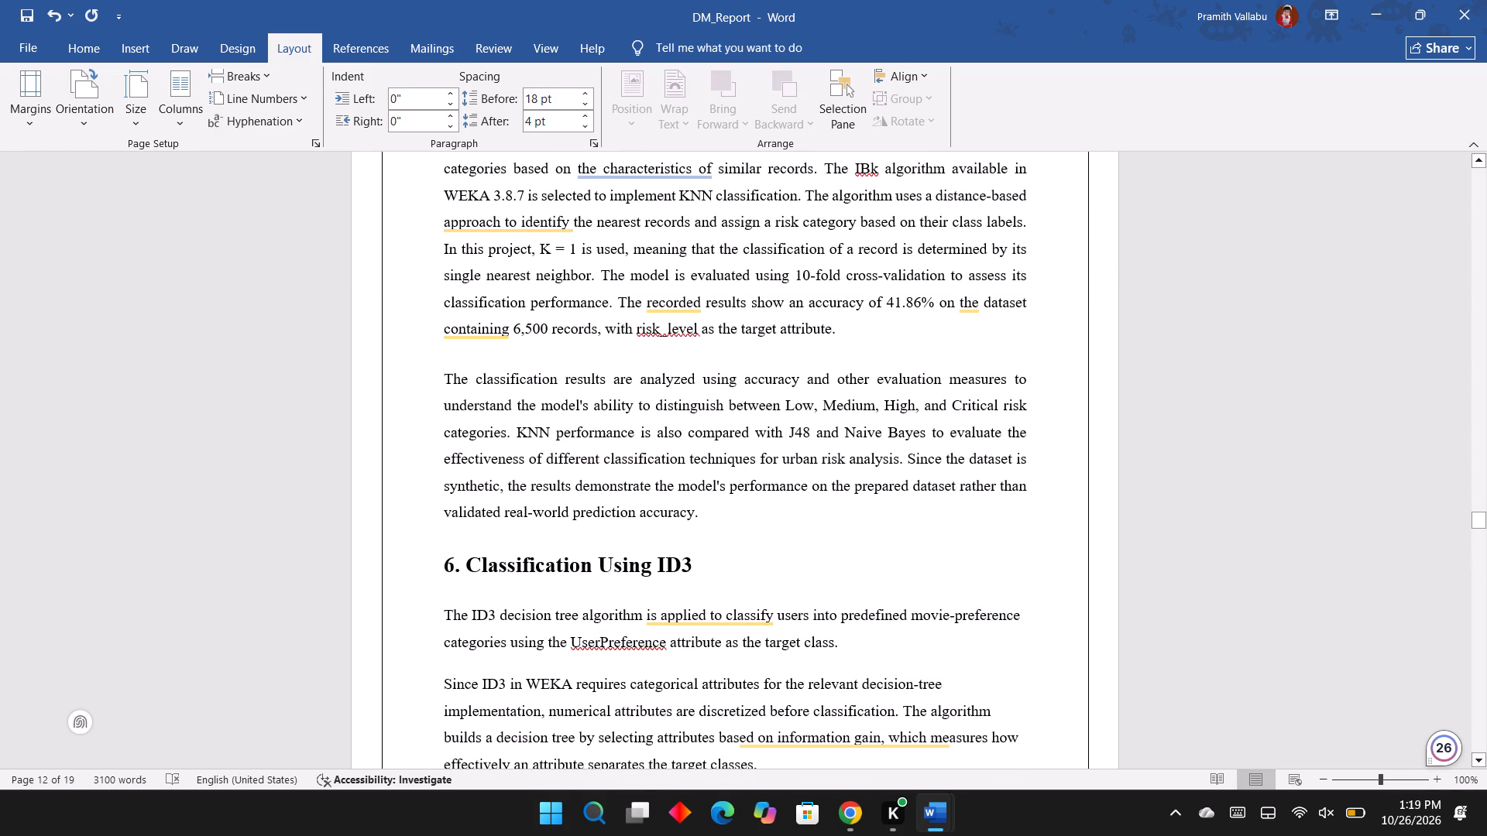
pyautogui.click(469, 384)
pyautogui.press('Left')
pyautogui.press('Left')
pyautogui.press('Left')
pyautogui.press('BackSpace')
pyautogui.press('space')
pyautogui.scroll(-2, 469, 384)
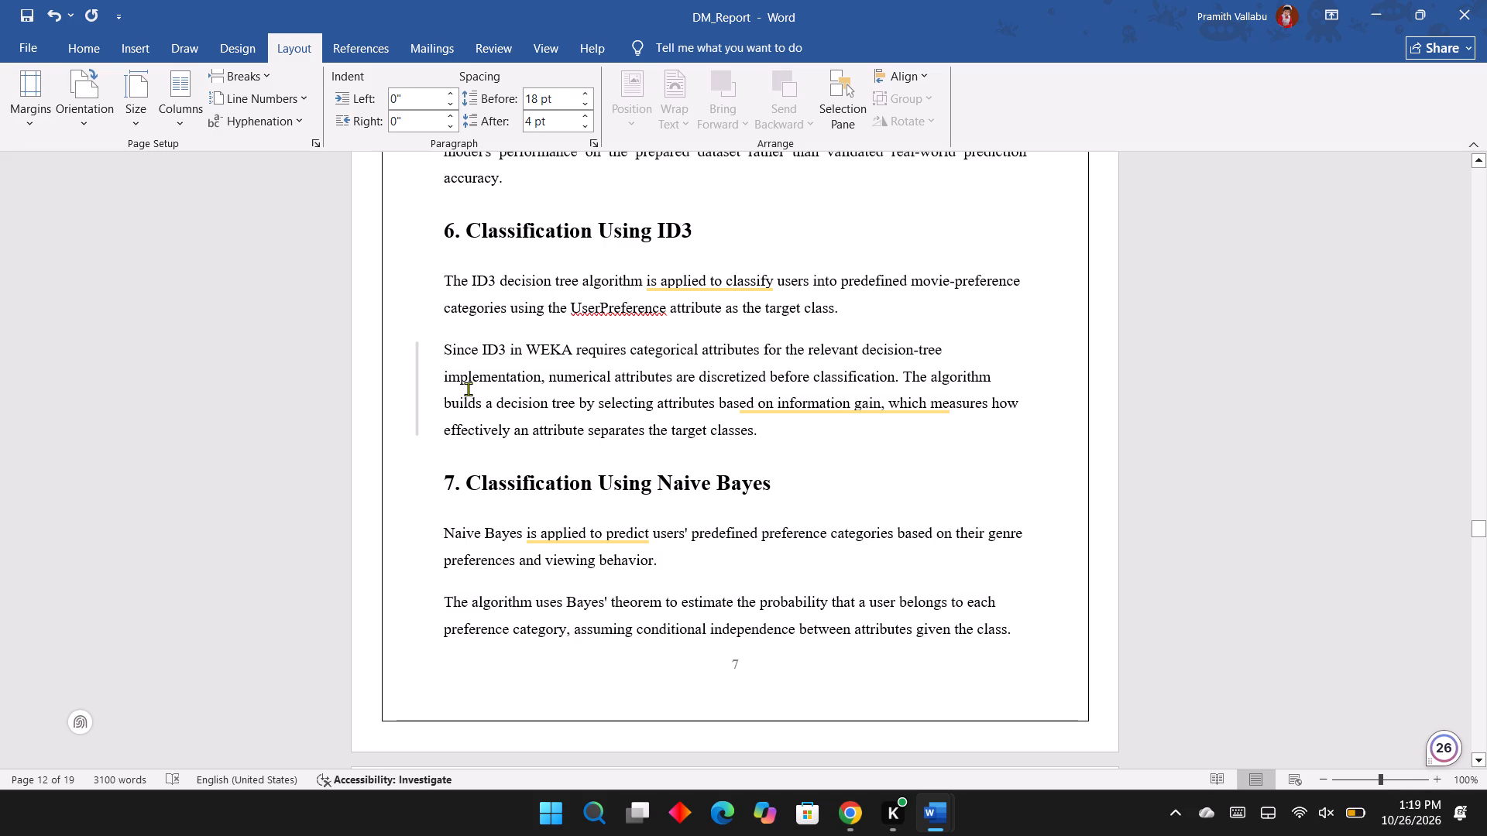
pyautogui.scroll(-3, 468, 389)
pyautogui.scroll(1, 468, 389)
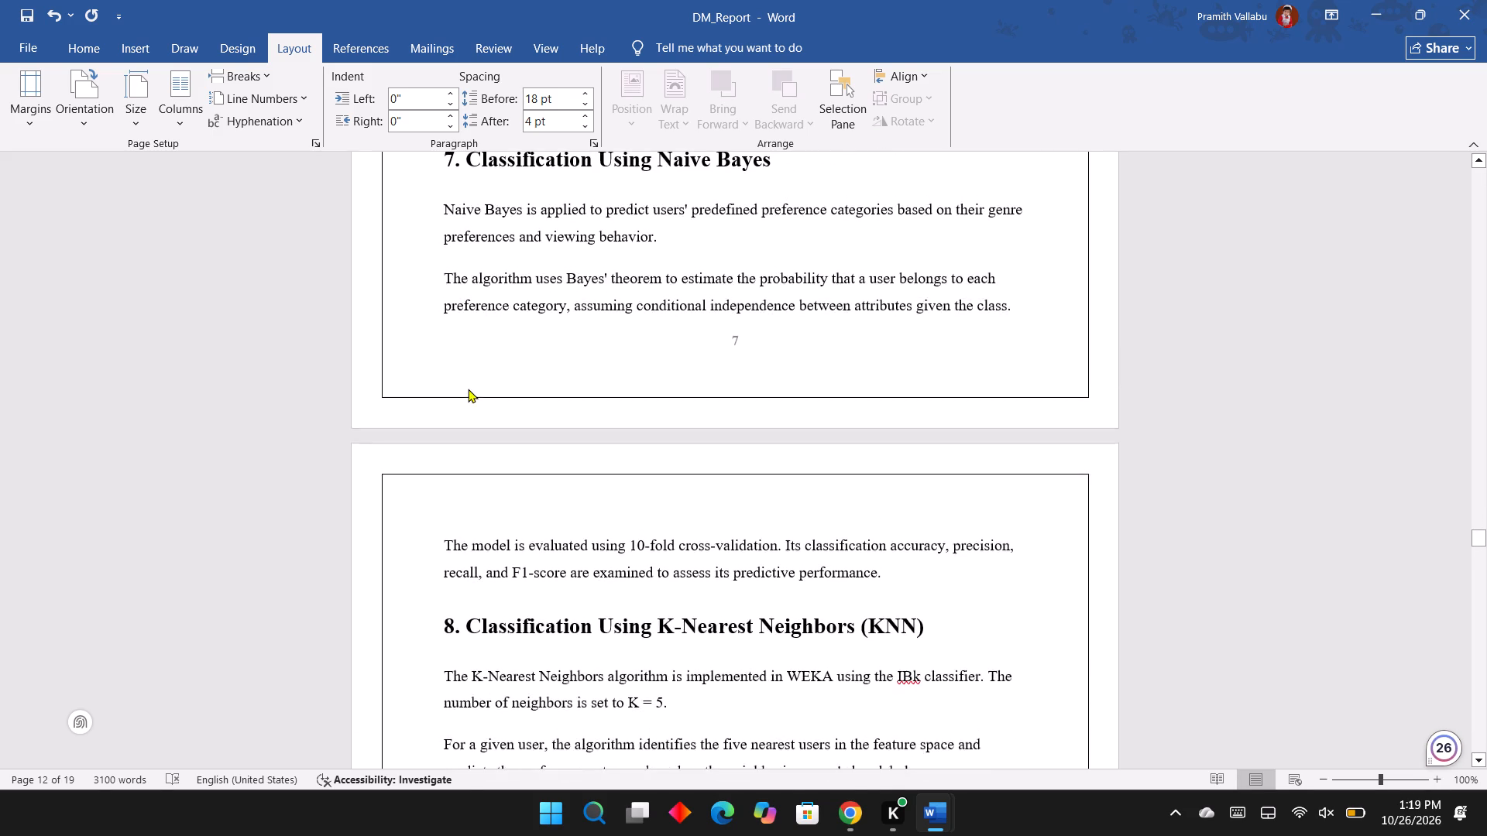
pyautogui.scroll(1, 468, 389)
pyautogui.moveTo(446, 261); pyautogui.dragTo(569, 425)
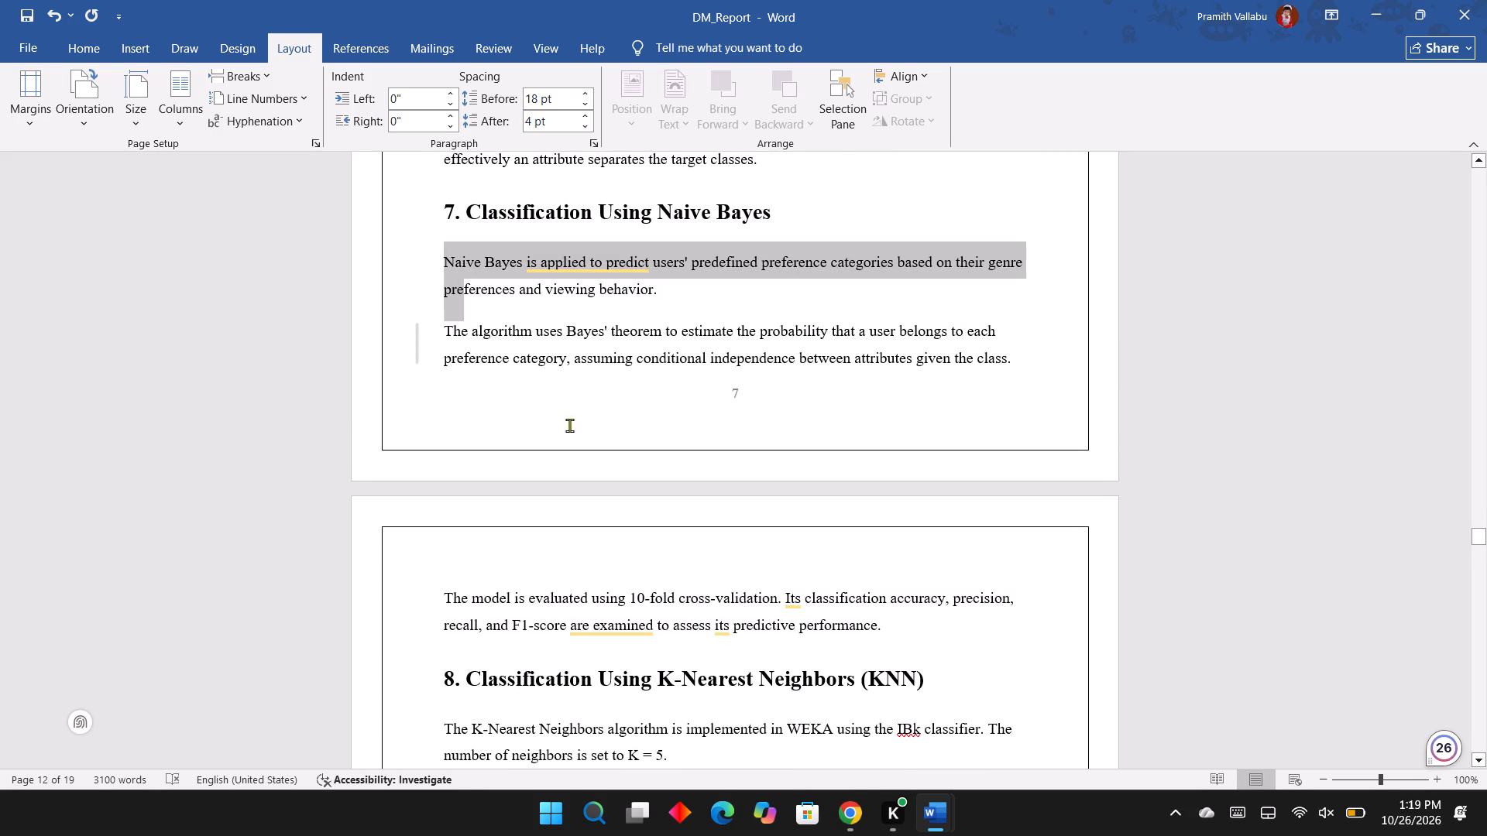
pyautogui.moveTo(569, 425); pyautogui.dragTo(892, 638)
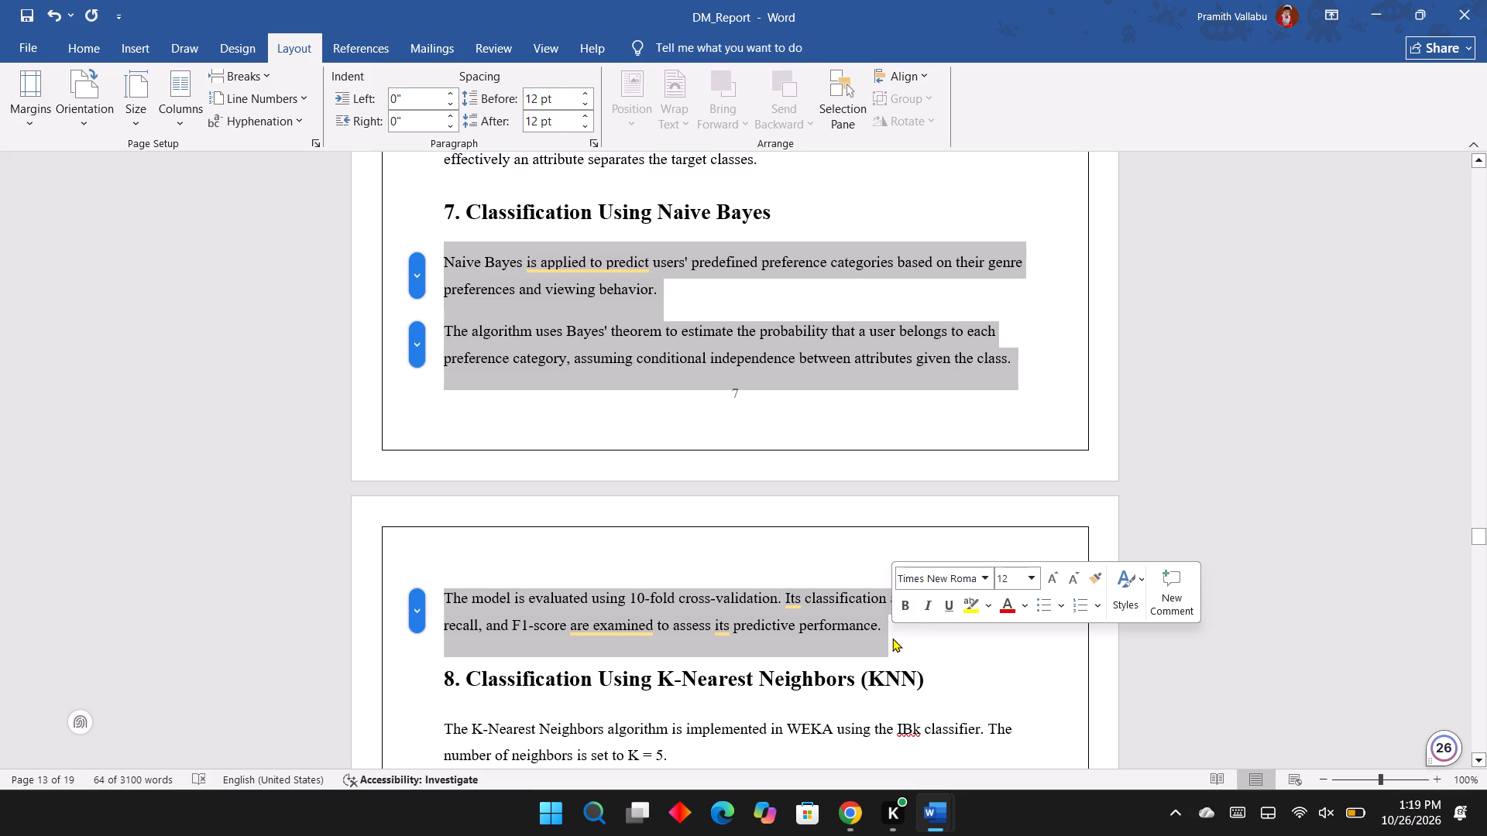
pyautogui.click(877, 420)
# Delete the whole "6. Classification Using ID3" section, including its heading number and both paragraphs.
pyautogui.scroll(2, 877, 420)
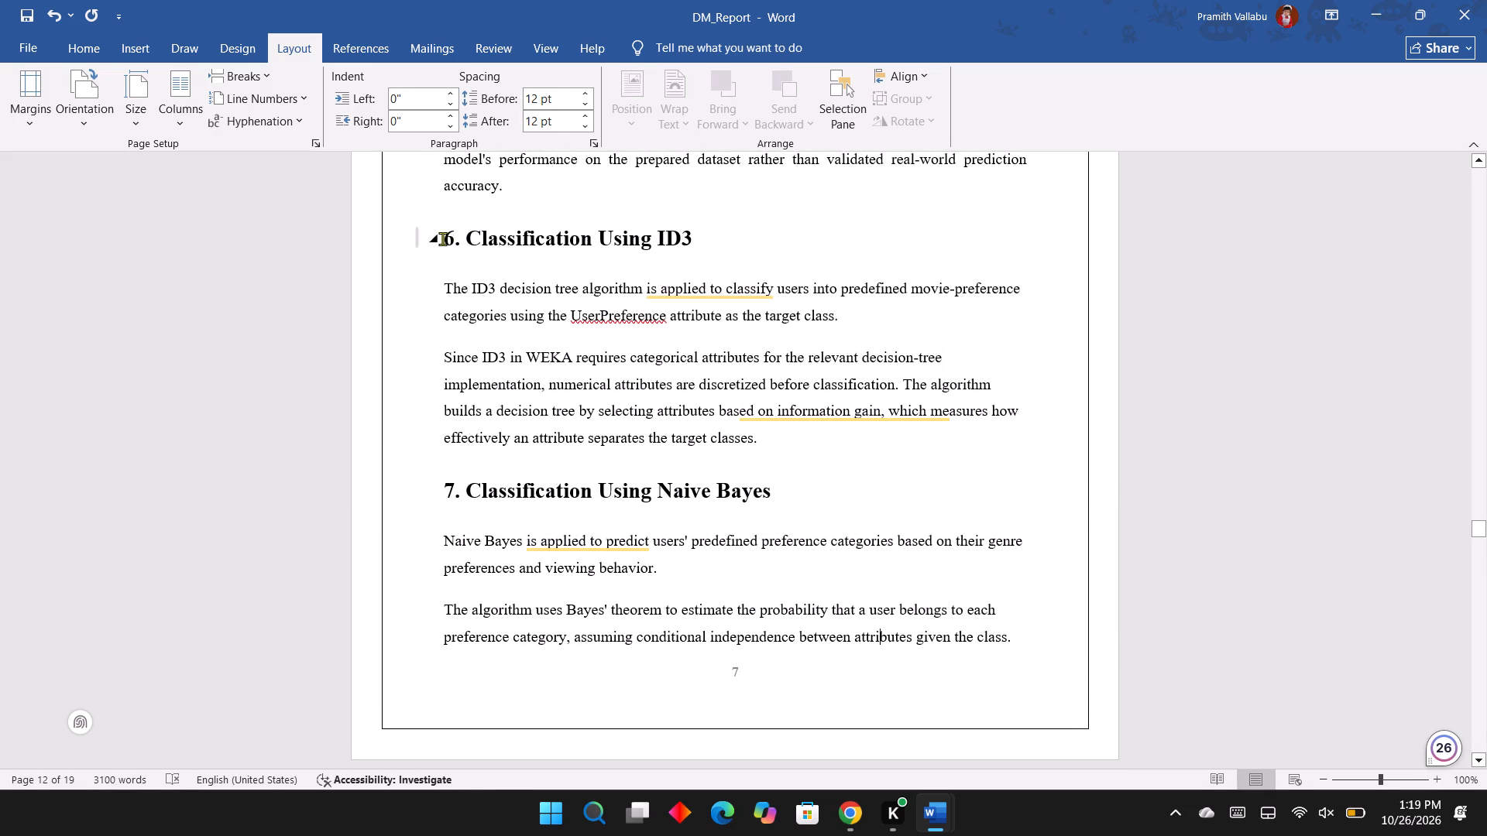
pyautogui.moveTo(464, 239); pyautogui.dragTo(799, 456)
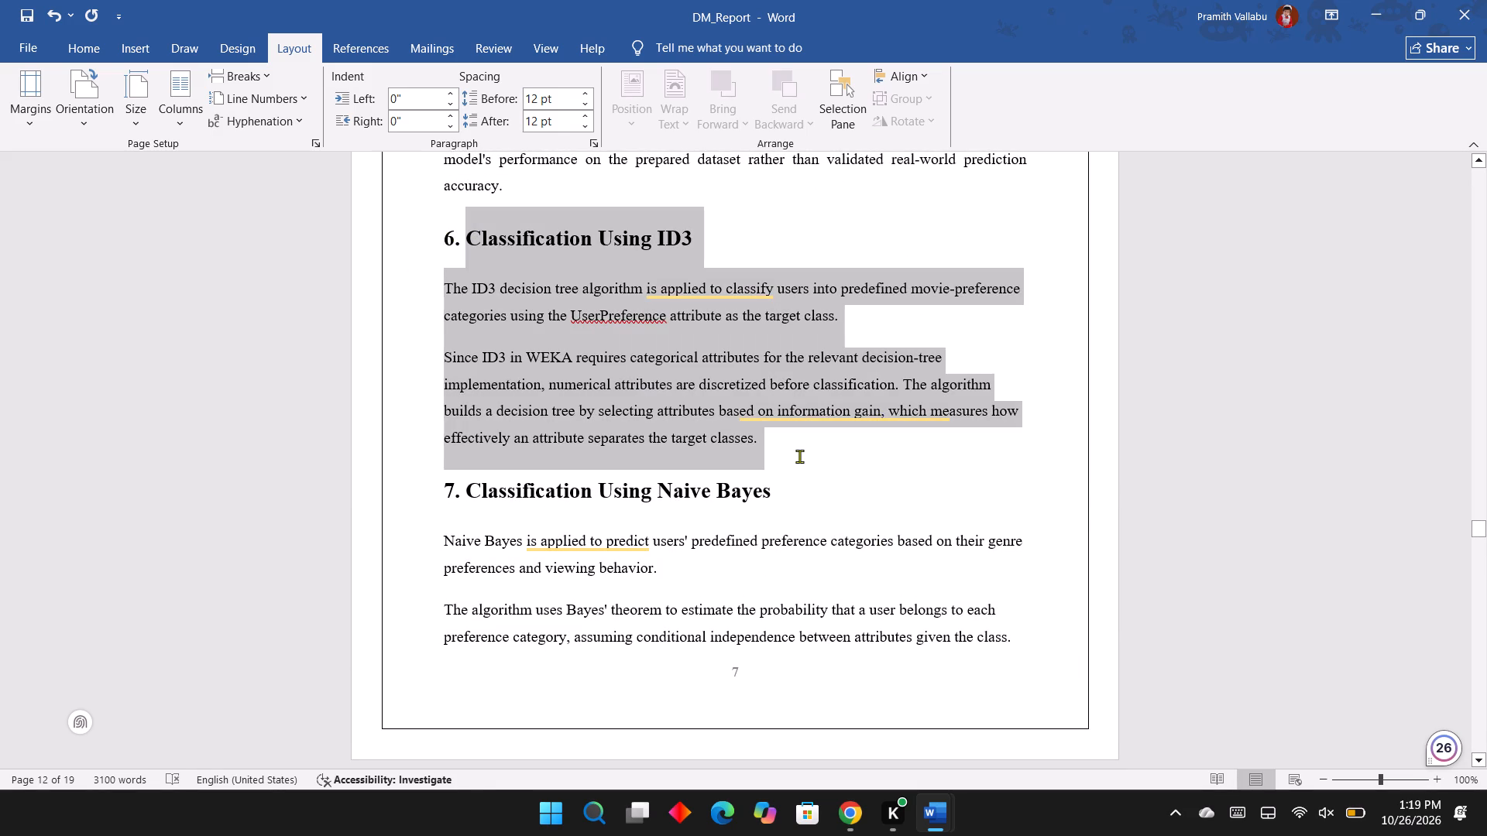
pyautogui.moveTo(799, 456); pyautogui.dragTo(809, 449)
pyautogui.press('BackSpace')
pyautogui.press('BackSpace')
pyautogui.press('BackSpace')
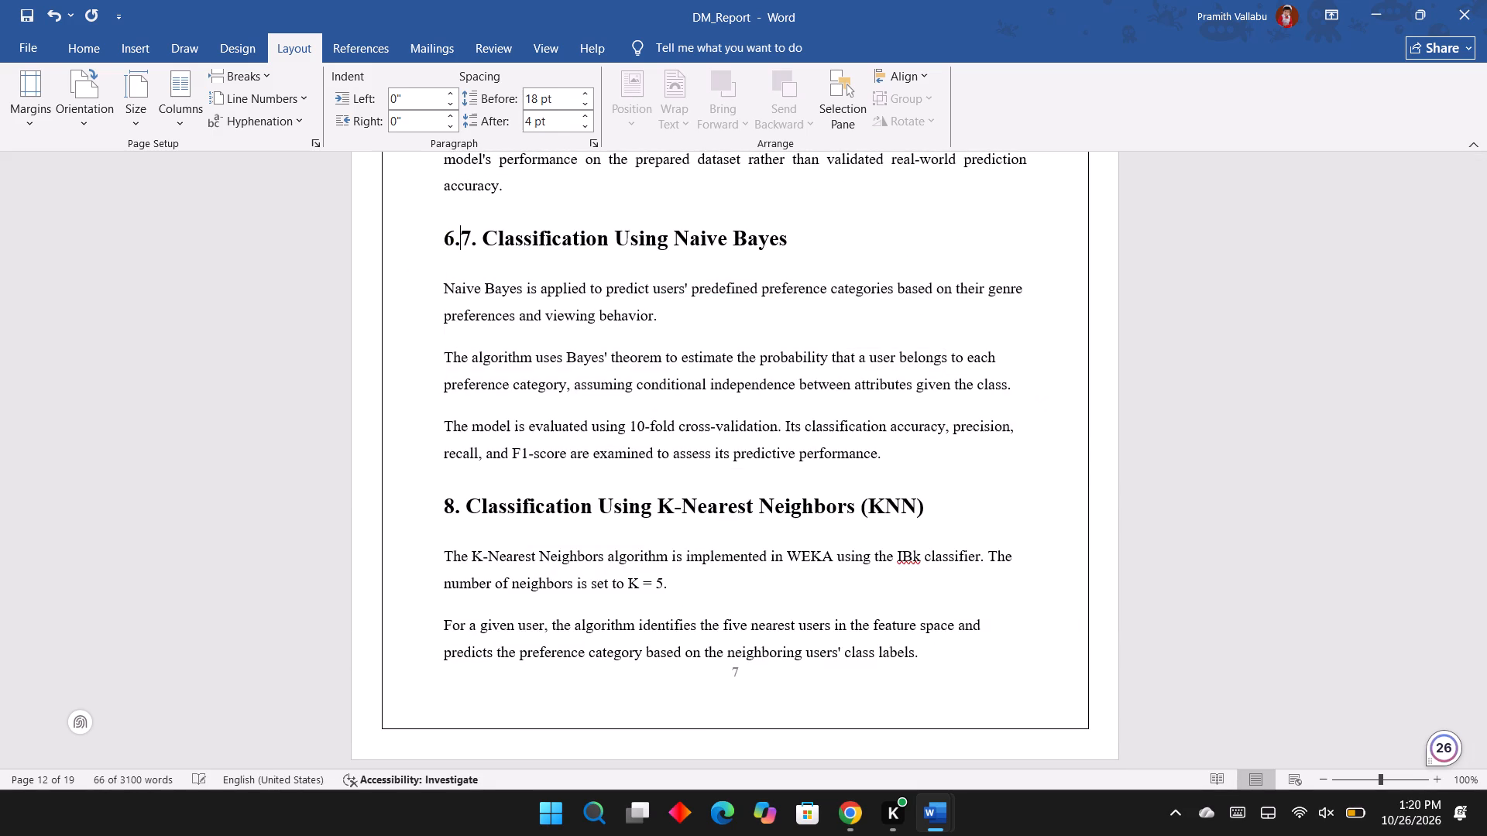
pyautogui.press('BackSpace')
# Renumber the "Classification Using Naive Bayes" heading as 6.
pyautogui.press('Right')
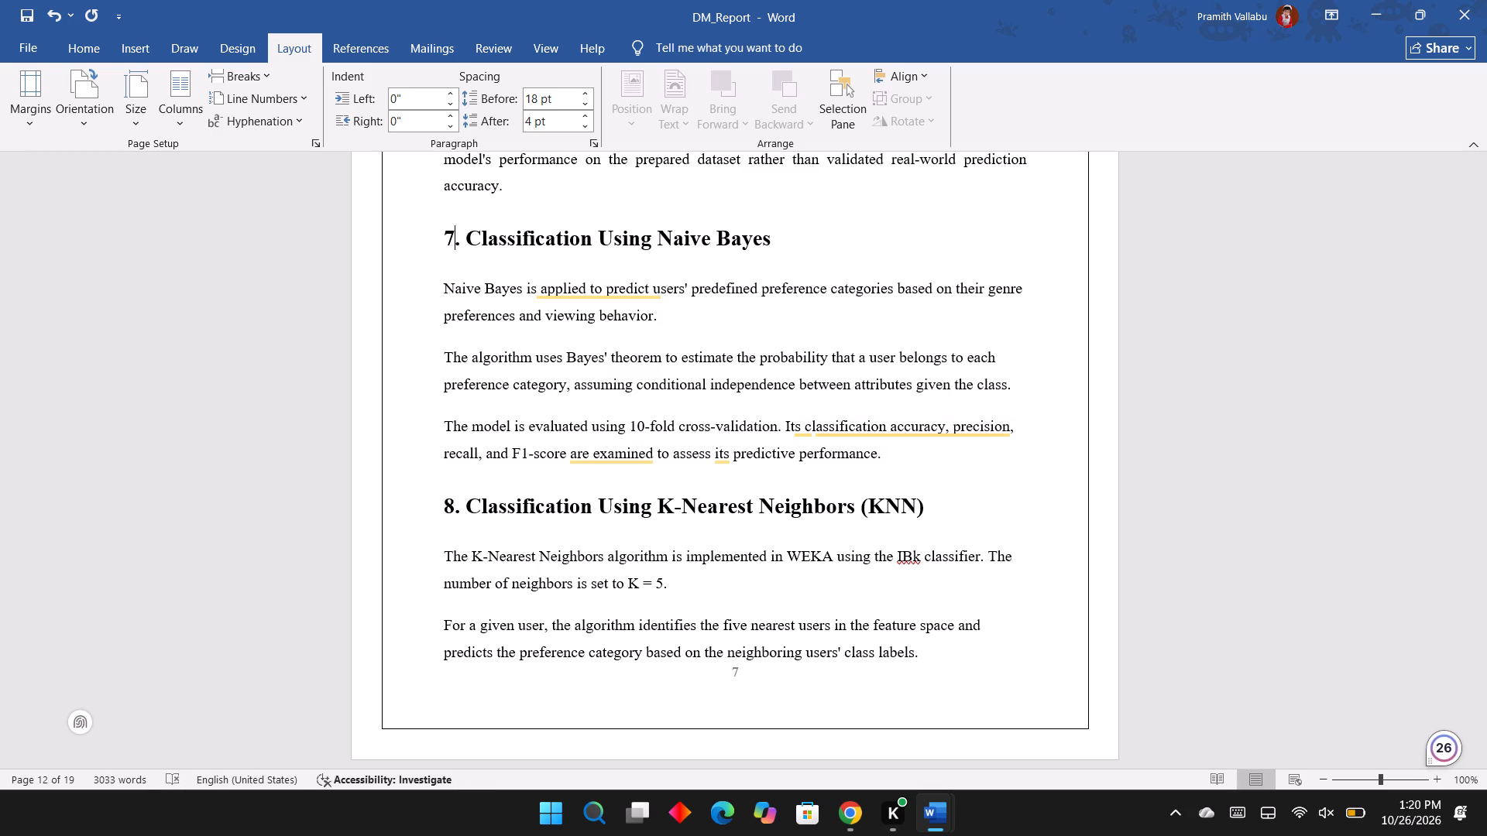
pyautogui.press('BackSpace')
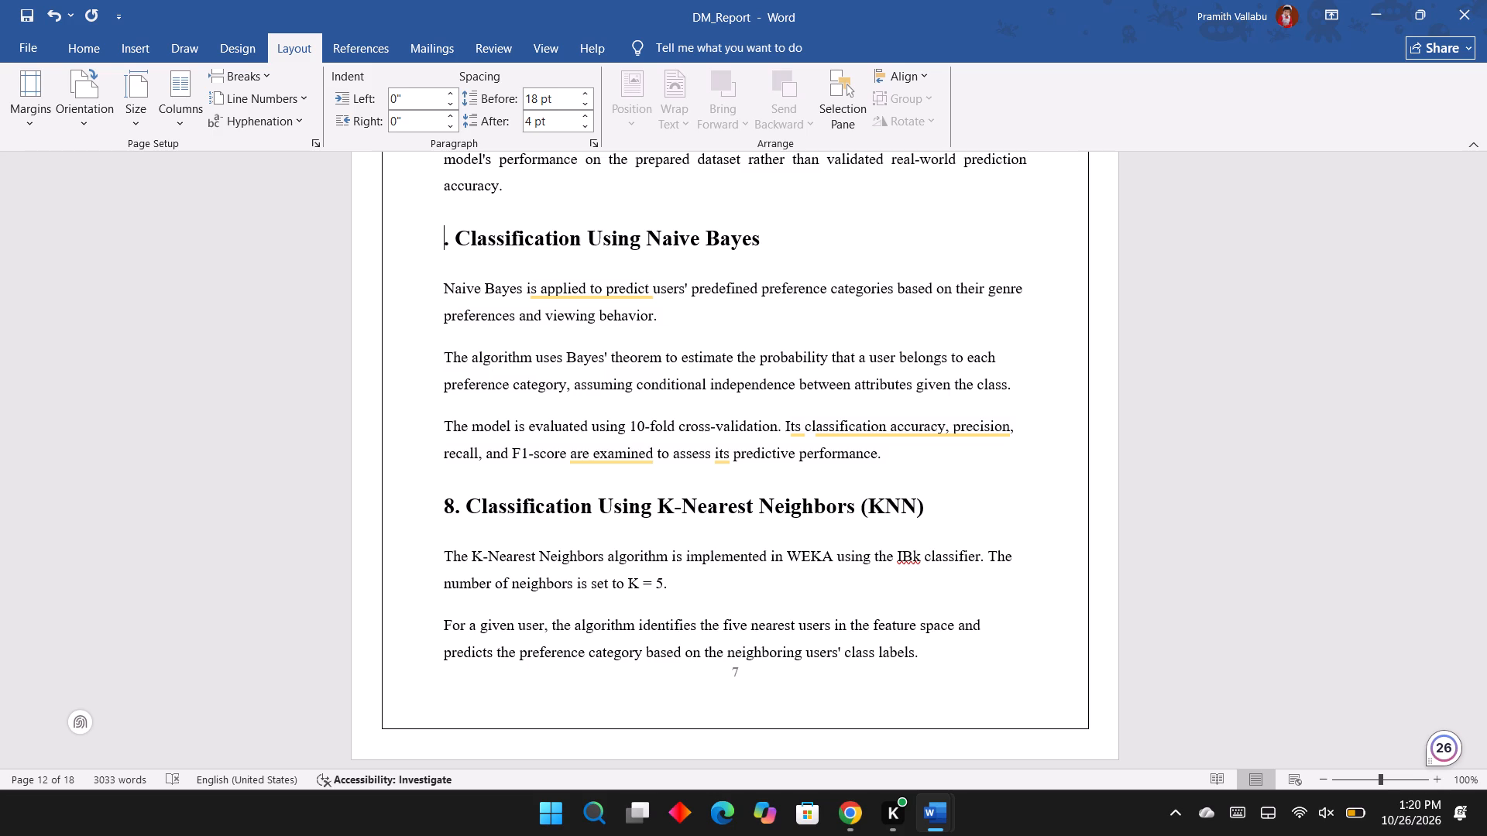
pyautogui.press('6')
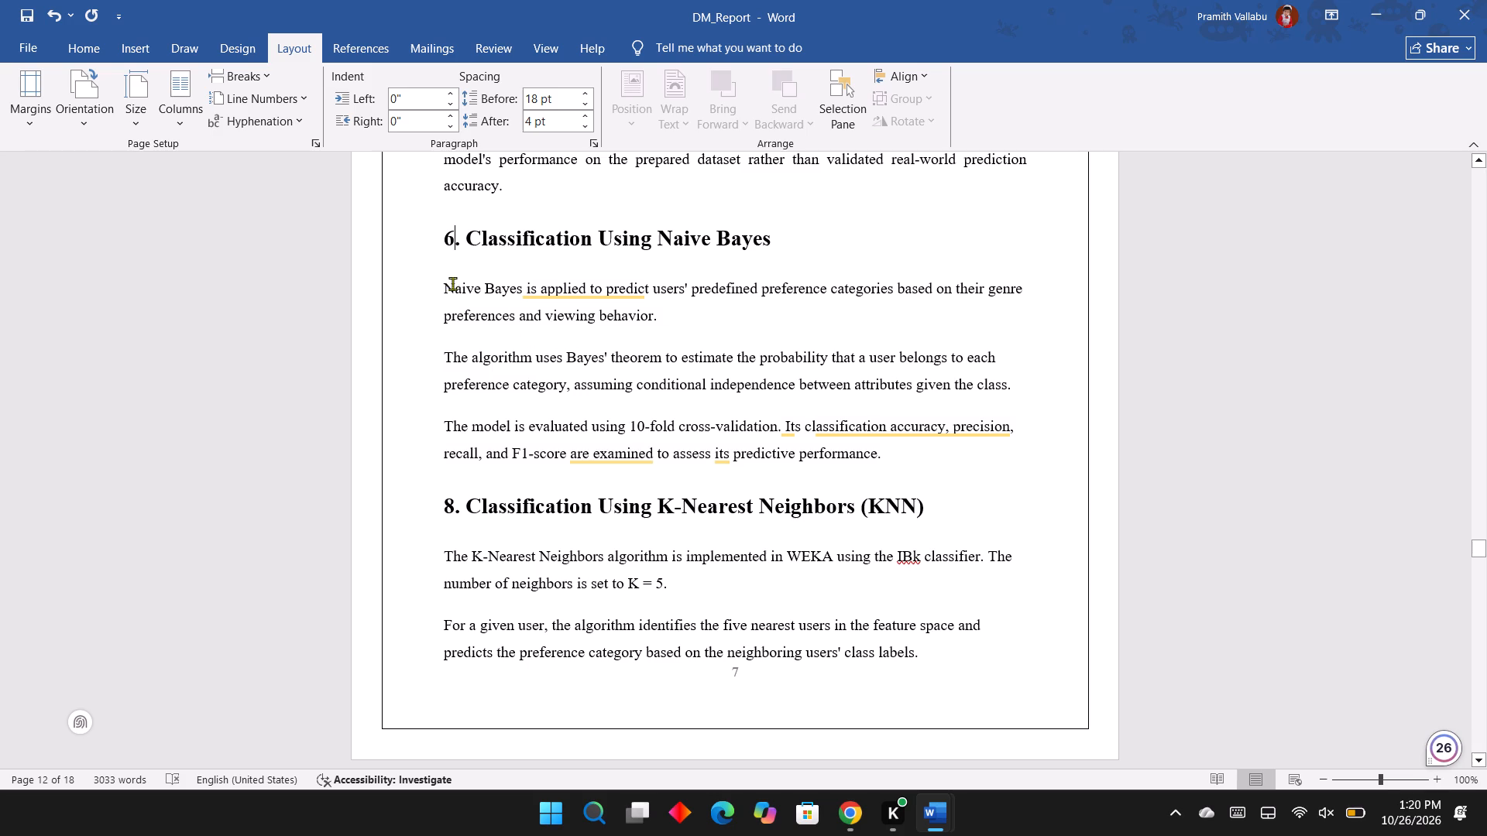
pyautogui.moveTo(440, 286); pyautogui.dragTo(935, 462)
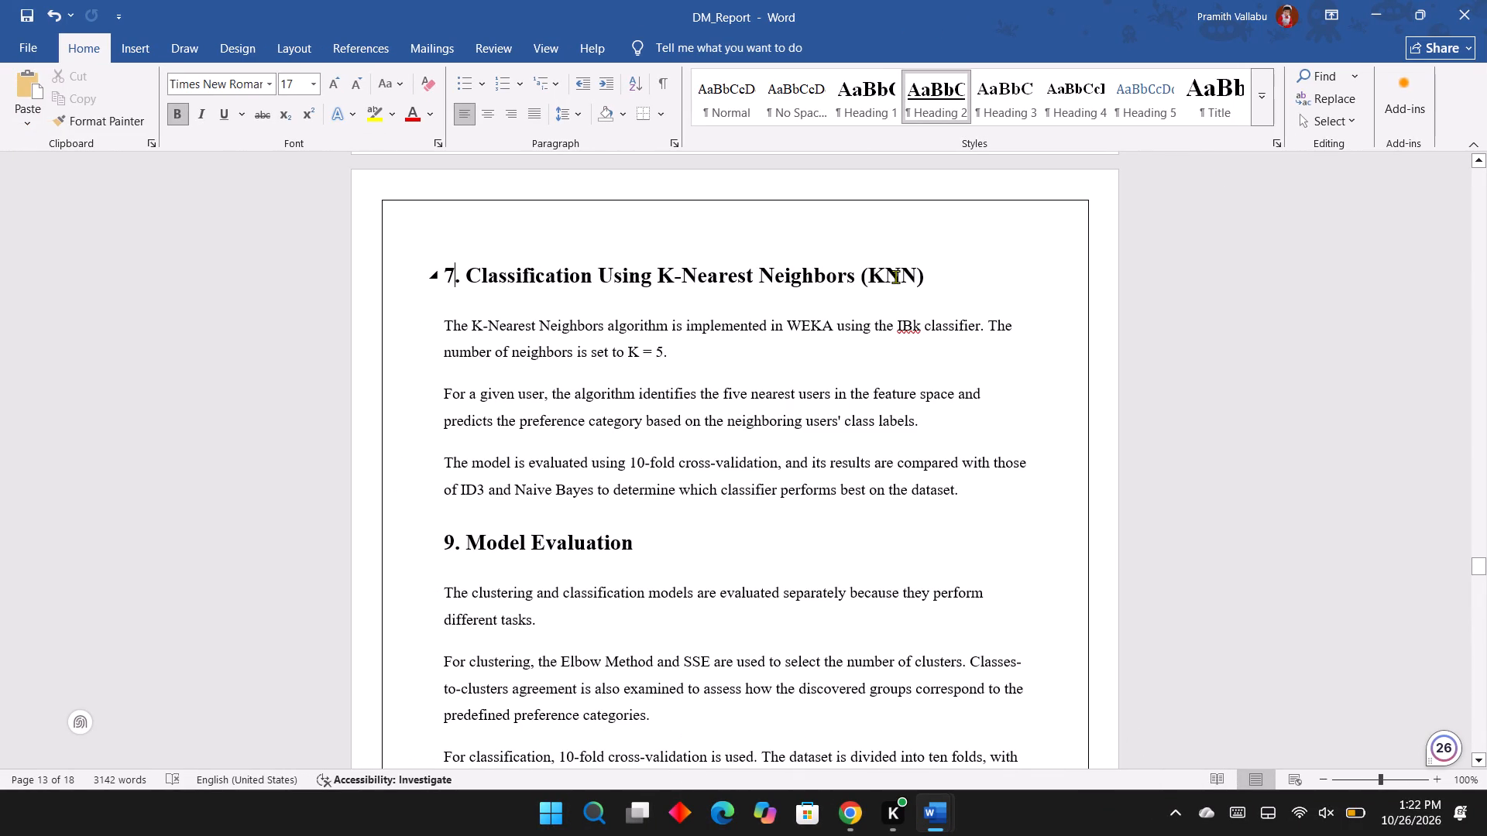
pyautogui.press('Right')
pyautogui.click(920, 284)
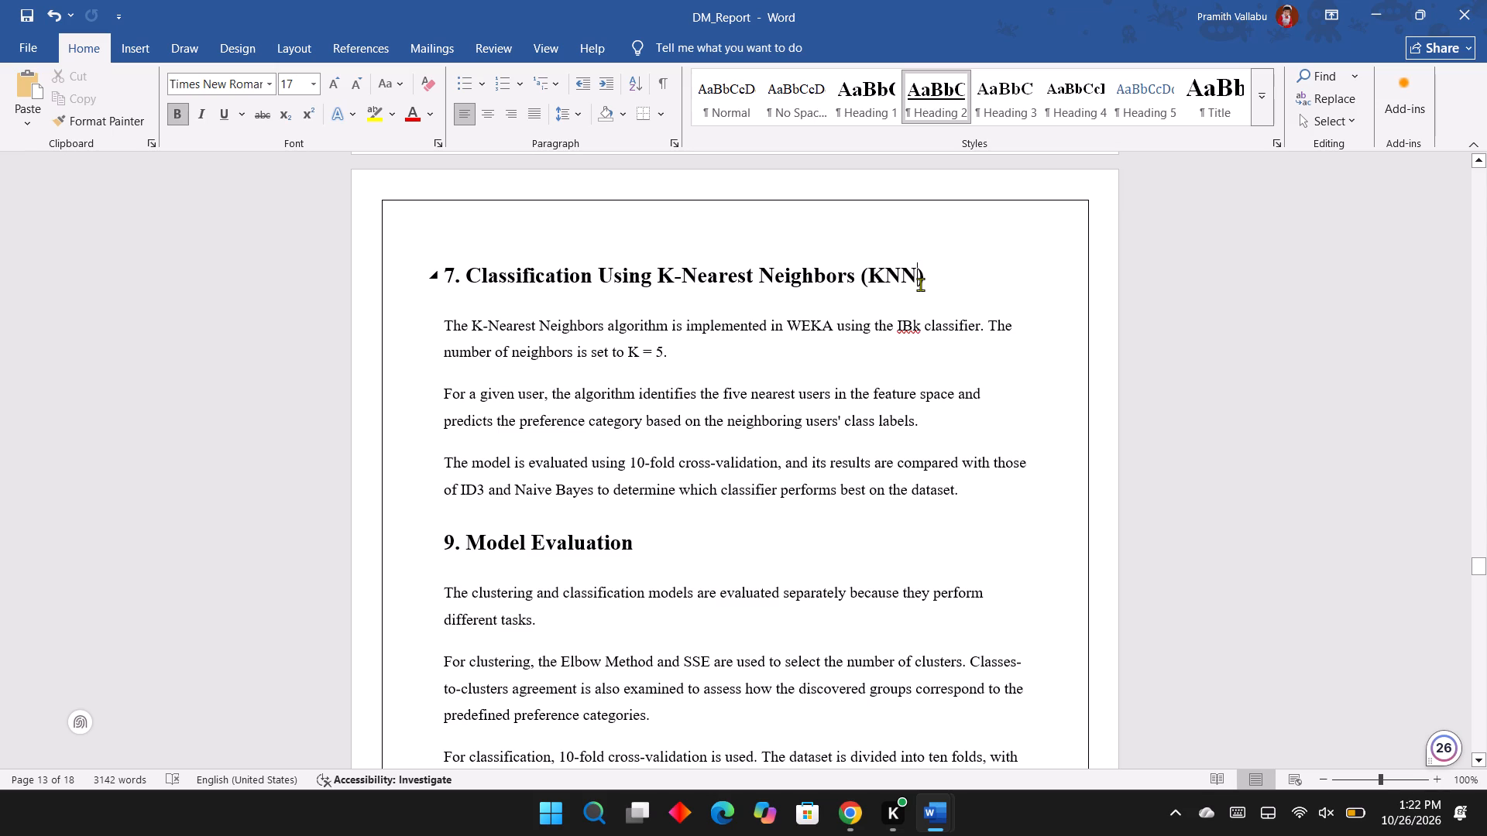
pyautogui.click(920, 284)
pyautogui.press('Right')
pyautogui.hotkey('ctrl', 'shift', 'Left')
pyautogui.hotkey('ctrl', 'Left')
pyautogui.hotkey('ctrl', 'Left')
pyautogui.hotkey('ctrl', 'Left')
pyautogui.press('Right')
pyautogui.press('Right')
pyautogui.press('Right')
pyautogui.press('Right')
pyautogui.press('Right')
pyautogui.hotkey('ctrl', 'shift', 'Left')
pyautogui.hotkey('ctrl', 'shift', 'Left')
pyautogui.hotkey('ctrl', 'shift', 'Left')
pyautogui.hotkey('ctrl', 'shift', 'Left')
pyautogui.hotkey('ctrl', 'shift', 'Left')
pyautogui.hotkey('ctrl', 'shift', 'Left')
pyautogui.hotkey('ctrl', 'shift', 'Left')
pyautogui.hotkey('ctrl', 'shift', 'Left')
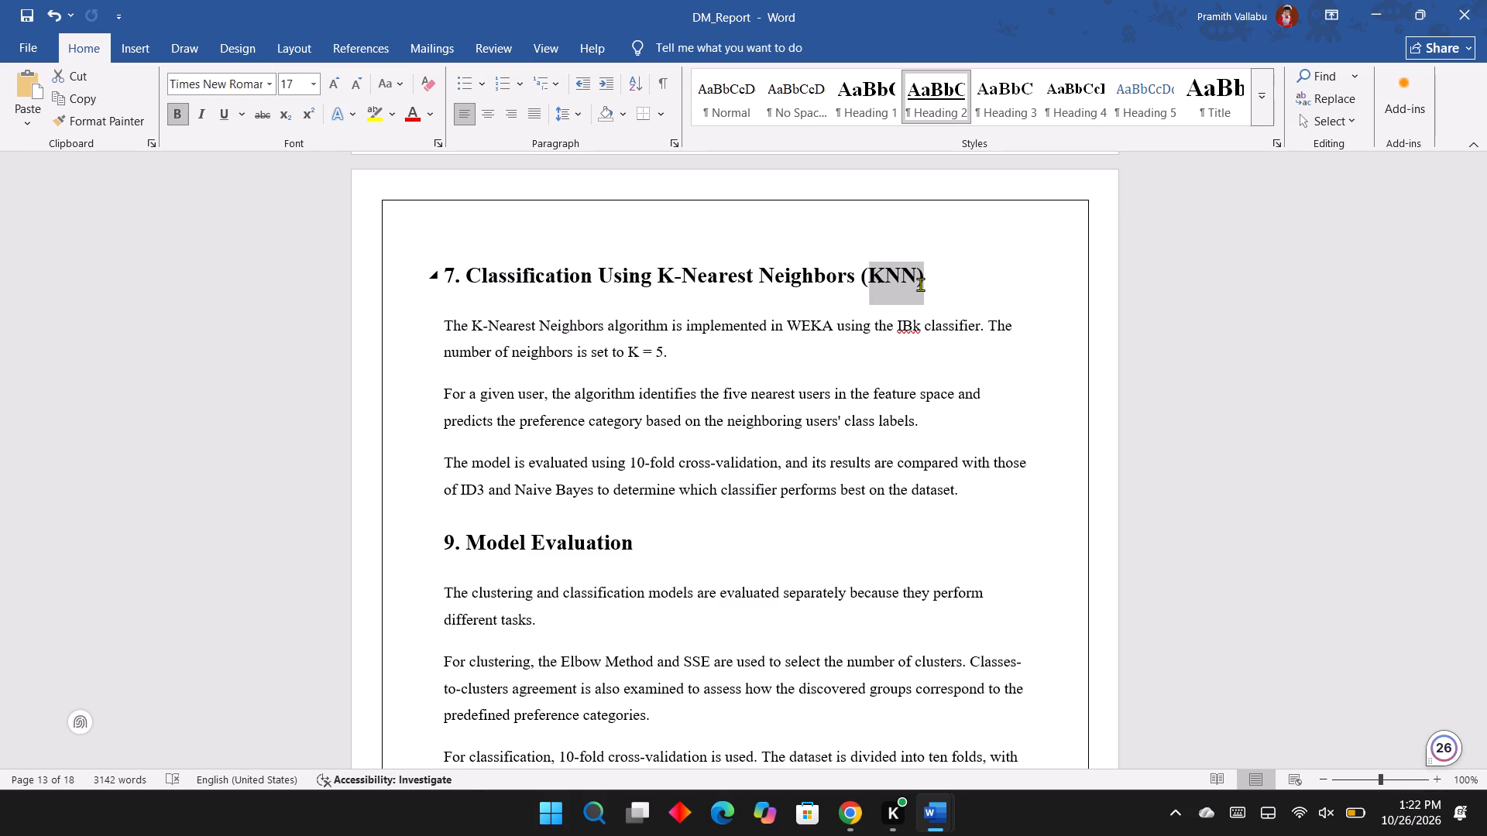
pyautogui.hotkey('ctrl', 'shift', 'Right')
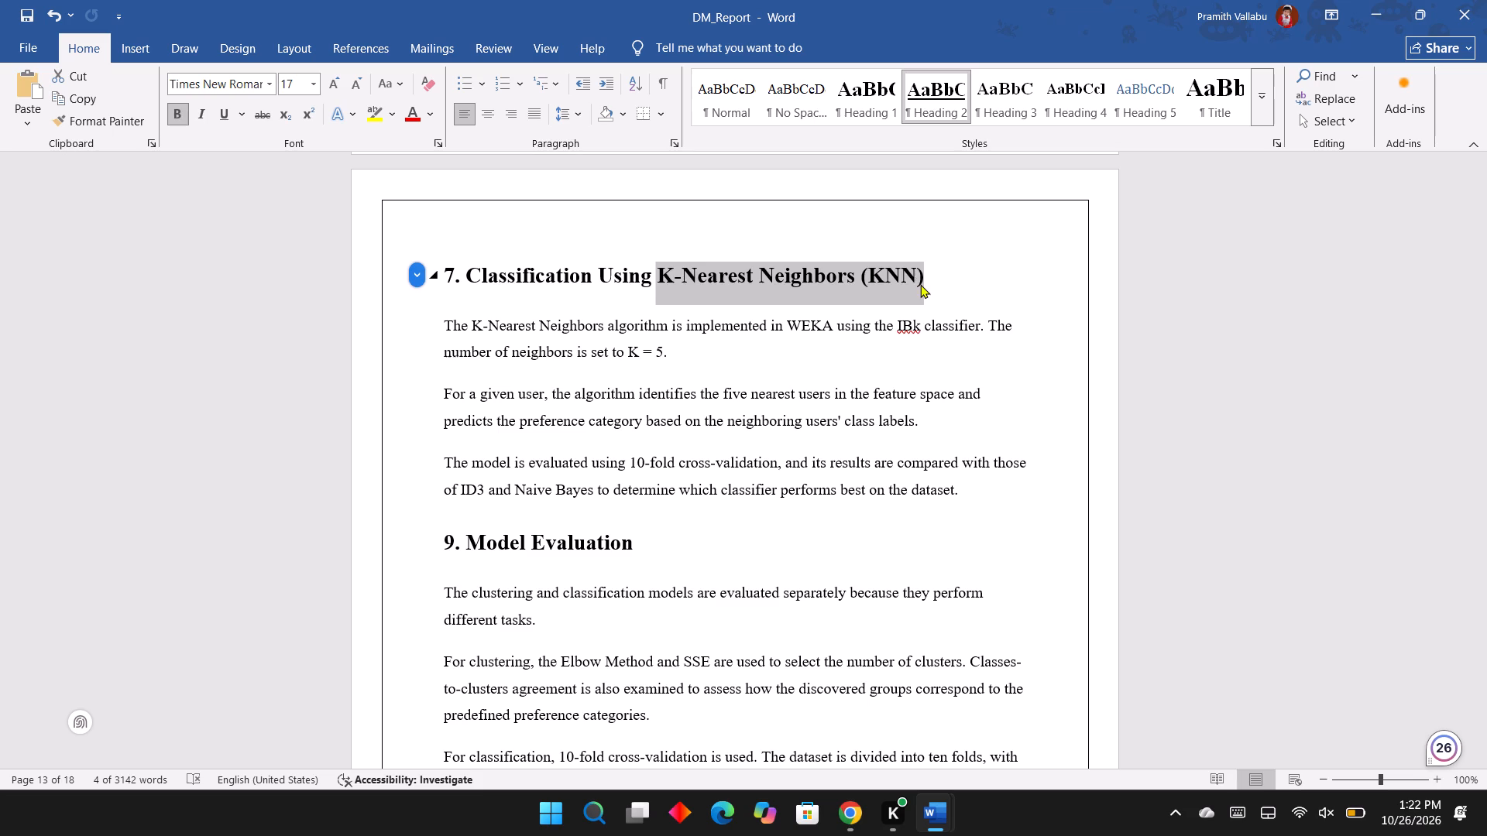
pyautogui.press('BackSpace')
pyautogui.write('Apr')
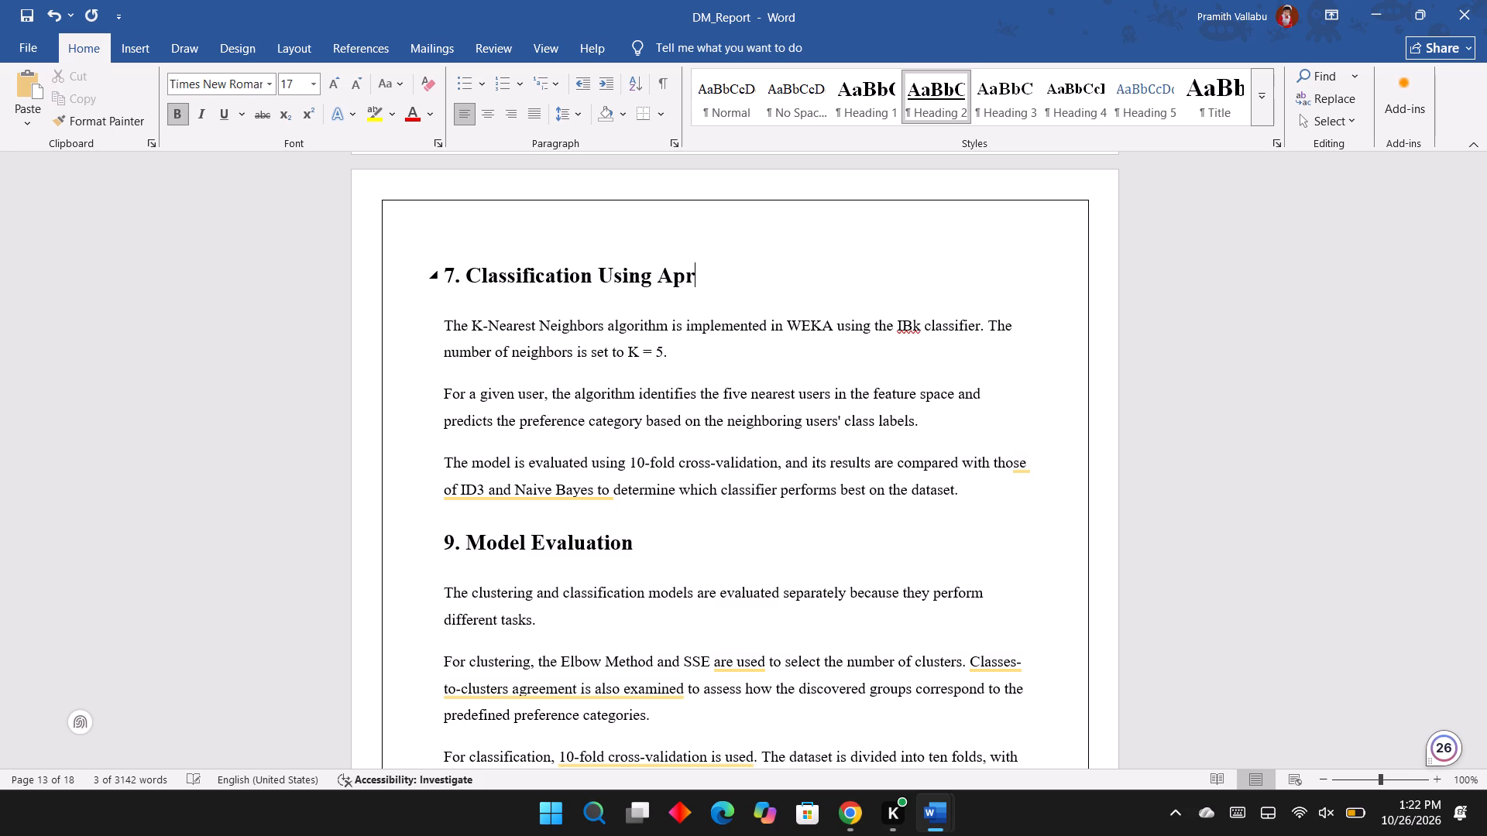
pyautogui.press('i')
pyautogui.write('ori')
# Check the section title in ChatGPT and add "Alogorithm" after "Apriori" in the report's section 7 heading.
pyautogui.press('ctrl+super+Right')
pyautogui.press('ctrl+super+Left')
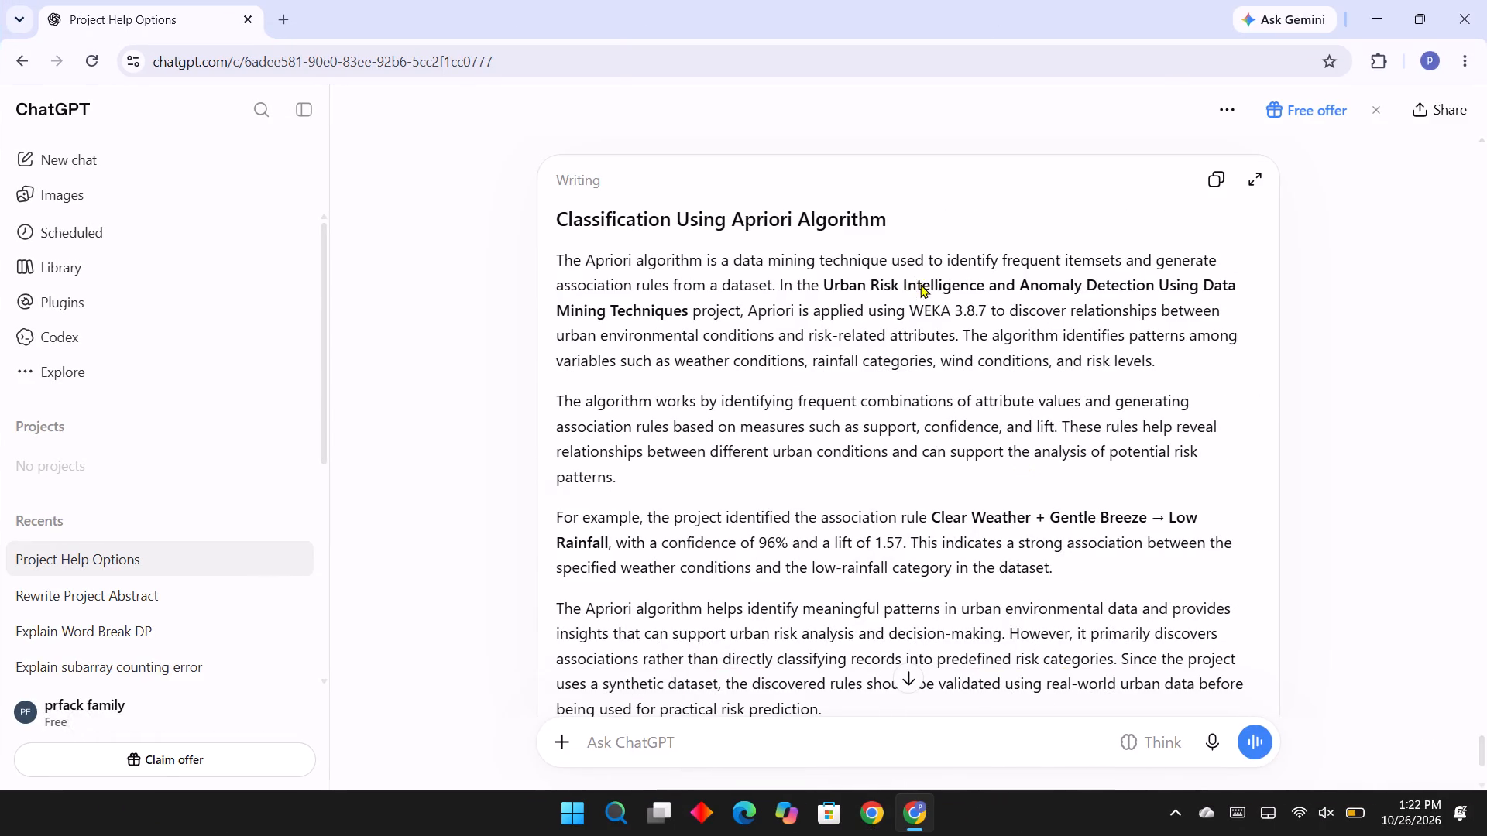
pyautogui.press('ctrl+super+Right')
pyautogui.press('ctrl+super+Left')
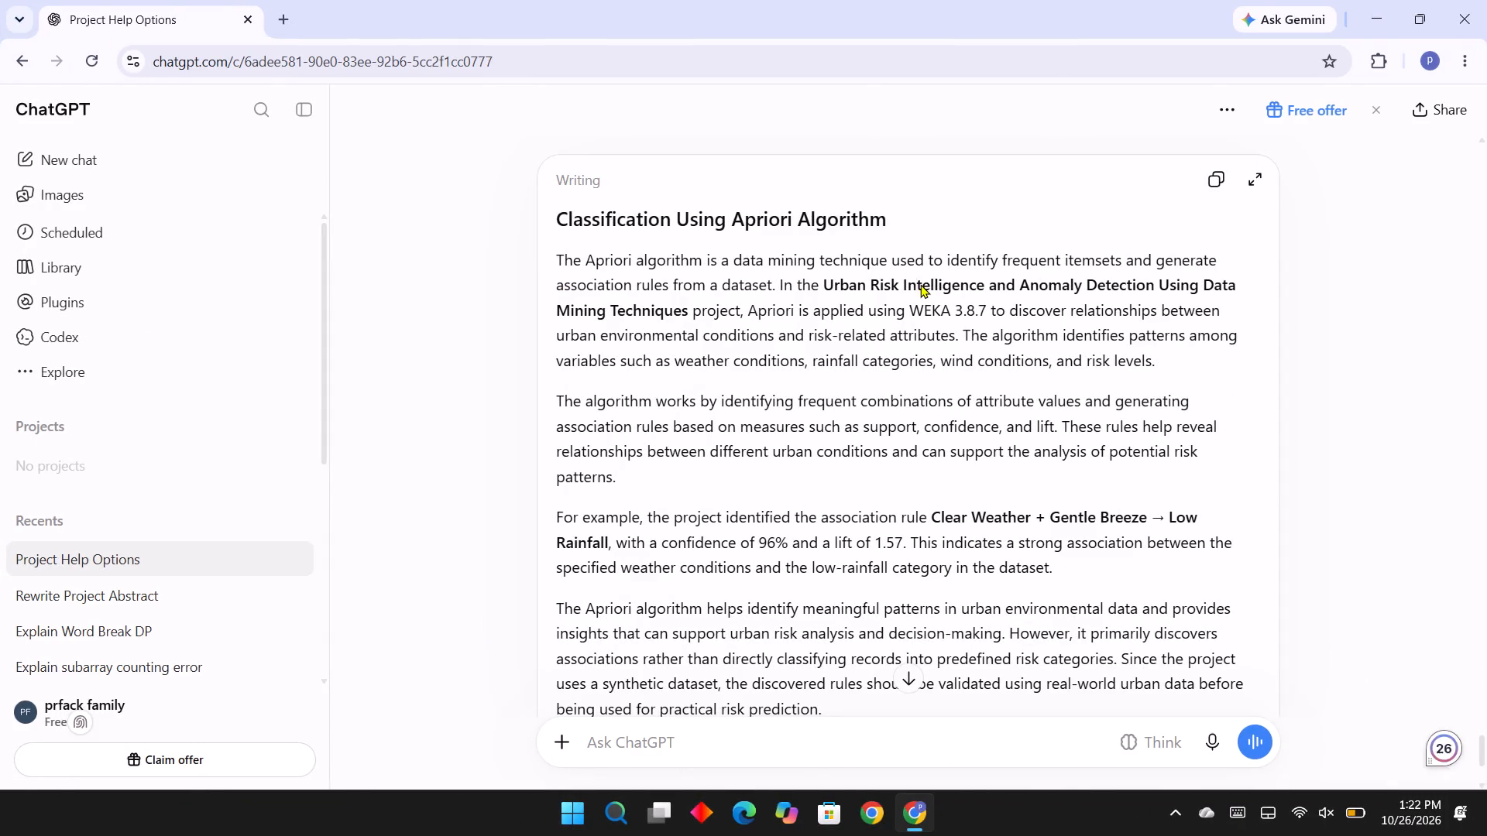
pyautogui.press('space')
pyautogui.write('Alo')
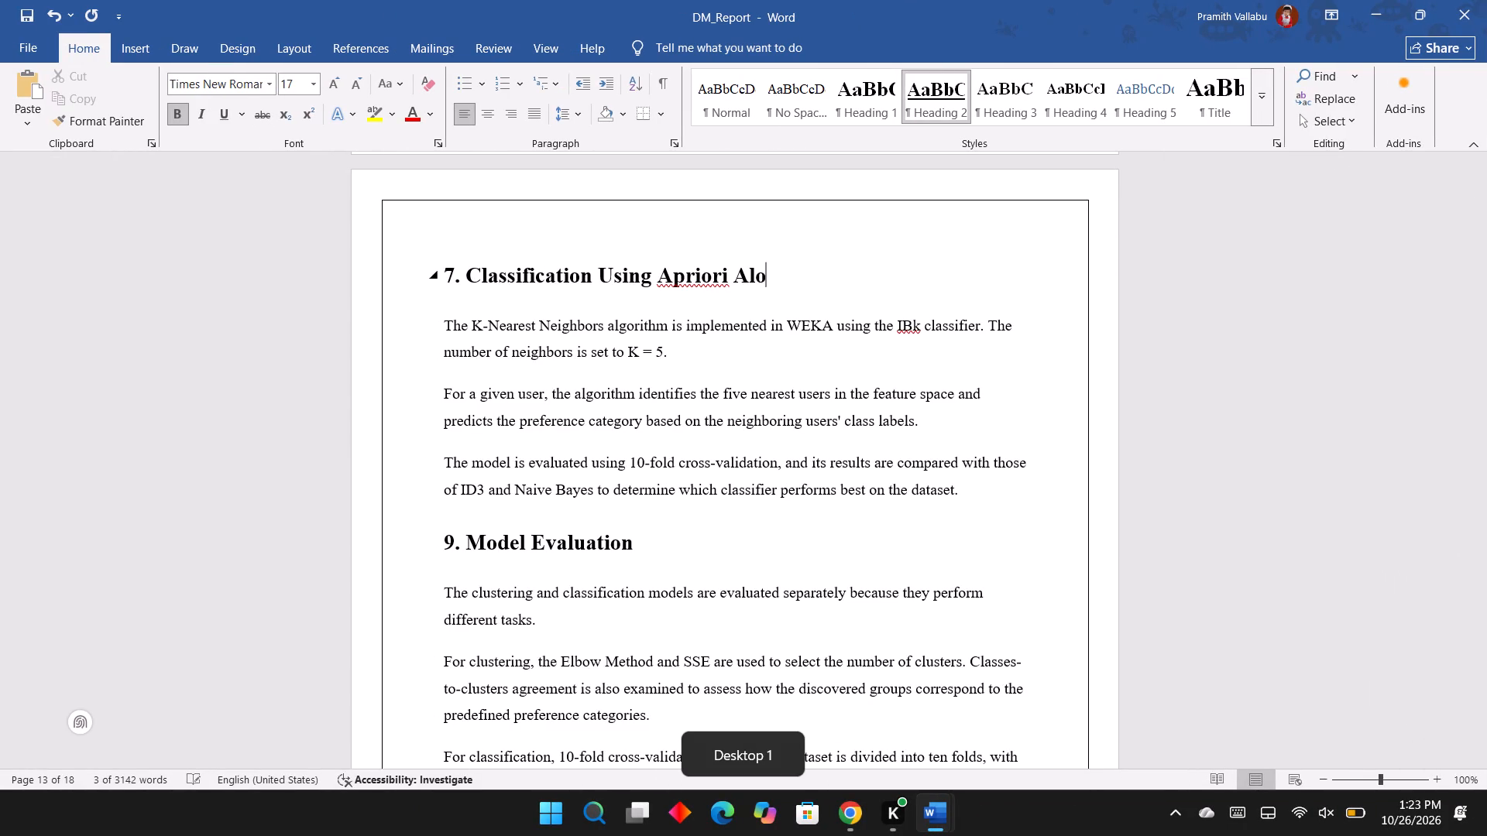
pyautogui.press('BackSpace')
pyautogui.press('BackSpace')
pyautogui.write('logorithm')
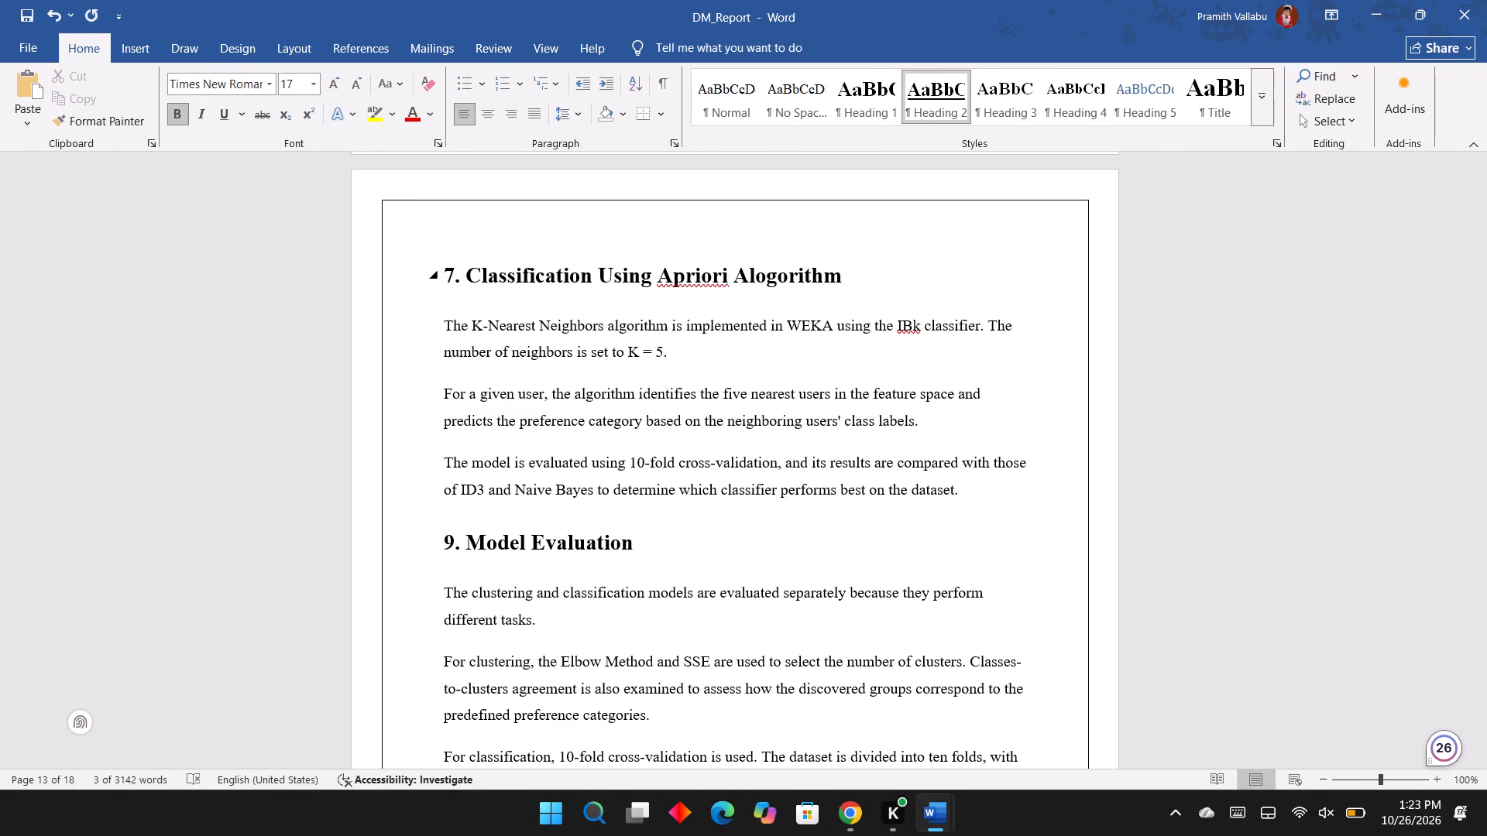
# Copy the Apriori section from ChatGPT and paste it over the three KNN paragraphs under the report's section 7 heading.
pyautogui.press('ctrl+super+Right')
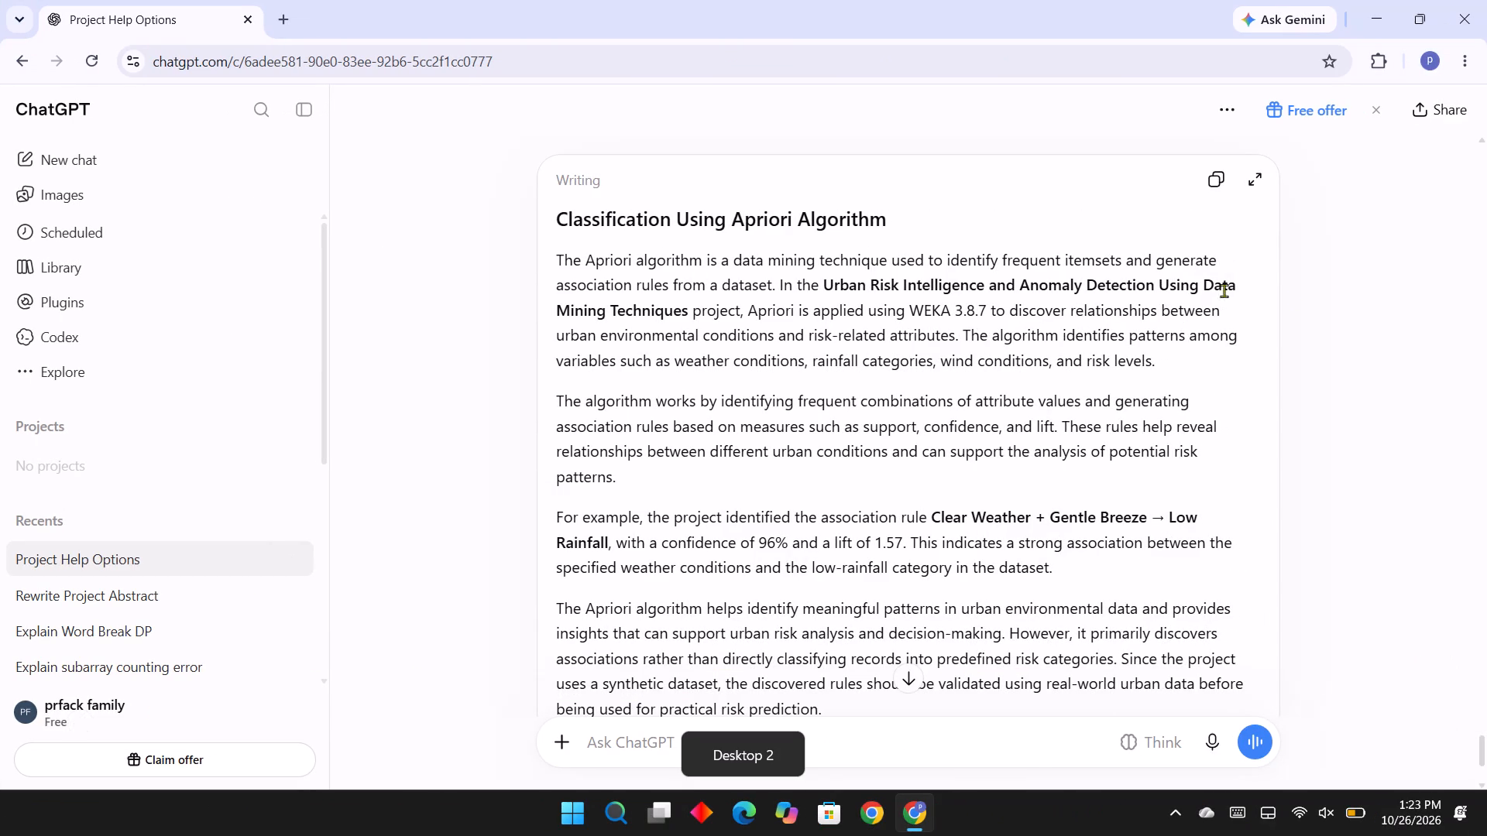
pyautogui.click(1211, 187)
pyautogui.press('ctrl+super+Left')
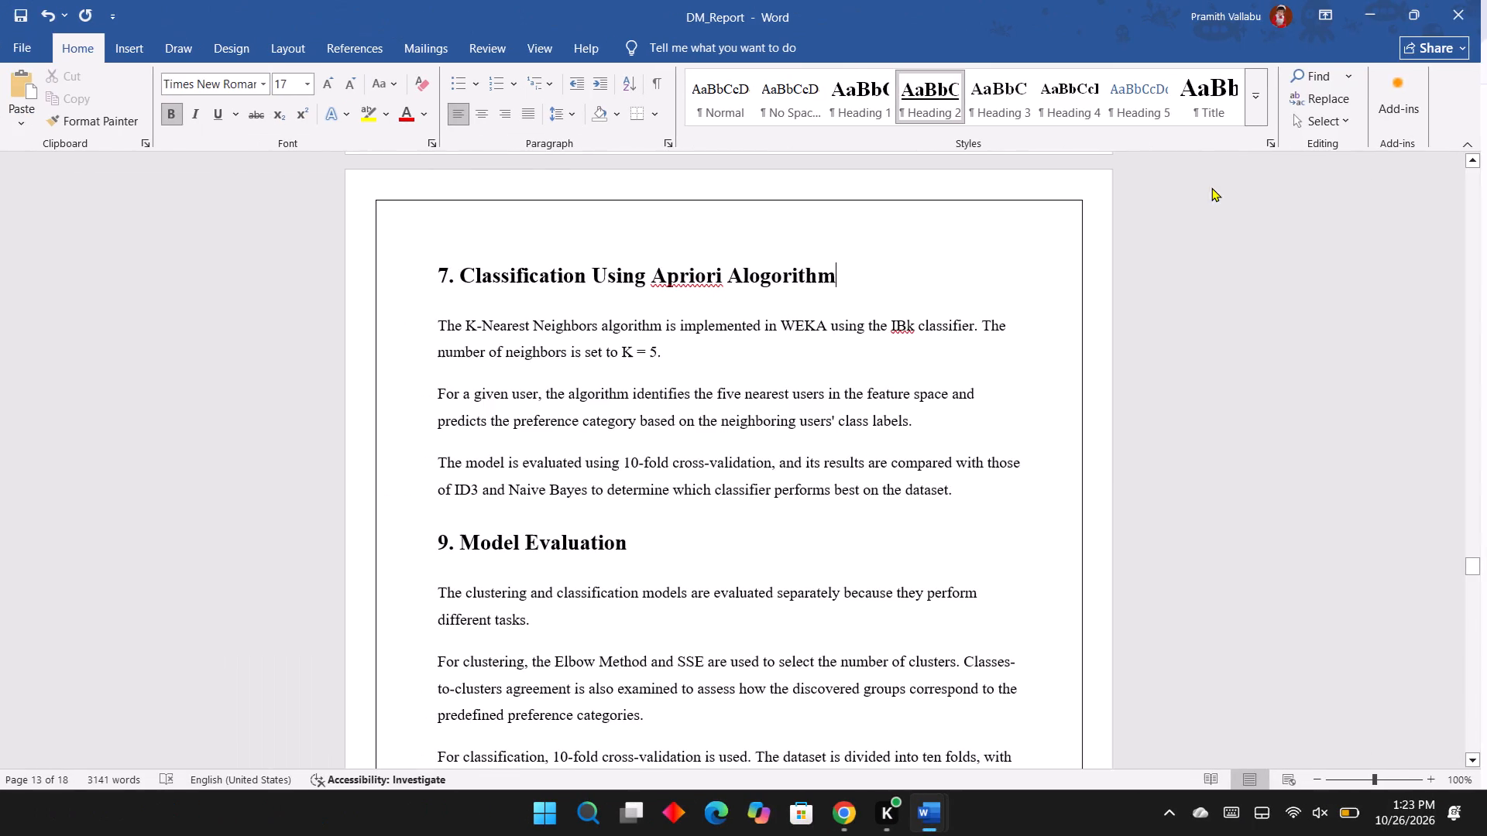
pyautogui.click(445, 327)
pyautogui.hotkey('shift', 'Down')
pyautogui.hotkey('shift', 'Down')
pyautogui.hotkey('shift', 'Down')
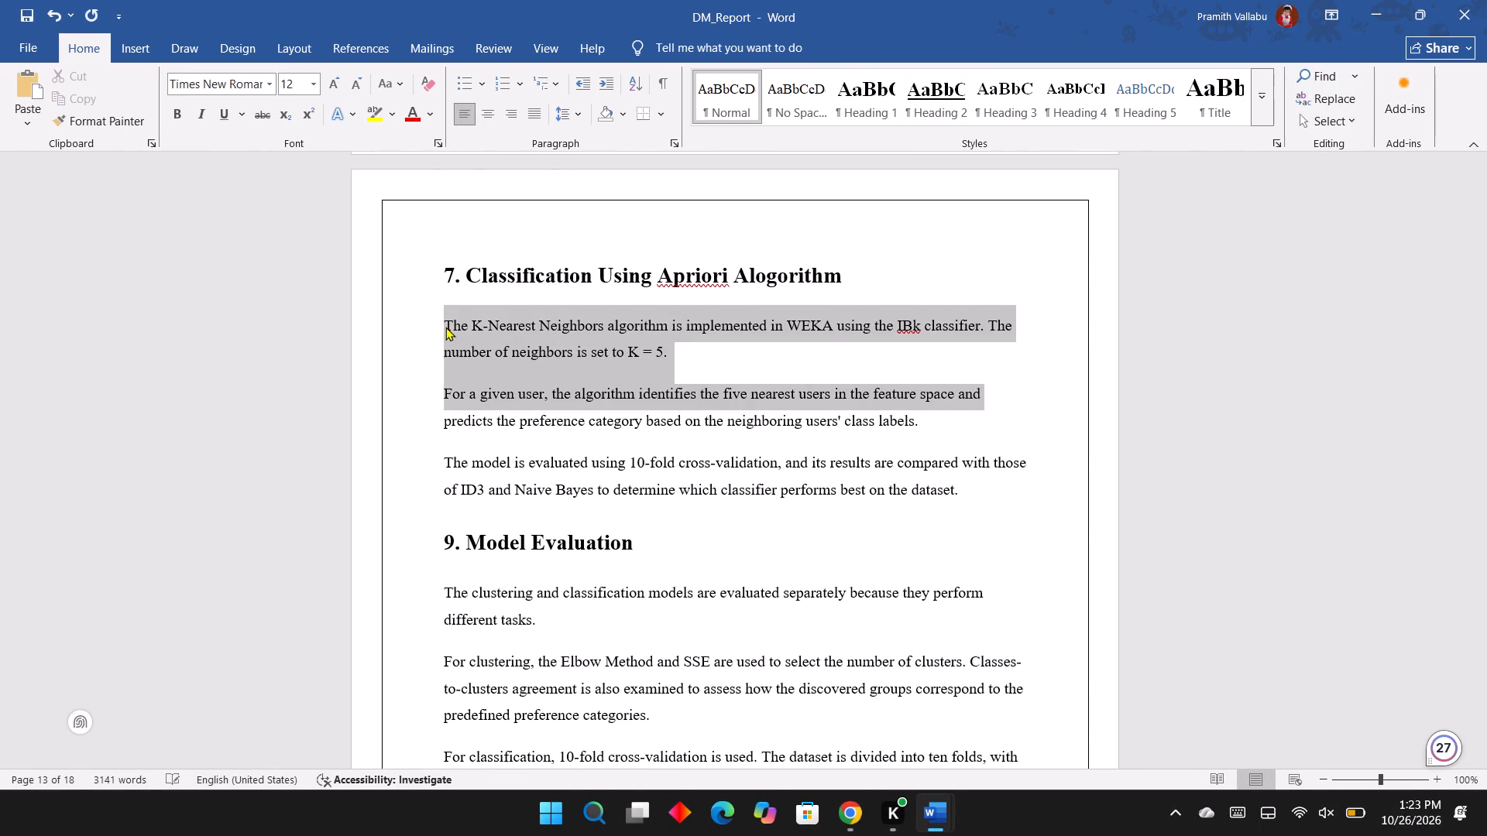
pyautogui.hotkey('shift', 'Down')
pyautogui.hotkey('shift', 'Down')
pyautogui.hotkey('shift', 'Down')
pyautogui.hotkey('ctrl', 'v')
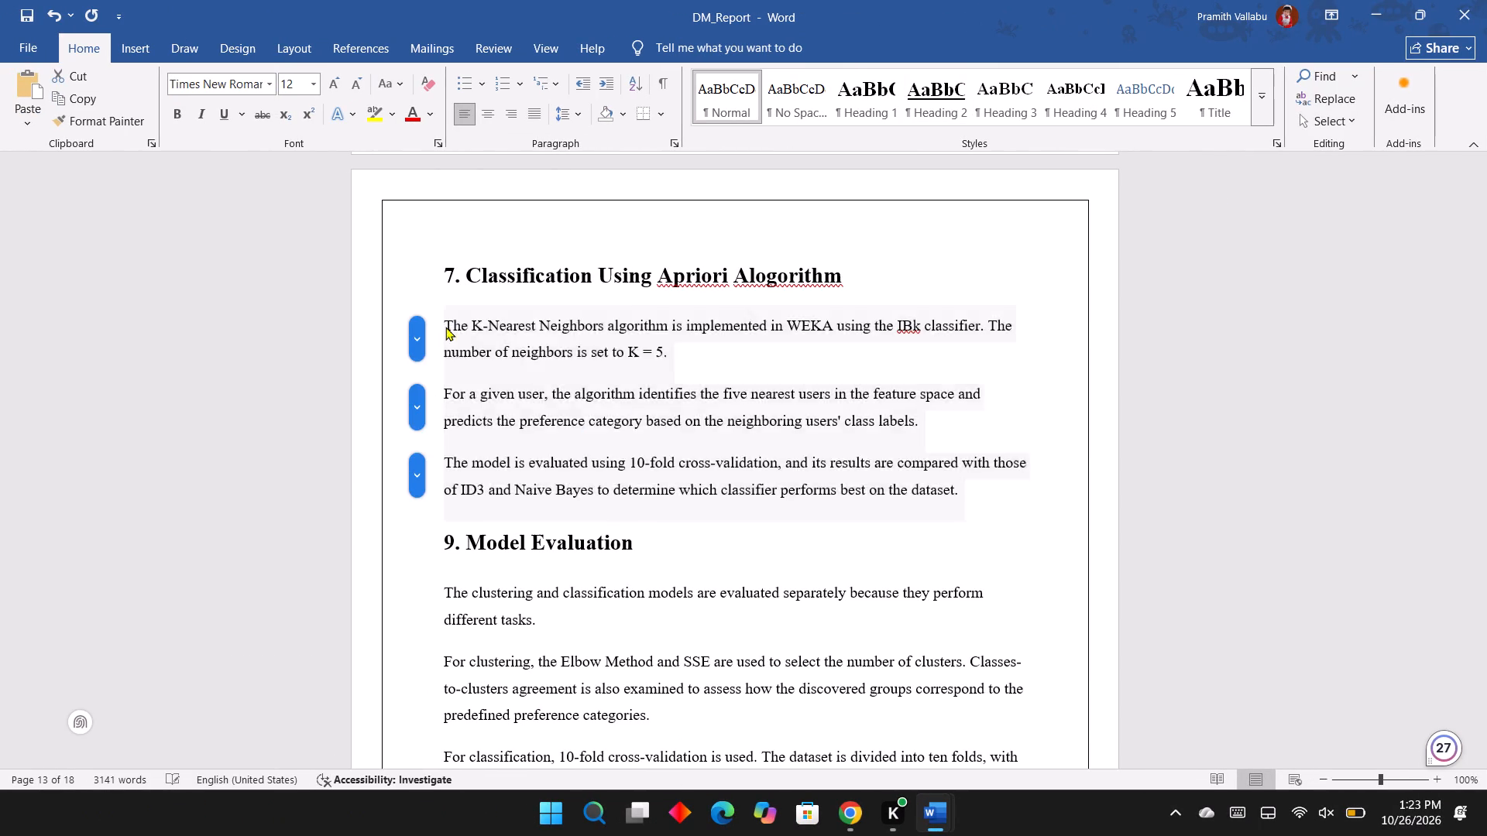
# Remove the underline and bold from all the pasted Apriori text under the section 7 heading and justify it.
pyautogui.hotkey('shift', 'Up')
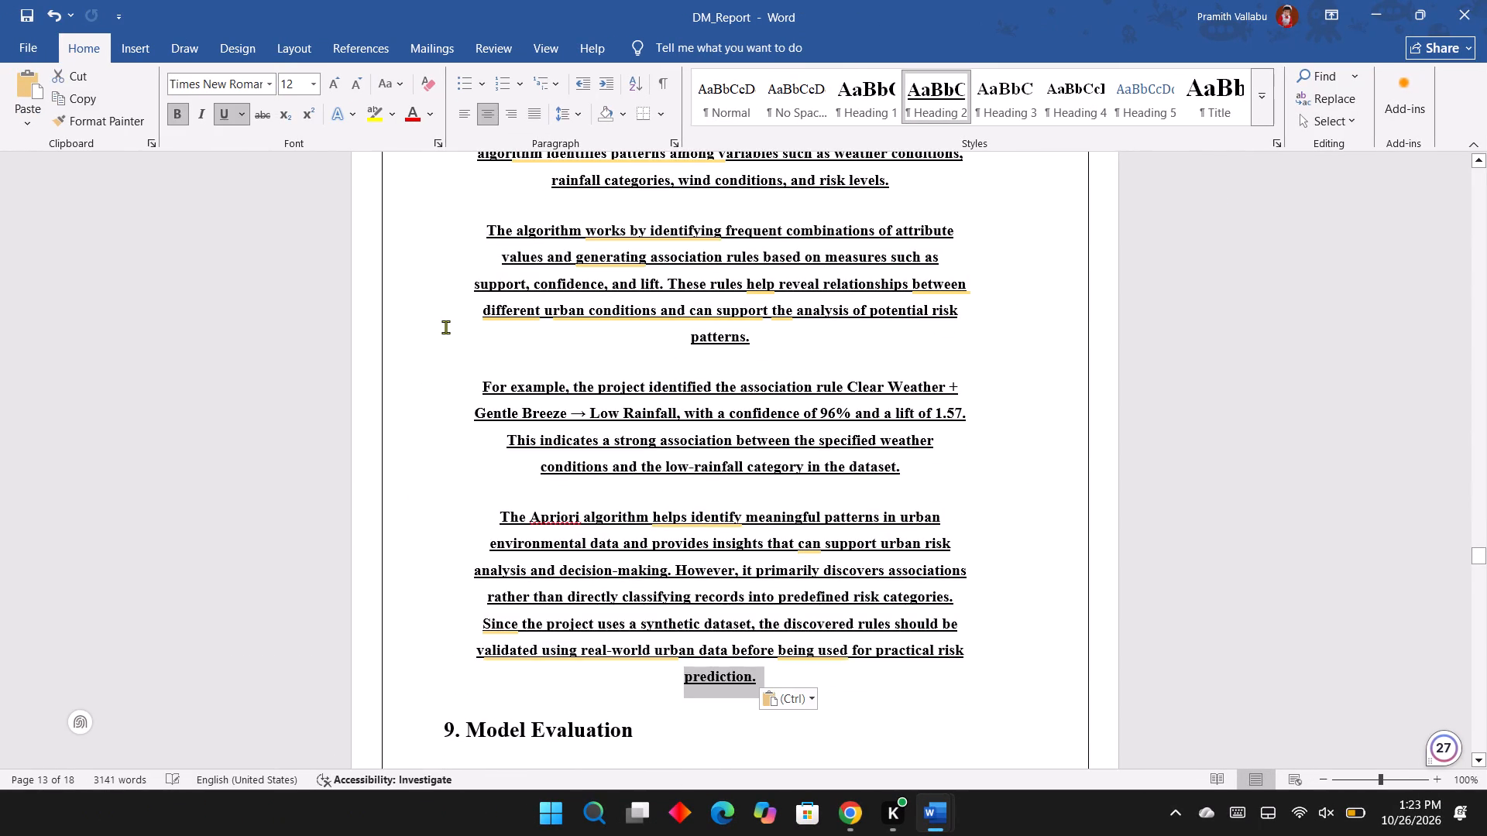
pyautogui.hotkey('shift', 'Up')
pyautogui.hotkey('shift', 'Up')
pyautogui.hotkey('shift', 'Up')
pyautogui.hotkey('shift', 'Up')
pyautogui.hotkey('shift', 'Up')
pyautogui.hotkey('shift', 'Up')
pyautogui.hotkey('shift', 'Up')
pyautogui.hotkey('shift', 'Up')
pyautogui.hotkey('shift', 'Up')
pyautogui.hotkey('shift', 'Up')
pyautogui.hotkey('shift', 'Up')
pyautogui.hotkey('shift', 'Up')
pyautogui.hotkey('shift', 'Up')
pyautogui.hotkey('shift', 'Up')
pyautogui.hotkey('shift', 'Up')
pyautogui.hotkey('shift', 'Up')
pyautogui.hotkey('shift', 'Up')
pyautogui.hotkey('shift', 'Up')
pyautogui.hotkey('shift', 'Up')
pyautogui.hotkey('shift', 'Up')
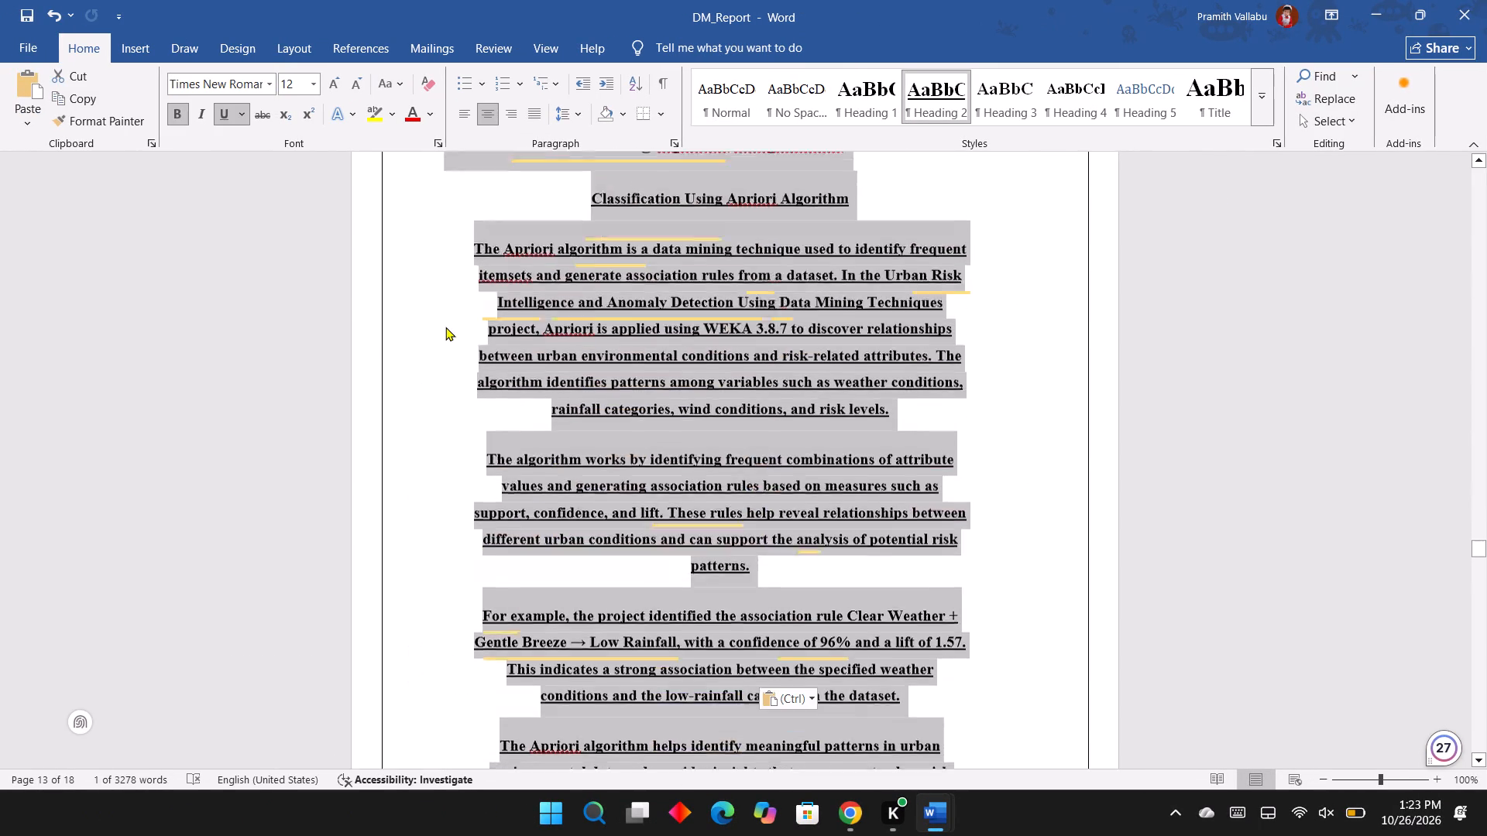
pyautogui.hotkey('shift', 'Down')
pyautogui.hotkey('shift', 'Down')
pyautogui.hotkey('shift', 'Down')
pyautogui.hotkey('shift', 'Down')
pyautogui.hotkey('shift', 'Up')
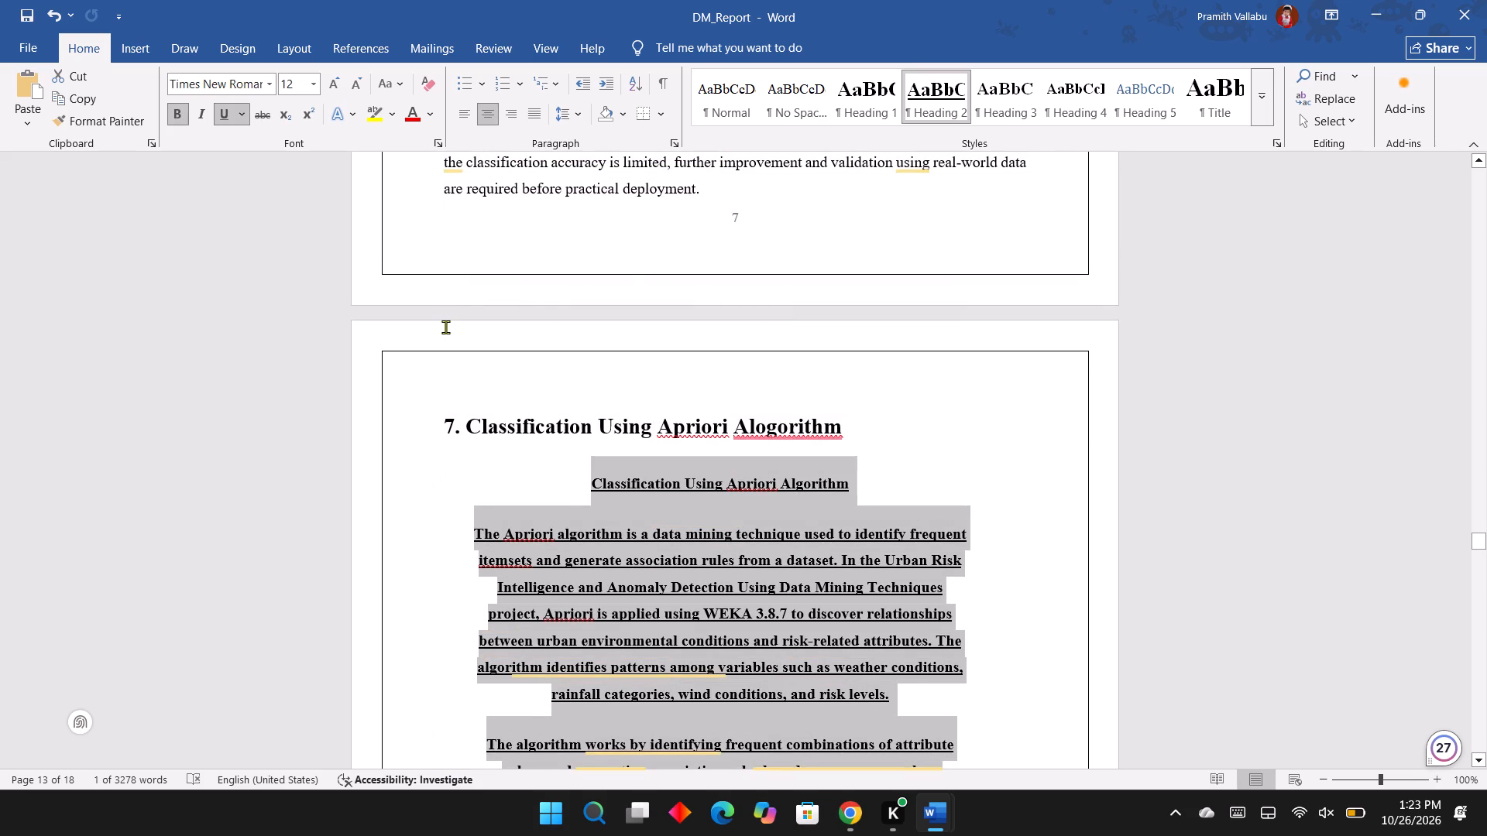
pyautogui.hotkey('ctrl', 'u')
pyautogui.hotkey('ctrl', 'b')
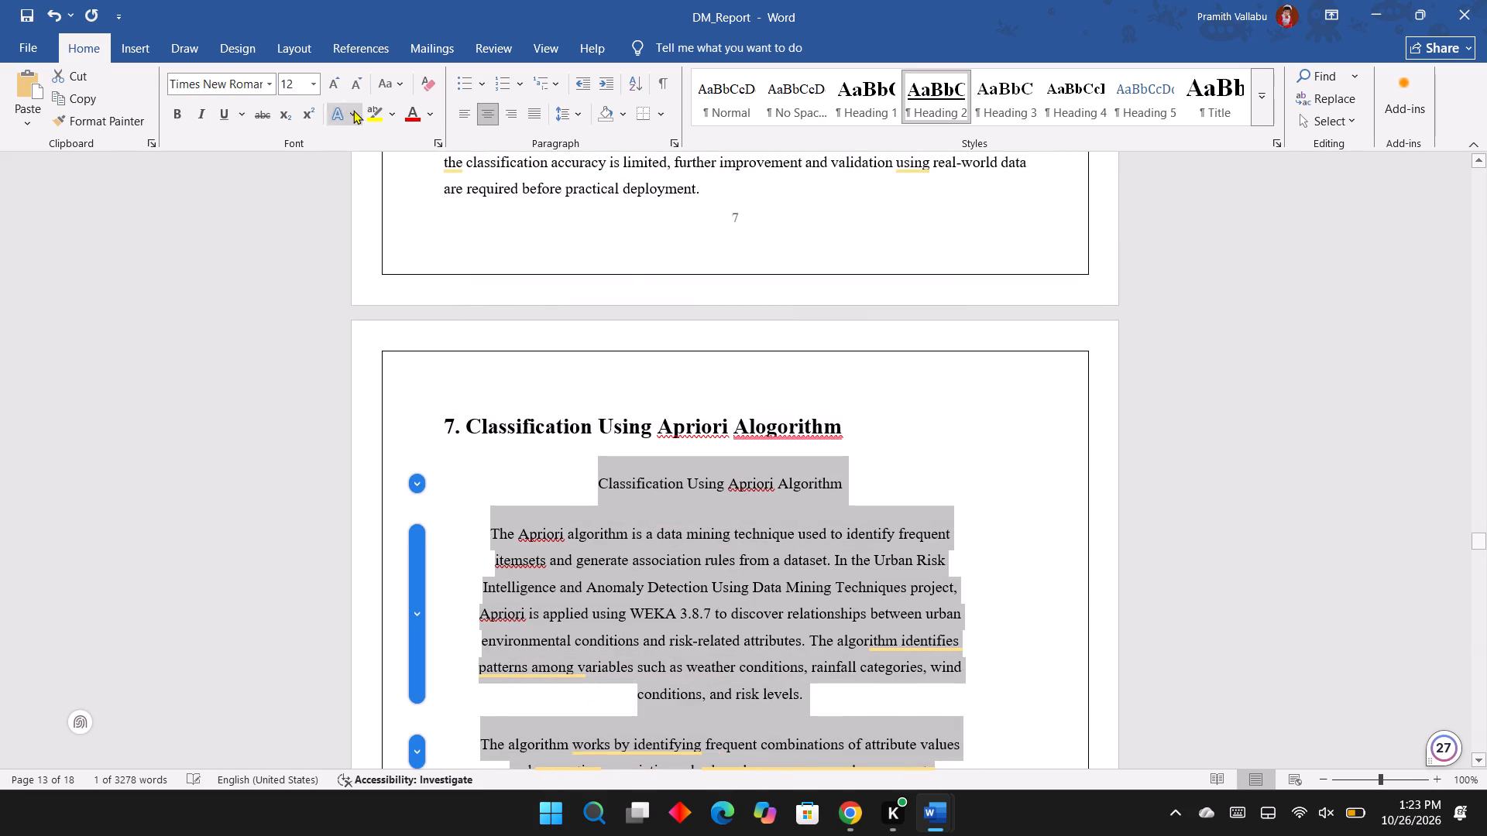
pyautogui.click(536, 116)
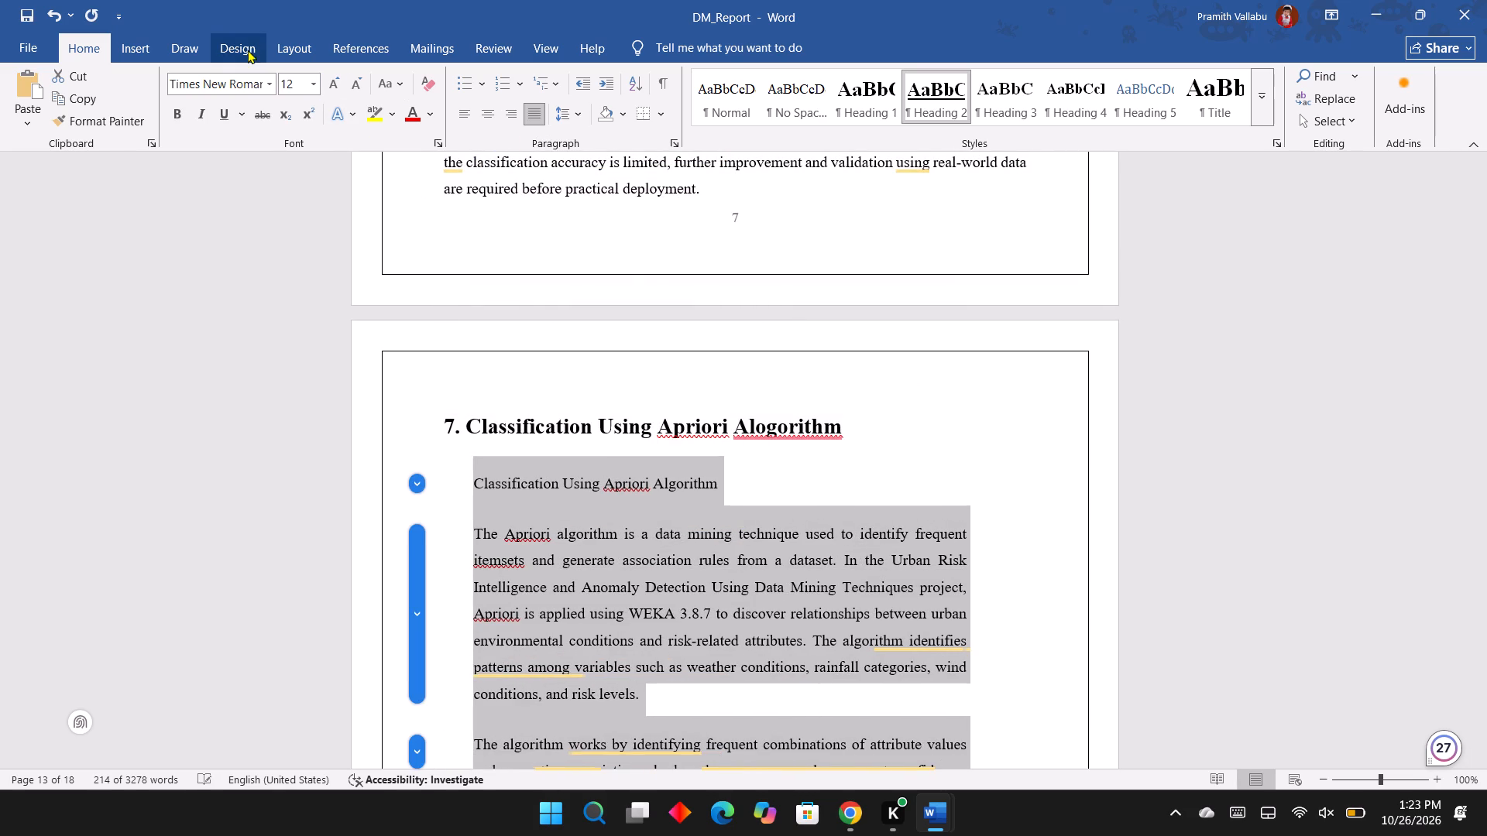
# Set the left and right indents of the pasted Apriori text to 0".
pyautogui.click(276, 44)
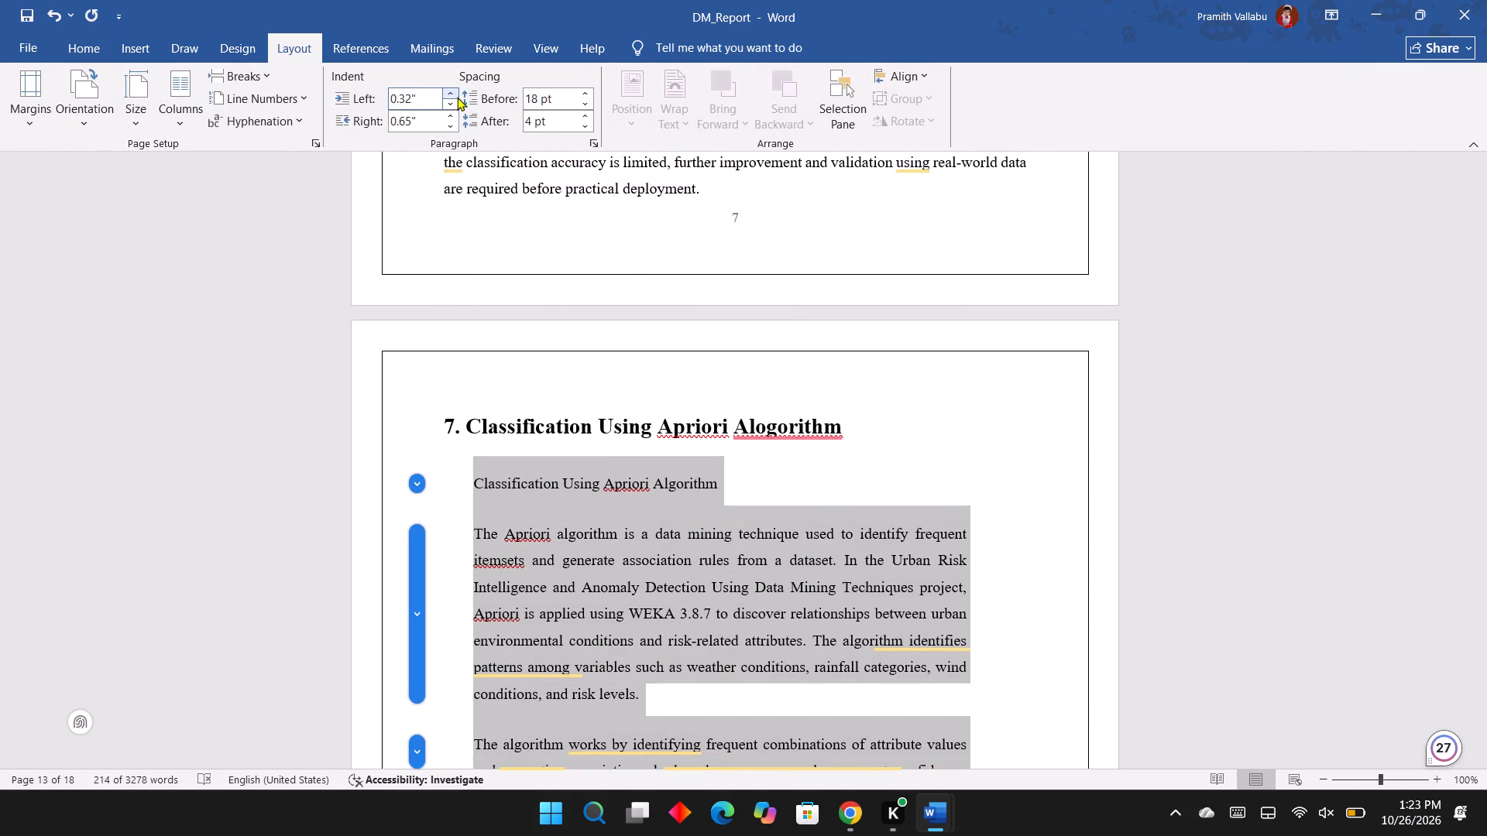
pyautogui.tripleClick(456, 102)
pyautogui.doubleClick(456, 102)
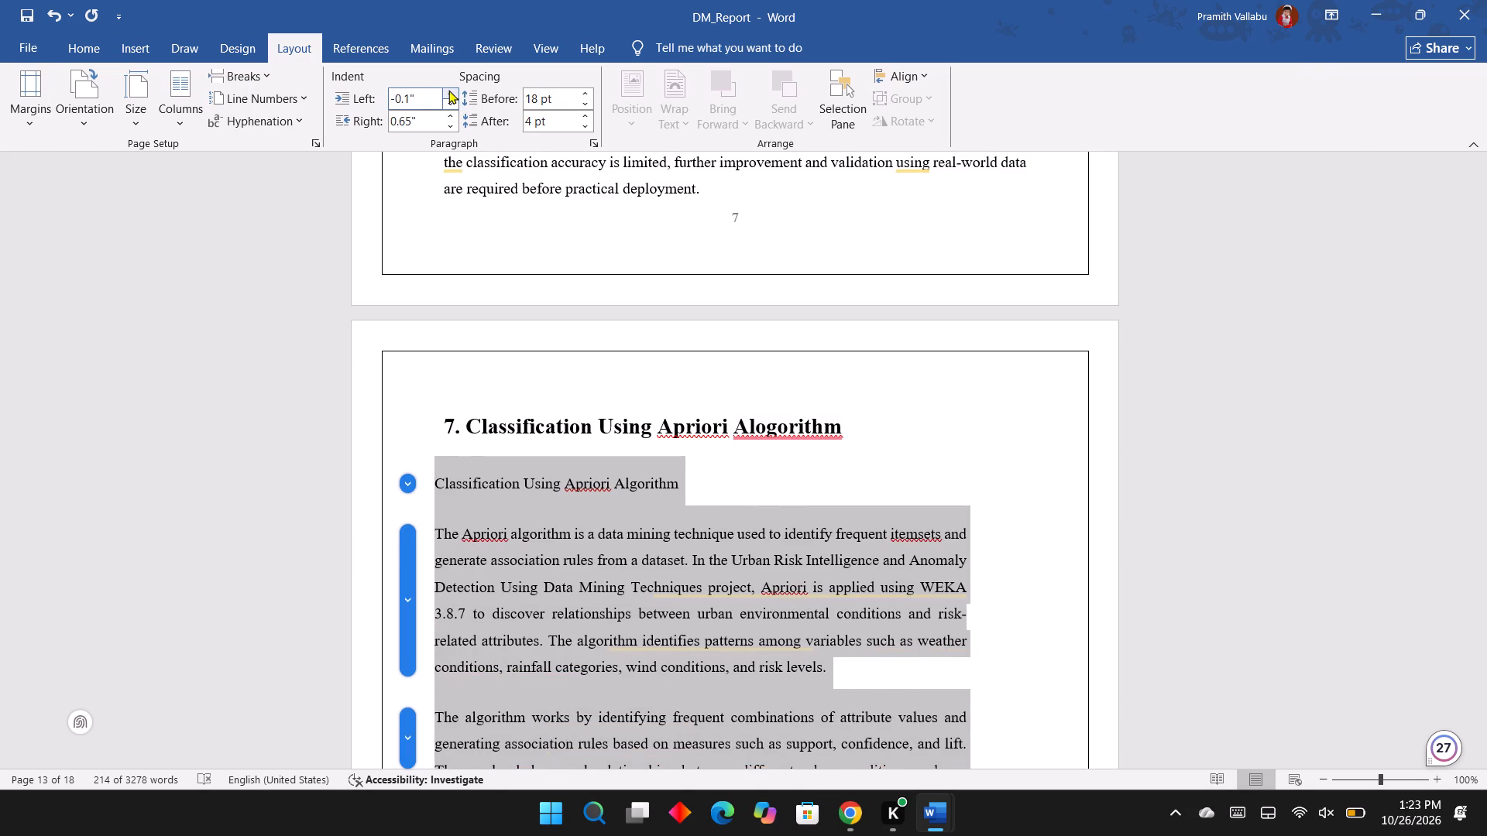
pyautogui.click(448, 90)
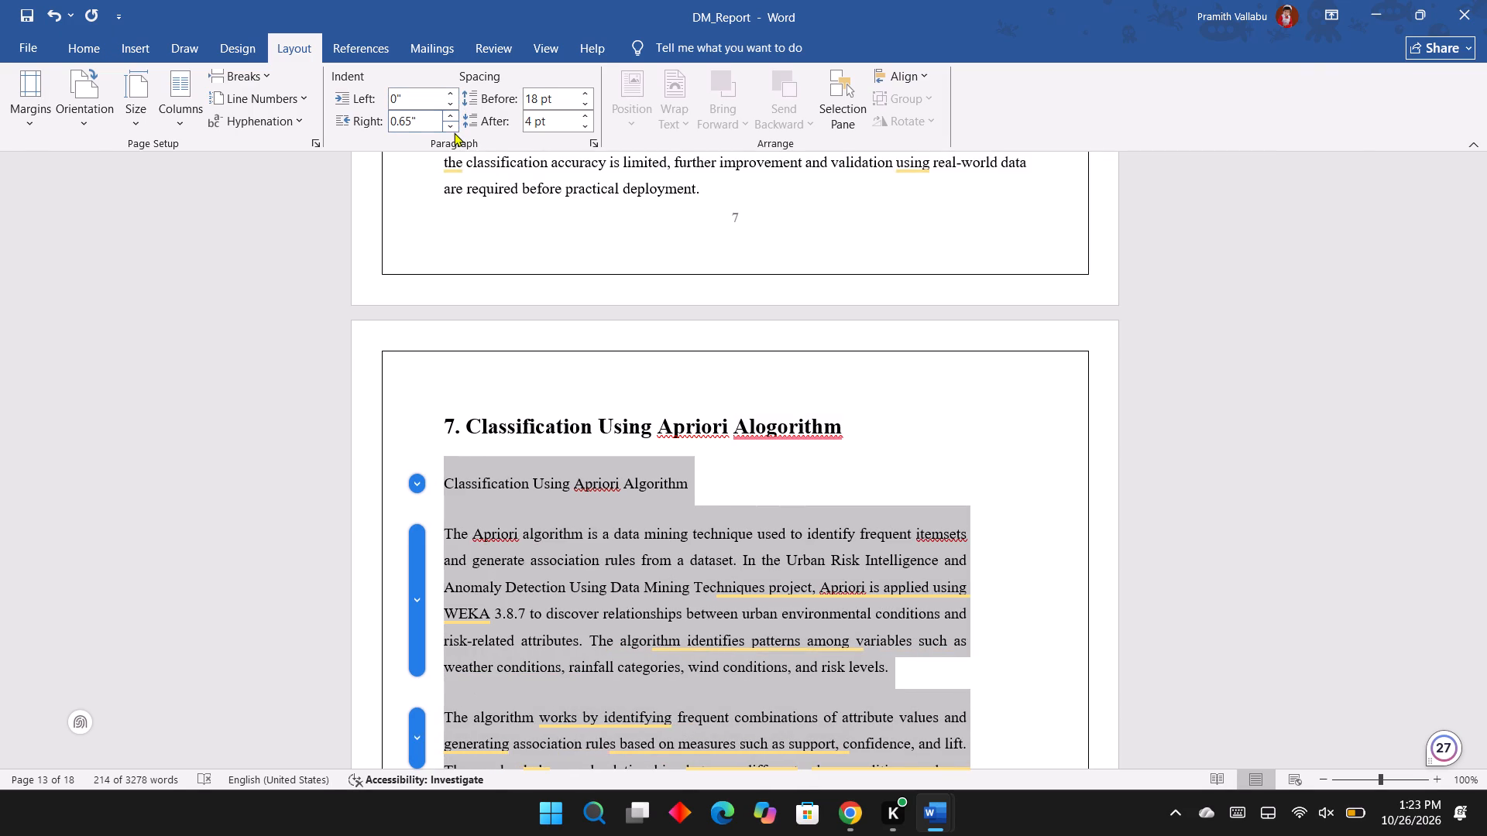
pyautogui.tripleClick(454, 128)
pyautogui.click(454, 128)
pyautogui.tripleClick(454, 128)
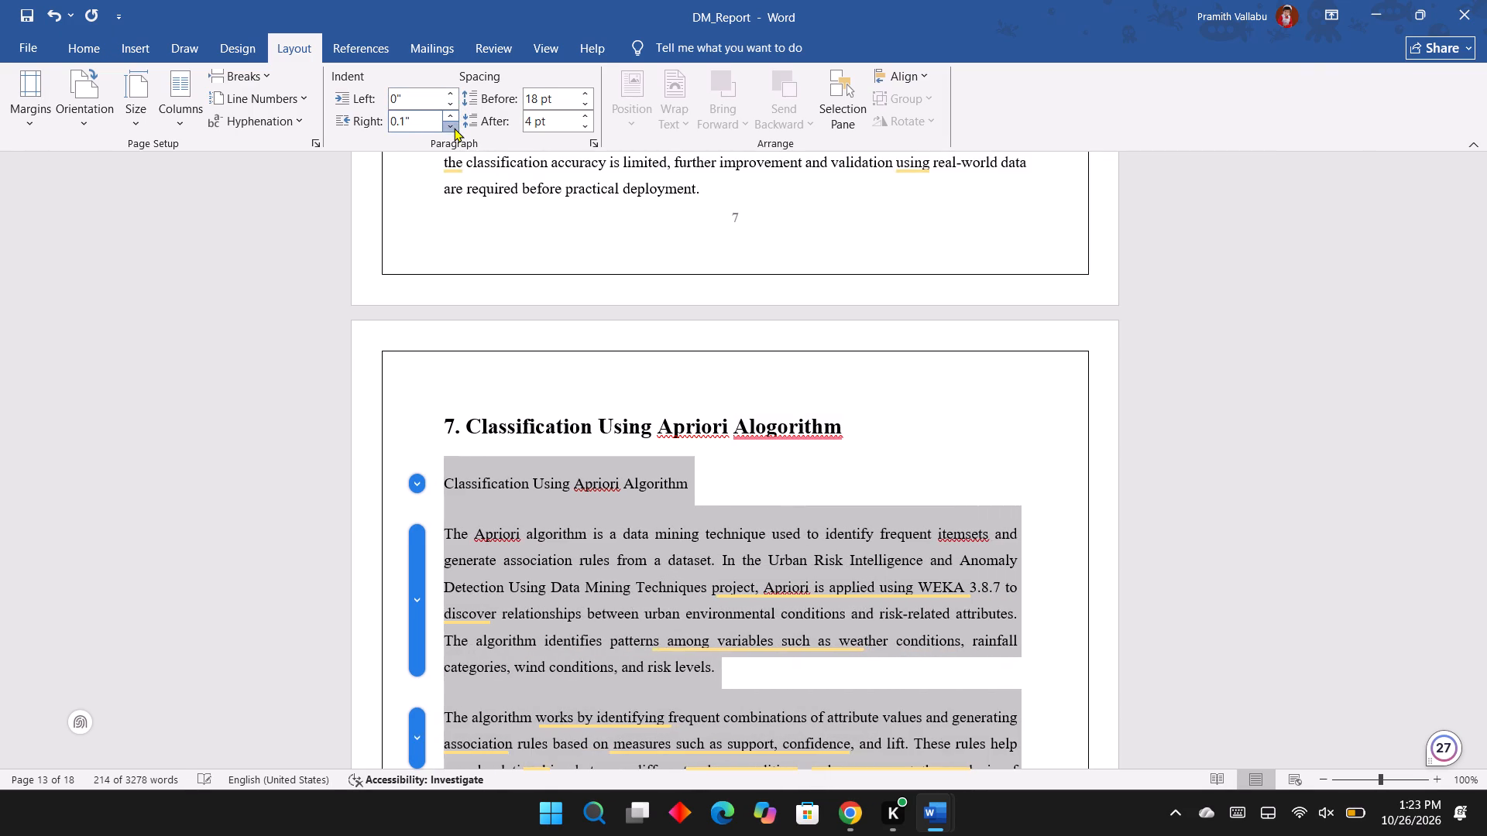
pyautogui.click(499, 505)
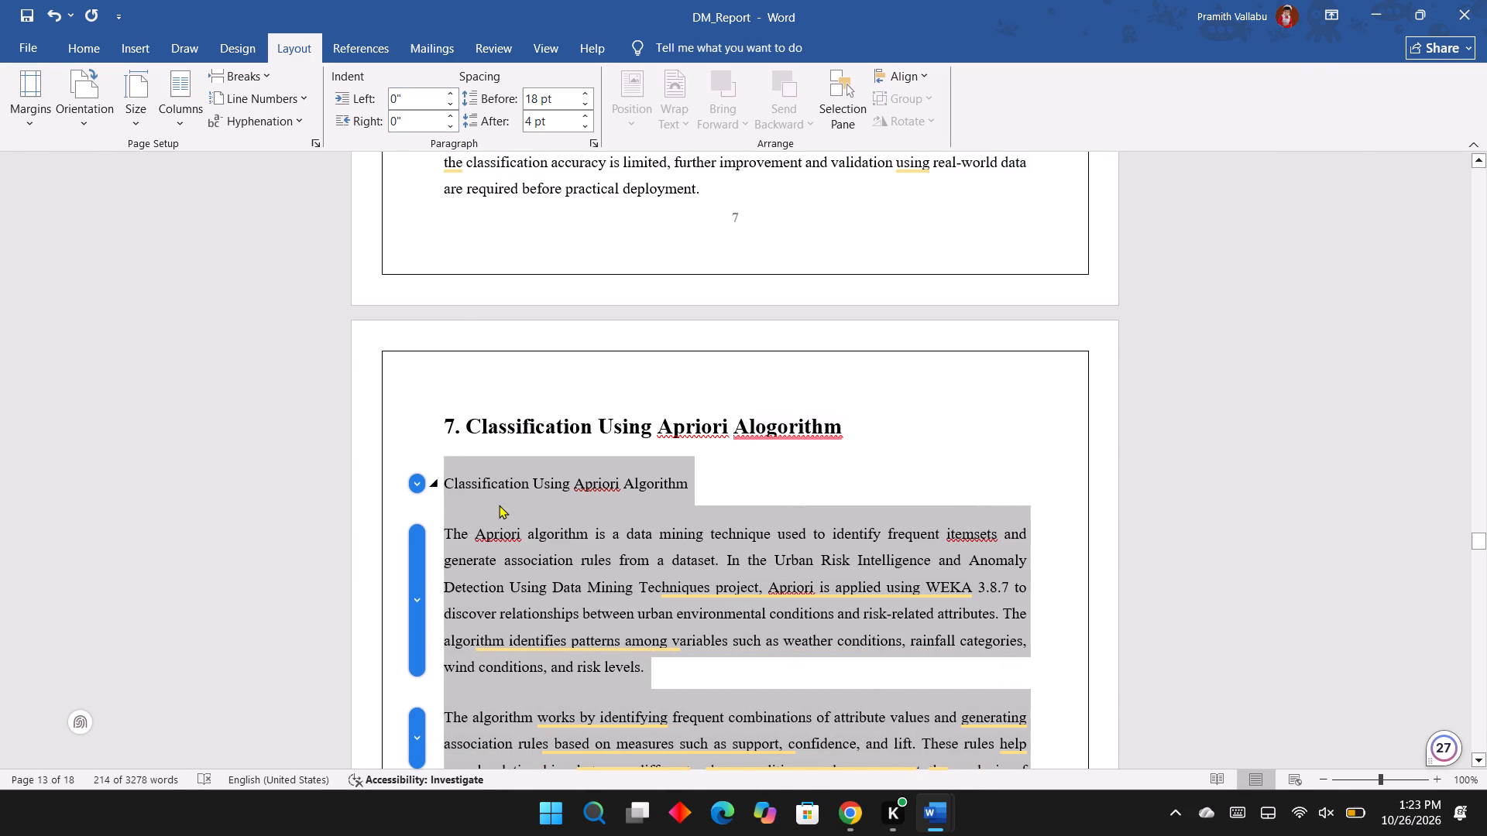
# Join the "Classification Using Apriori Algorithm" line to the paragraph below it, separated by a comma and a space.
pyautogui.press('Down')
pyautogui.hotkey('ctrl', 'Left')
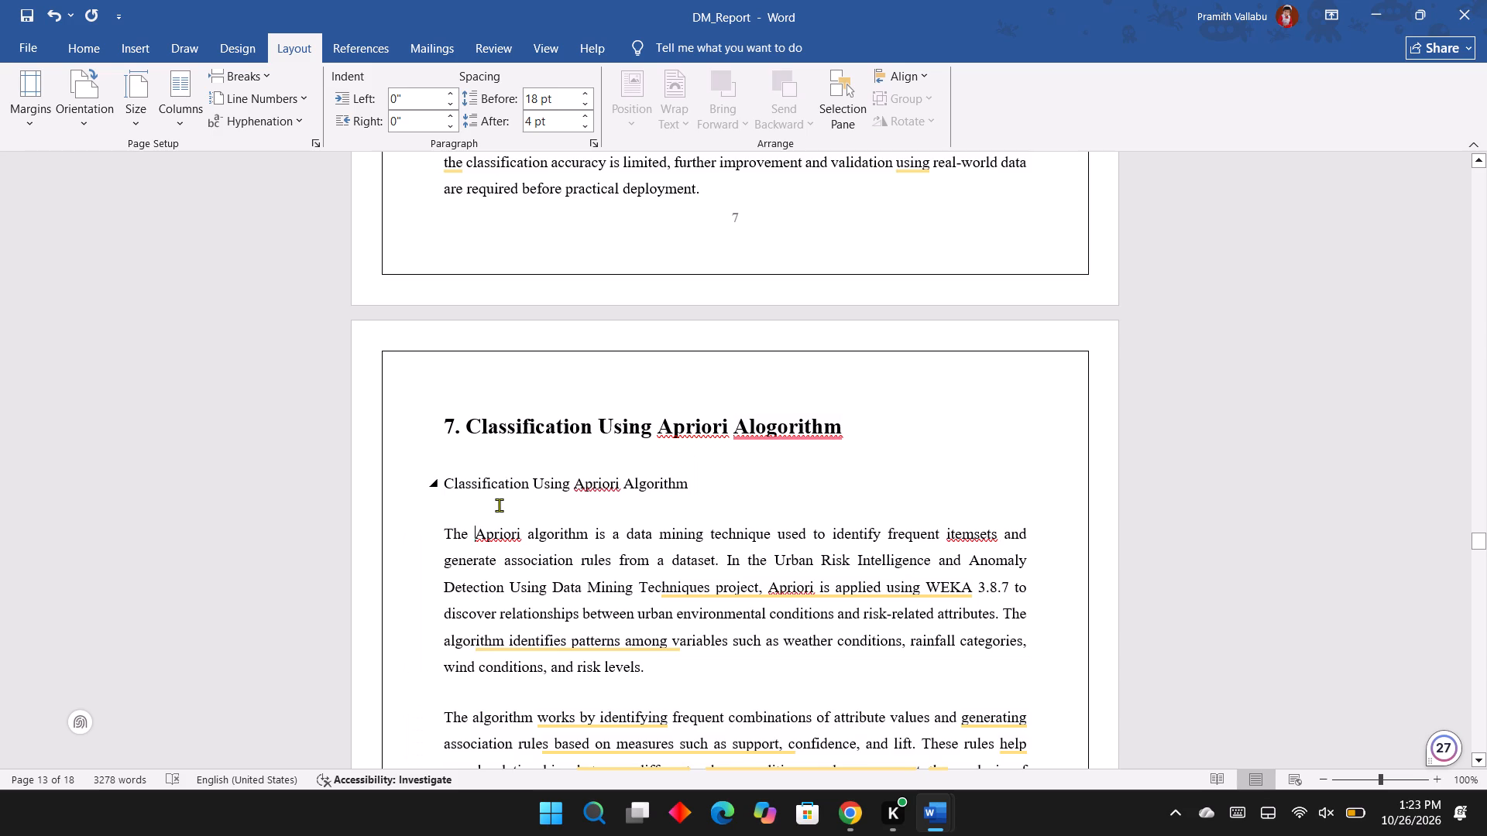
pyautogui.hotkey('ctrl', 'Left')
pyautogui.press('BackSpace')
pyautogui.press('space')
pyautogui.press('Down')
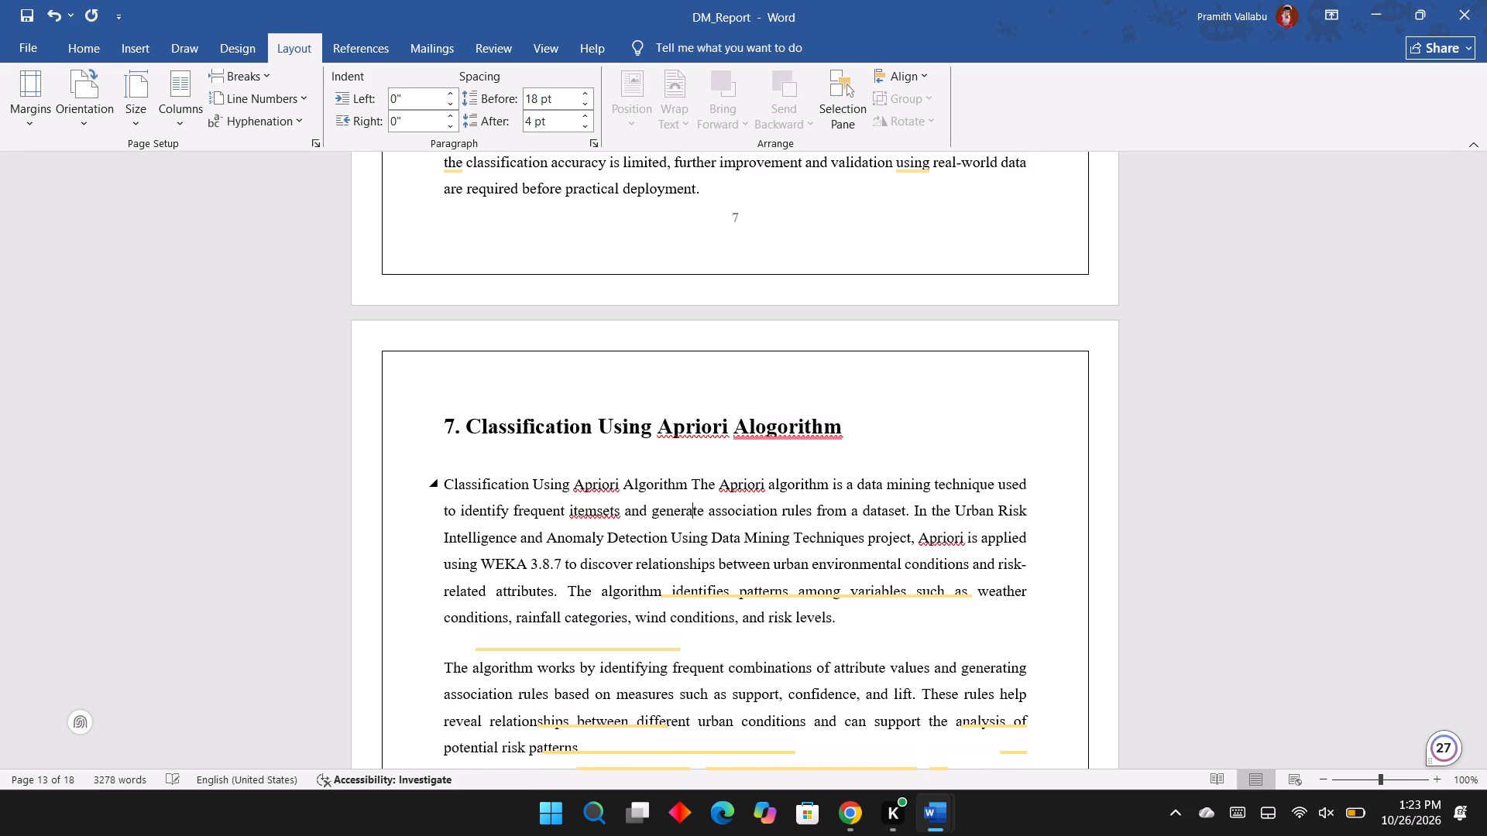
pyautogui.press('Up')
pyautogui.press('BackSpace')
pyautogui.write(',')
pyautogui.press('space')
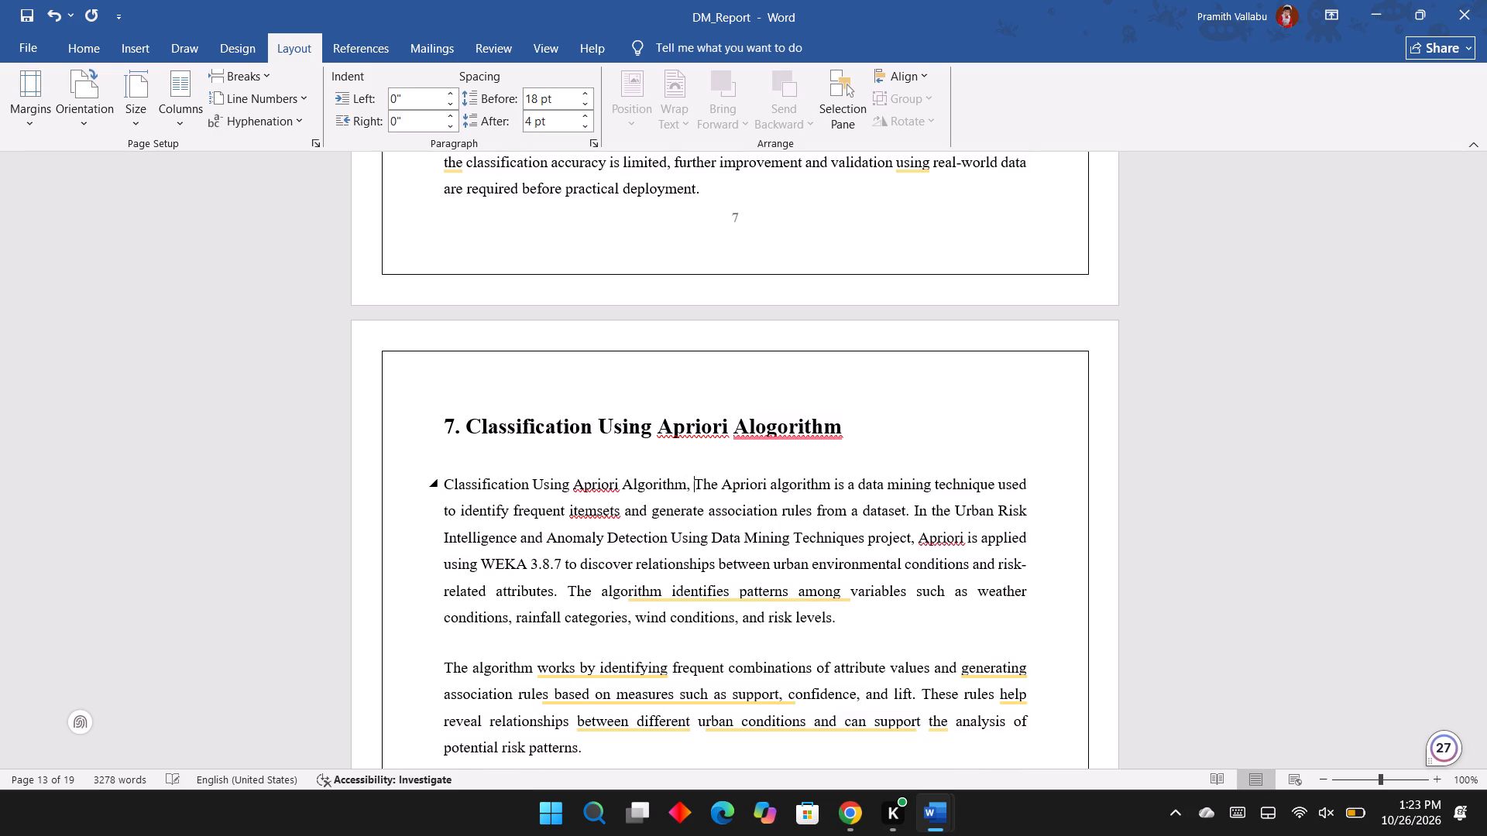
# Merge the remaining three Apriori paragraphs into the first one so section 7 is a single continuous paragraph.
pyautogui.press('Down')
pyautogui.scroll(-1, 499, 505)
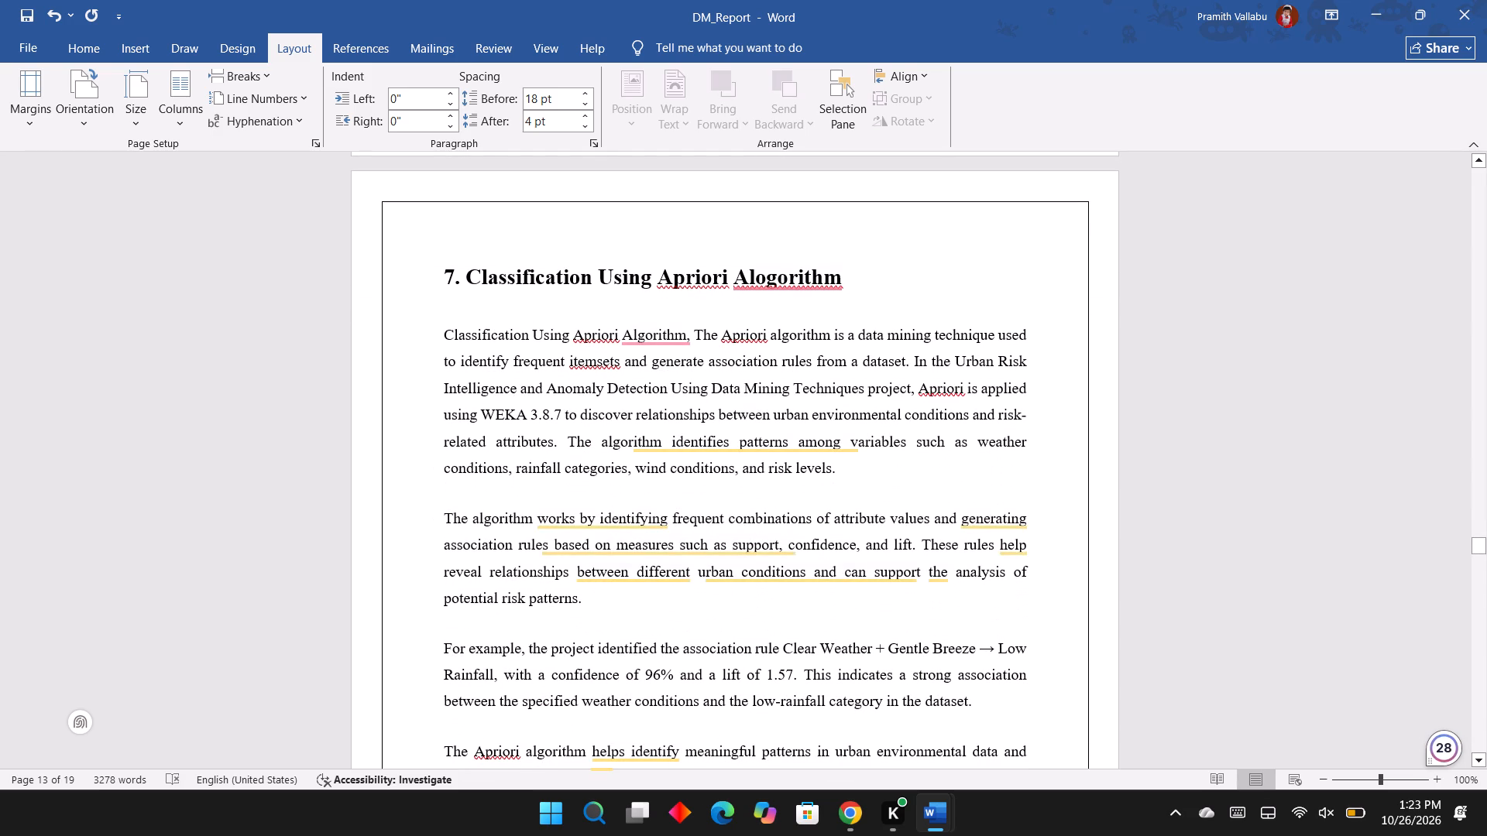
pyautogui.hotkey('ctrl', 'Down')
pyautogui.press('BackSpace')
pyautogui.press('space')
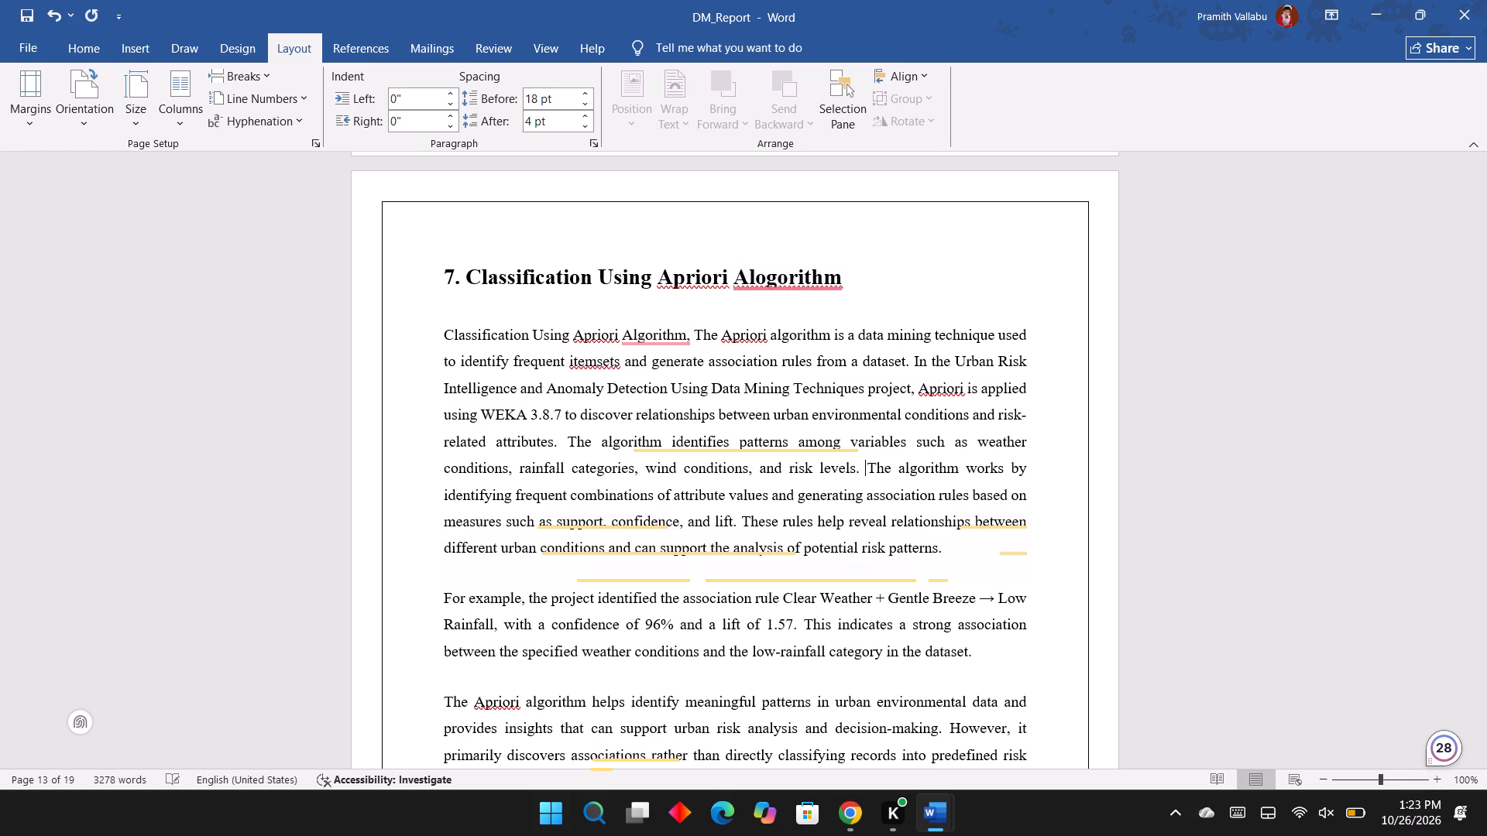
pyautogui.hotkey('ctrl', 'Down')
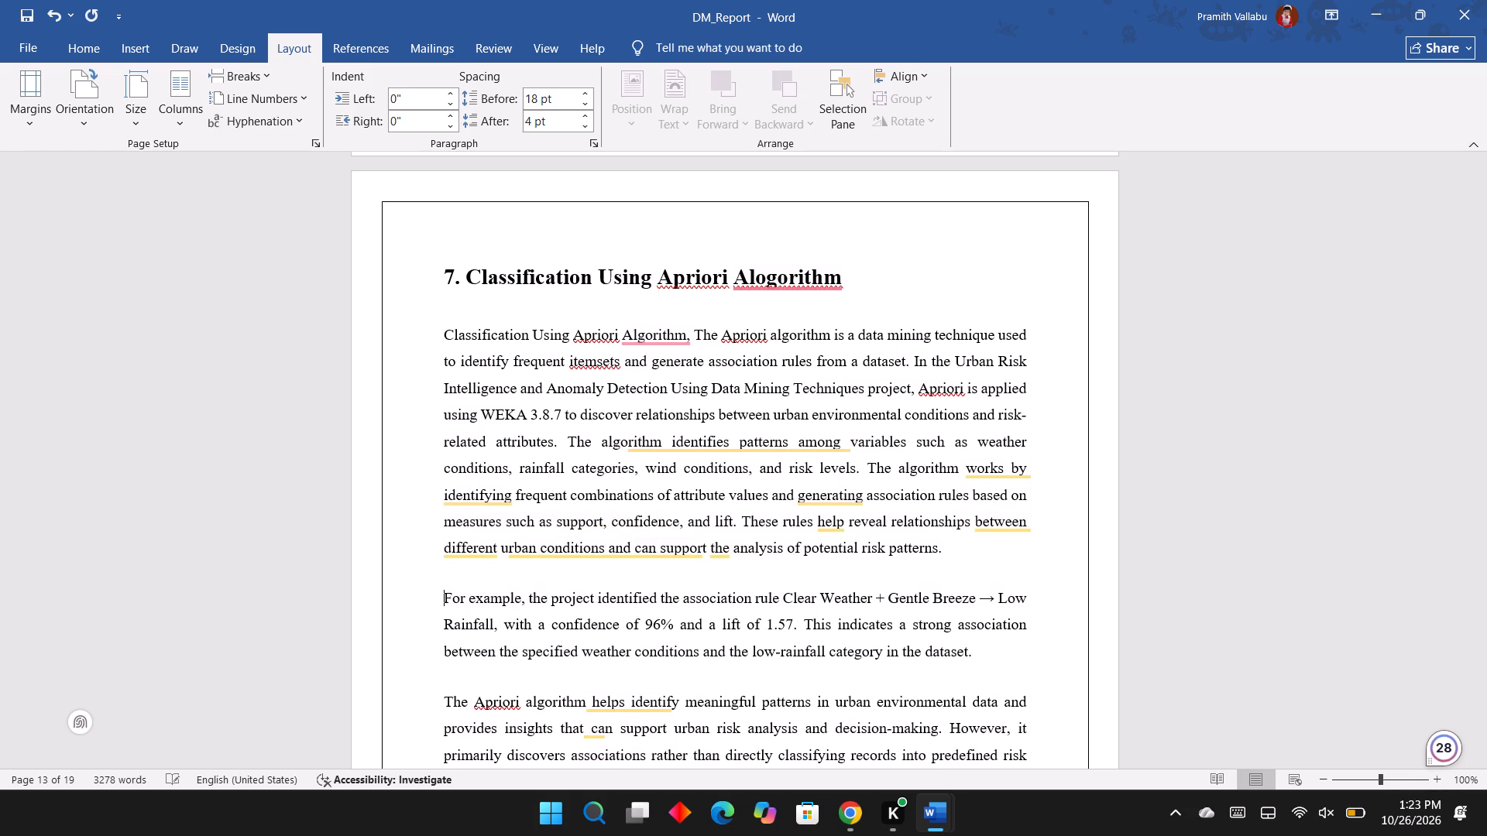
pyautogui.press('BackSpace')
pyautogui.press('space')
pyautogui.press('Down')
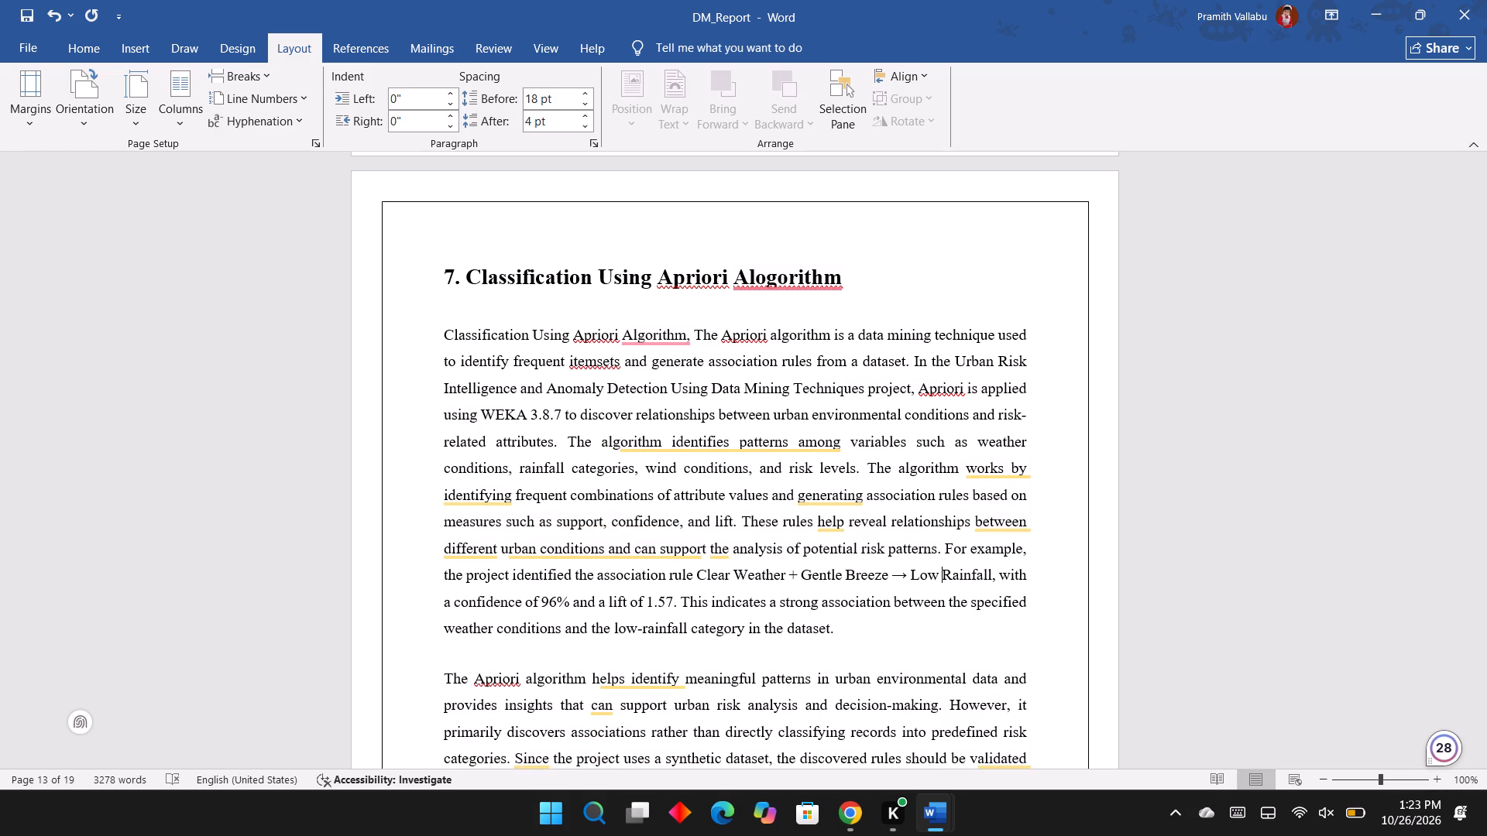
pyautogui.hotkey('ctrl', 'Down')
pyautogui.press('BackSpace')
pyautogui.press('space')
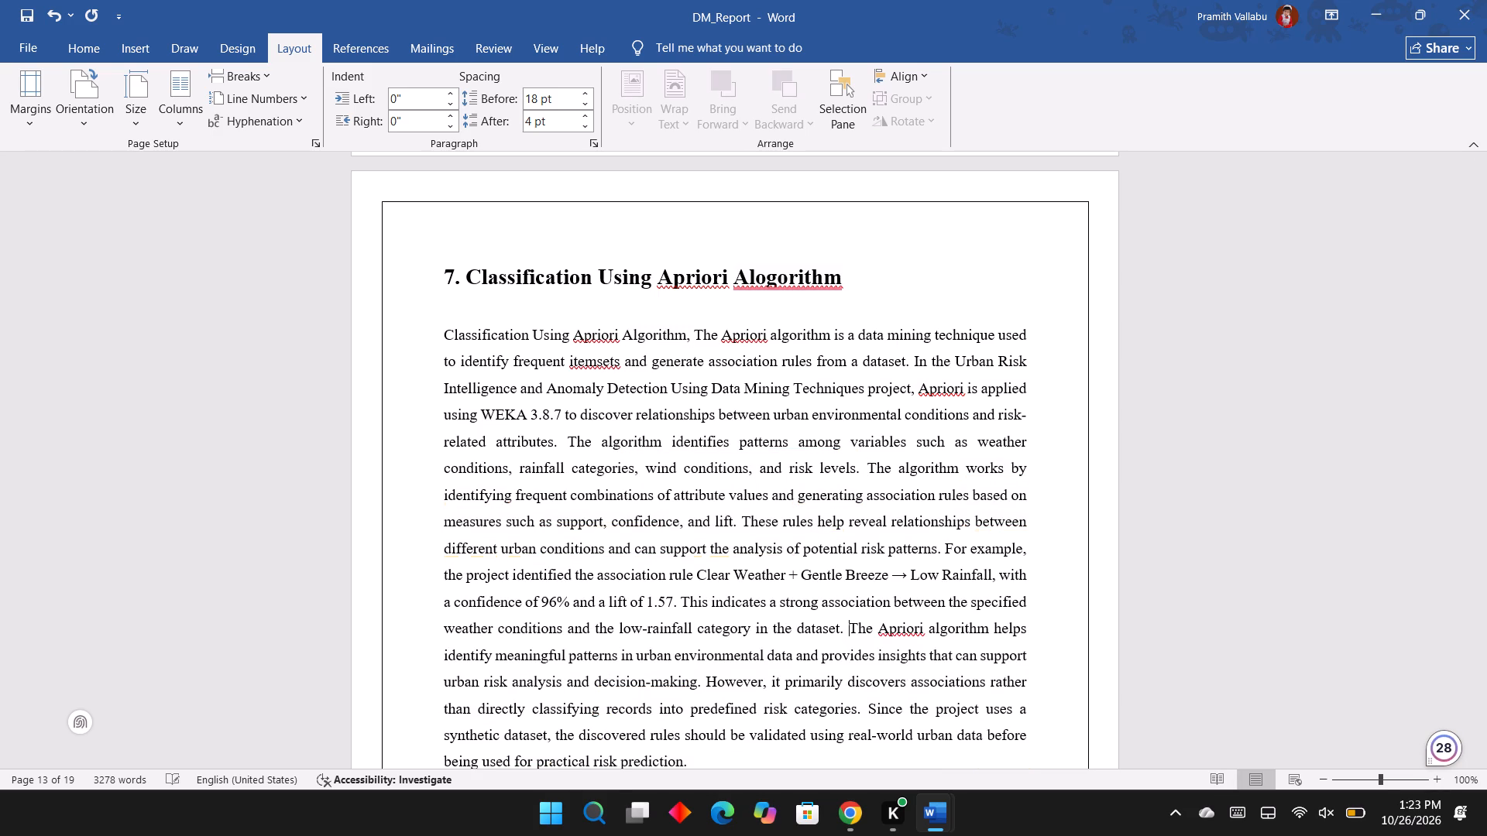
# Renumber the "Model Evaluation" heading from 9 to 8.
pyautogui.scroll(-3, 737, 503)
pyautogui.scroll(1, 661, 285)
pyautogui.scroll(-1, 713, 464)
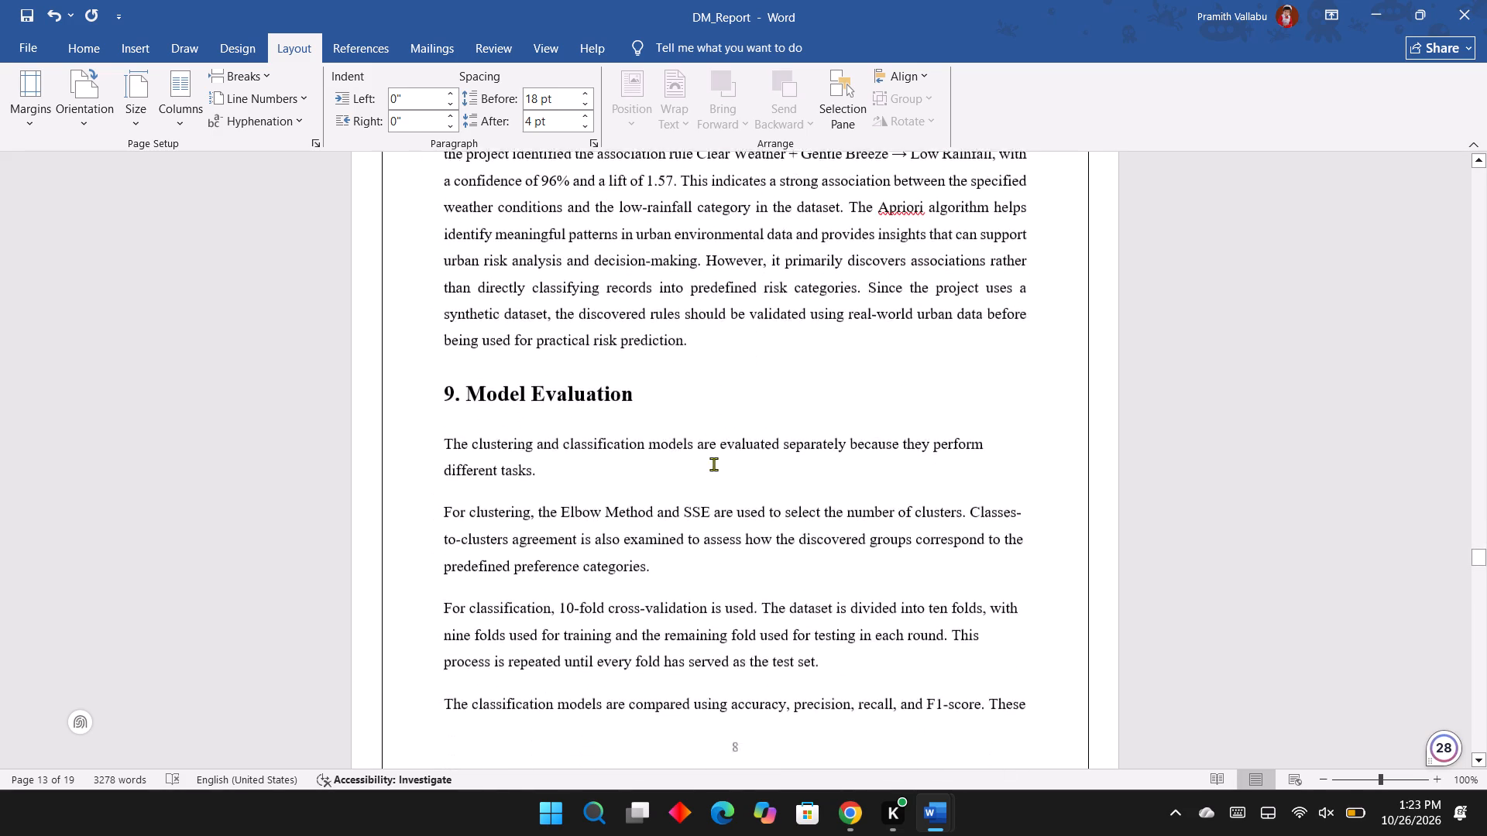
pyautogui.scroll(4, 713, 464)
pyautogui.scroll(-2, 713, 464)
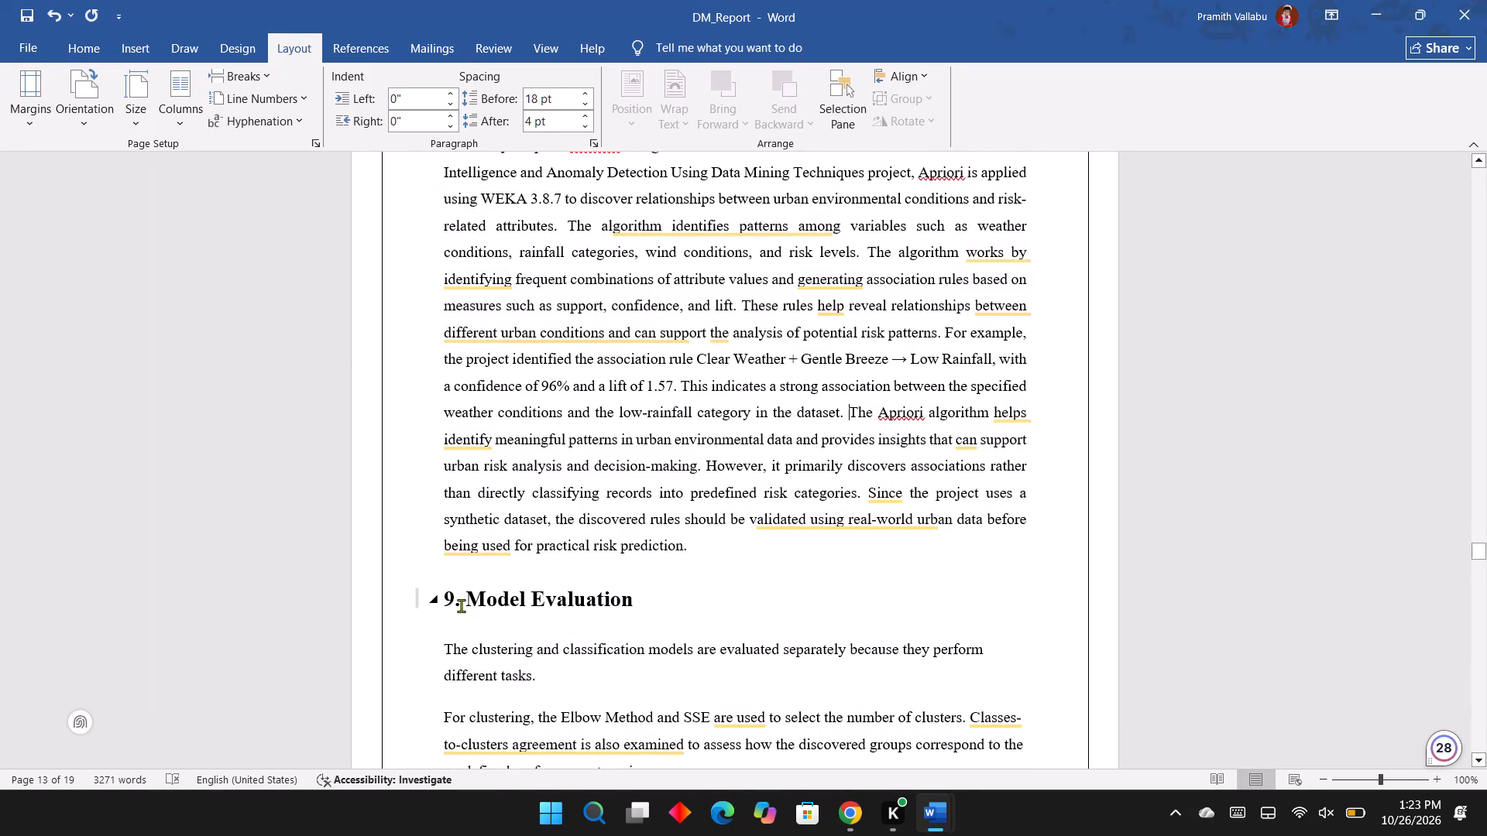
pyautogui.click(461, 605)
pyautogui.press('Left')
pyautogui.press('BackSpace')
pyautogui.press('8')
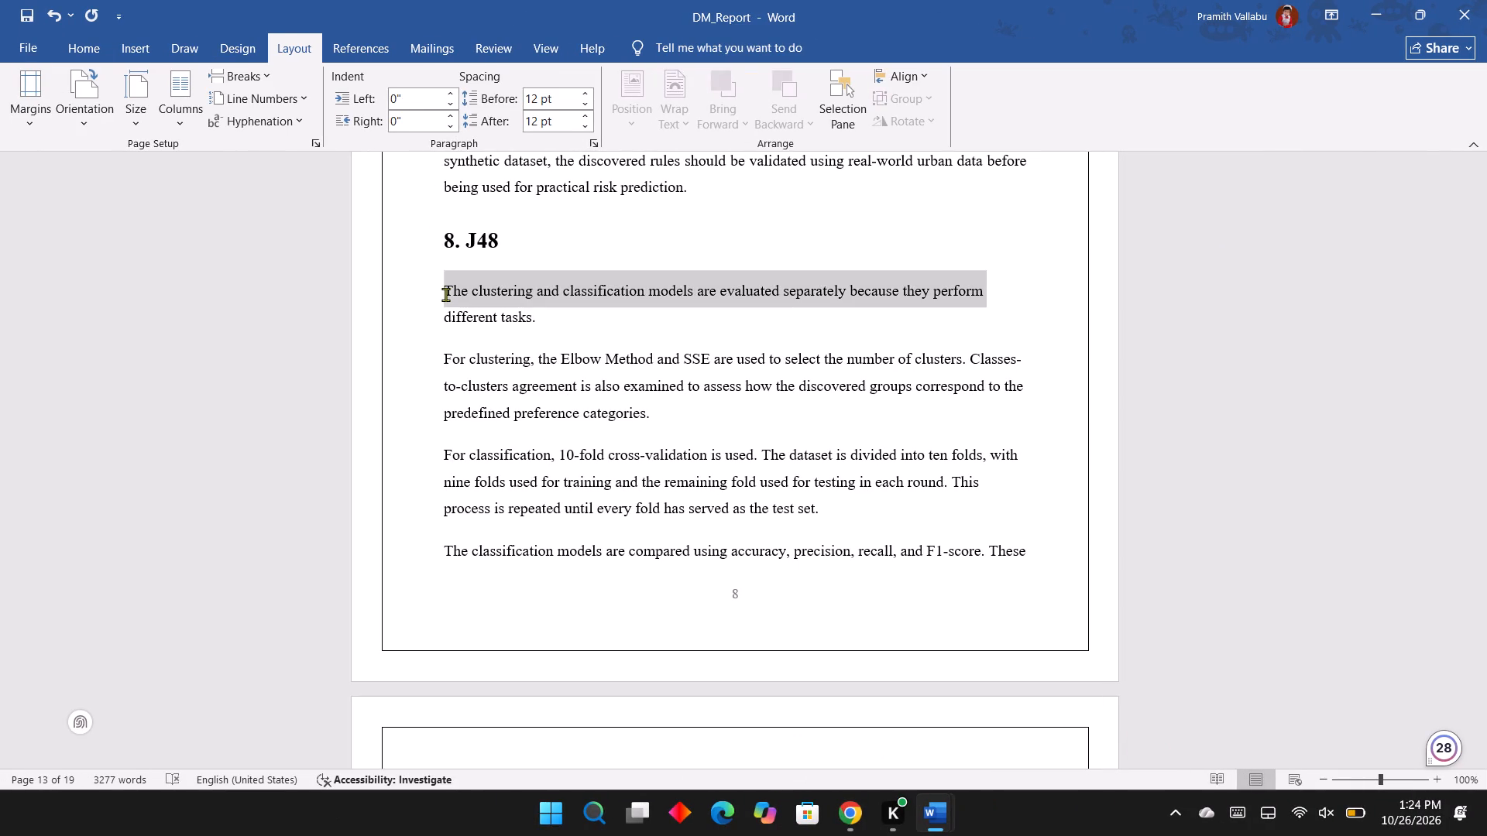
pyautogui.hotkey('shift', 'Up')
pyautogui.hotkey('shift', 'Up')
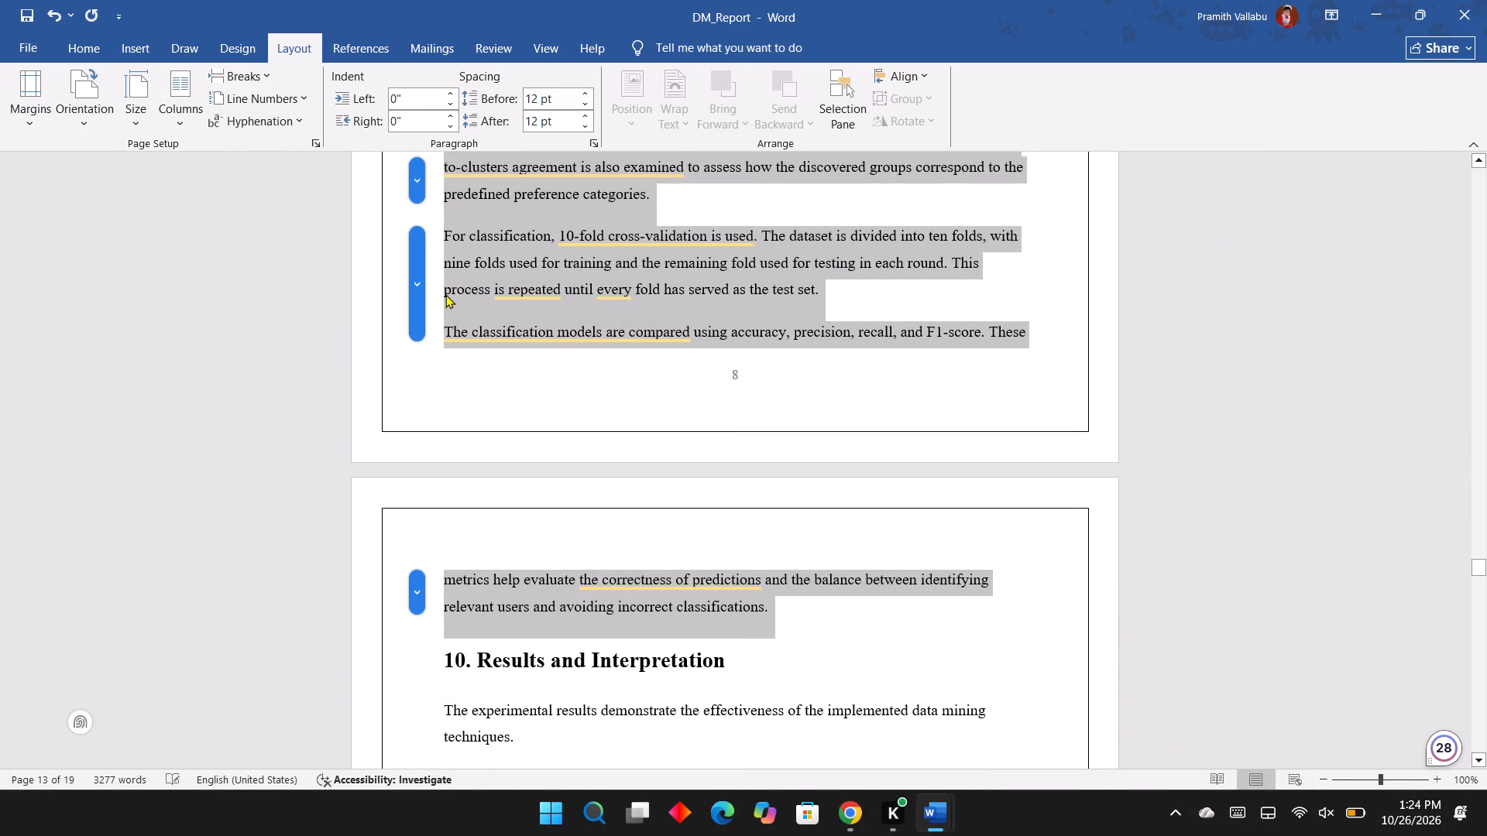
pyautogui.hotkey('ctrl', 'v')
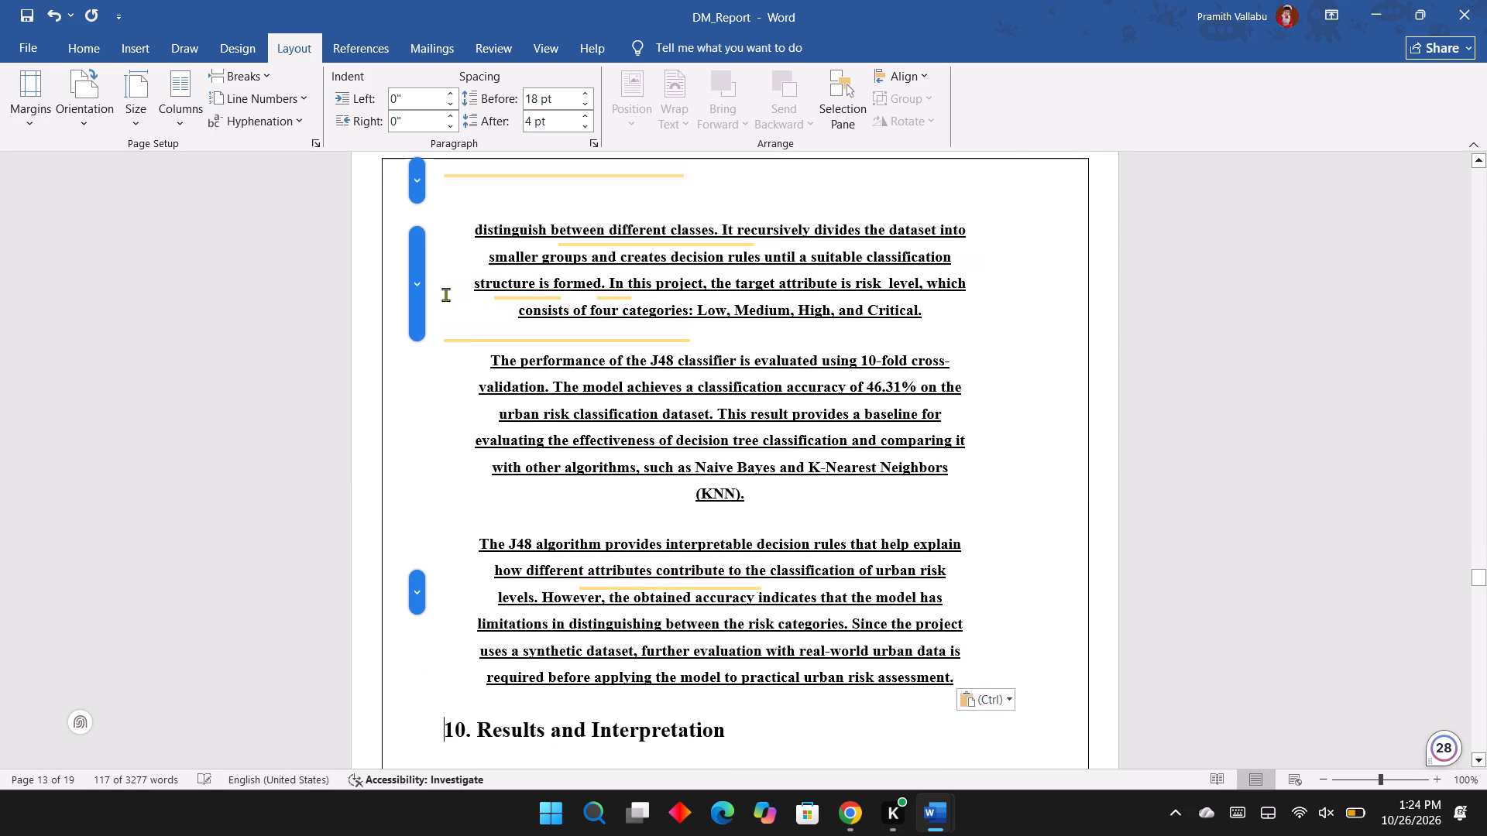
# Remove the underline and bold from all the pasted J48 text in section 8.
pyautogui.hotkey('shift', 'Up')
pyautogui.hotkey('shift', 'Up')
pyautogui.hotkey('shift', 'Up')
pyautogui.hotkey('shift', 'Up')
pyautogui.hotkey('shift', 'Up')
pyautogui.hotkey('shift', 'Up')
pyautogui.hotkey('shift', 'Up')
pyautogui.hotkey('shift', 'Up')
pyautogui.hotkey('shift', 'Up')
pyautogui.hotkey('shift', 'Up')
pyautogui.hotkey('shift', 'Up')
pyautogui.hotkey('shift', 'Up')
pyautogui.hotkey('shift', 'Up')
pyautogui.hotkey('shift', 'Up')
pyautogui.hotkey('shift', 'Up')
pyautogui.hotkey('shift', 'Up')
pyautogui.hotkey('shift', 'Up')
pyautogui.hotkey('shift', 'Up')
pyautogui.hotkey('shift', 'Up')
pyautogui.hotkey('shift', 'Up')
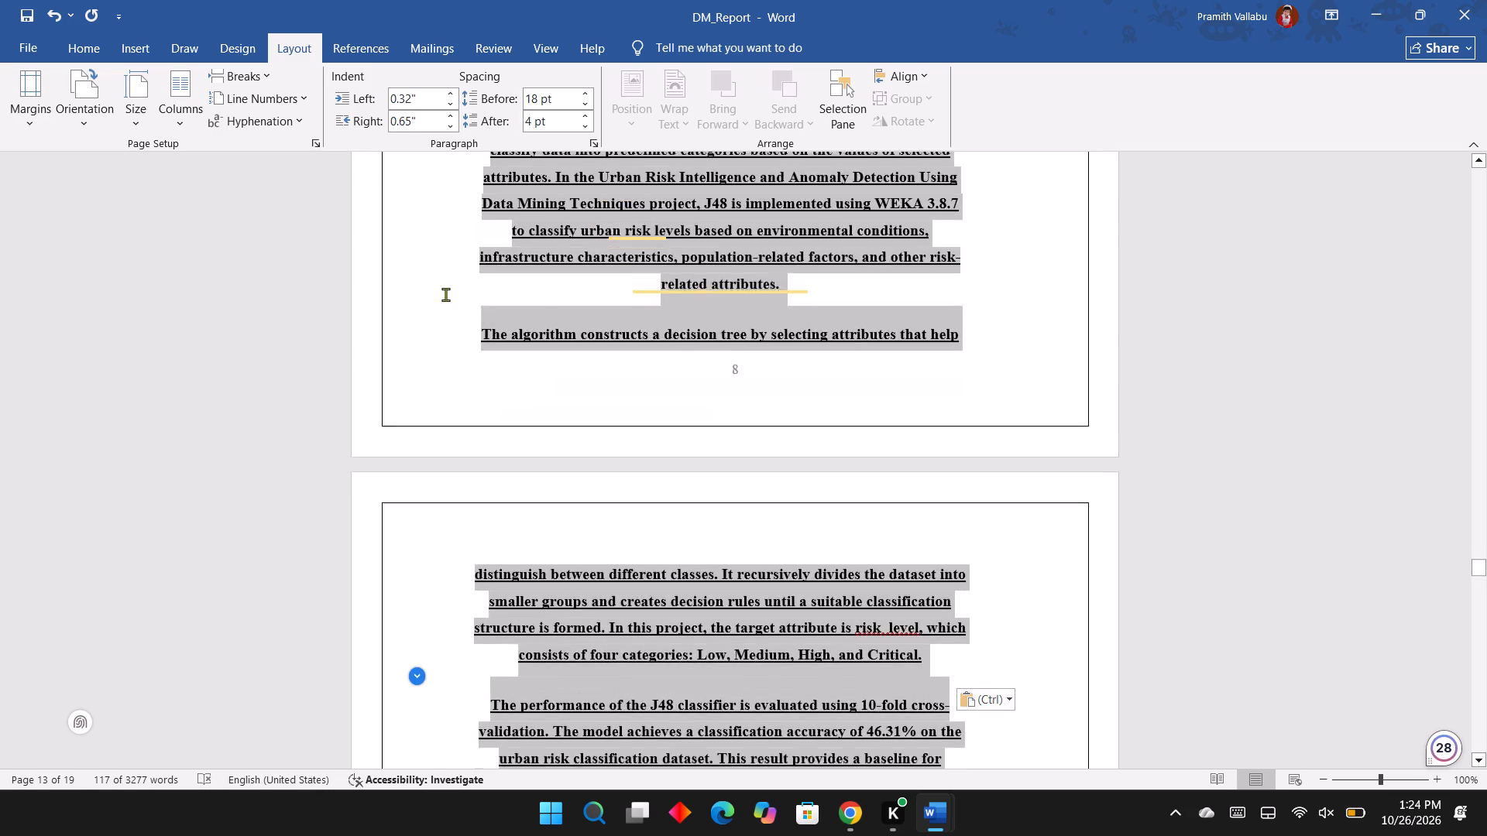
pyautogui.hotkey('shift', 'Up')
pyautogui.hotkey('shift', 'Up')
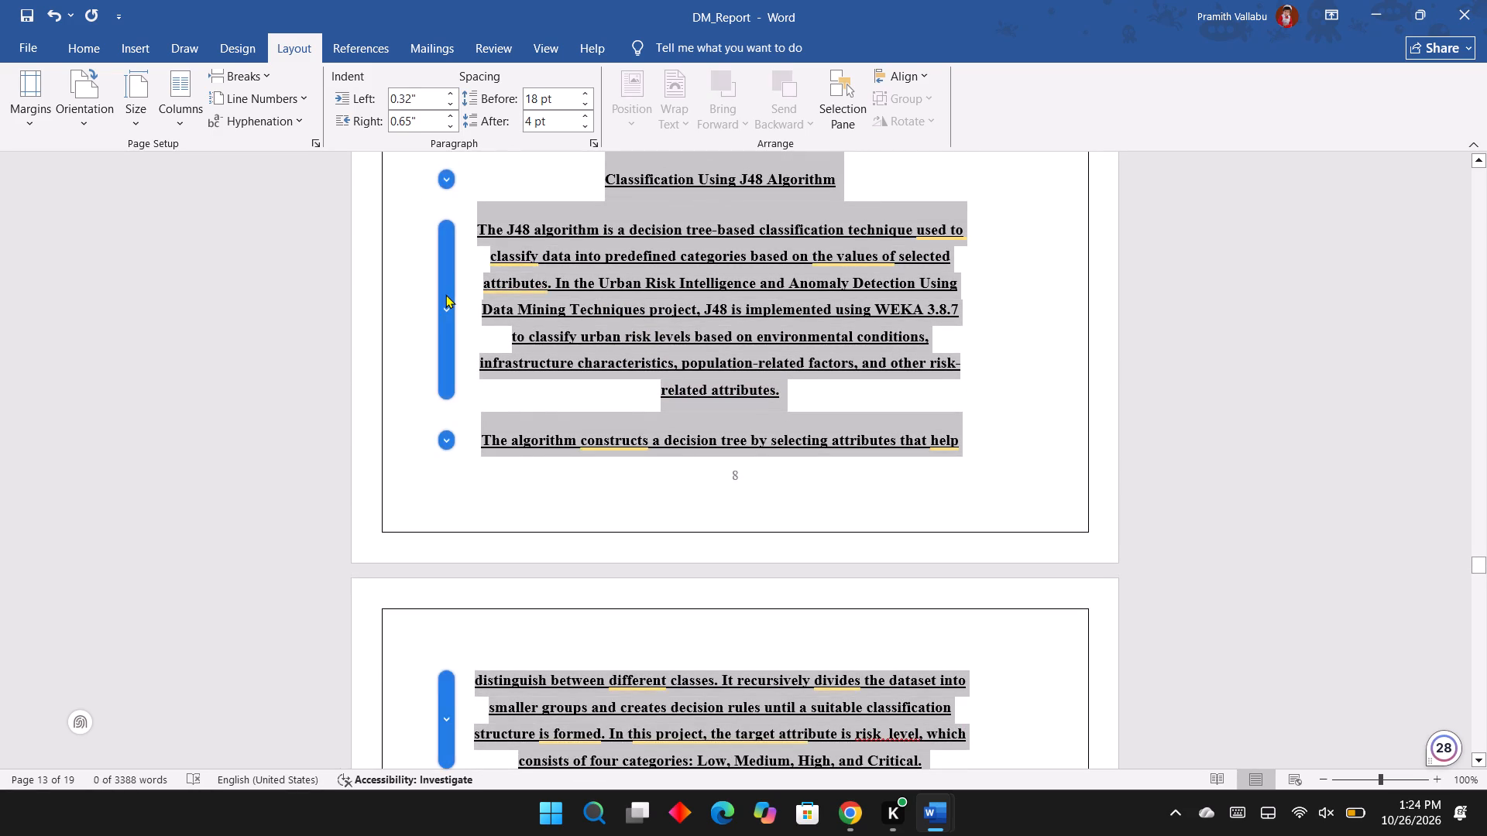
pyautogui.hotkey('shift', 'Up')
pyautogui.hotkey('shift', 'Down')
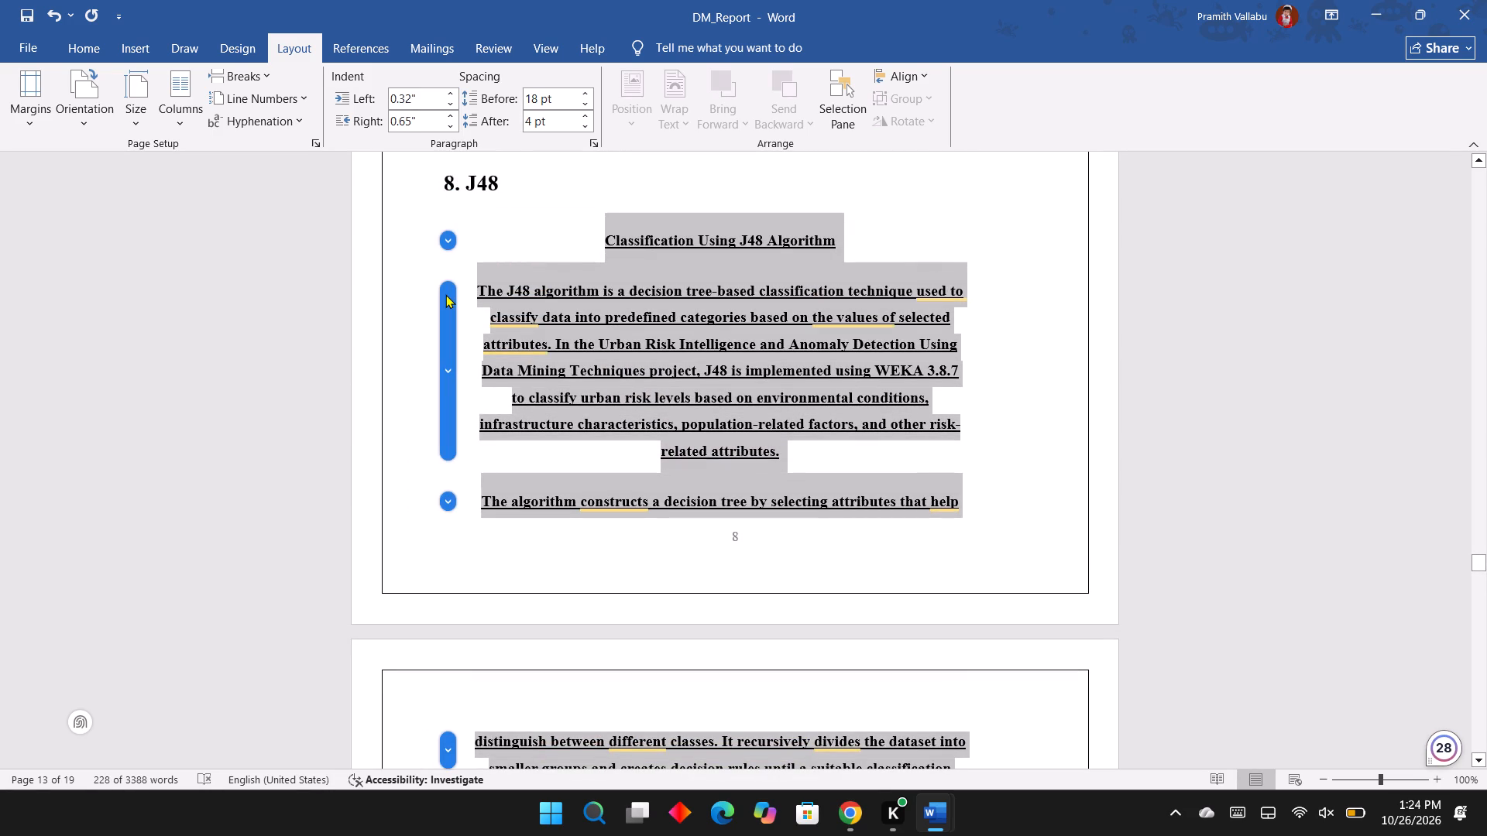
pyautogui.hotkey('ctrl', 'u')
pyautogui.hotkey('ctrl', 'b')
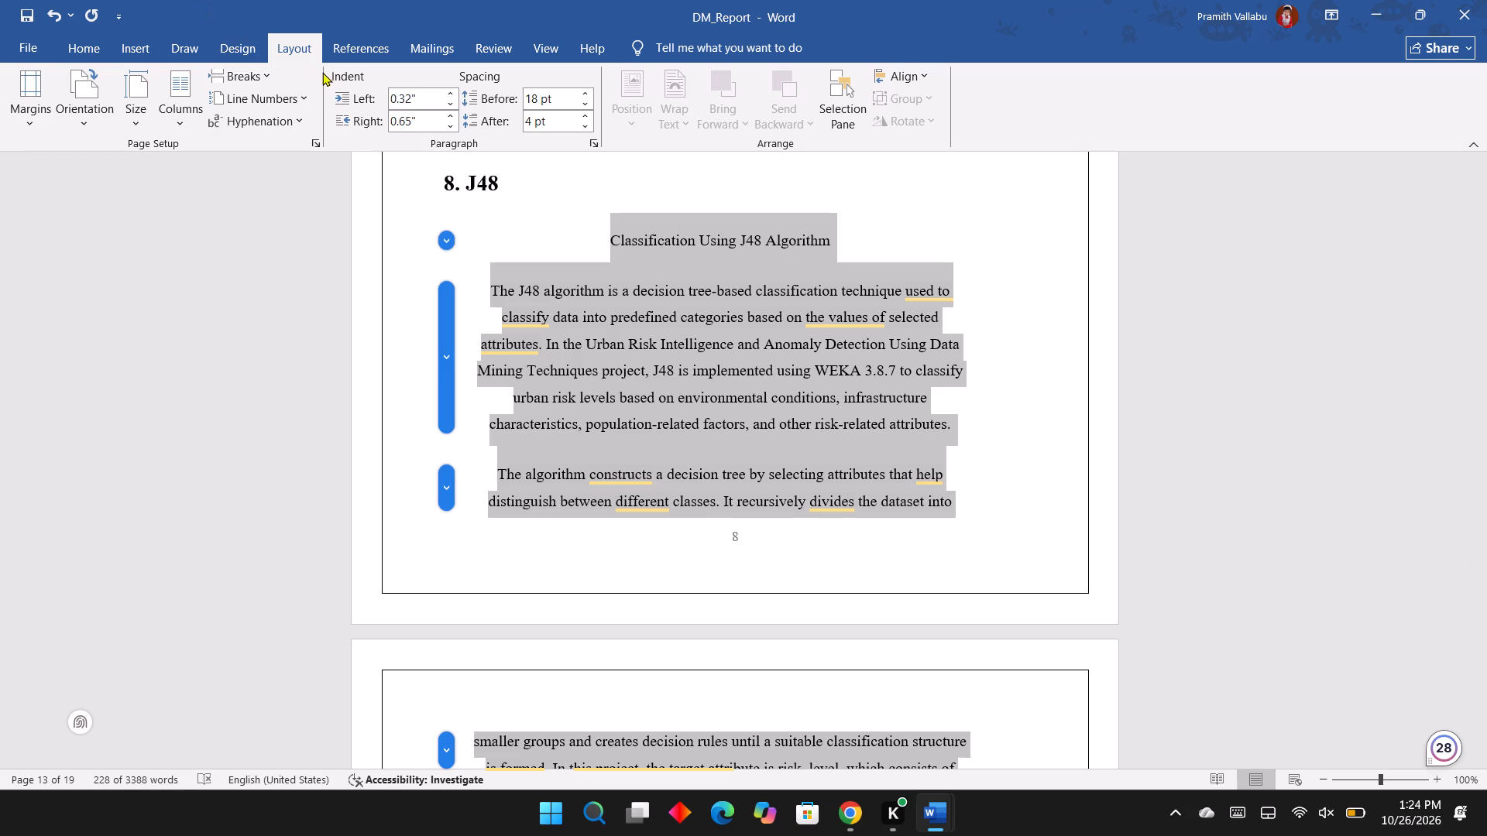
# Remove the left and right paragraph indents from the pasted J48 text.
pyautogui.tripleClick(453, 108)
pyautogui.doubleClick(453, 108)
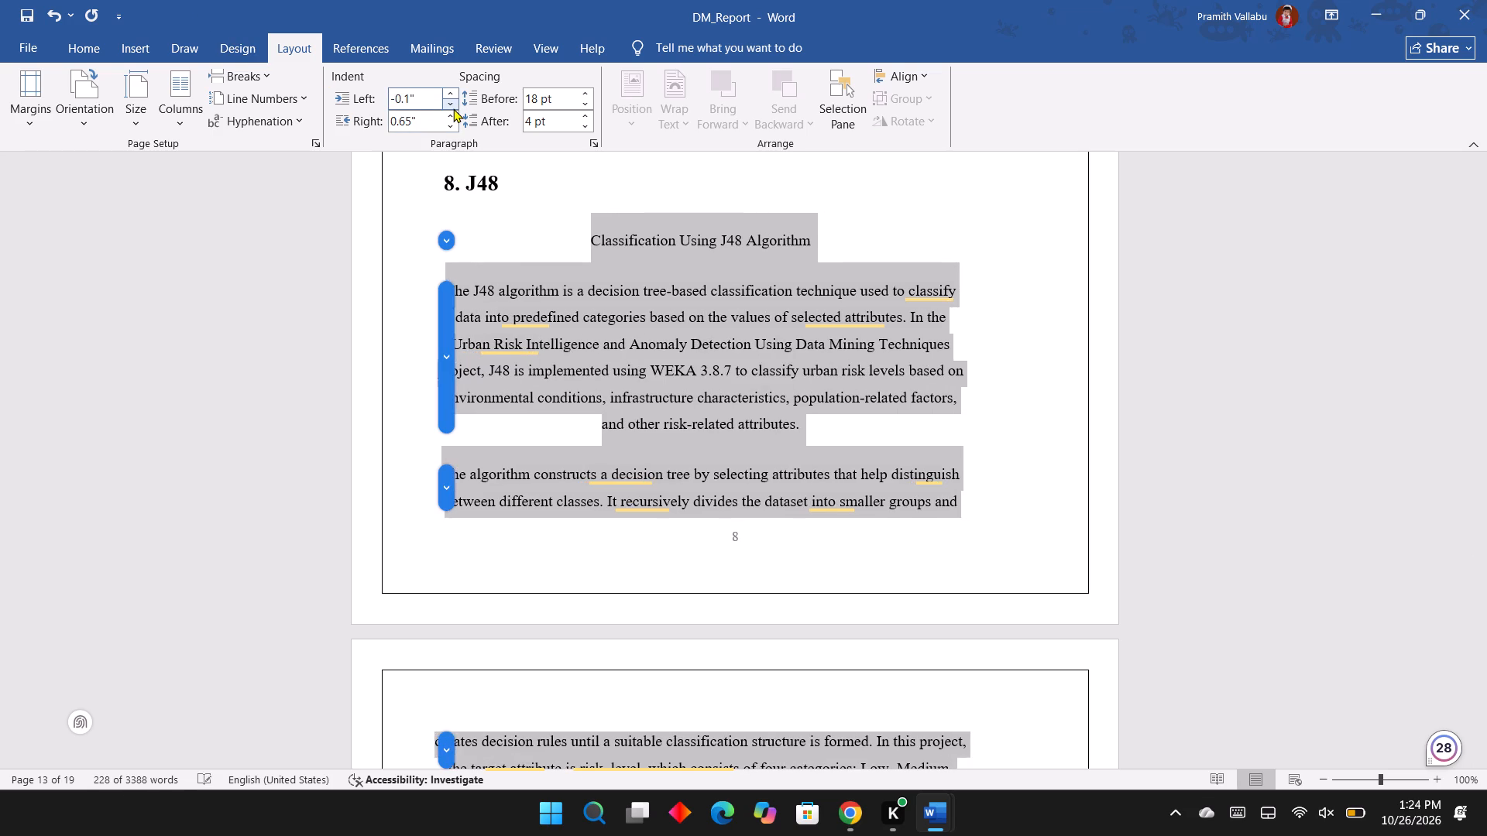
pyautogui.click(449, 88)
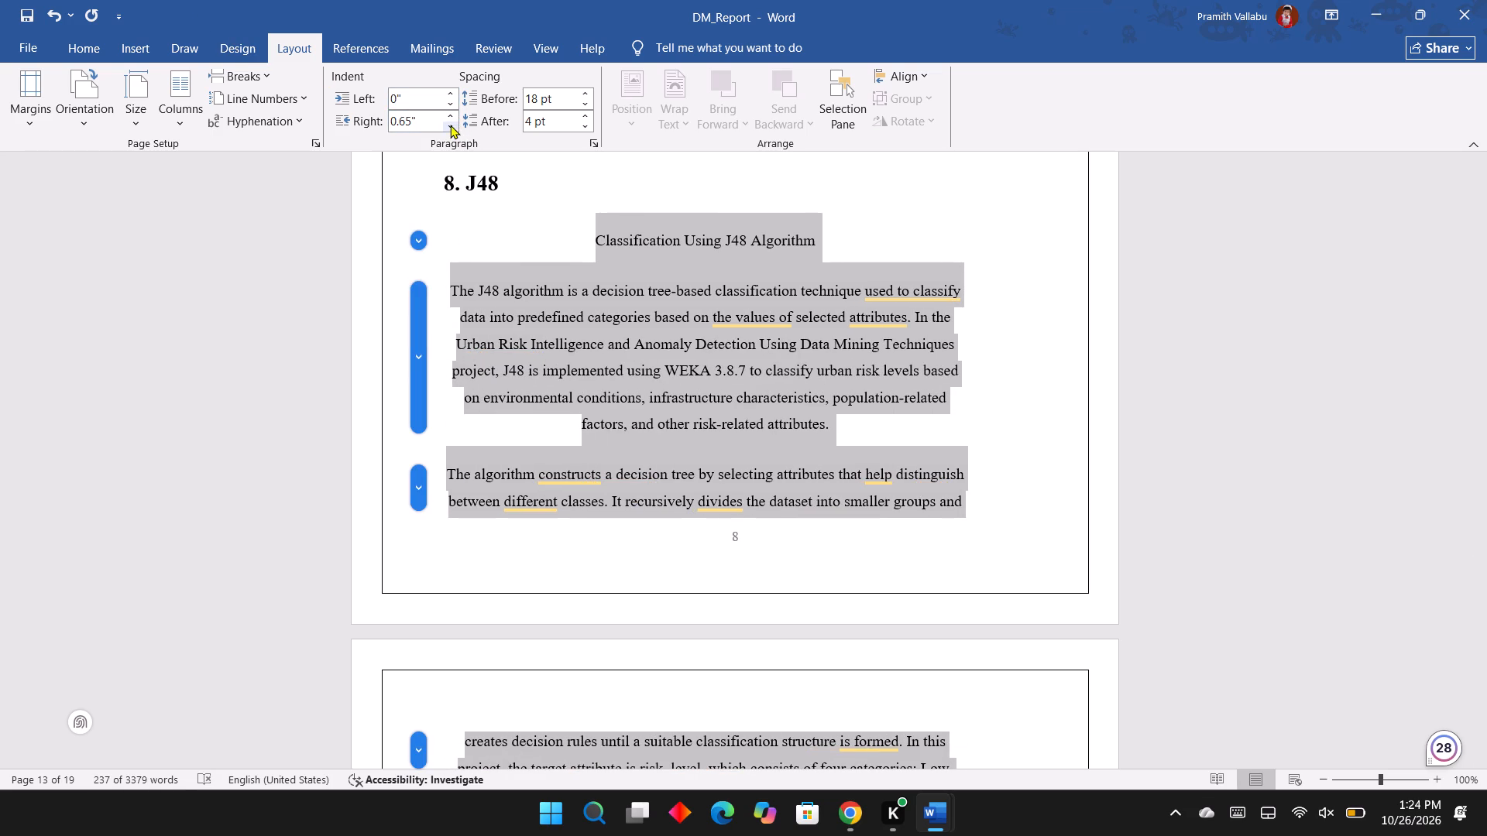
pyautogui.tripleClick(450, 125)
pyautogui.click(450, 125)
pyautogui.doubleClick(450, 125)
pyautogui.click(450, 125)
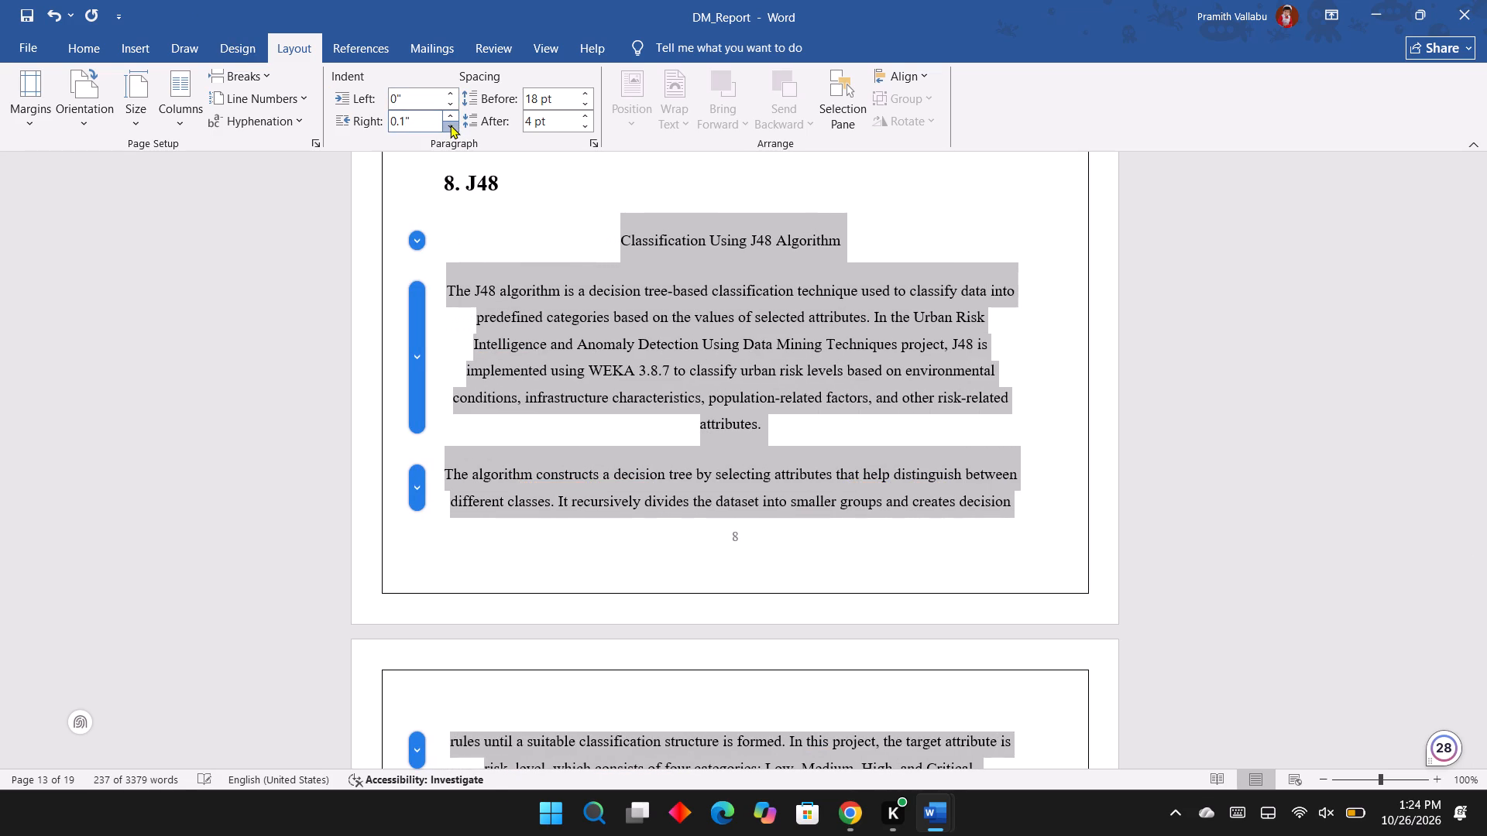
# Justify the pasted J48 paragraphs.
pyautogui.click(92, 47)
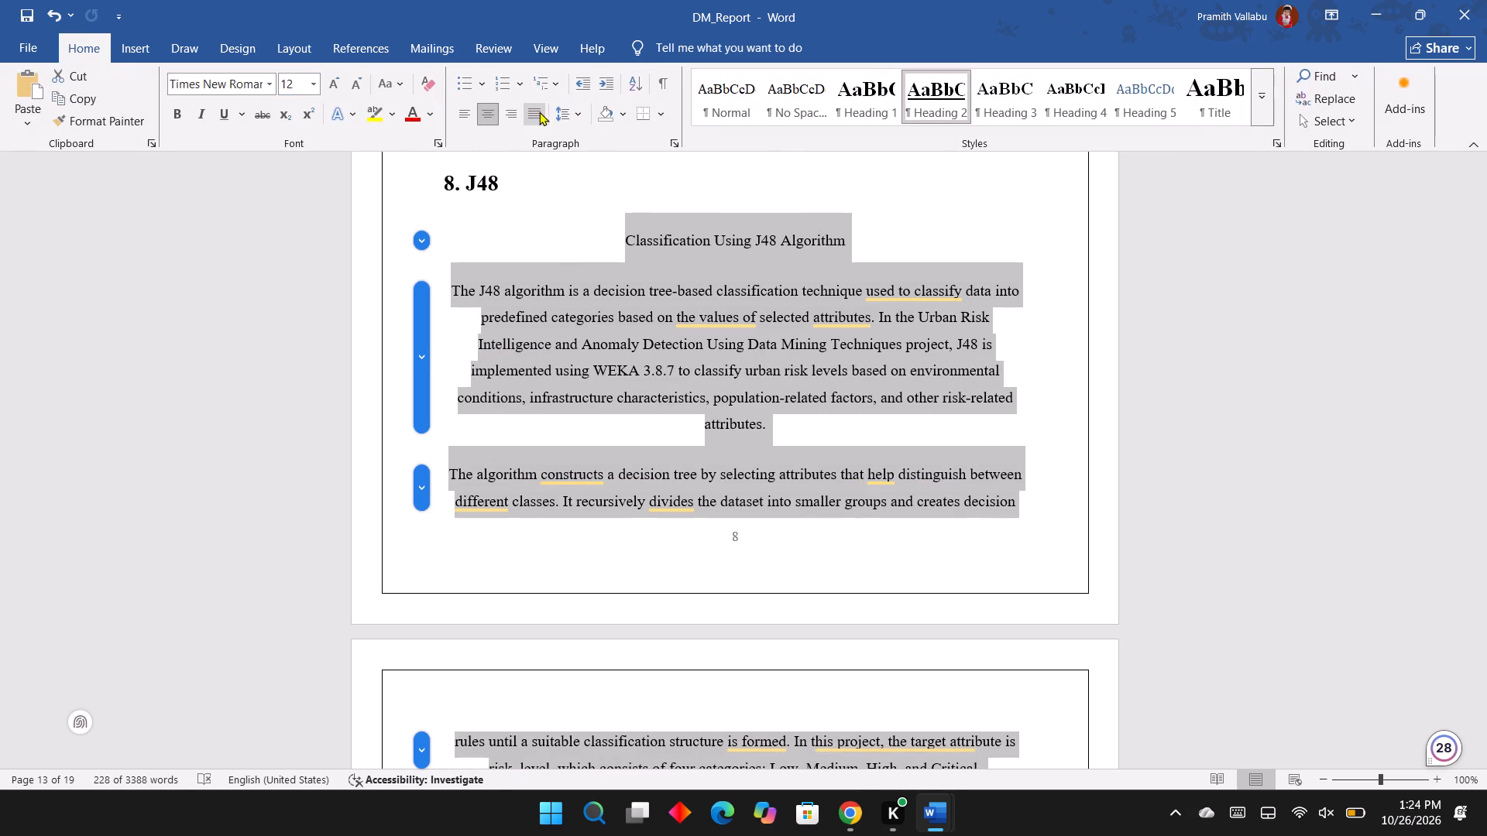
pyautogui.click(535, 114)
pyautogui.click(623, 263)
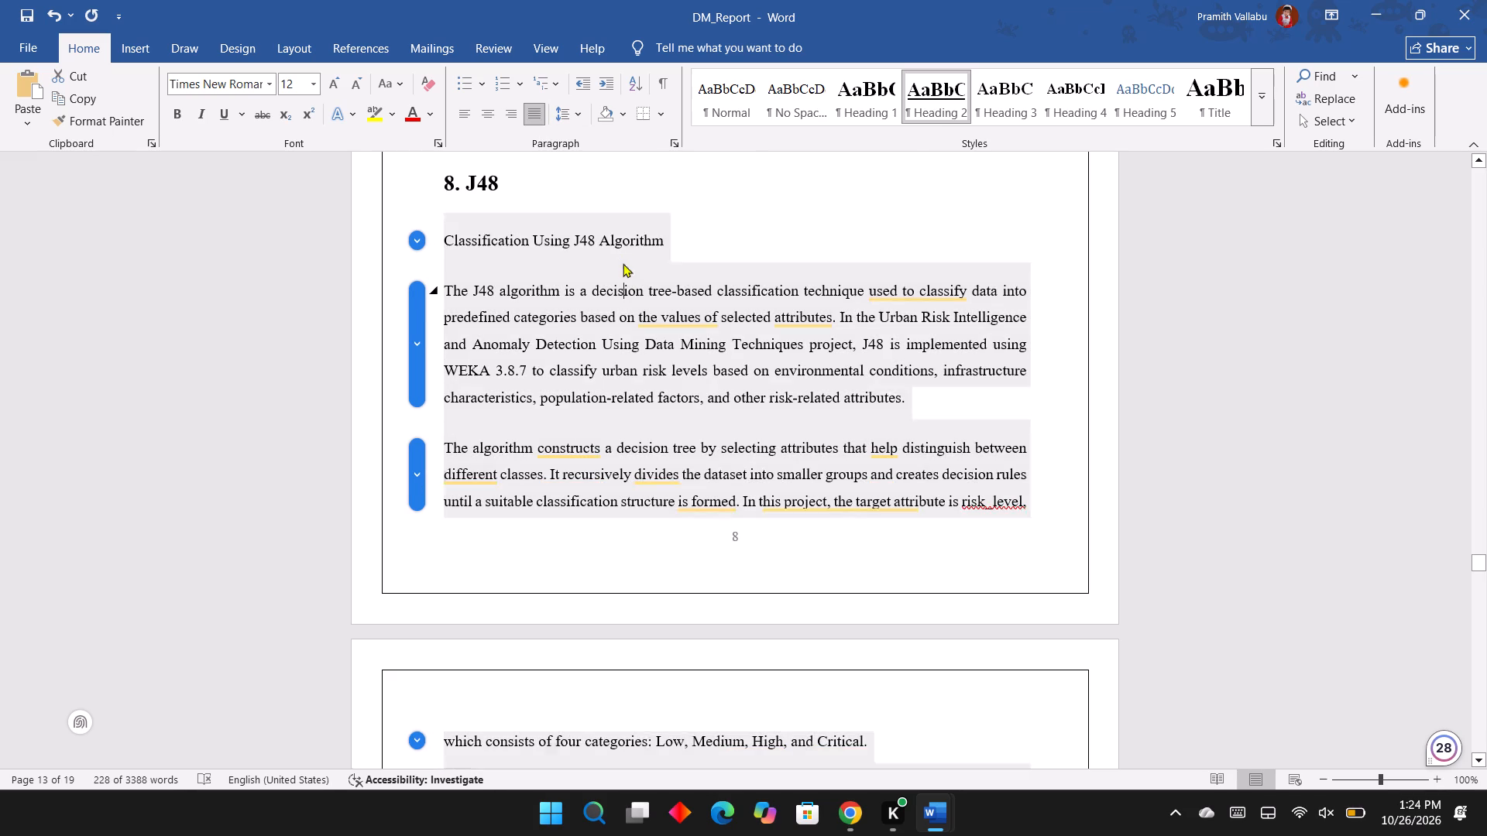
# Delete the "Classification Using J48 Algorithm" line beneath the section 8 heading.
pyautogui.click(675, 249)
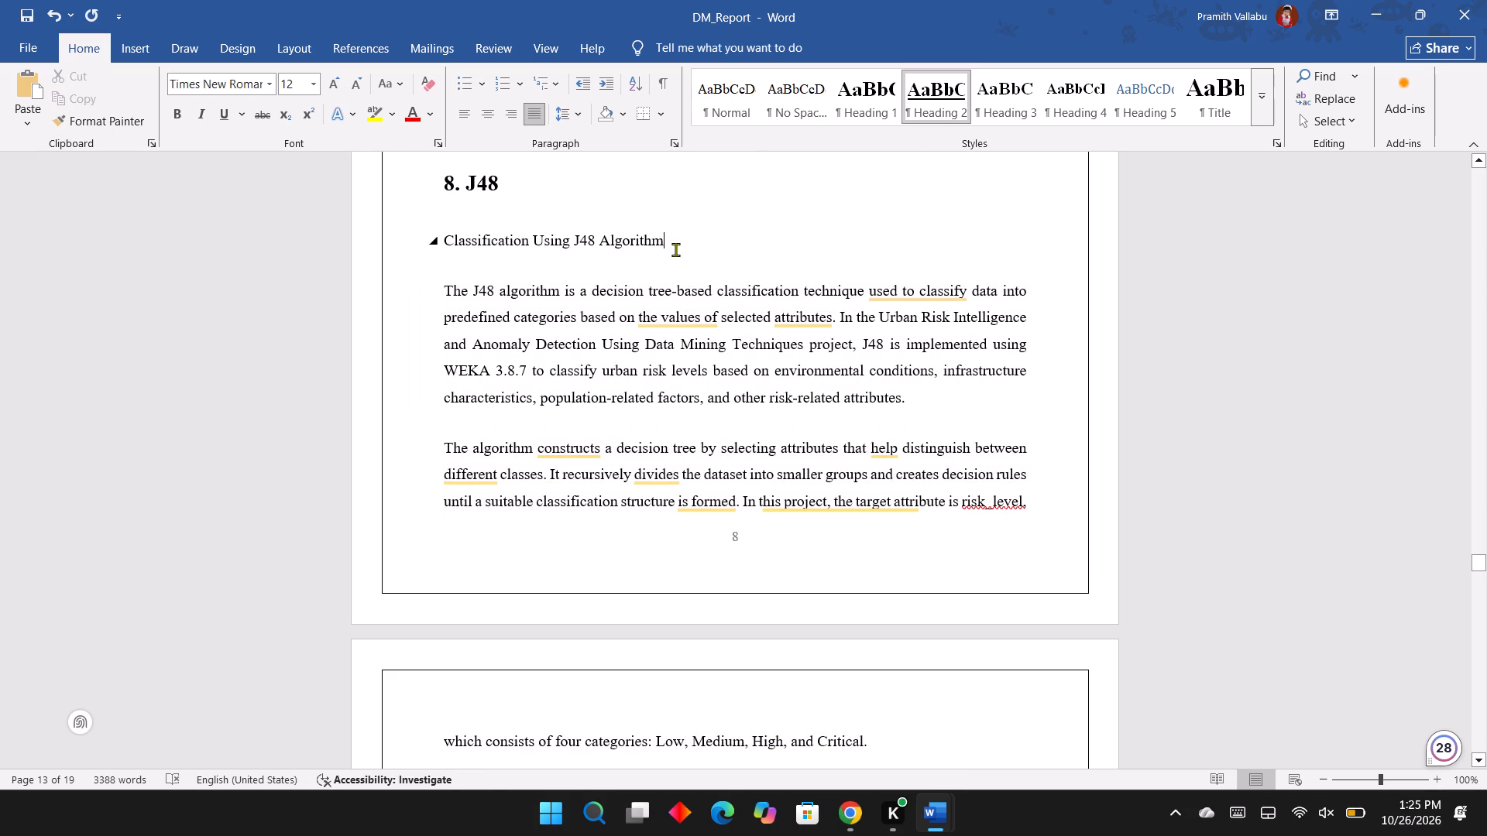
pyautogui.press('BackSpace')
pyautogui.press('BackSpace')
pyautogui.press('BackSpace')
pyautogui.press('BackSpace')
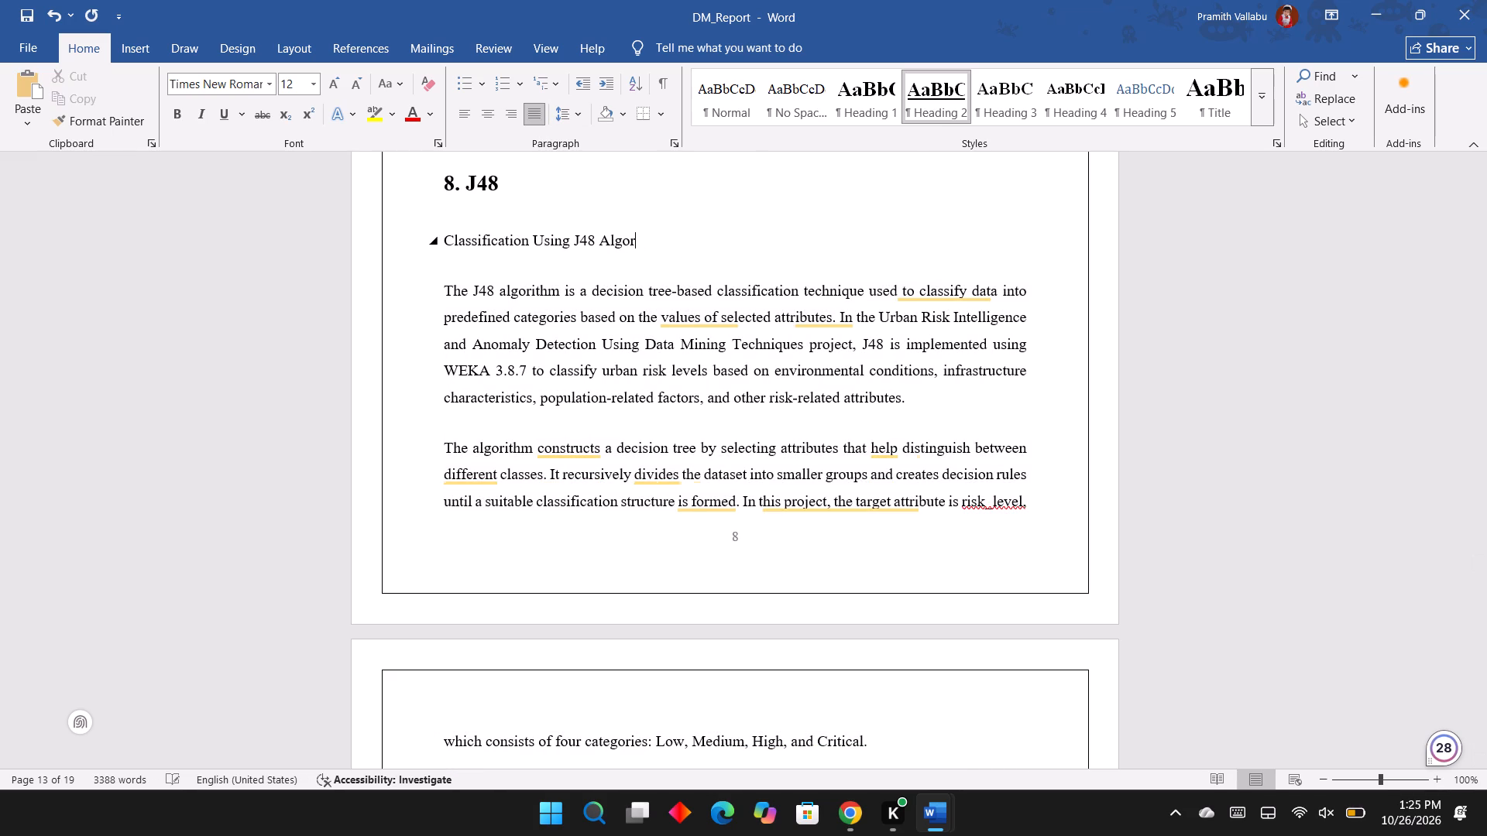
pyautogui.hotkey('ctrl', 'shift', 'Left')
pyautogui.hotkey('ctrl', 'shift', 'Left')
pyautogui.hotkey('ctrl', 'shift', 'Left')
pyautogui.hotkey('ctrl', 'shift', 'Left')
pyautogui.press('BackSpace')
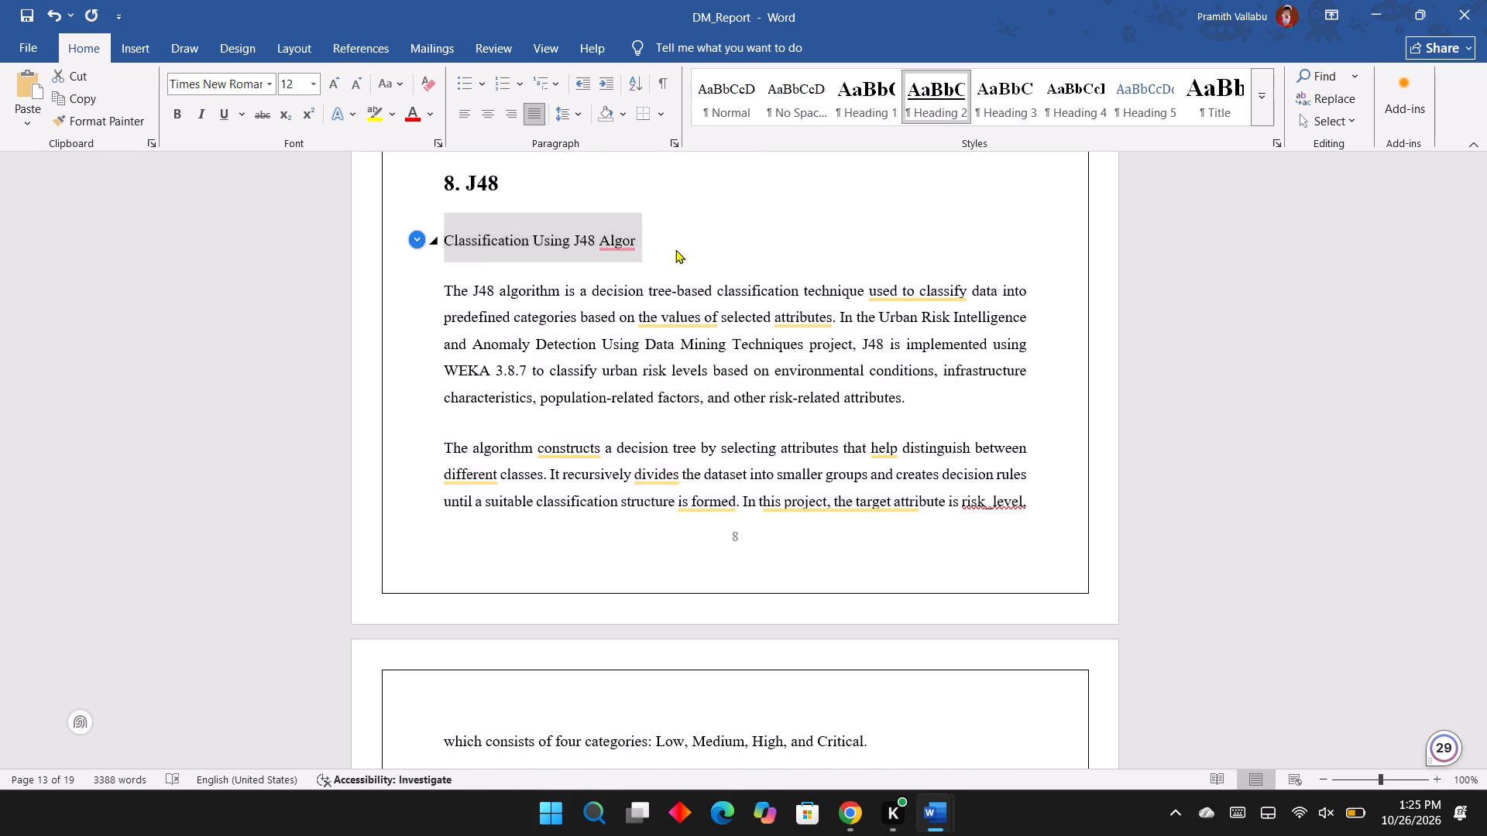
pyautogui.press('BackSpace')
pyautogui.press('Return')
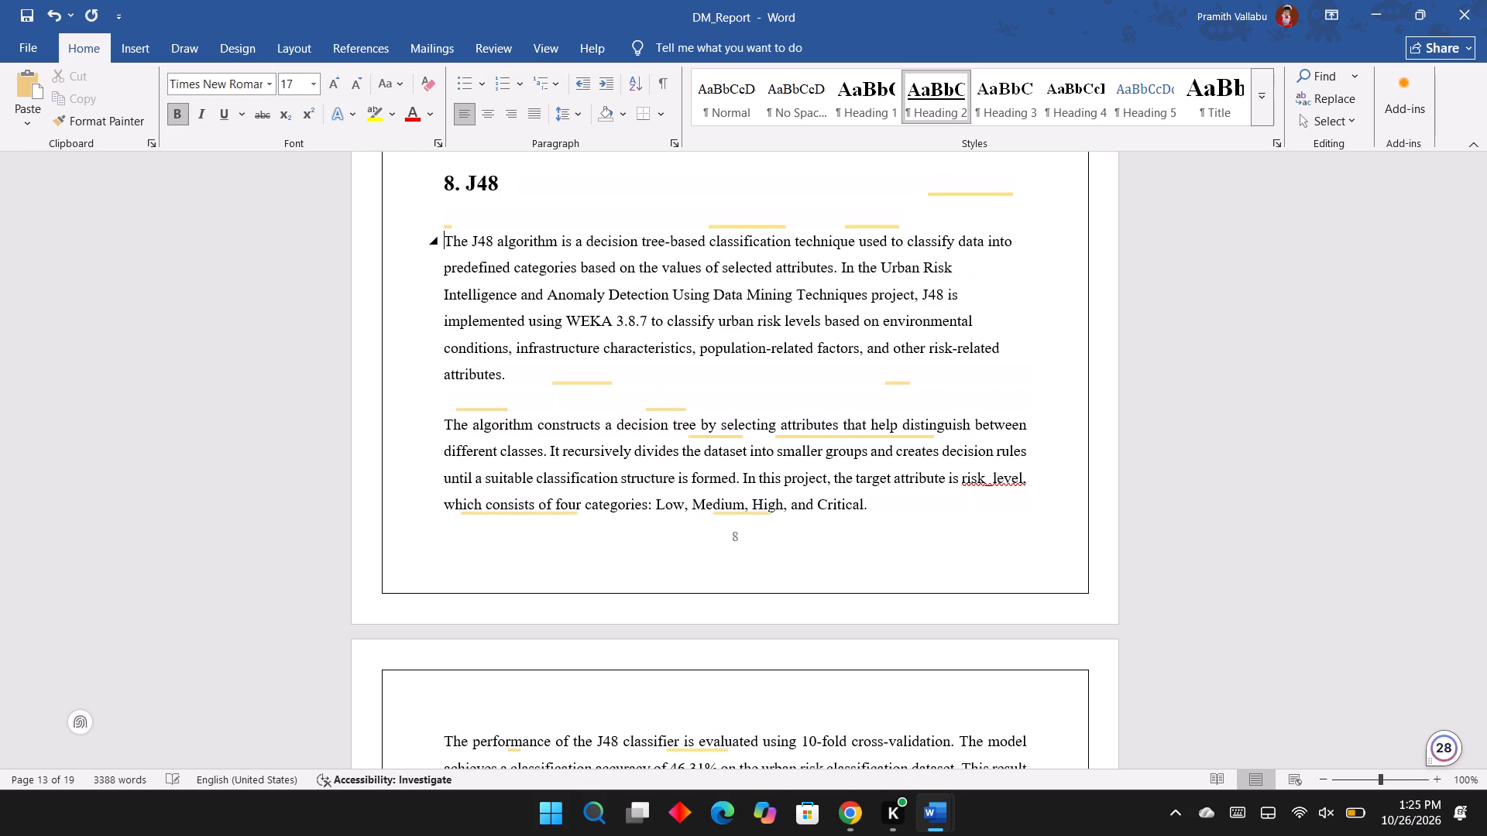
# Join the paragraph starting "The algorithm constructs a decision tree" onto the end of the first J48 paragraph, separated by a space.
pyautogui.click(551, 408)
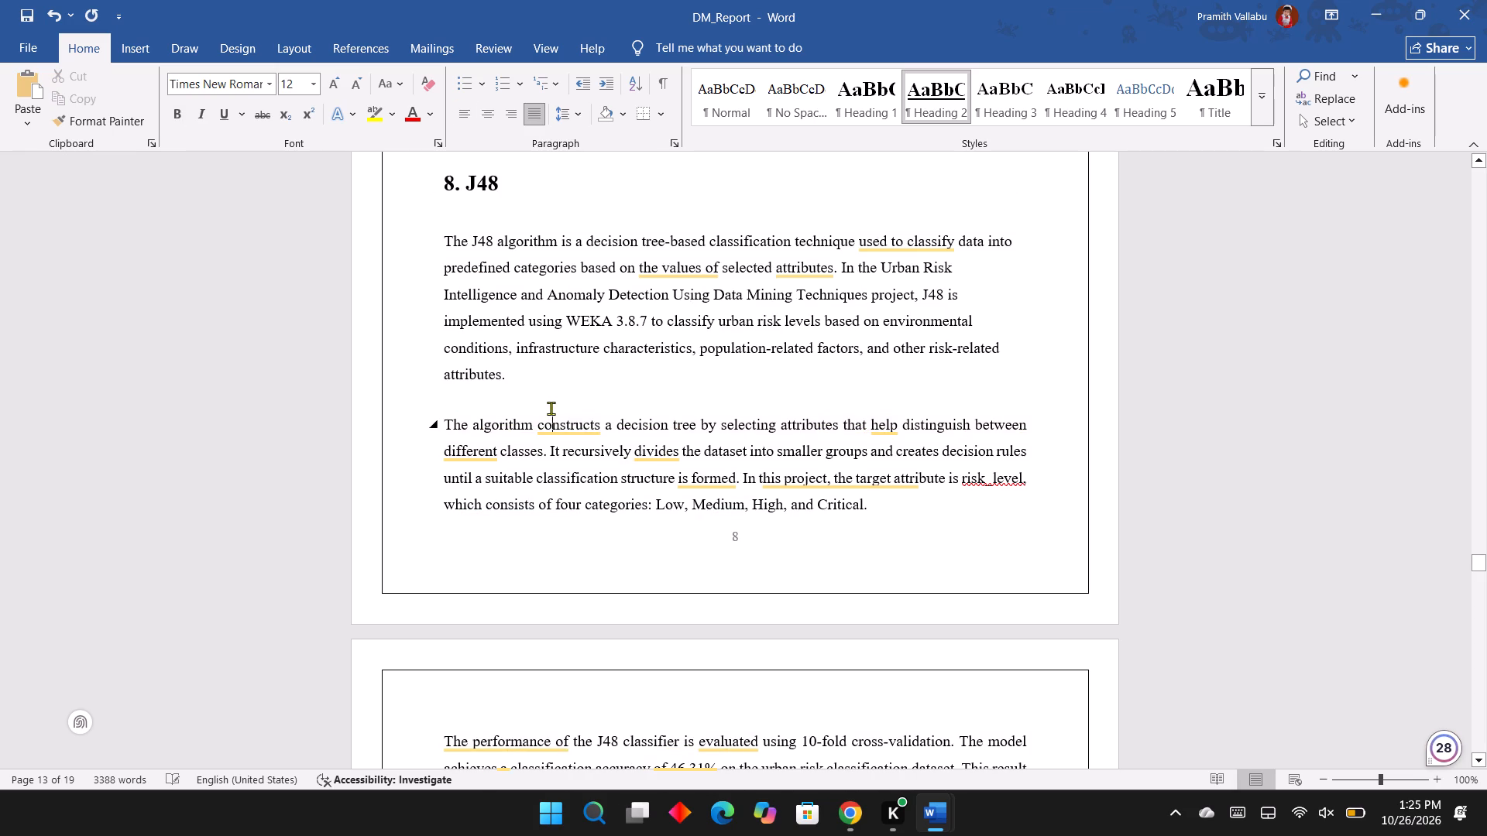
pyautogui.hotkey('ctrl', 'Up')
pyautogui.hotkey('ctrl', 'Down')
pyautogui.hotkey('ctrl', 'Down')
pyautogui.hotkey('ctrl', 'Up')
pyautogui.hotkey('ctrl', 'Up')
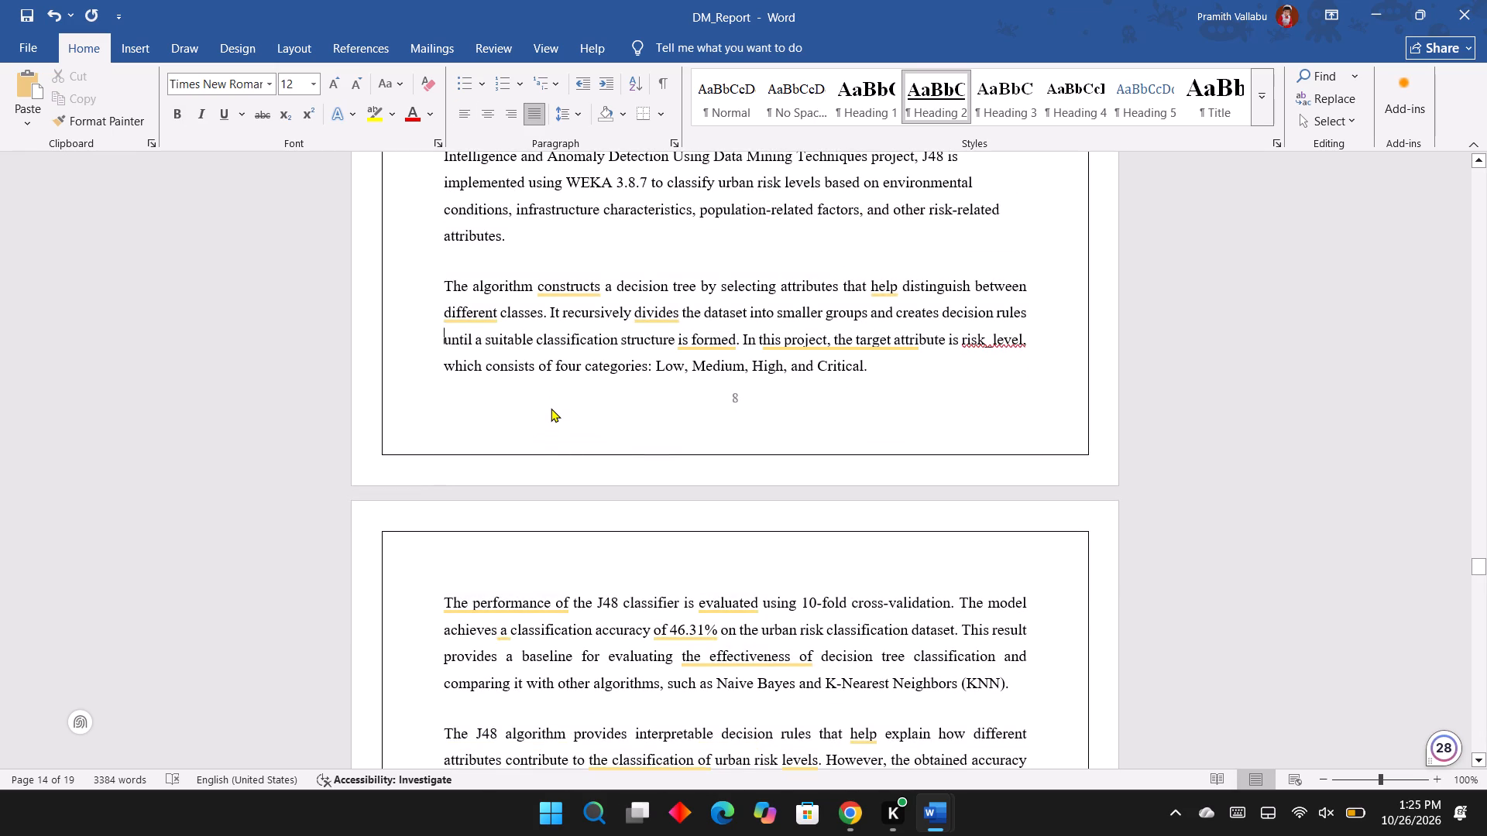
pyautogui.press('BackSpace')
pyautogui.press('space')
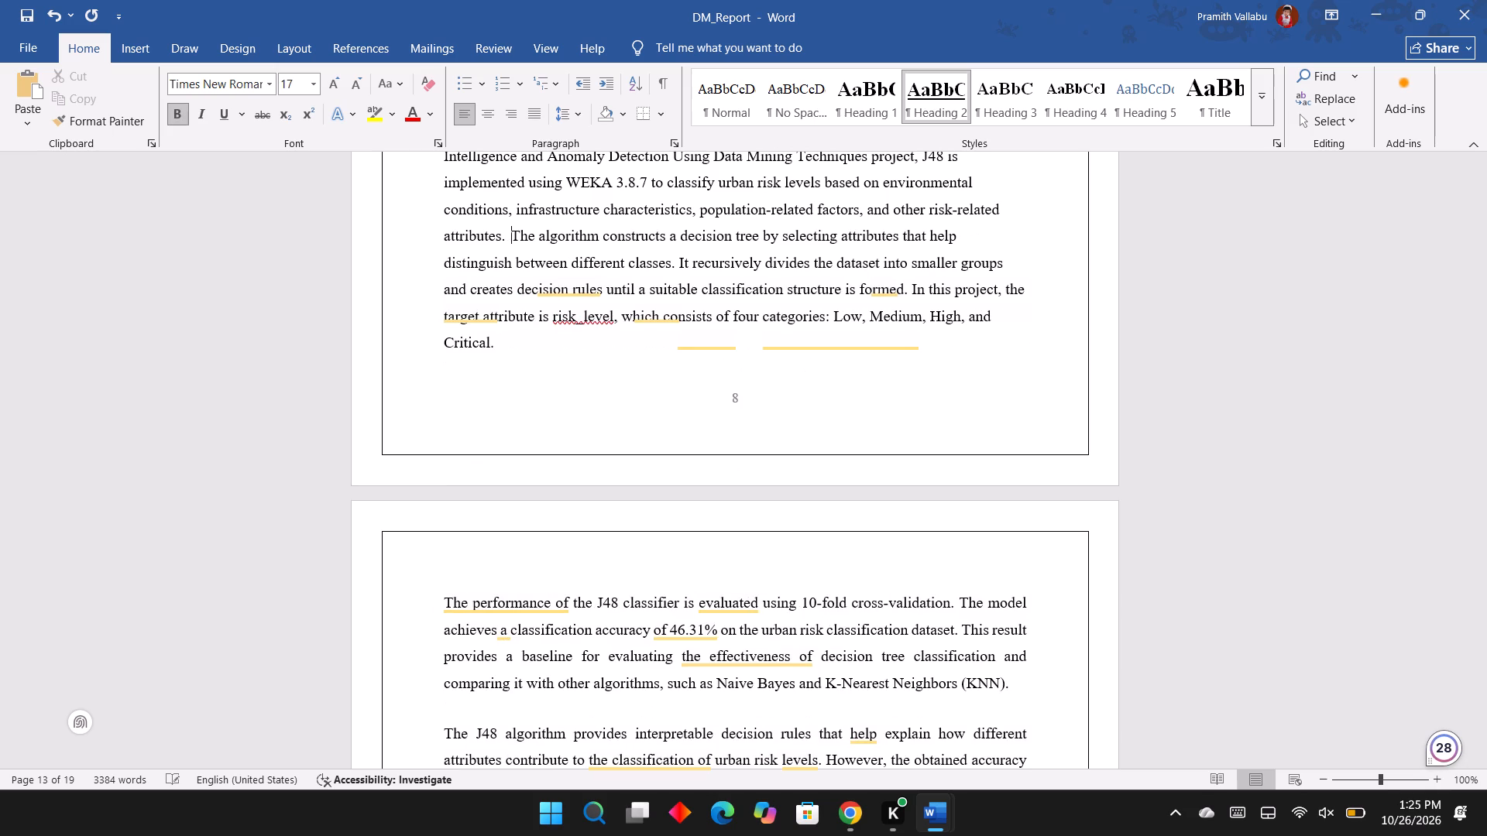
# Delete the last two J48 paragraphs, from "The performance of the J48 classifier" up to the "Results and Interpretation" heading.
pyautogui.scroll(-1, 532, 443)
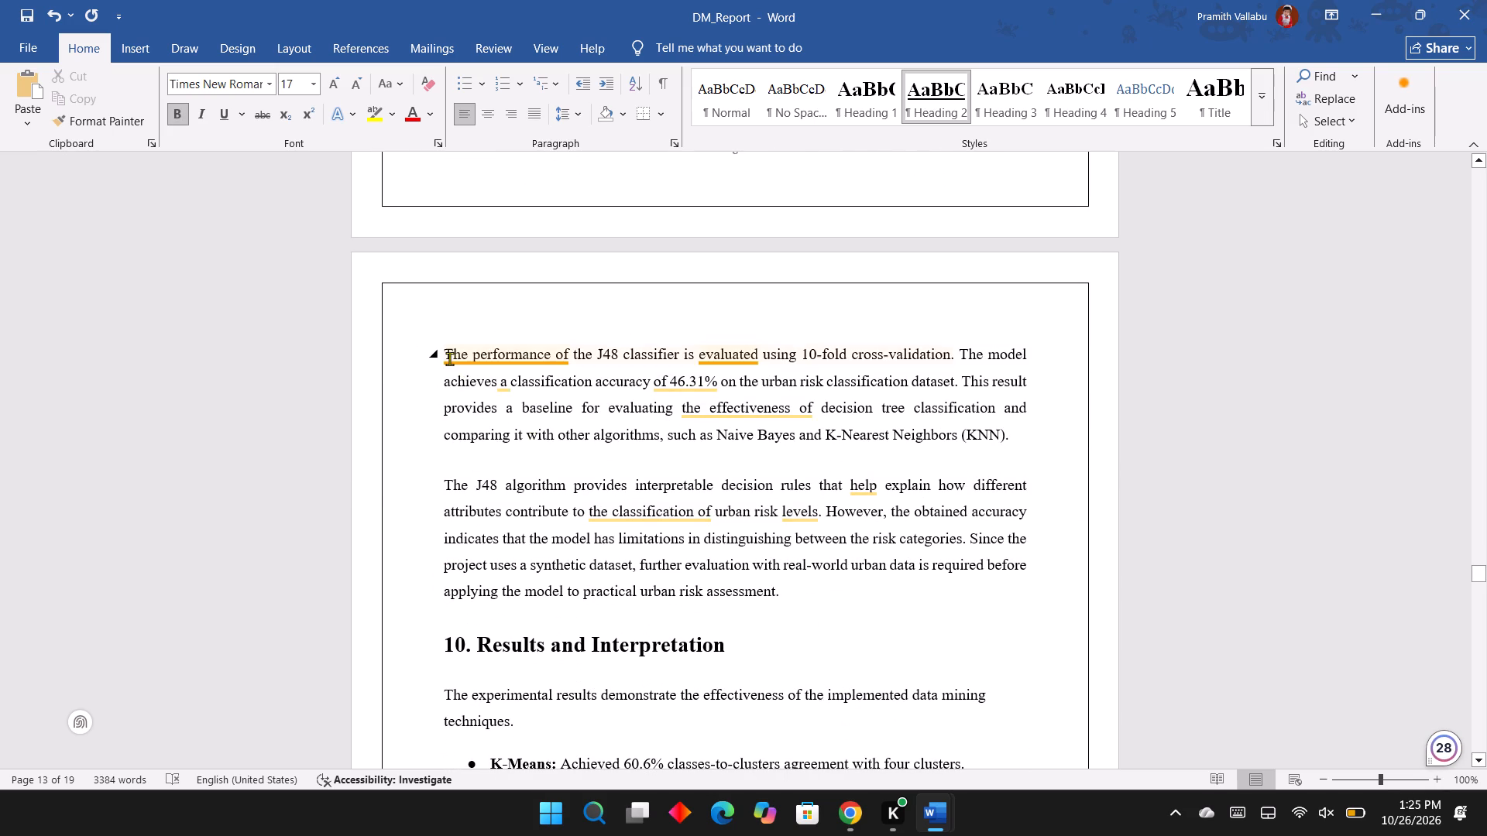
pyautogui.click(449, 358)
pyautogui.press('Left')
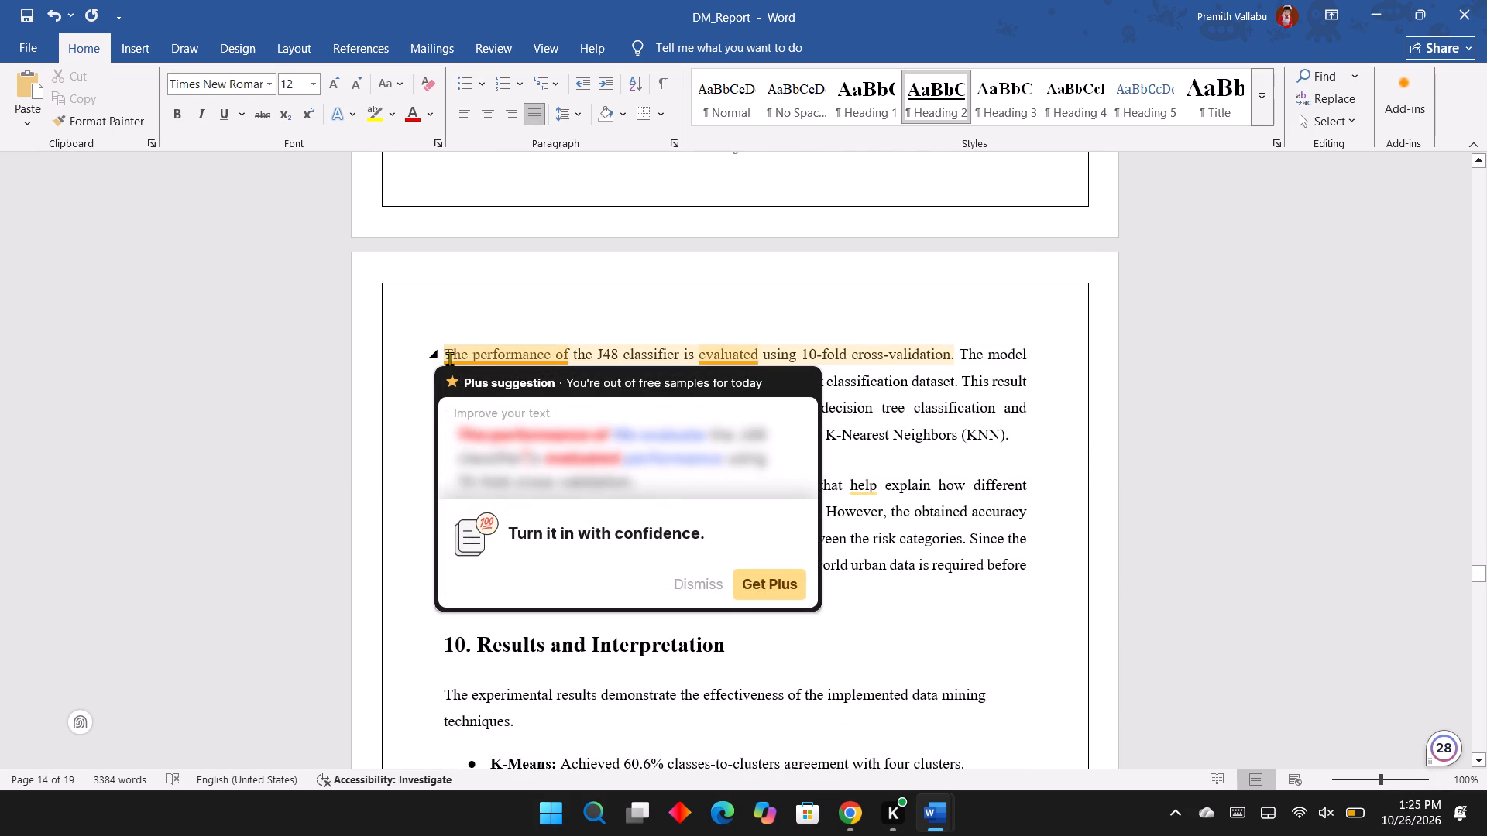
pyautogui.hotkey('shift', 'Down')
pyautogui.hotkey('shift', 'Down')
pyautogui.hotkey('shift', 'Down')
pyautogui.hotkey('shift', 'Down')
pyautogui.hotkey('shift', 'Down')
pyautogui.hotkey('shift', 'Down')
pyautogui.hotkey('shift', 'Down')
pyautogui.hotkey('shift', 'Down')
pyautogui.hotkey('shift', 'Down')
pyautogui.hotkey('shift', 'Down')
pyautogui.hotkey('shift', 'Down')
pyautogui.hotkey('shift', 'Up')
pyautogui.hotkey('shift', 'Up')
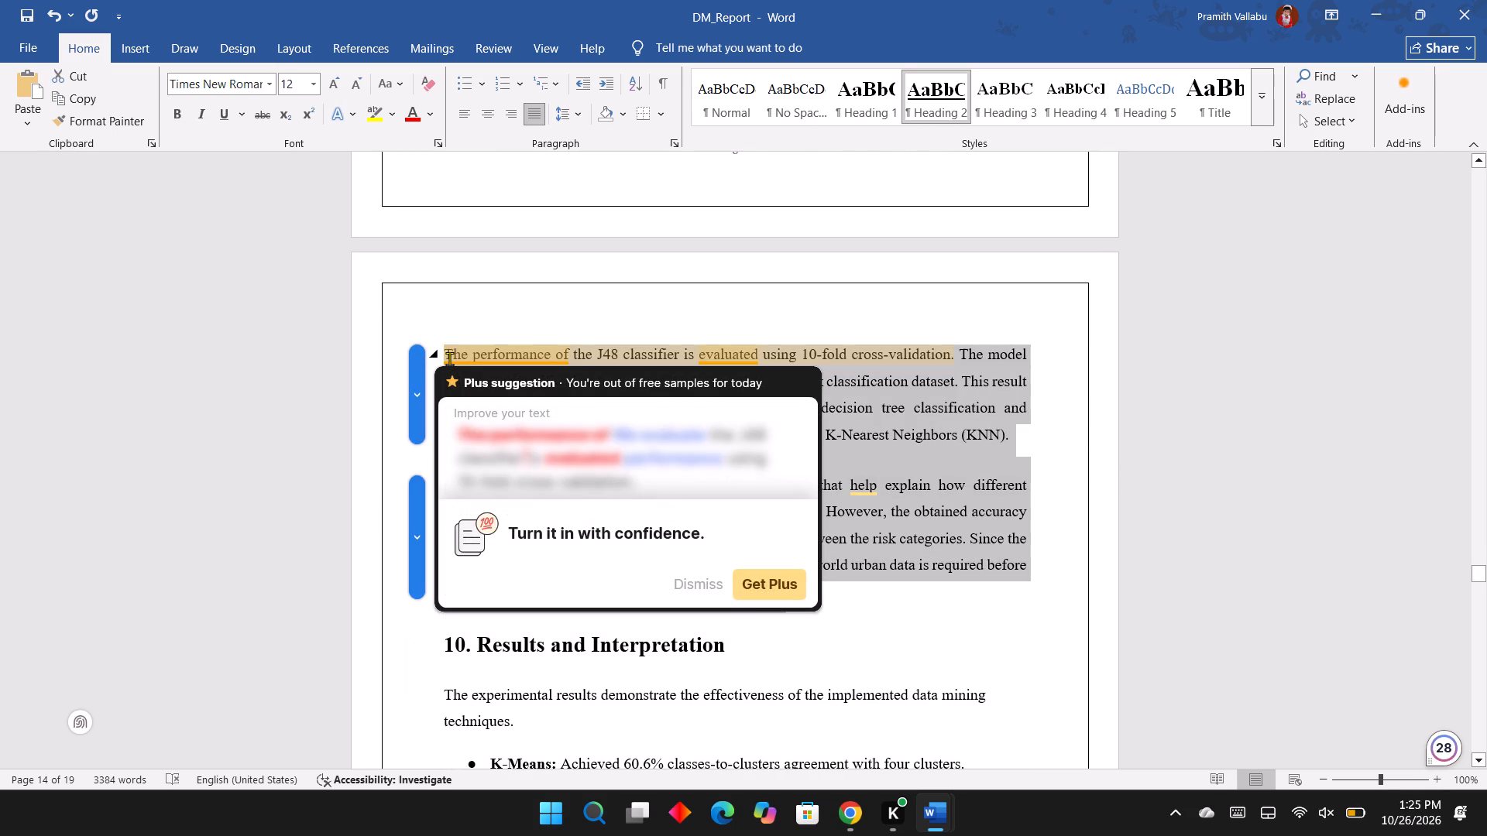
pyautogui.press('BackSpace')
# Look through the report's algorithm sections, output screenshots and references, returning to the J48 and "Results and Interpretation" sections.
pyautogui.scroll(4, 988, 334)
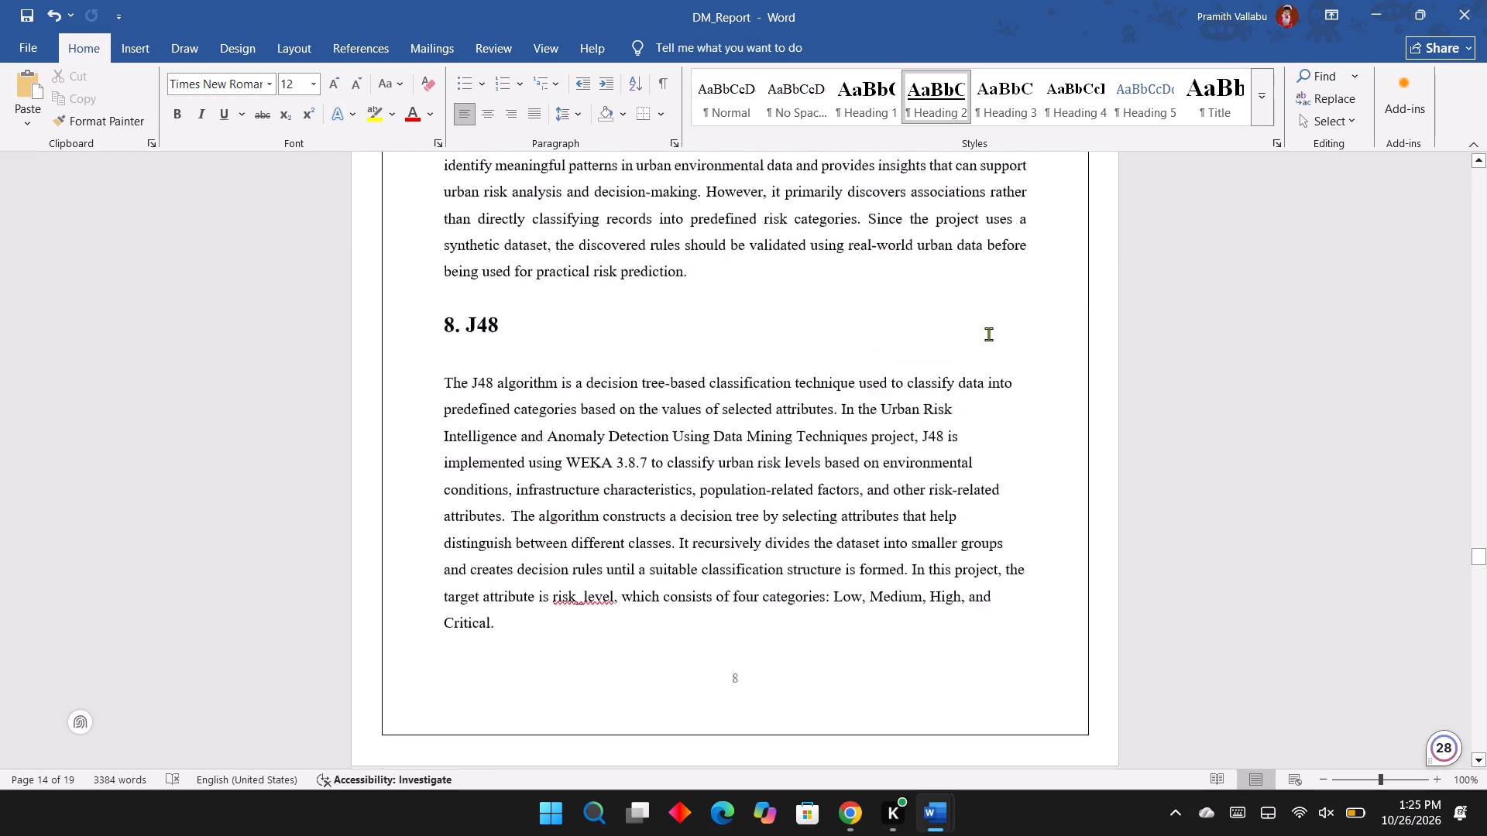
pyautogui.scroll(5, 988, 334)
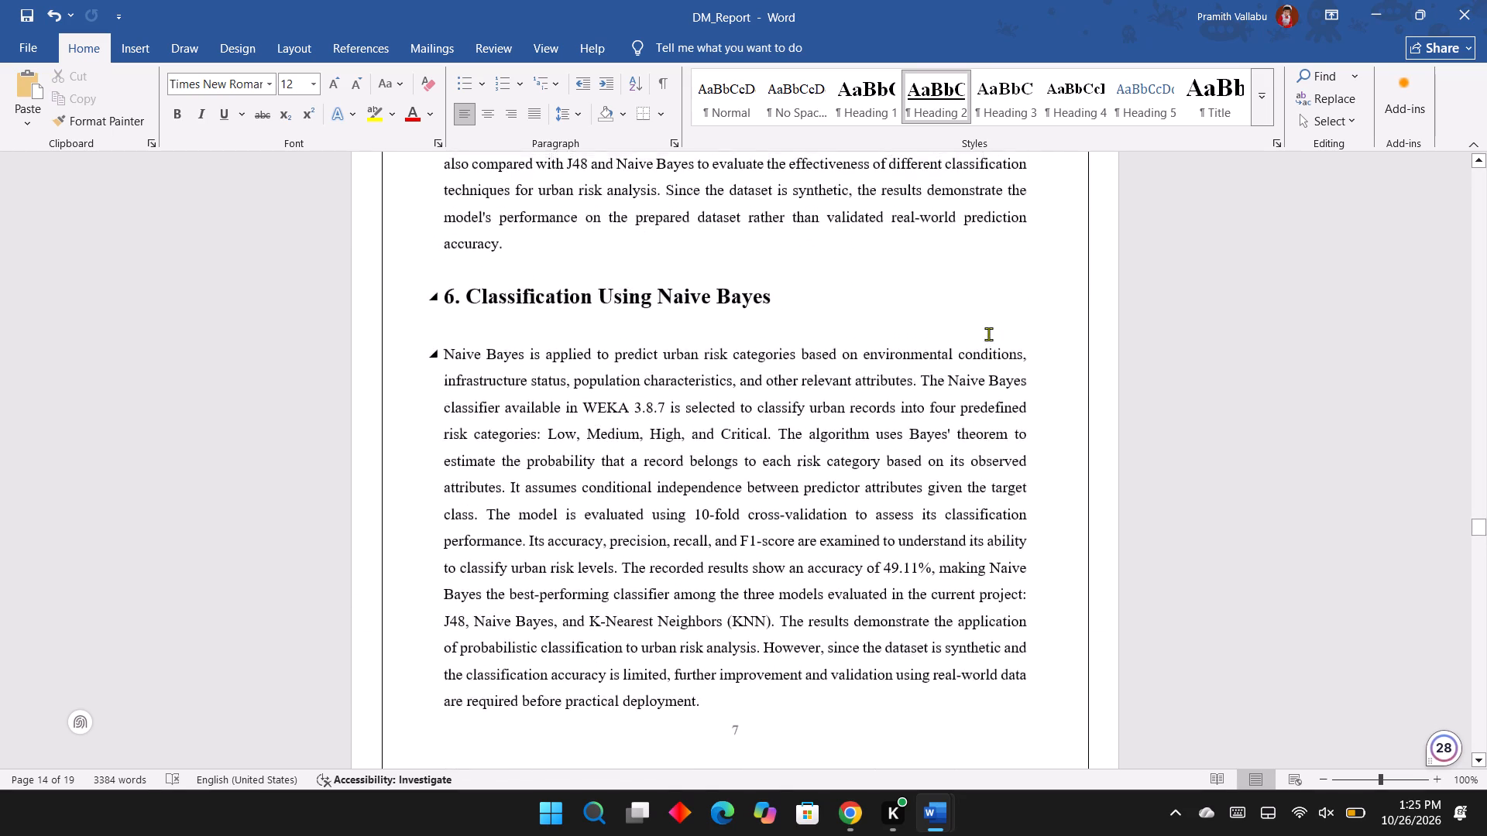
pyautogui.scroll(5, 988, 334)
pyautogui.scroll(-5, 988, 334)
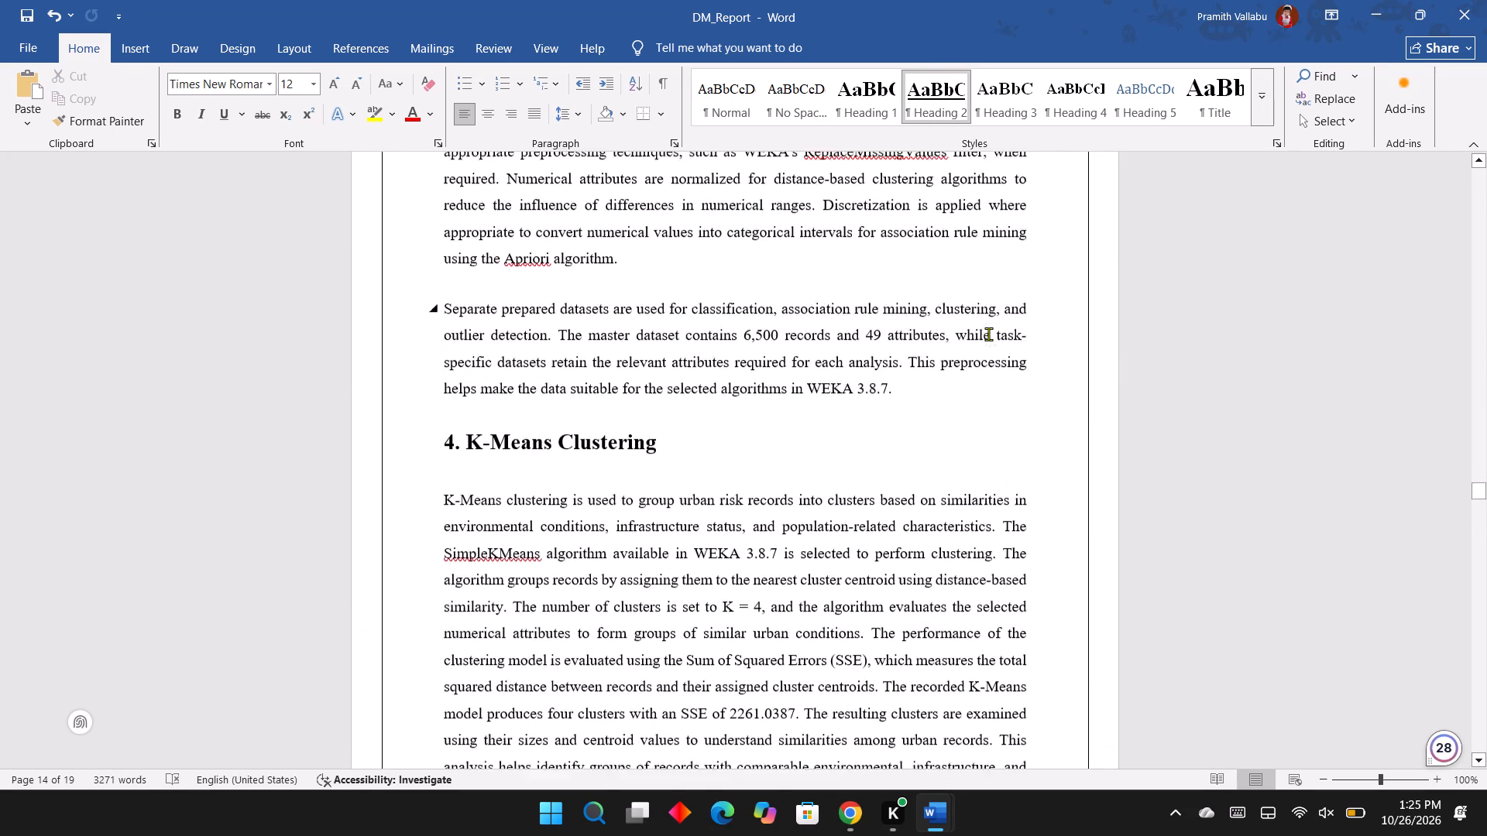
pyautogui.scroll(-19, 988, 334)
pyautogui.scroll(2, 988, 334)
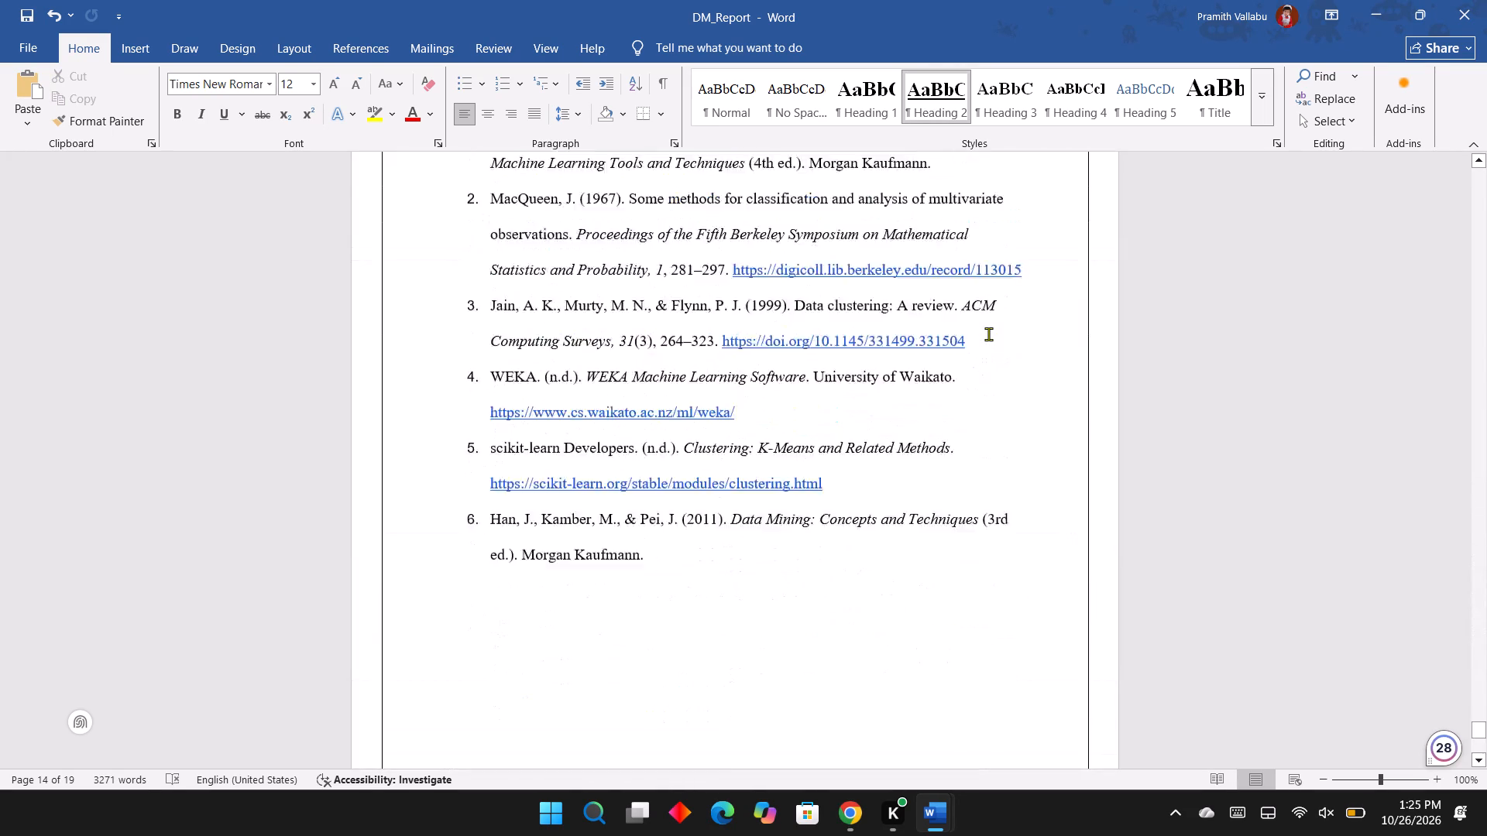
pyautogui.scroll(8, 988, 334)
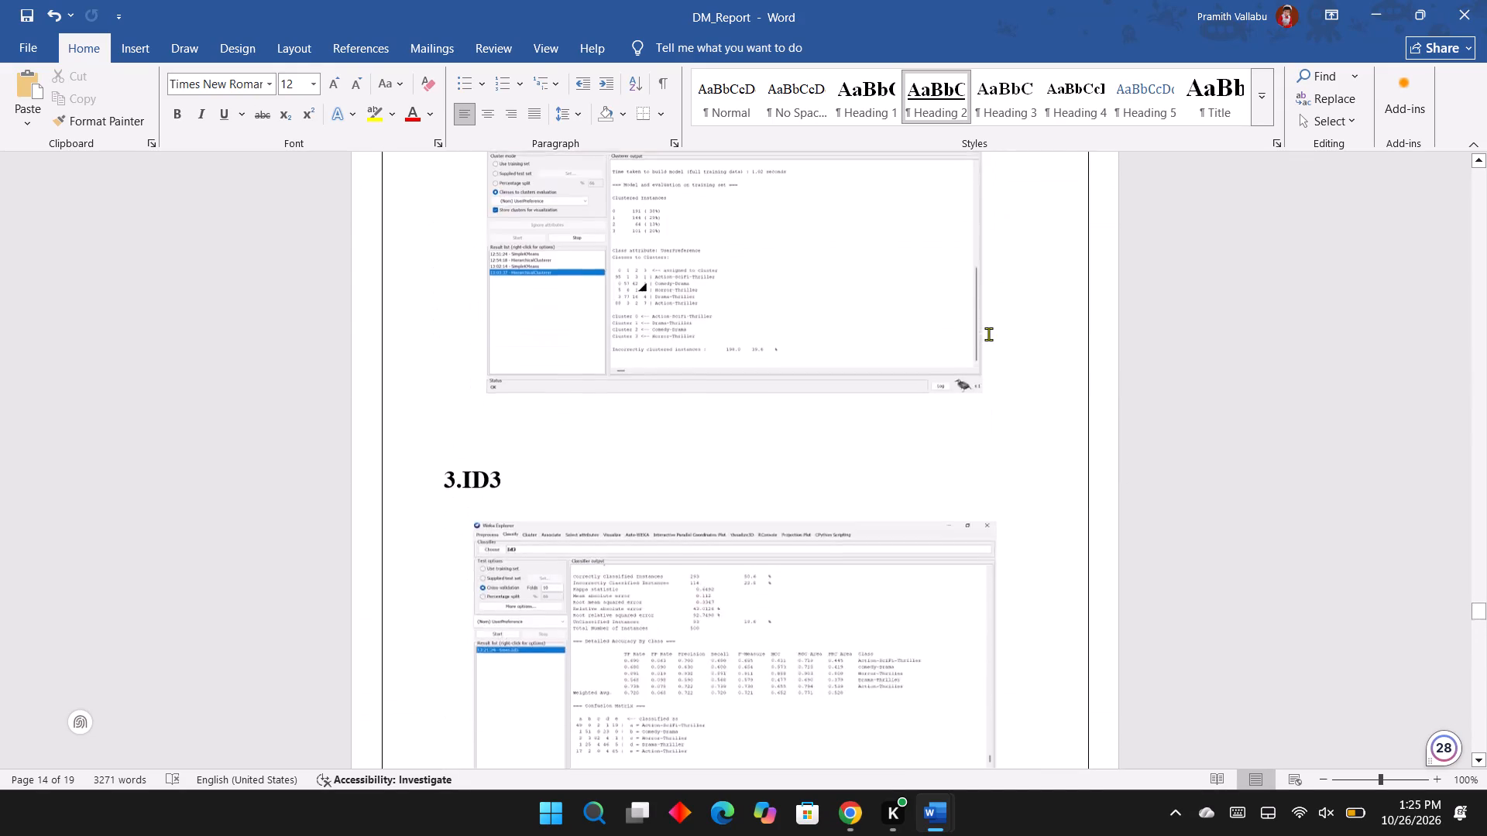
pyautogui.scroll(8, 988, 334)
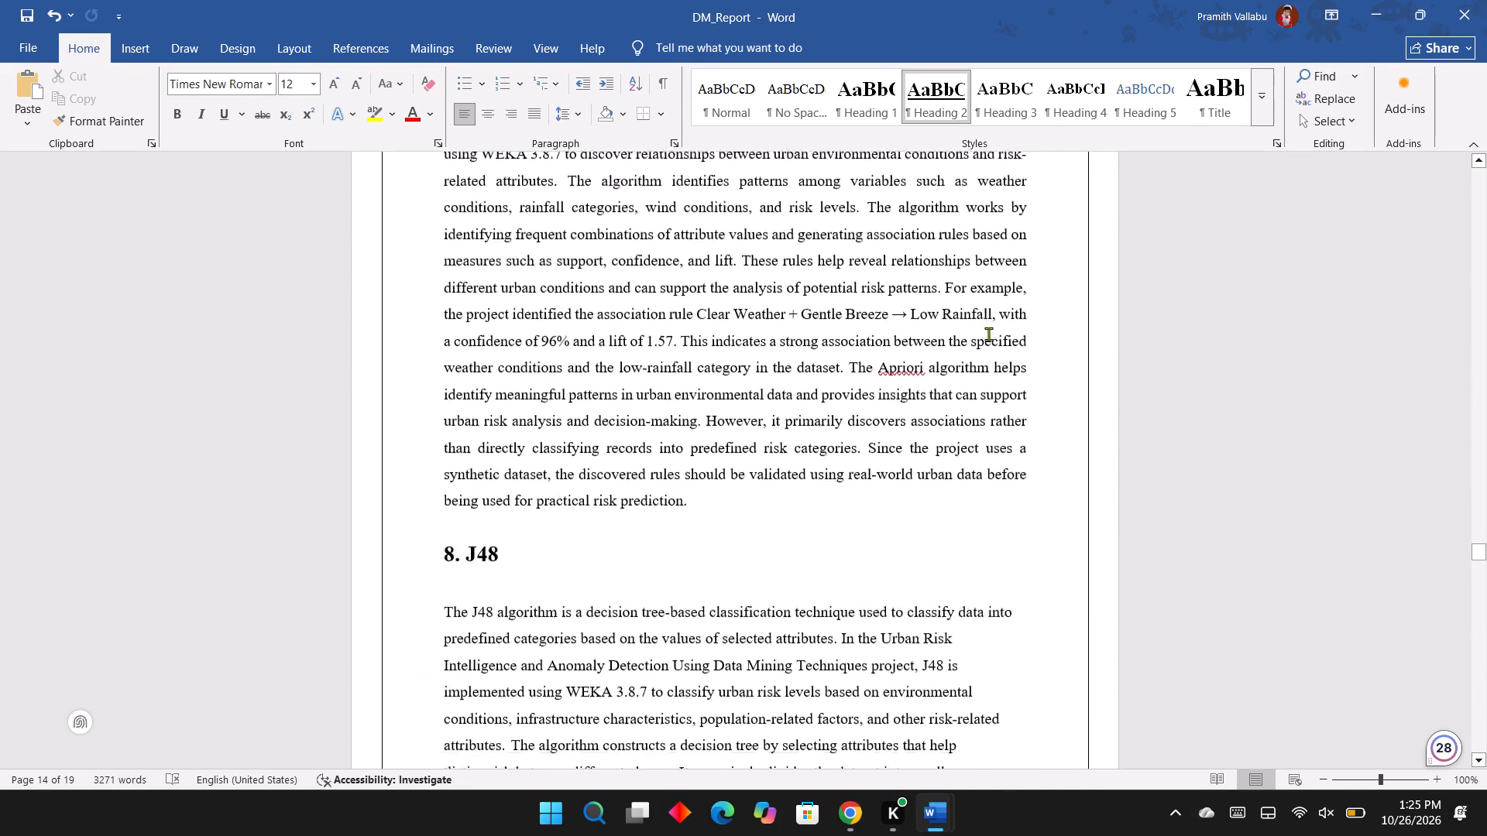
pyautogui.scroll(4, 988, 334)
pyautogui.scroll(-5, 988, 334)
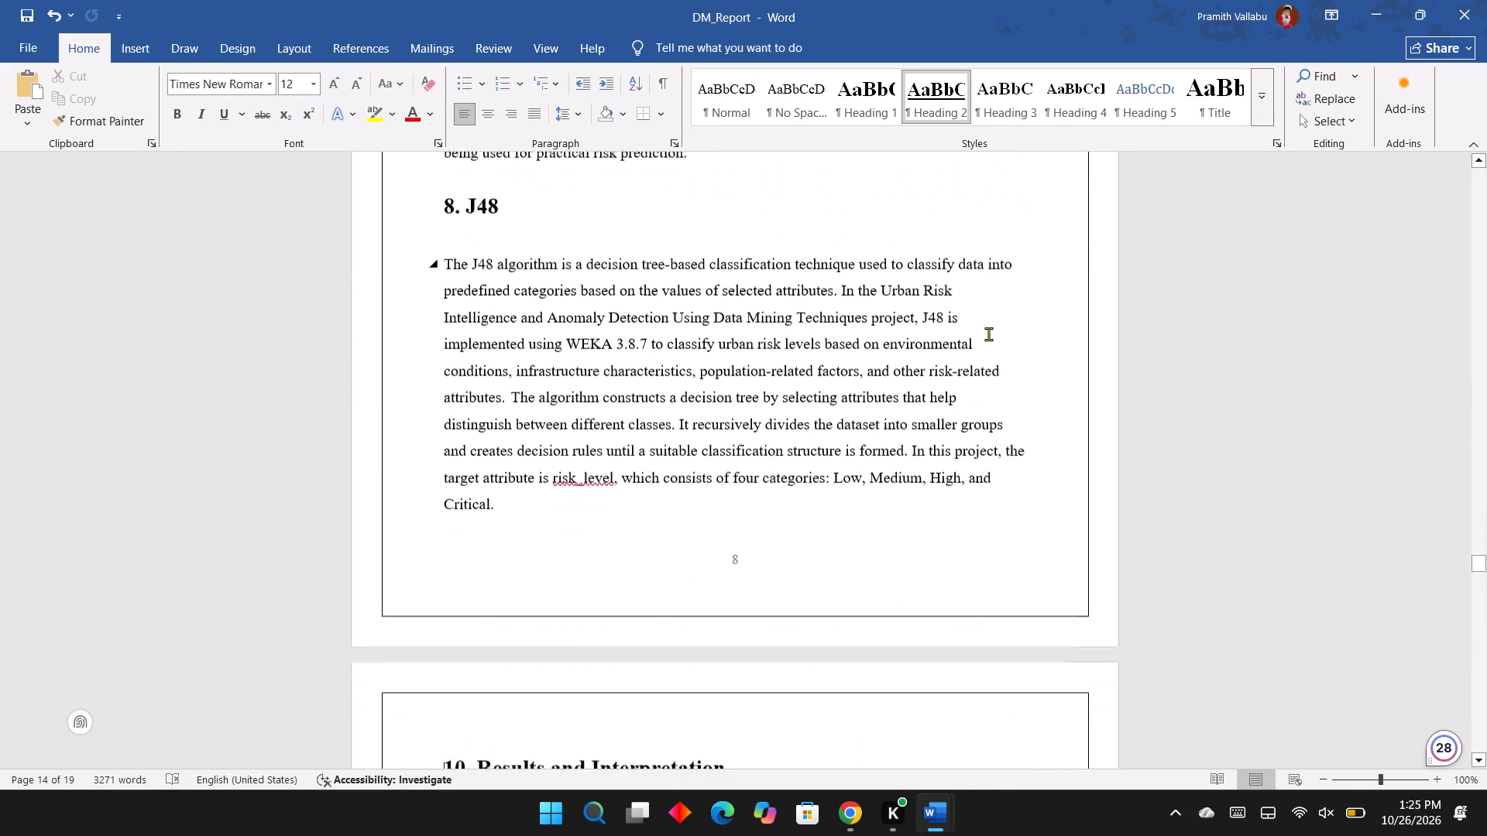
pyautogui.scroll(-4, 988, 334)
pyautogui.scroll(2, 988, 334)
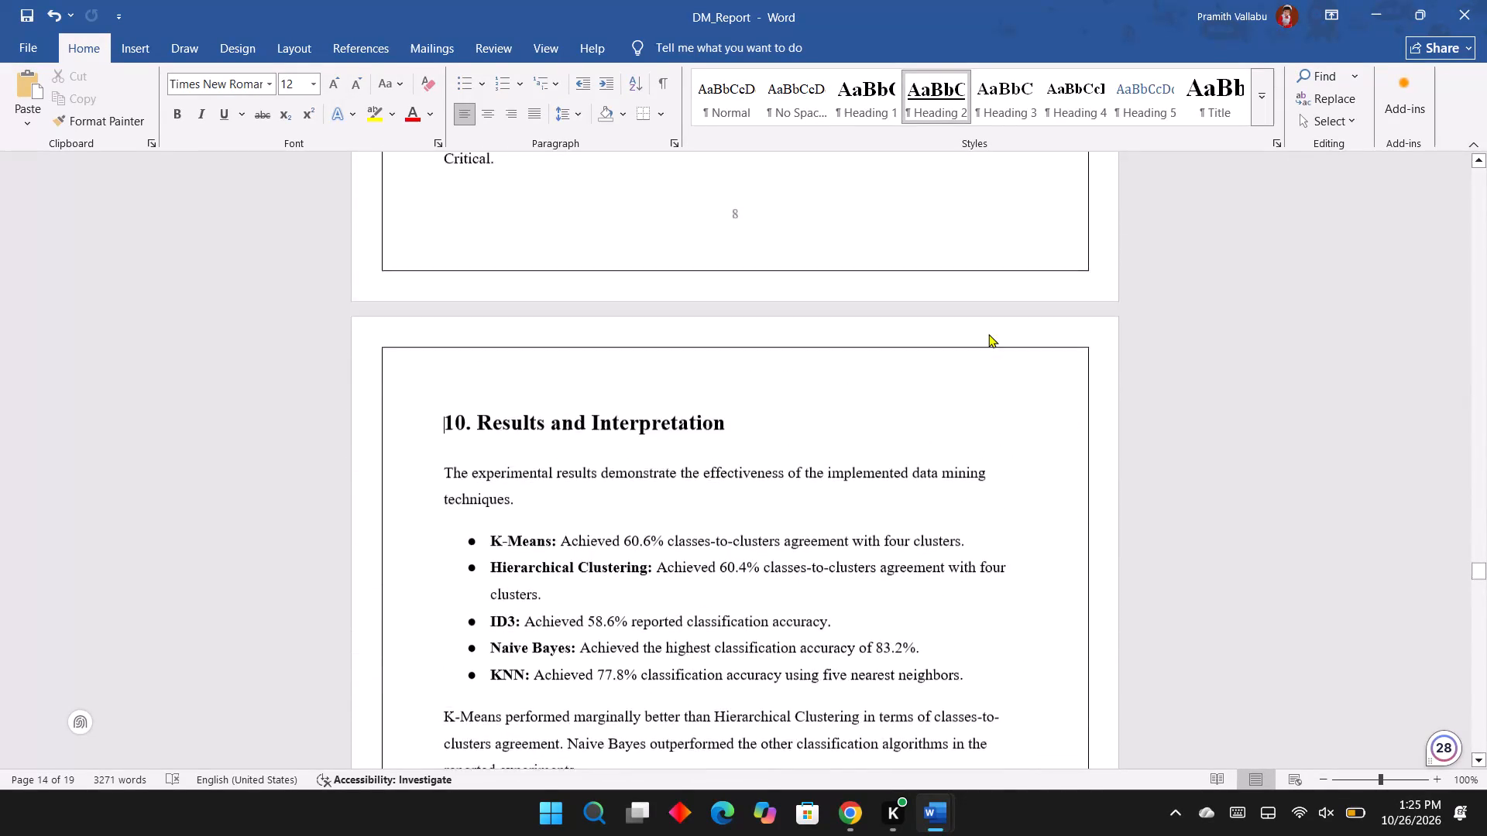
pyautogui.scroll(1, 988, 334)
pyautogui.scroll(-2, 988, 334)
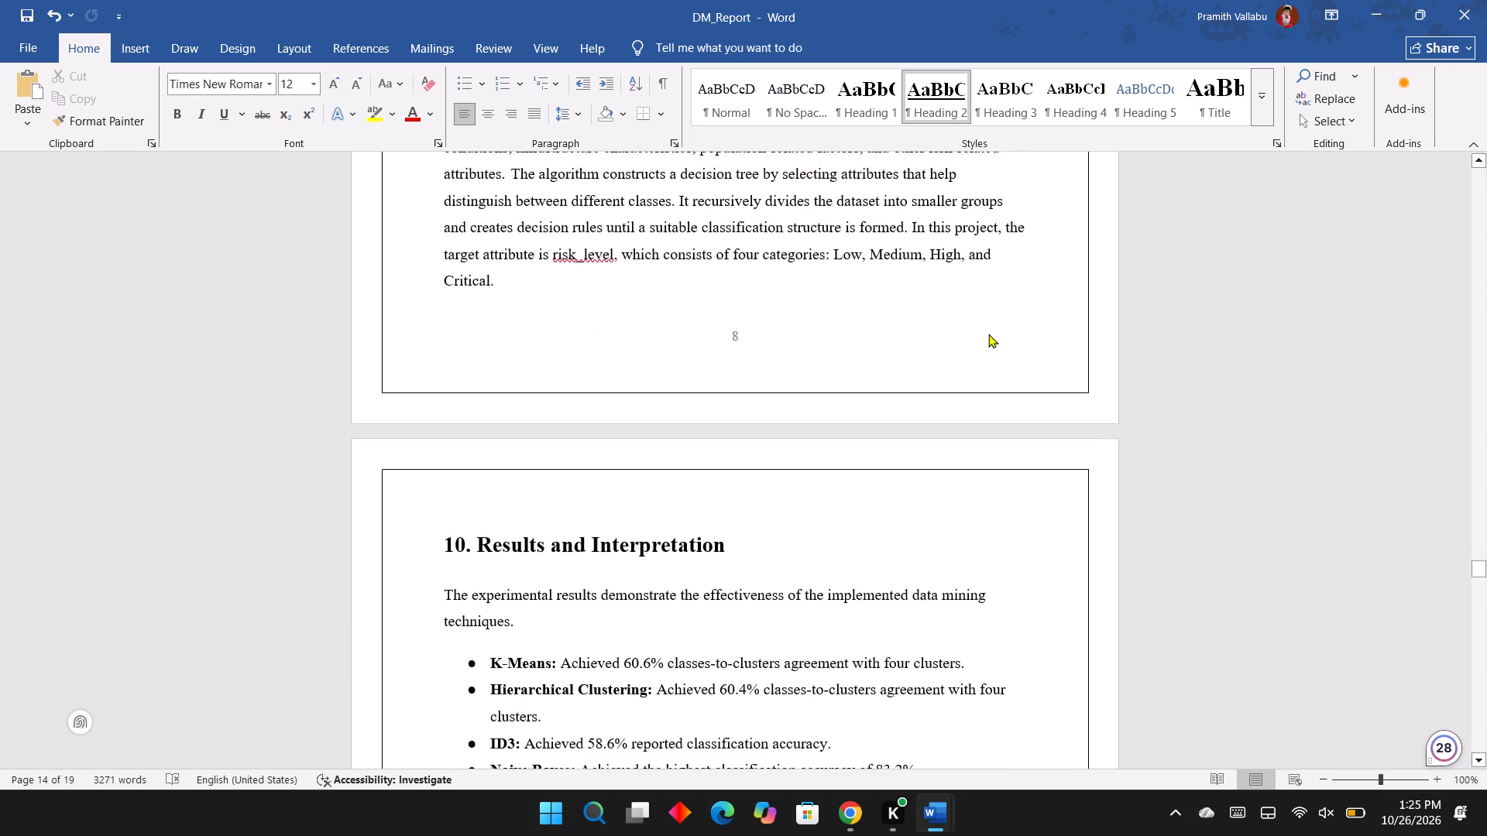
# Remove the number "10." from the "Results and Interpretation" heading.
pyautogui.scroll(-1, 988, 334)
pyautogui.press('Right')
pyautogui.press('Right')
pyautogui.press('Right')
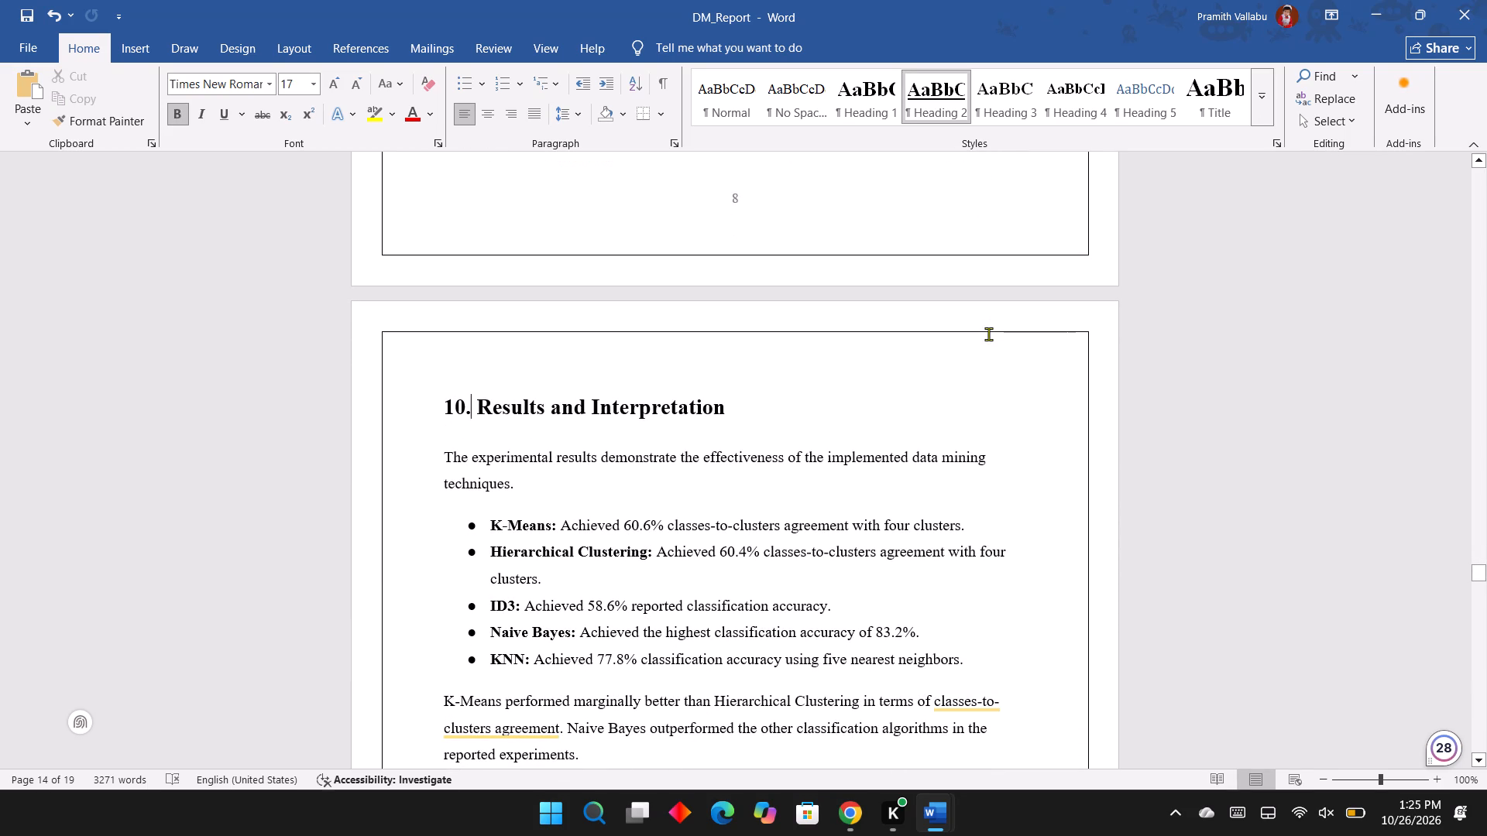
pyautogui.press('BackSpace')
pyautogui.press('BackSpace')
pyautogui.press('BackSpace')
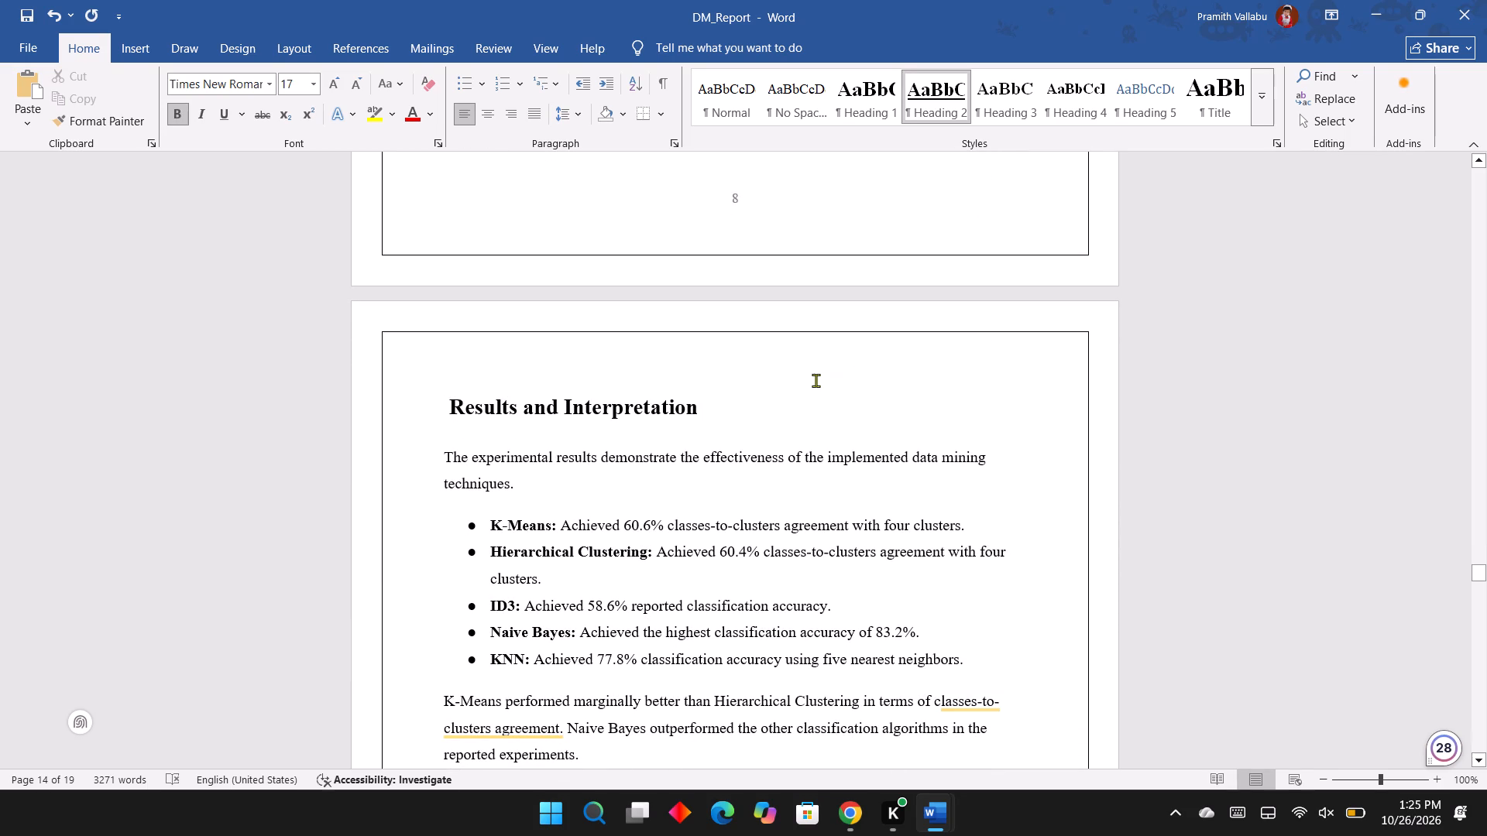
# Delete the blank lines above the Chapter-IV heading, back to the last output screenshot.
pyautogui.scroll(-2, 816, 380)
pyautogui.scroll(6, 816, 380)
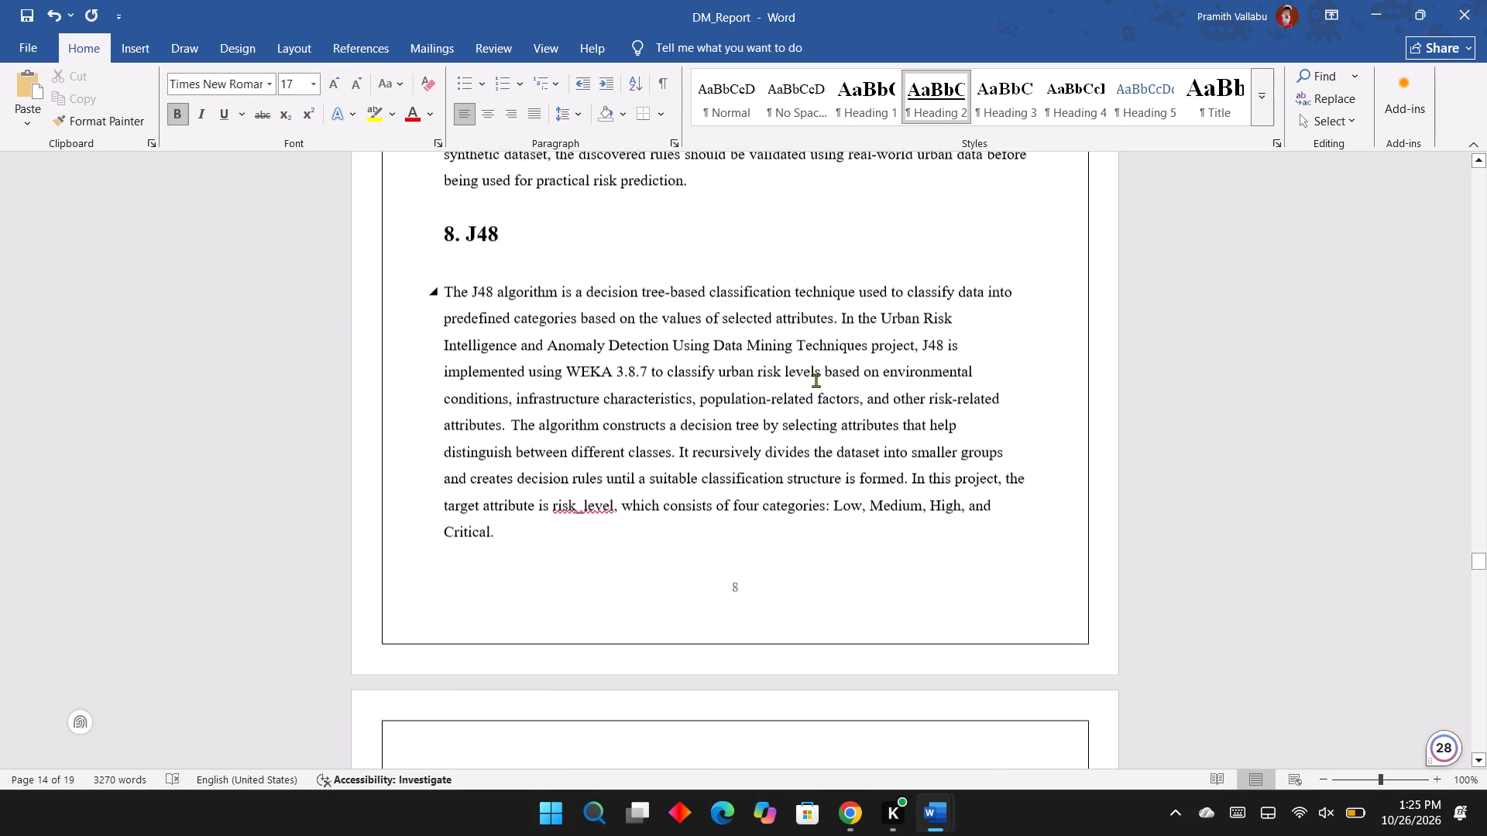
pyautogui.scroll(4, 816, 380)
pyautogui.scroll(-1, 816, 380)
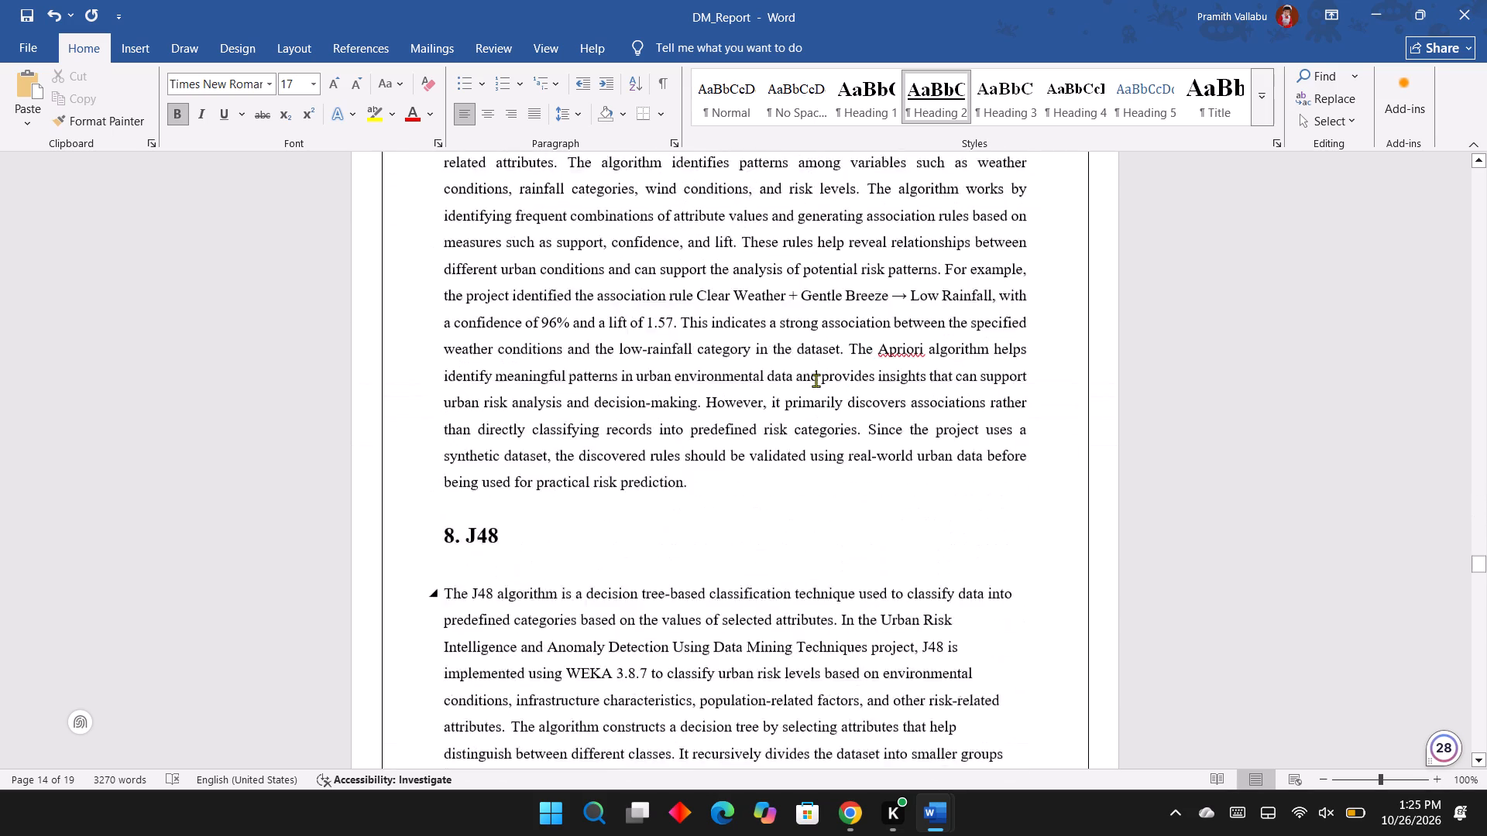
pyautogui.scroll(-7, 816, 380)
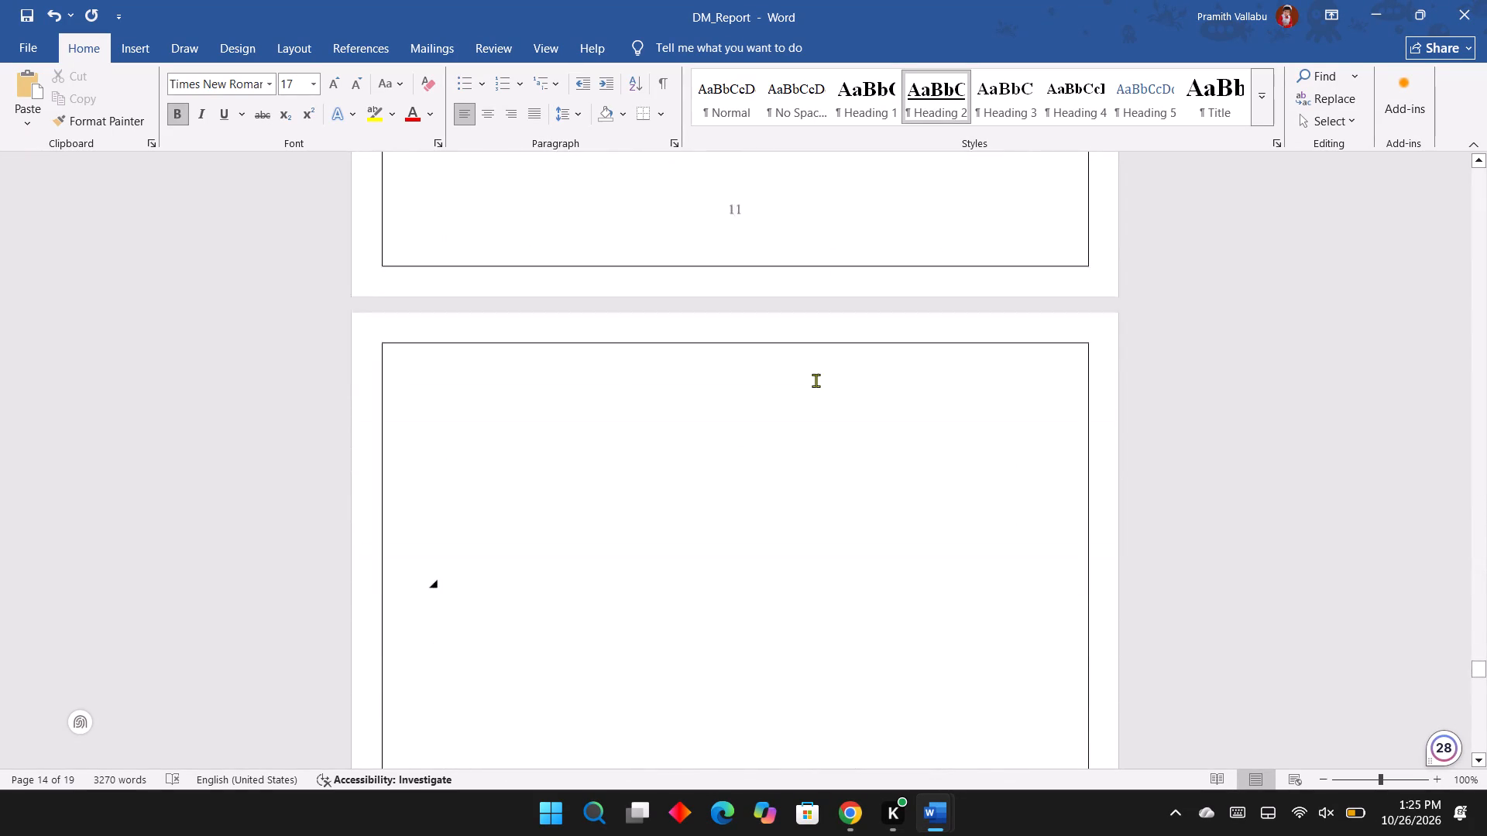
pyautogui.scroll(-1, 816, 380)
pyautogui.scroll(2, 816, 380)
pyautogui.click(592, 692)
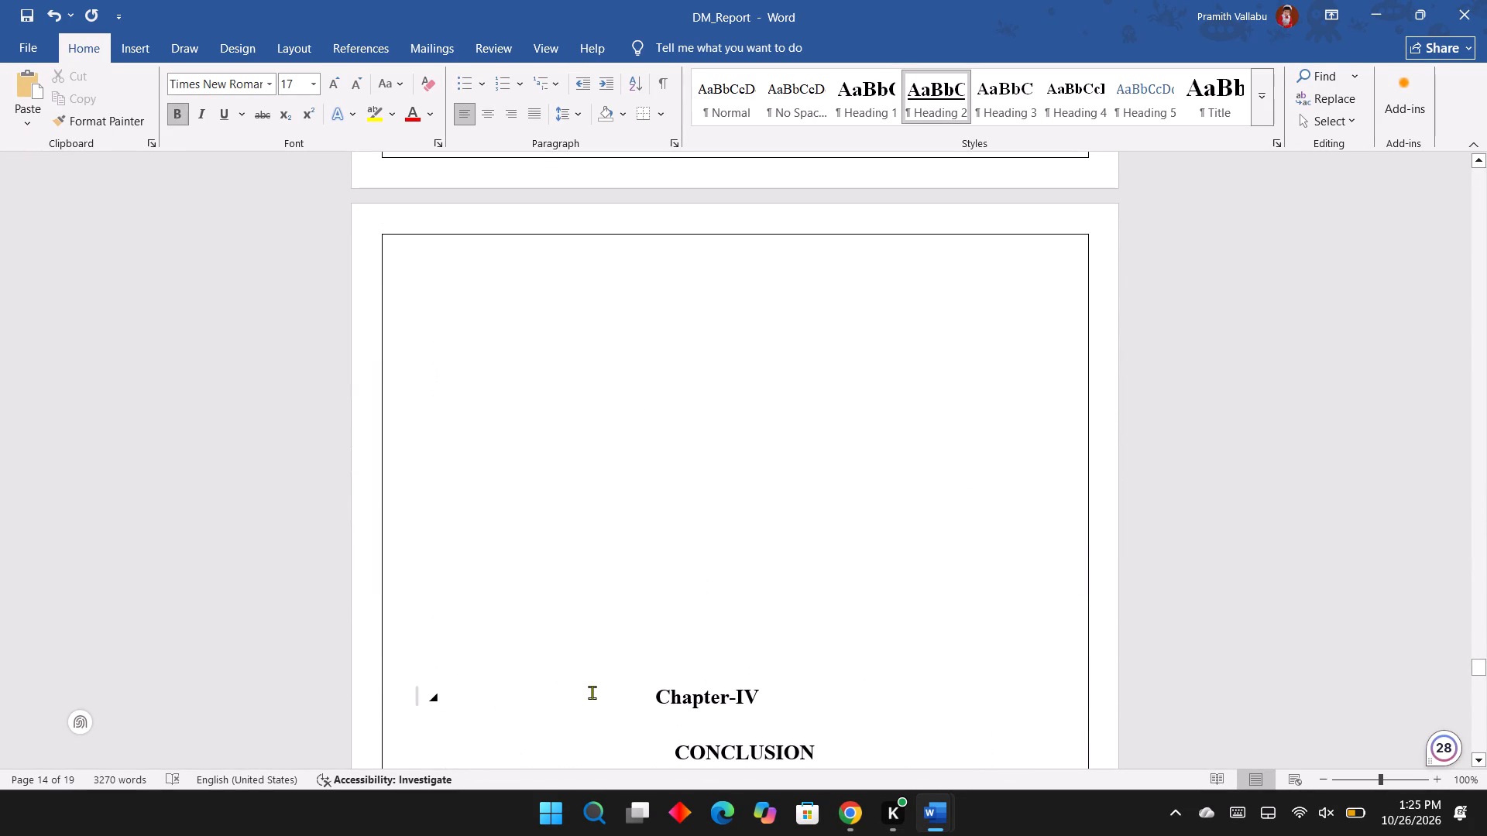
pyautogui.press('Up')
pyautogui.press('BackSpace')
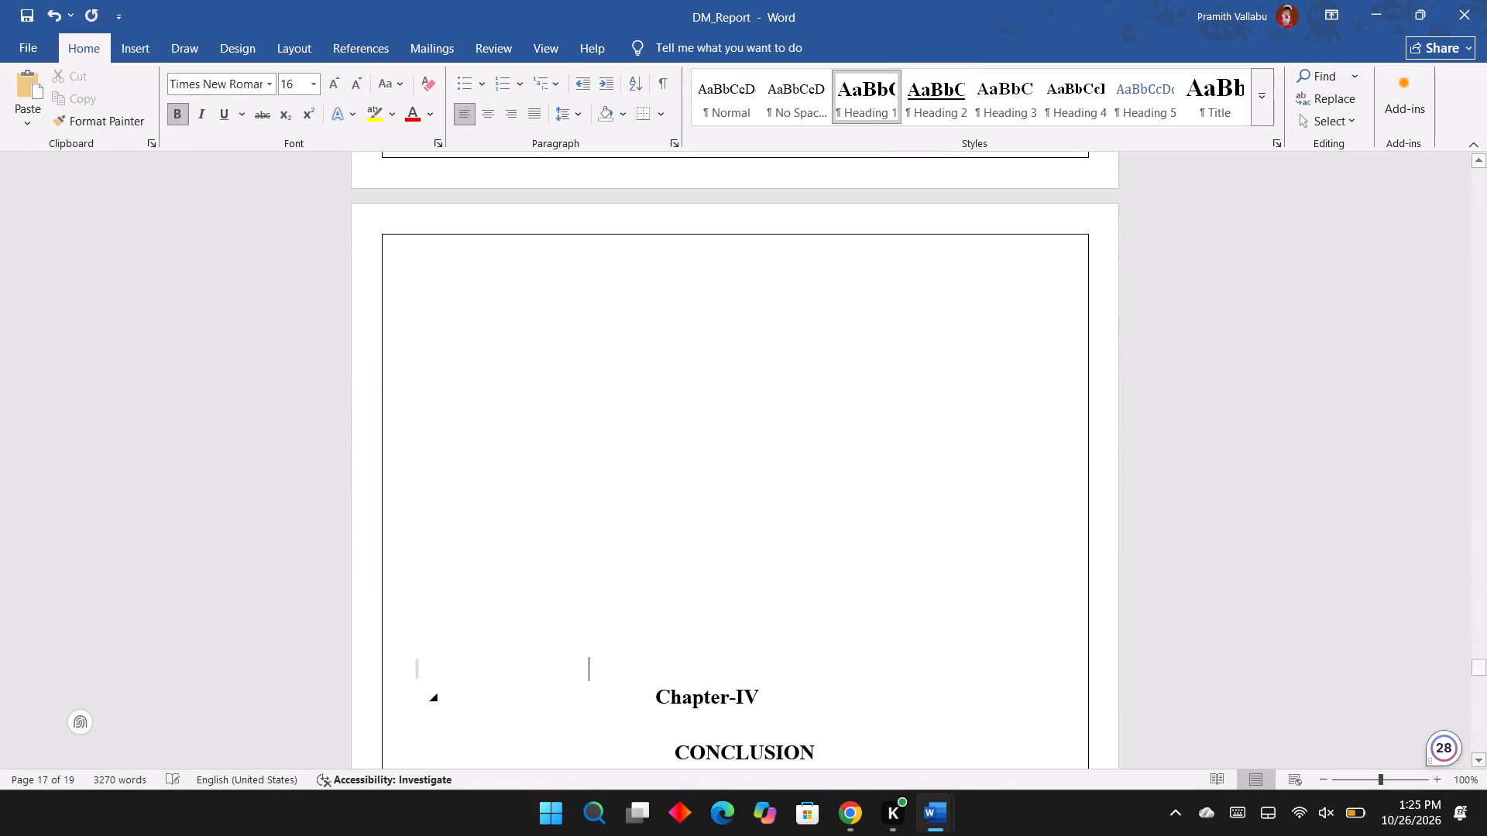
pyautogui.press('BackSpace')
pyautogui.press('BackSpace')
pyautogui.press('BackSpace')
pyautogui.press('BackSpace')
pyautogui.press('BackSpace')
pyautogui.press('BackSpace')
pyautogui.press('BackSpace')
pyautogui.press('BackSpace')
pyautogui.press('BackSpace')
pyautogui.press('BackSpace')
pyautogui.press('BackSpace')
pyautogui.press('BackSpace')
pyautogui.press('BackSpace')
pyautogui.press('BackSpace')
pyautogui.press('BackSpace')
pyautogui.press('BackSpace')
pyautogui.press('BackSpace')
pyautogui.press('BackSpace')
pyautogui.press('BackSpace')
pyautogui.press('BackSpace')
pyautogui.press('BackSpace')
pyautogui.press('BackSpace')
pyautogui.press('BackSpace')
pyautogui.press('BackSpace')
pyautogui.press('BackSpace')
pyautogui.press('BackSpace')
# Insert three line breaks before Chapter-IV so the heading starts at the top of the next page.
pyautogui.press('Return')
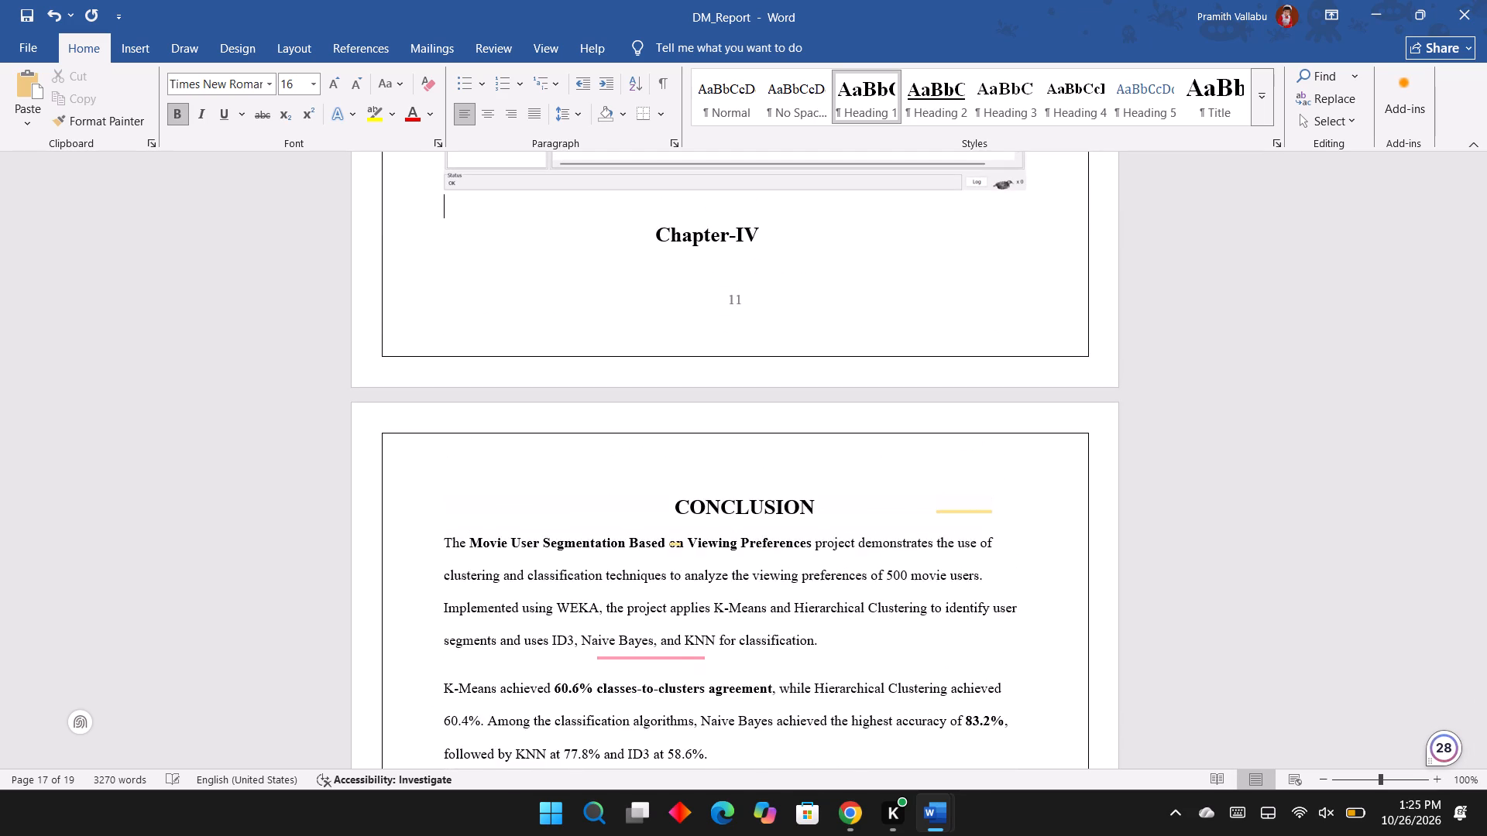
pyautogui.press('Return')
pyautogui.press('Return')
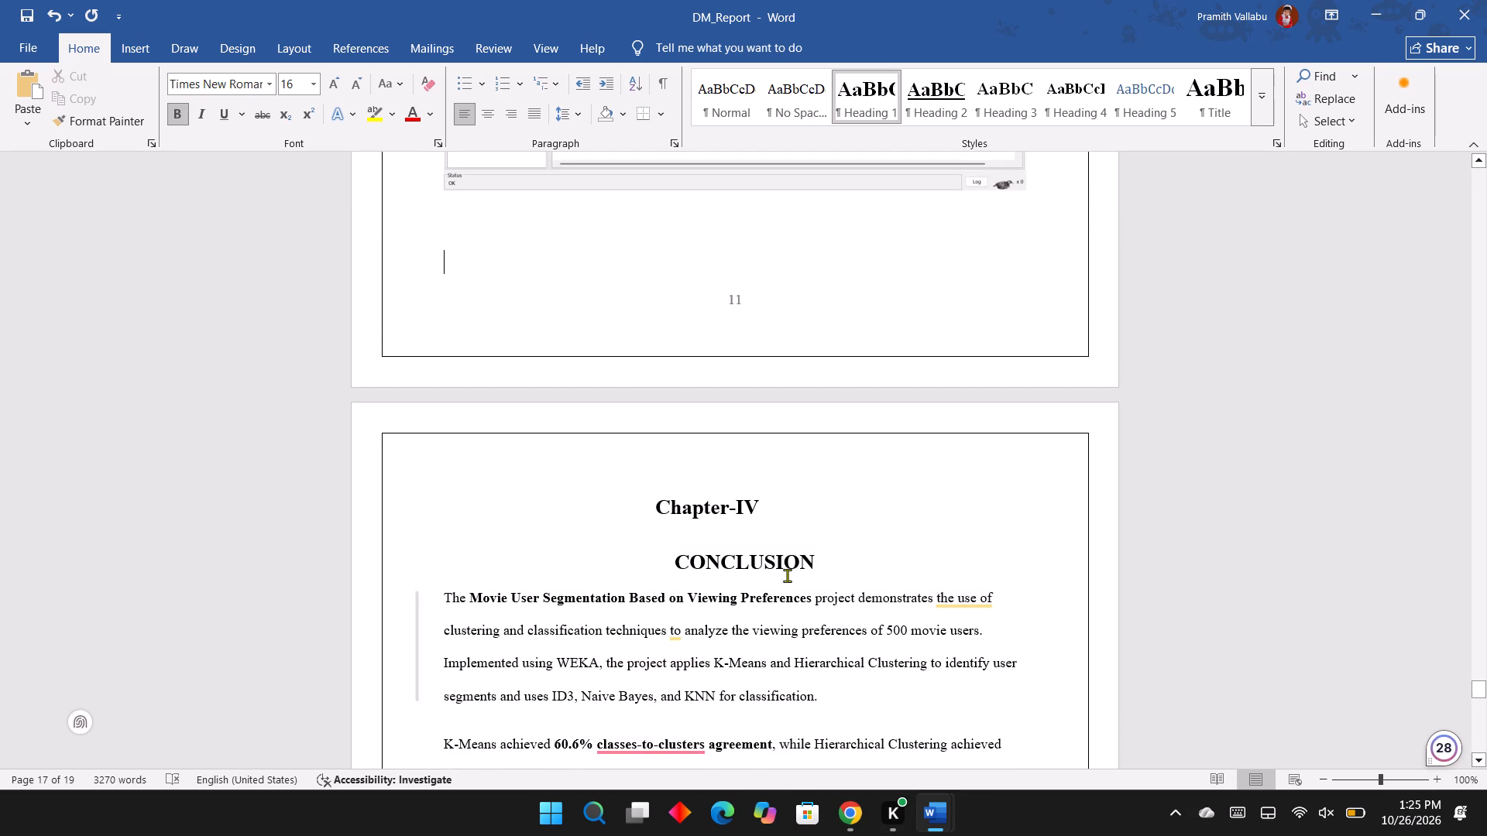
# Centre the Chapter-IV heading.
pyautogui.click(684, 503)
pyautogui.press('Left')
pyautogui.press('Left')
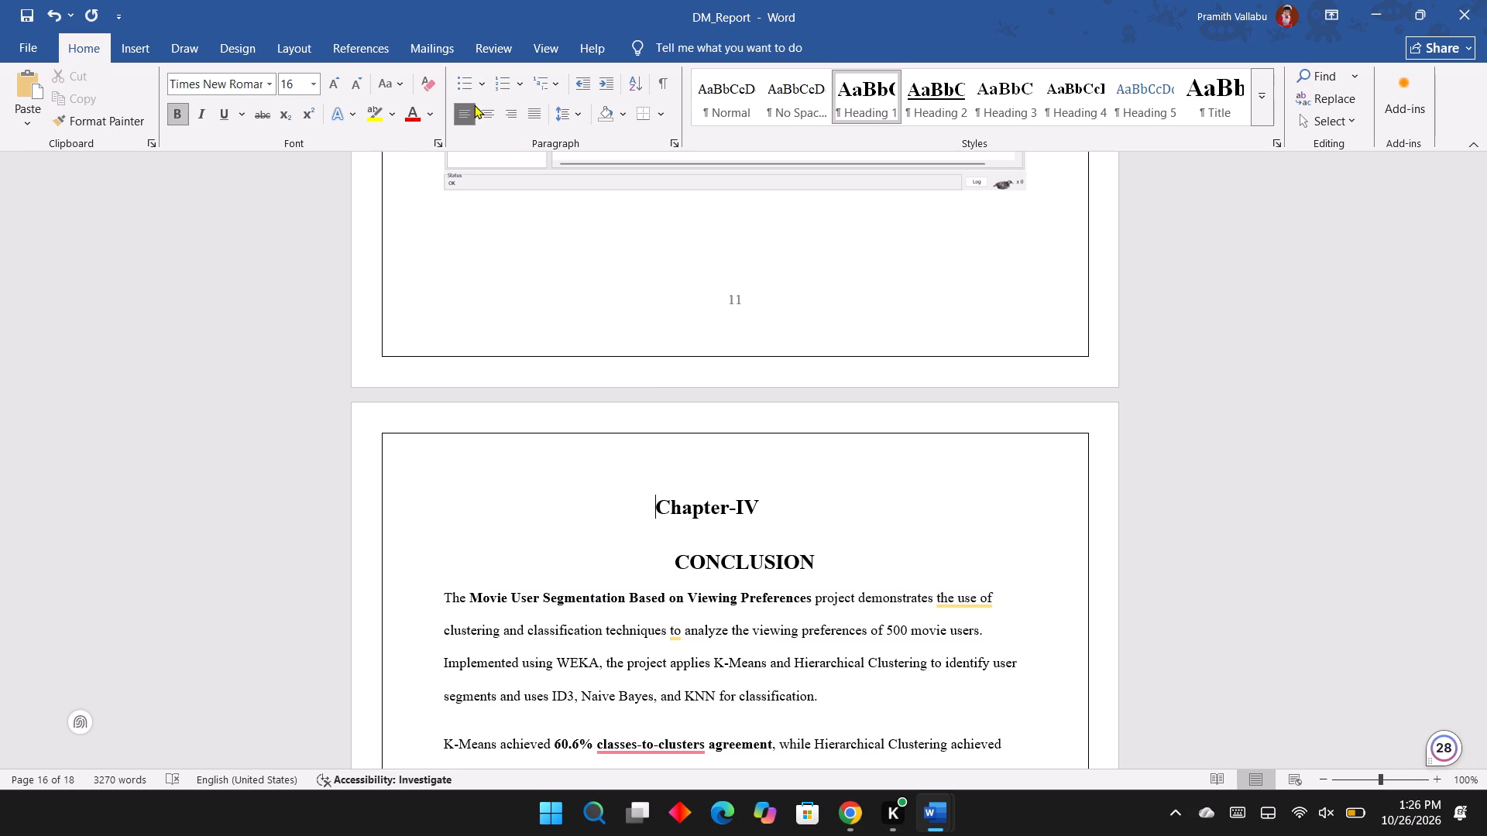
pyautogui.click(480, 108)
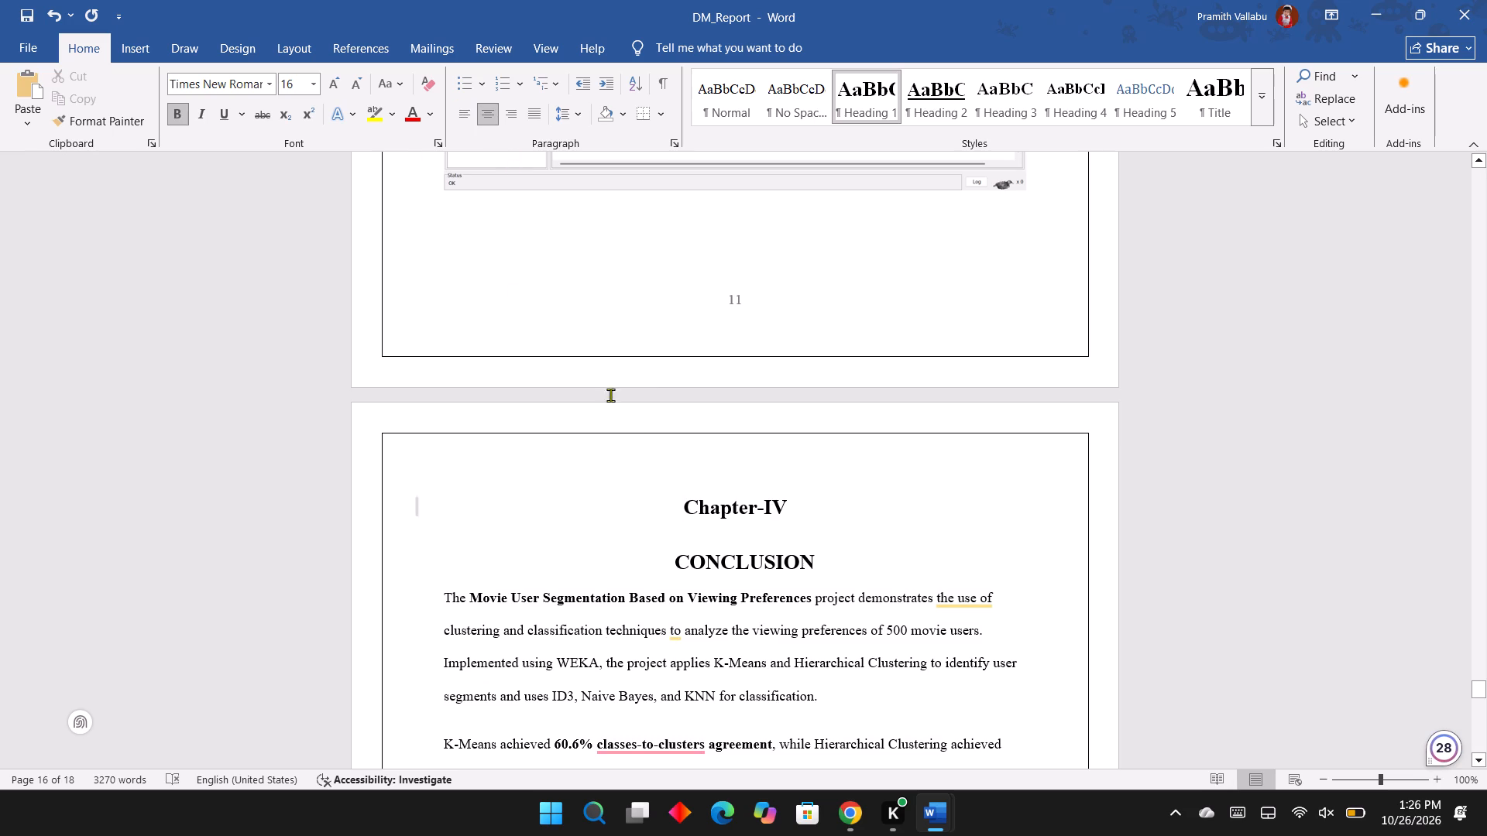
# Set the left and right indents of the Chapter-IV and CONCLUSION heading lines to 0".
pyautogui.hotkey('shift', 'Down')
pyautogui.hotkey('shift', 'Down')
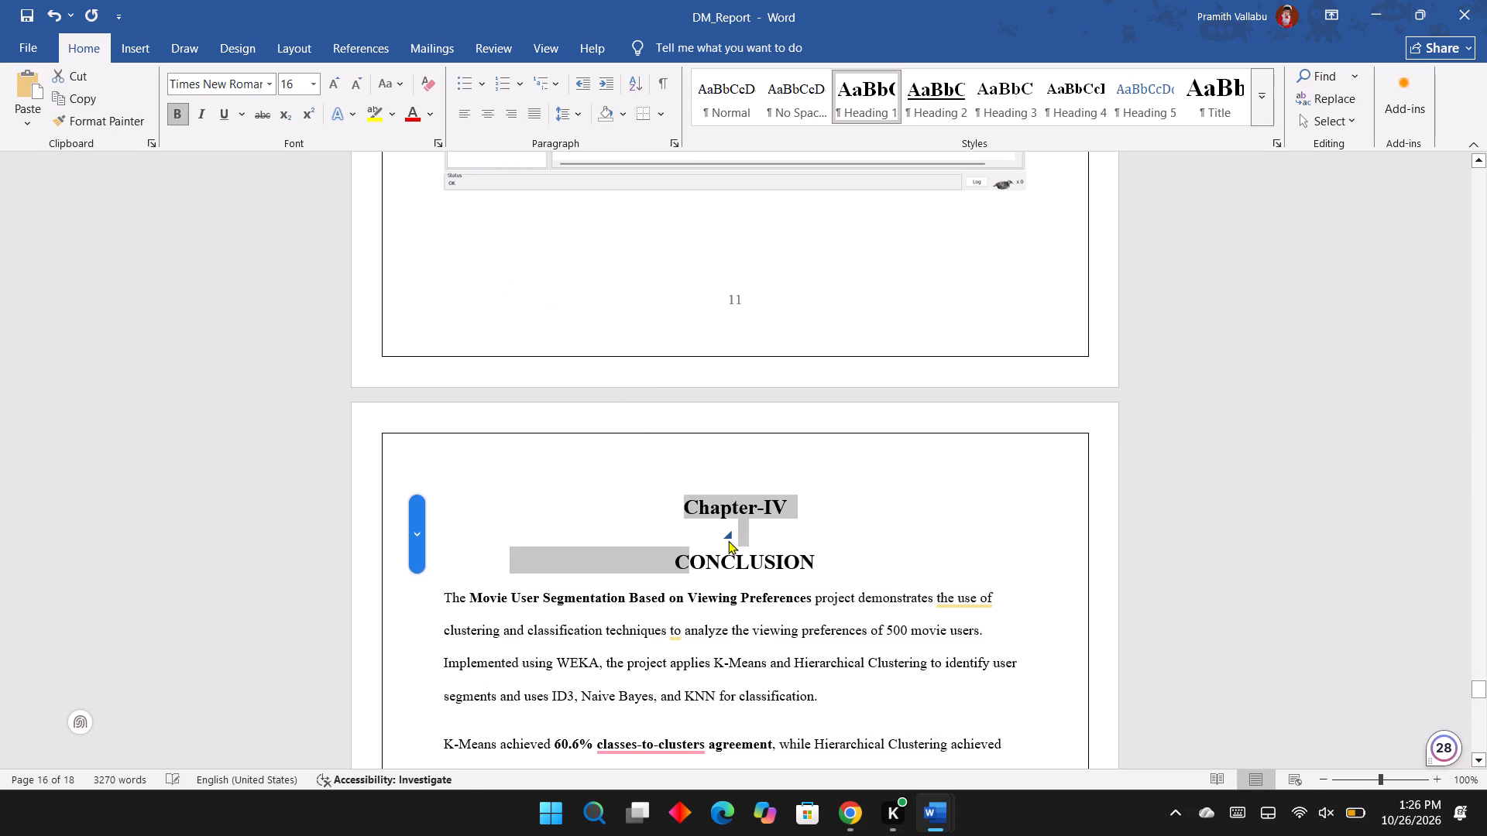
pyautogui.hotkey('shift', 'Down')
pyautogui.hotkey('shift', 'Up')
pyautogui.hotkey('shift', 'Right')
pyautogui.hotkey('shift', 'Right')
pyautogui.hotkey('shift', 'Right')
pyautogui.hotkey('shift', 'Right')
pyautogui.hotkey('shift', 'Right')
pyautogui.hotkey('shift', 'Right')
pyautogui.hotkey('shift', 'Right')
pyautogui.hotkey('shift', 'Right')
pyautogui.hotkey('shift', 'Right')
pyautogui.hotkey('shift', 'Right')
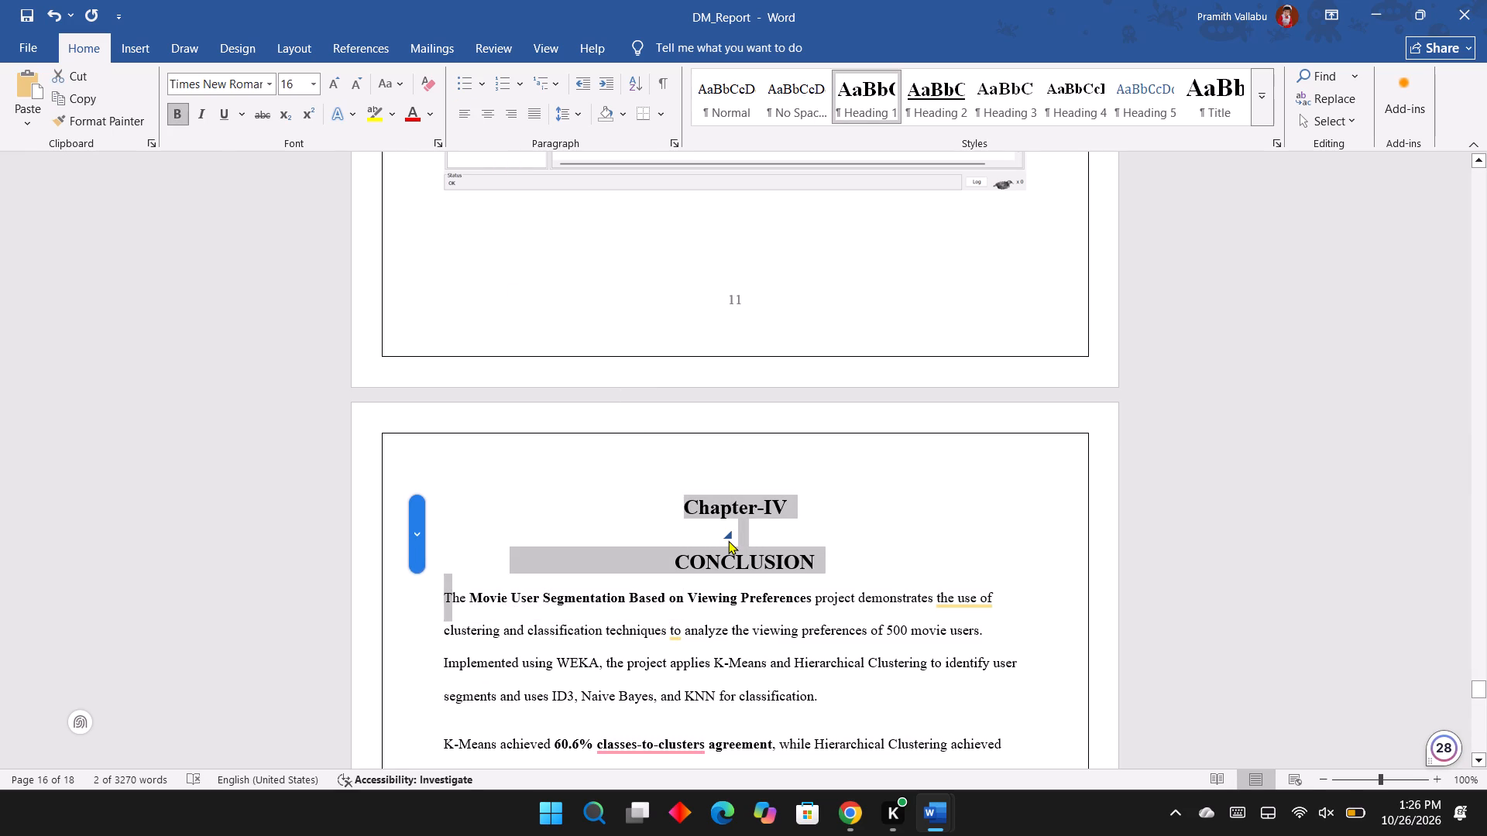
pyautogui.hotkey('shift', 'Left')
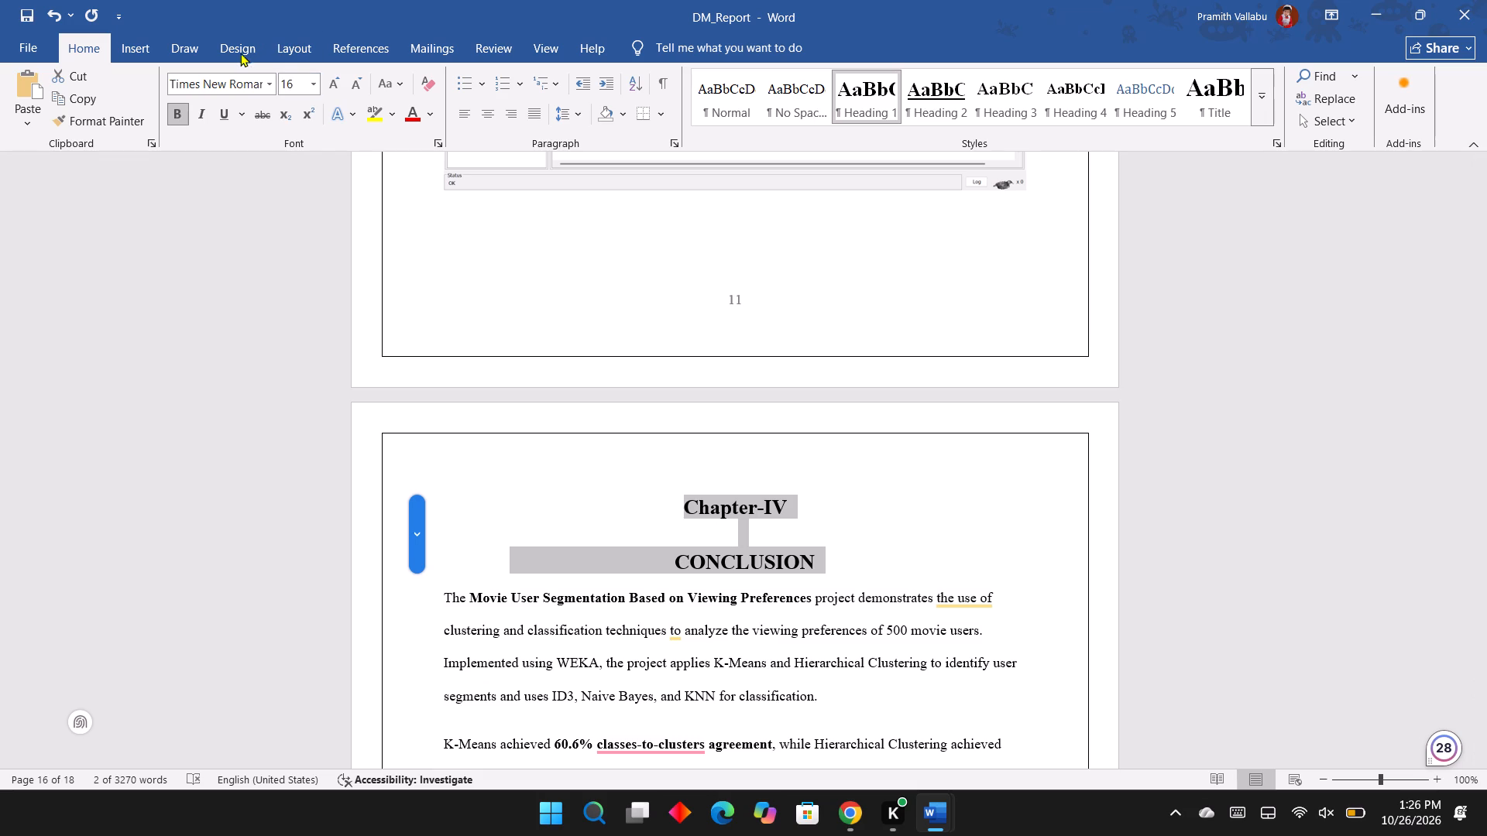
pyautogui.click(311, 52)
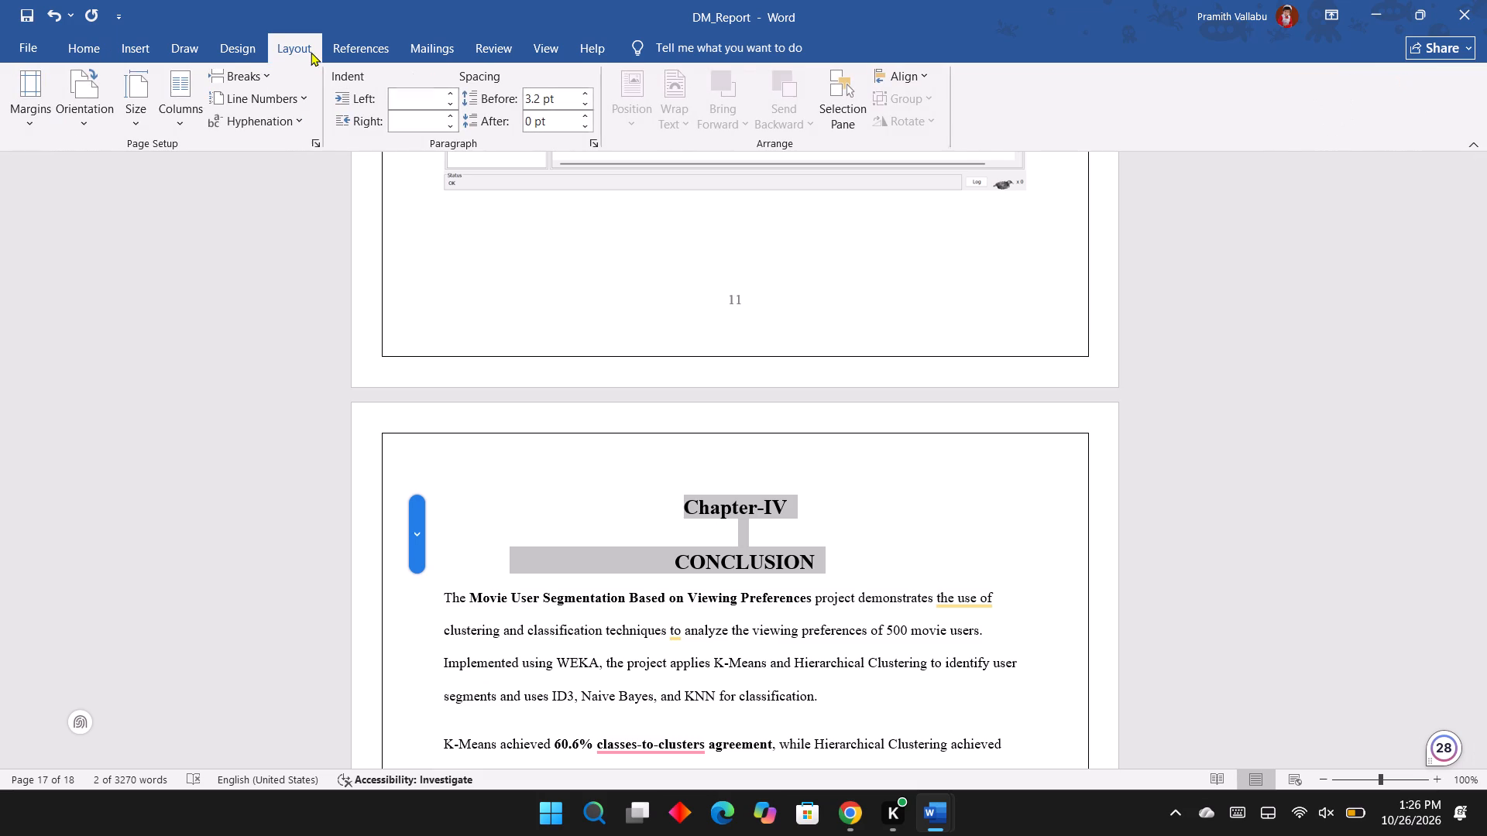
pyautogui.click(451, 103)
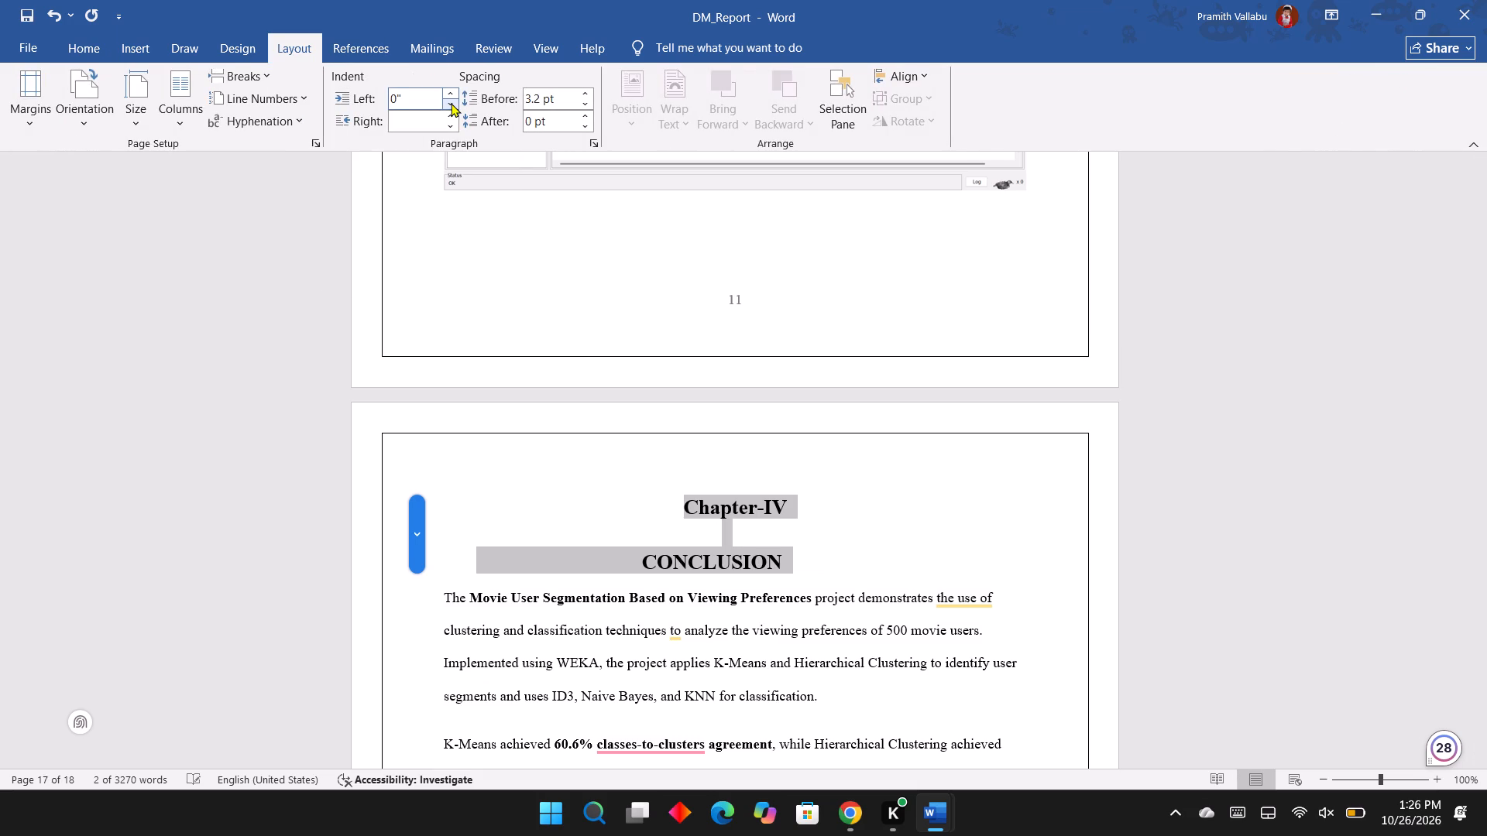
pyautogui.click(451, 122)
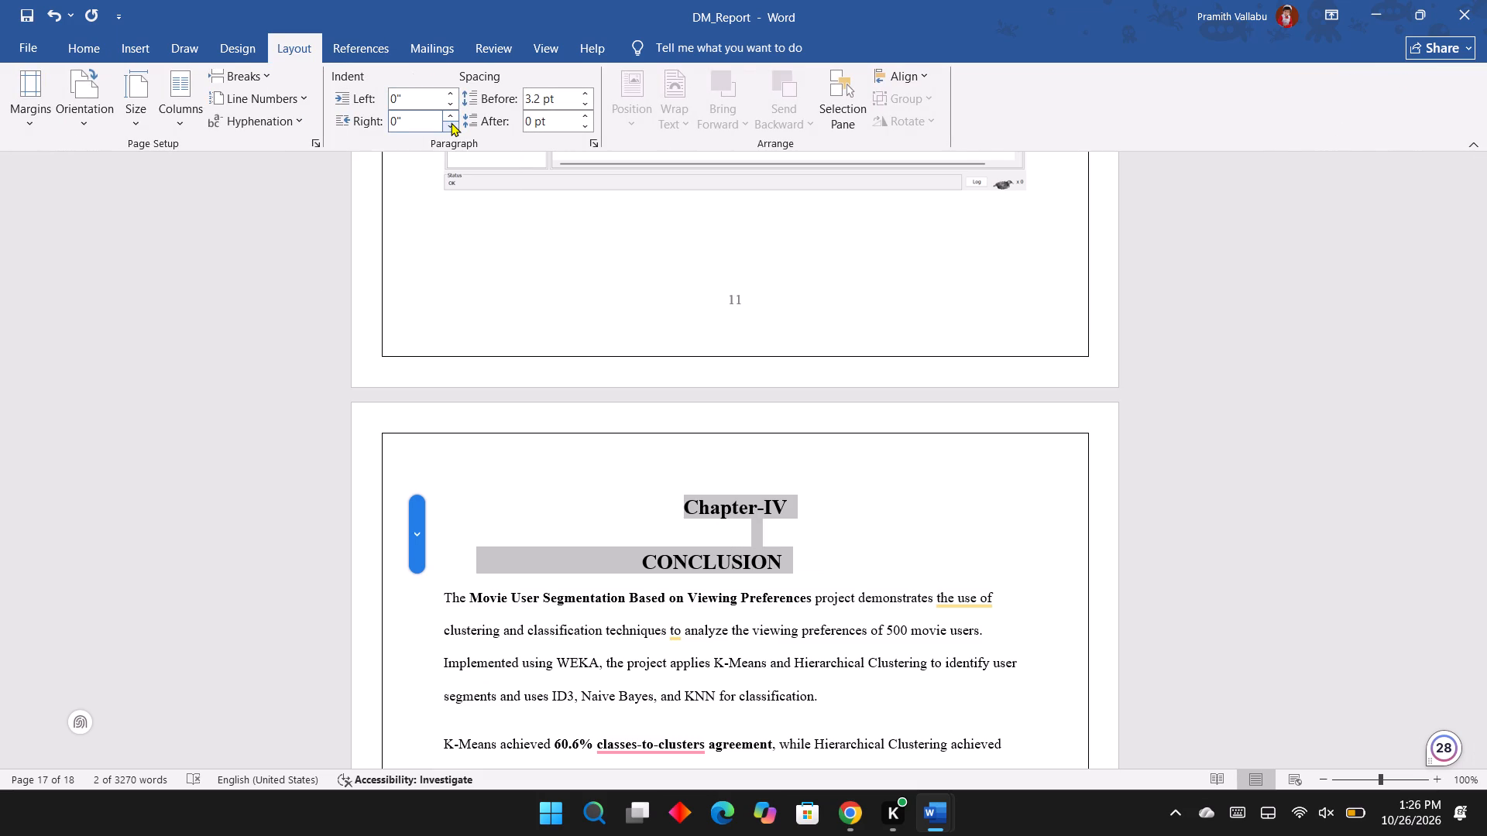
# Set the left indent of the Chapter-IV heading to -0.6".
pyautogui.click(689, 514)
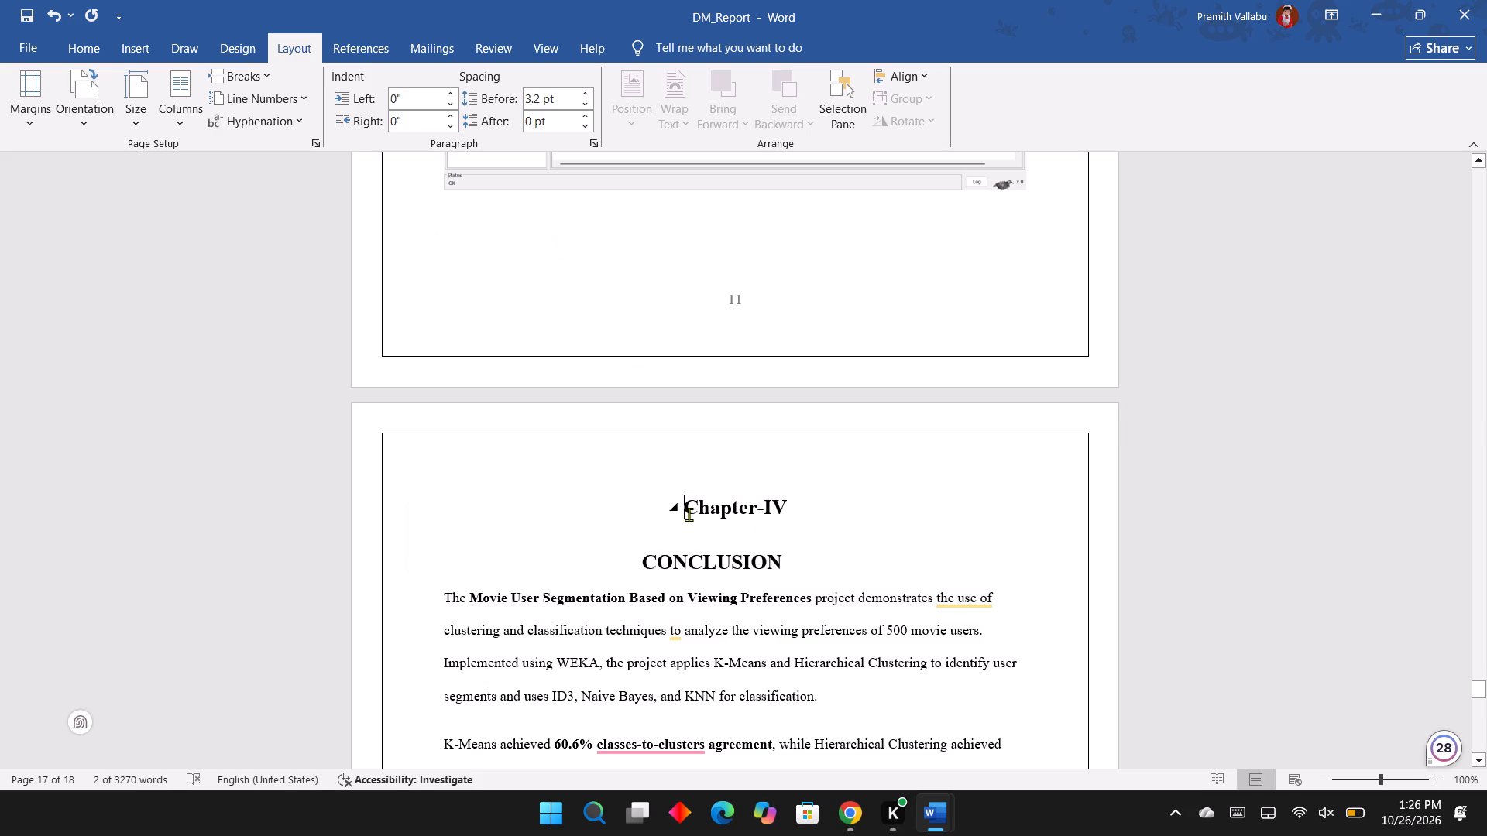
pyautogui.click(450, 102)
pyautogui.tripleClick(450, 102)
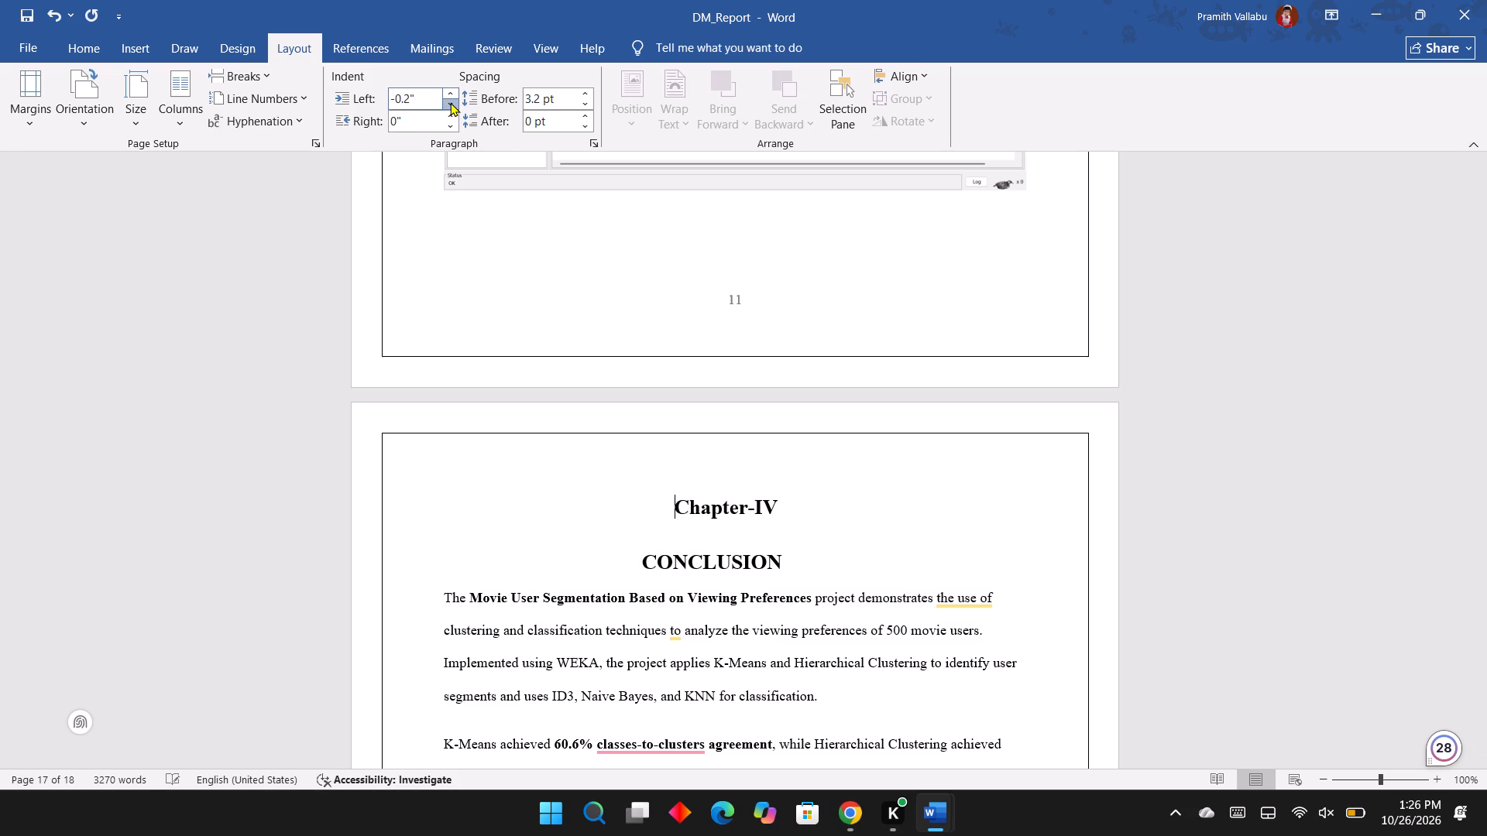
pyautogui.click(450, 102)
pyautogui.click(450, 102)
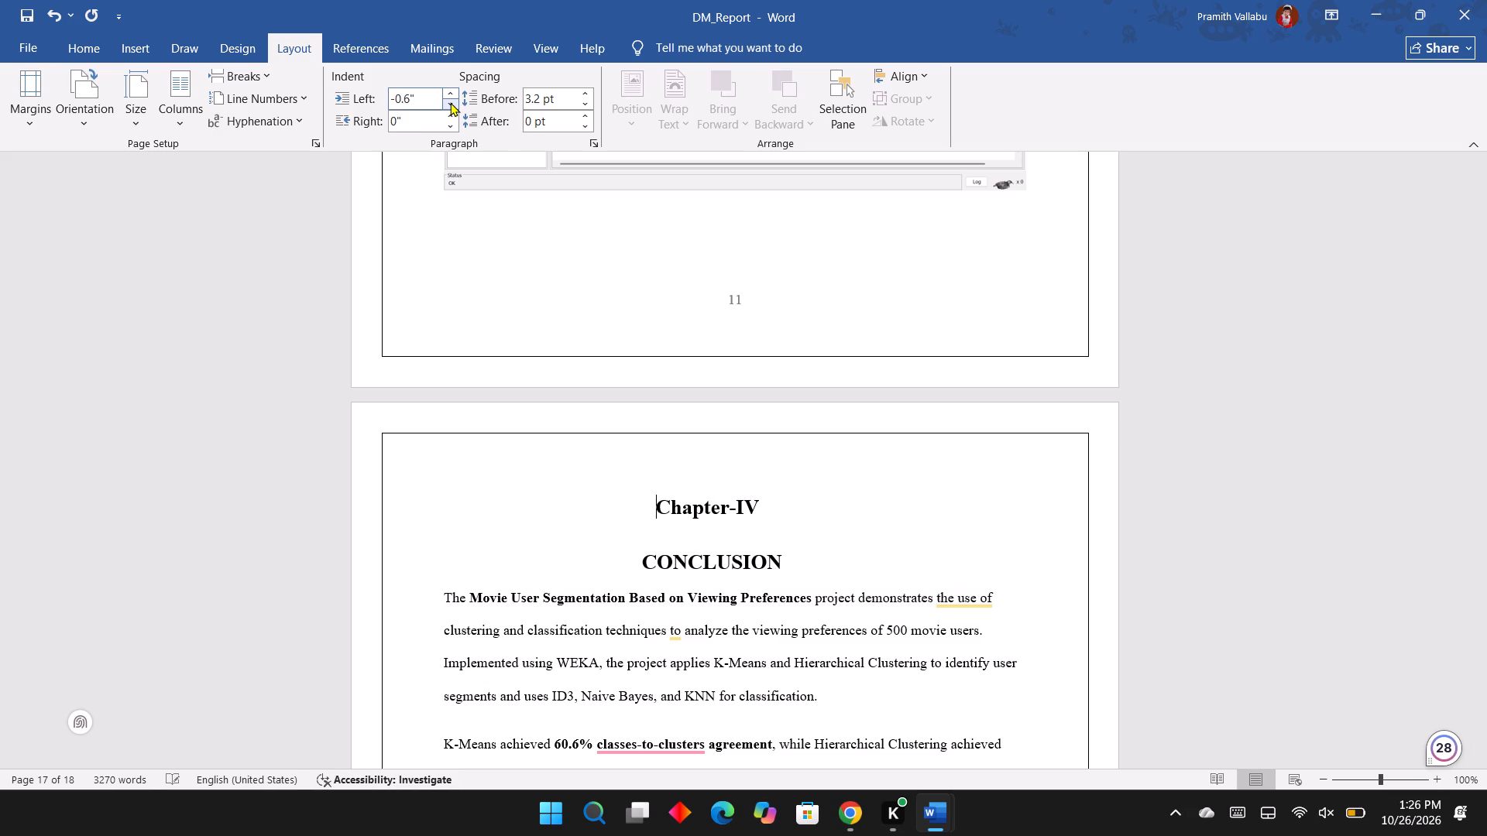
# Copy all the text under "Results and Interpretation", from "The experimental results" through "reported experiments.".
pyautogui.scroll(-2, 640, 369)
pyautogui.scroll(1, 723, 462)
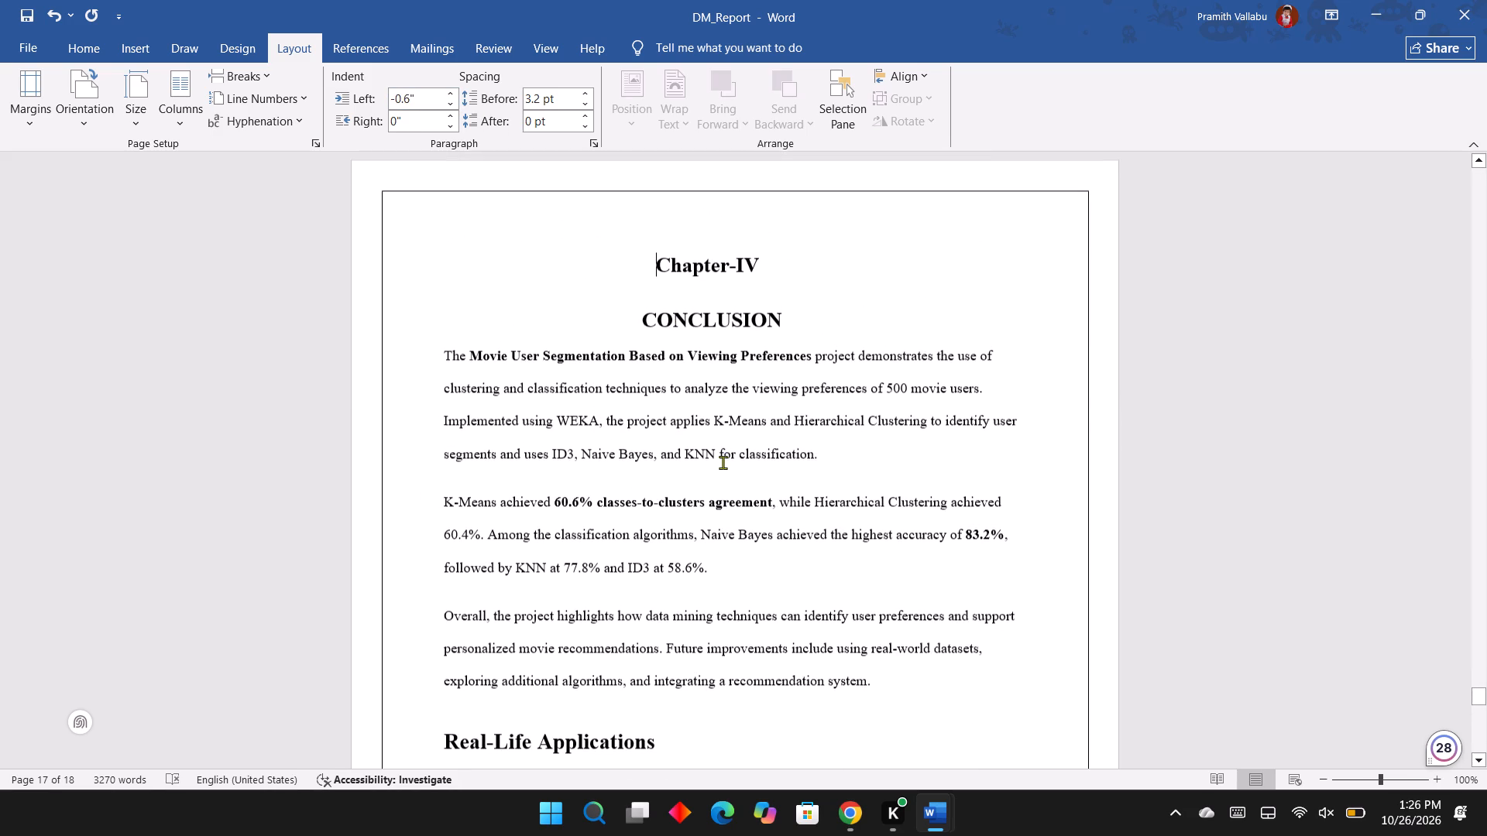
pyautogui.scroll(9, 457, 351)
pyautogui.scroll(-1, 457, 351)
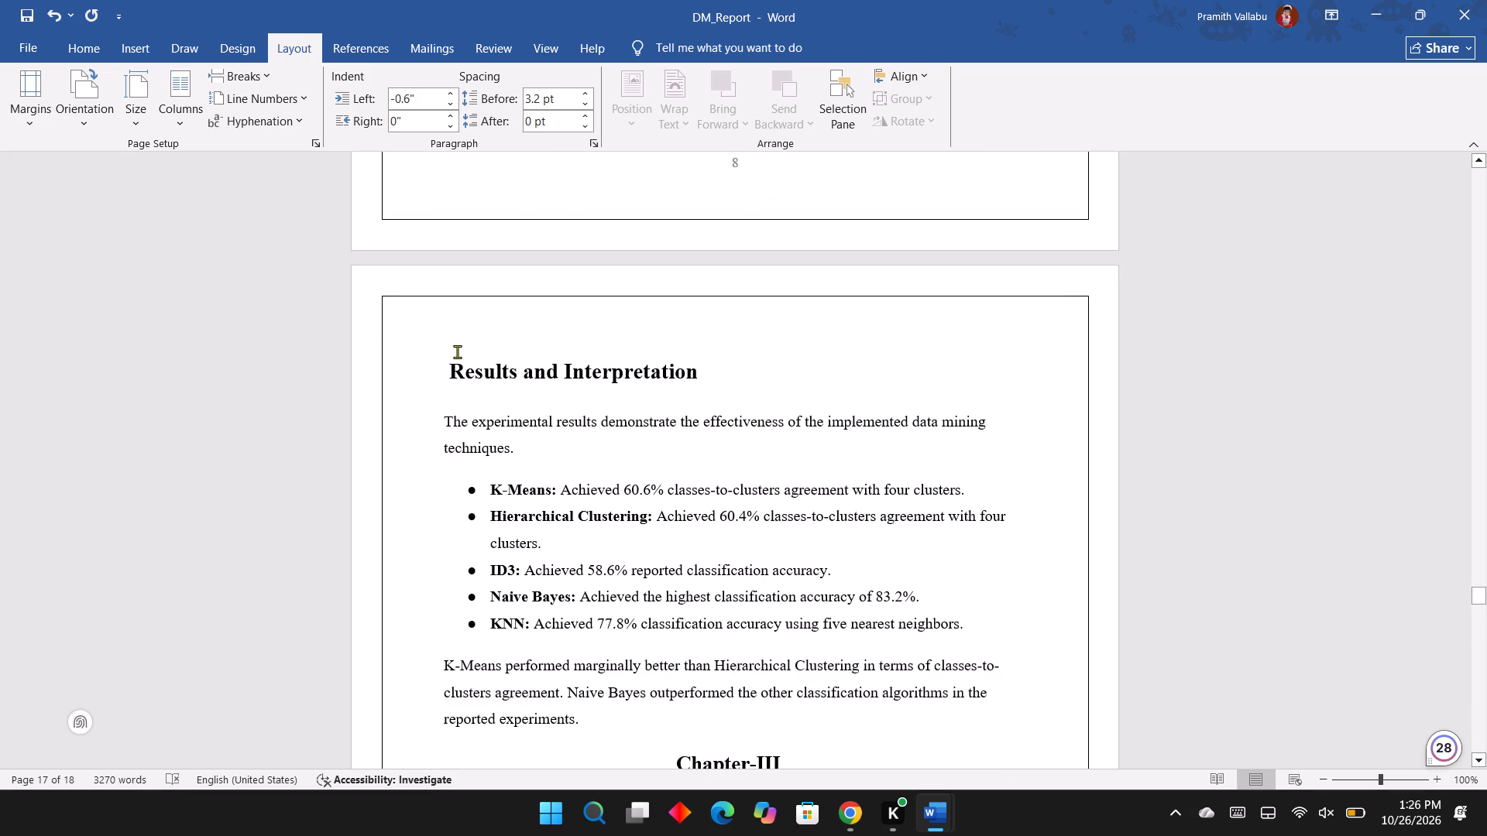
pyautogui.scroll(-1, 457, 351)
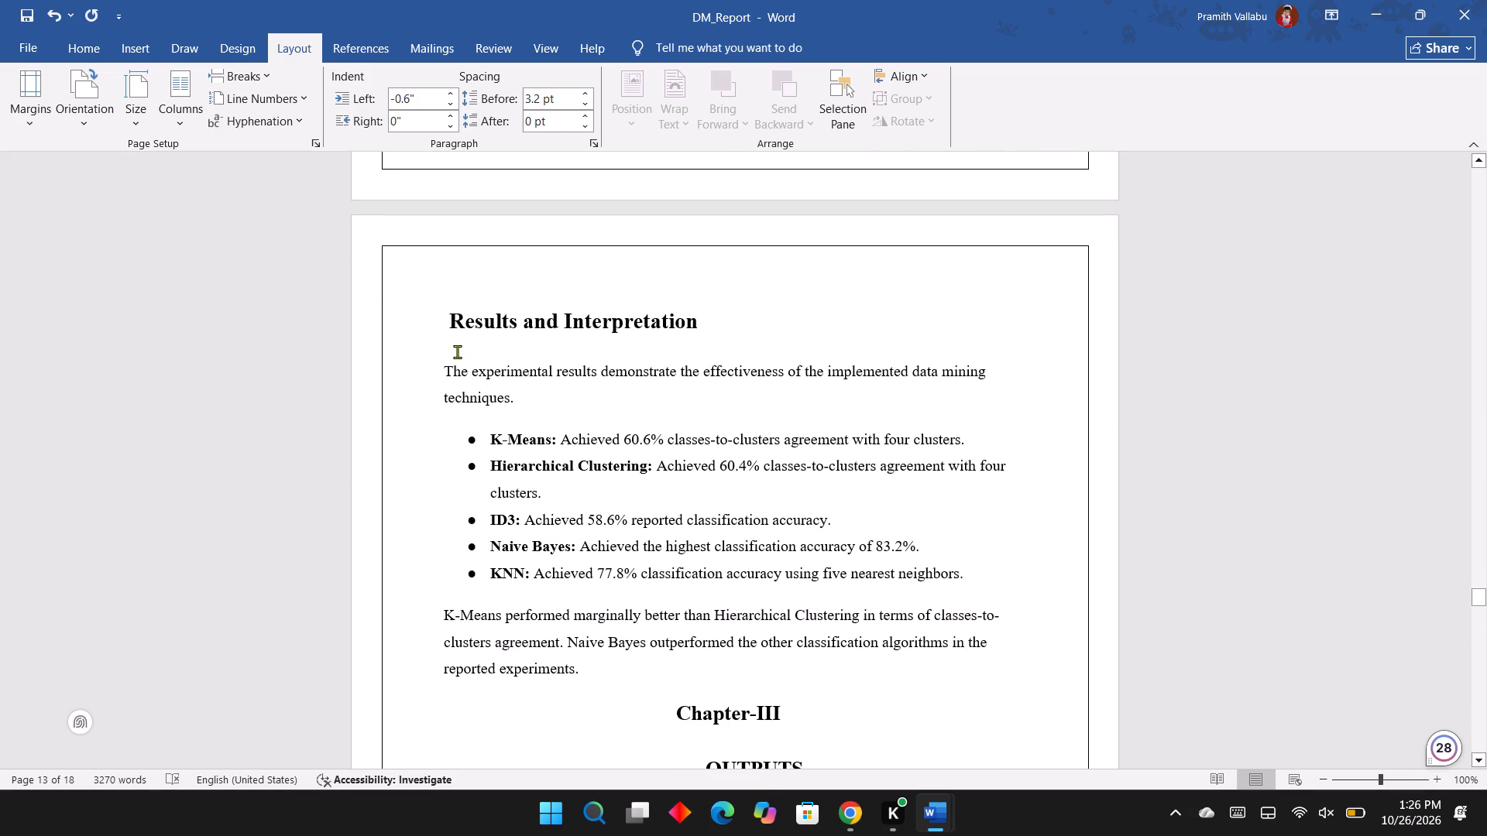
pyautogui.scroll(-1, 457, 351)
pyautogui.scroll(2, 457, 351)
pyautogui.scroll(-2, 457, 351)
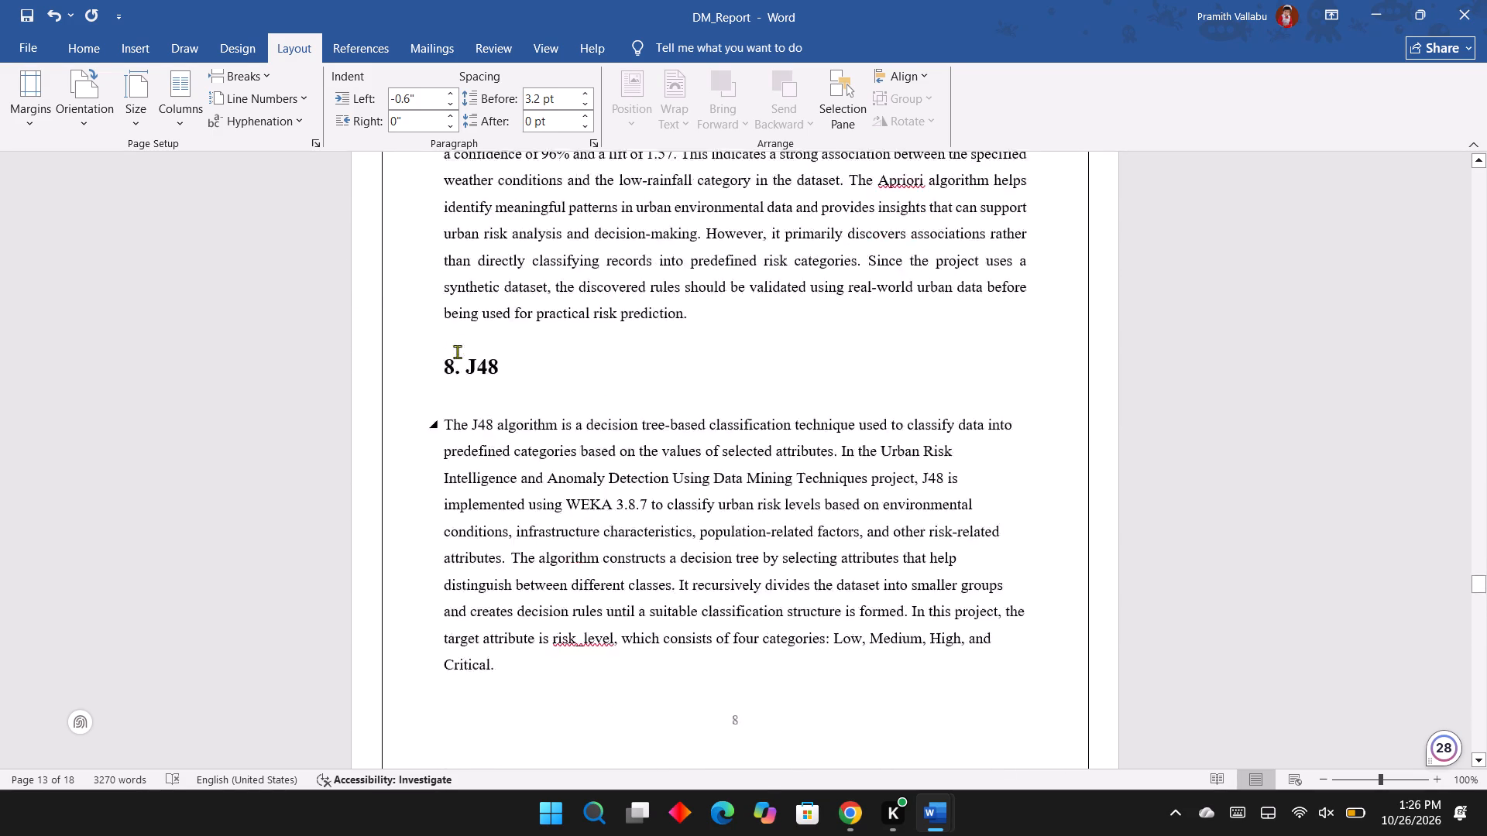
pyautogui.scroll(-3, 457, 351)
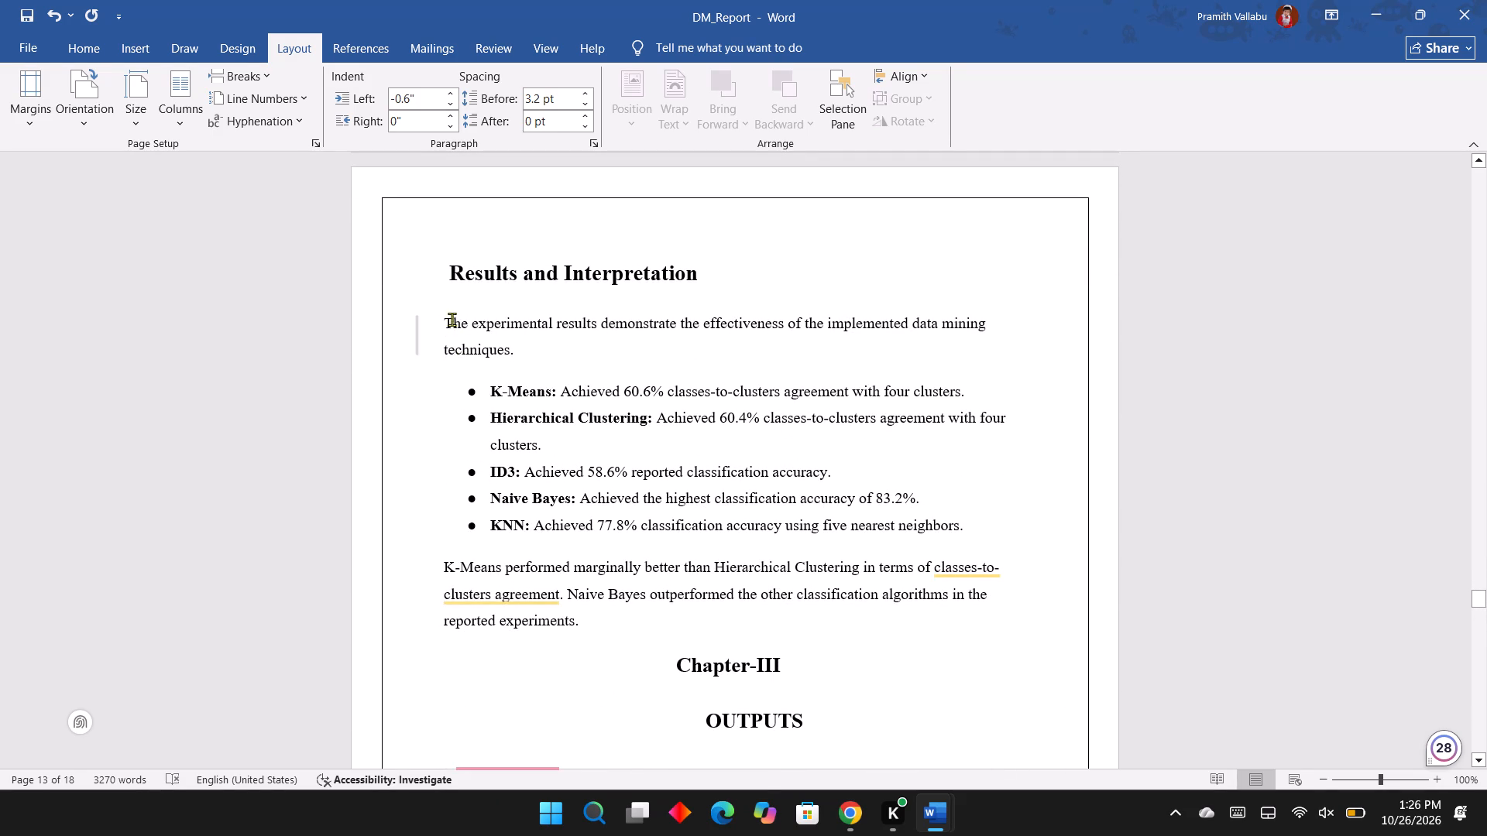
pyautogui.moveTo(445, 319); pyautogui.dragTo(761, 607)
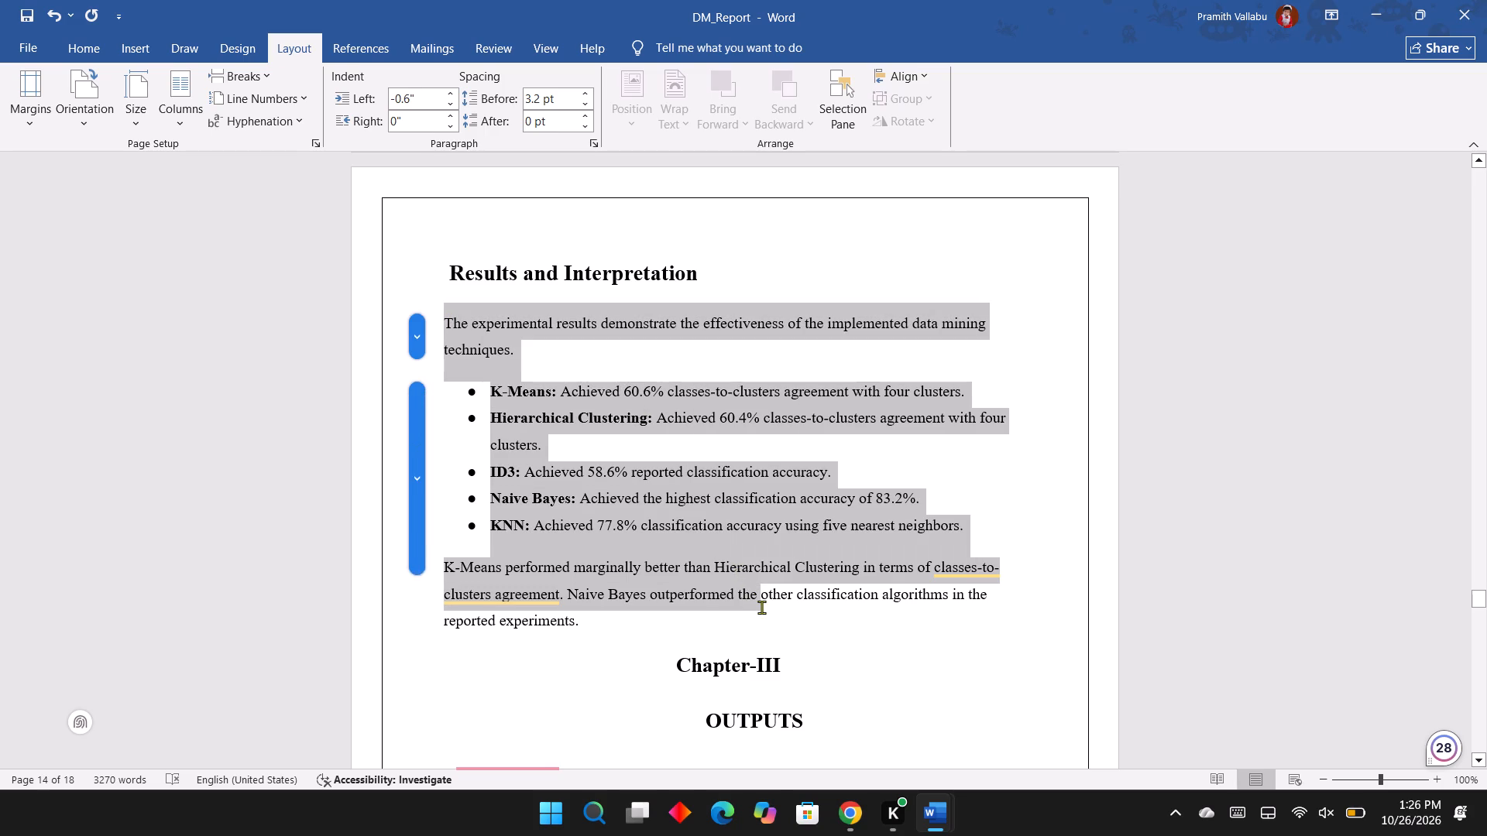
pyautogui.moveTo(761, 607); pyautogui.dragTo(764, 621)
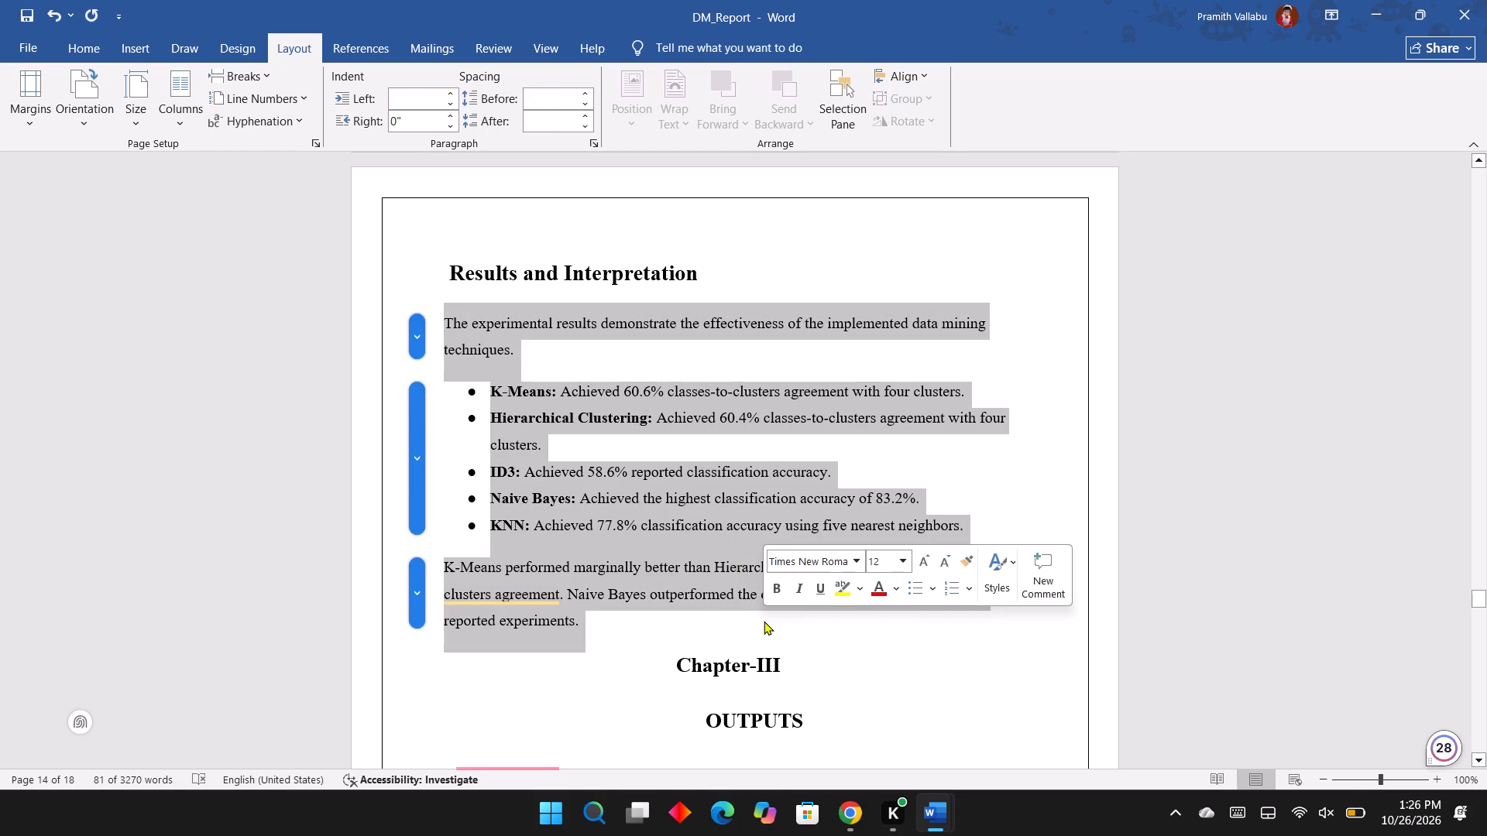
pyautogui.hotkey('ctrl', 'c')
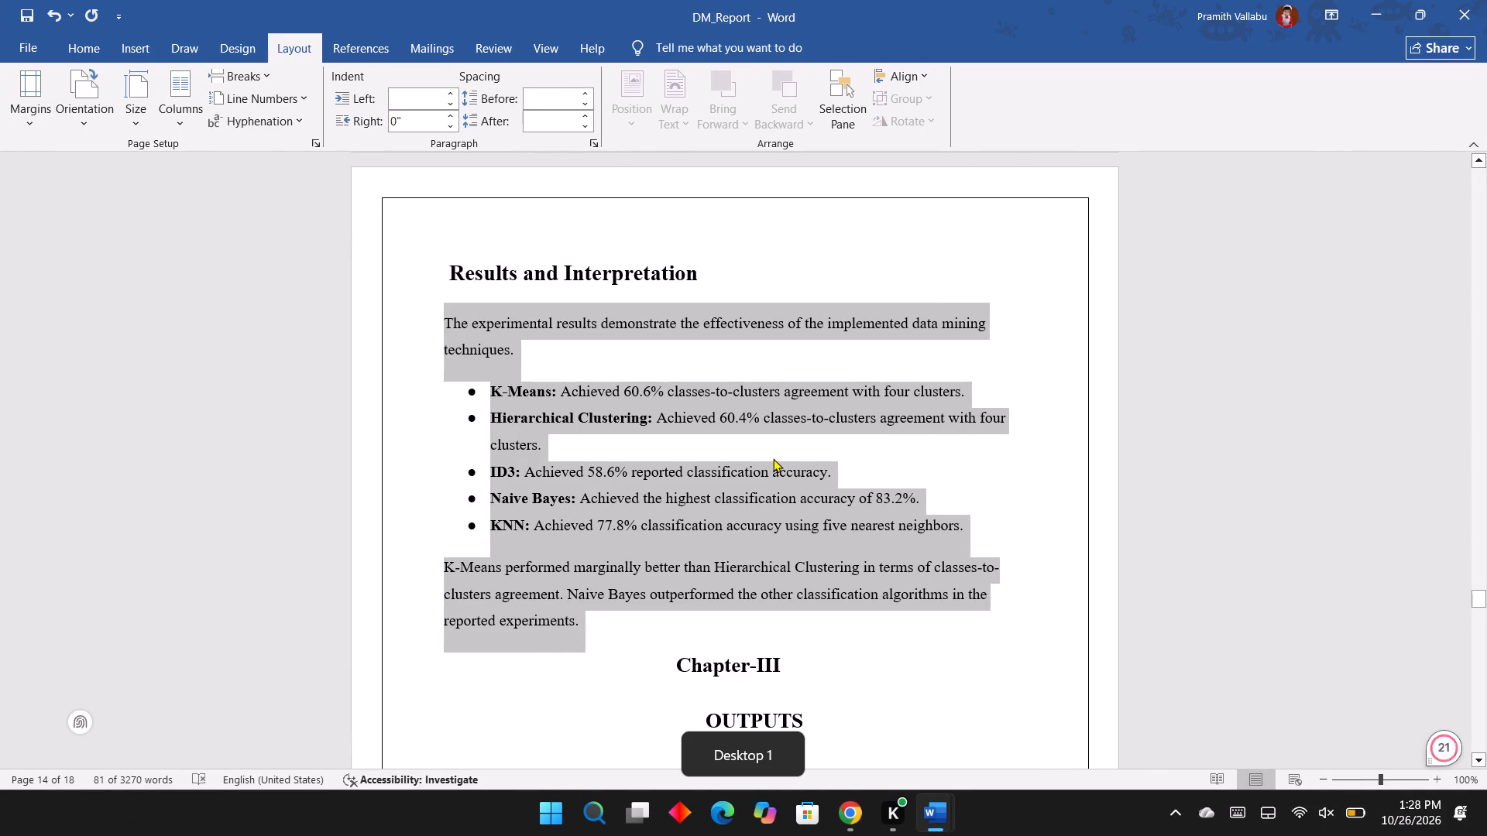
pyautogui.hotkey('ctrl', 'v')
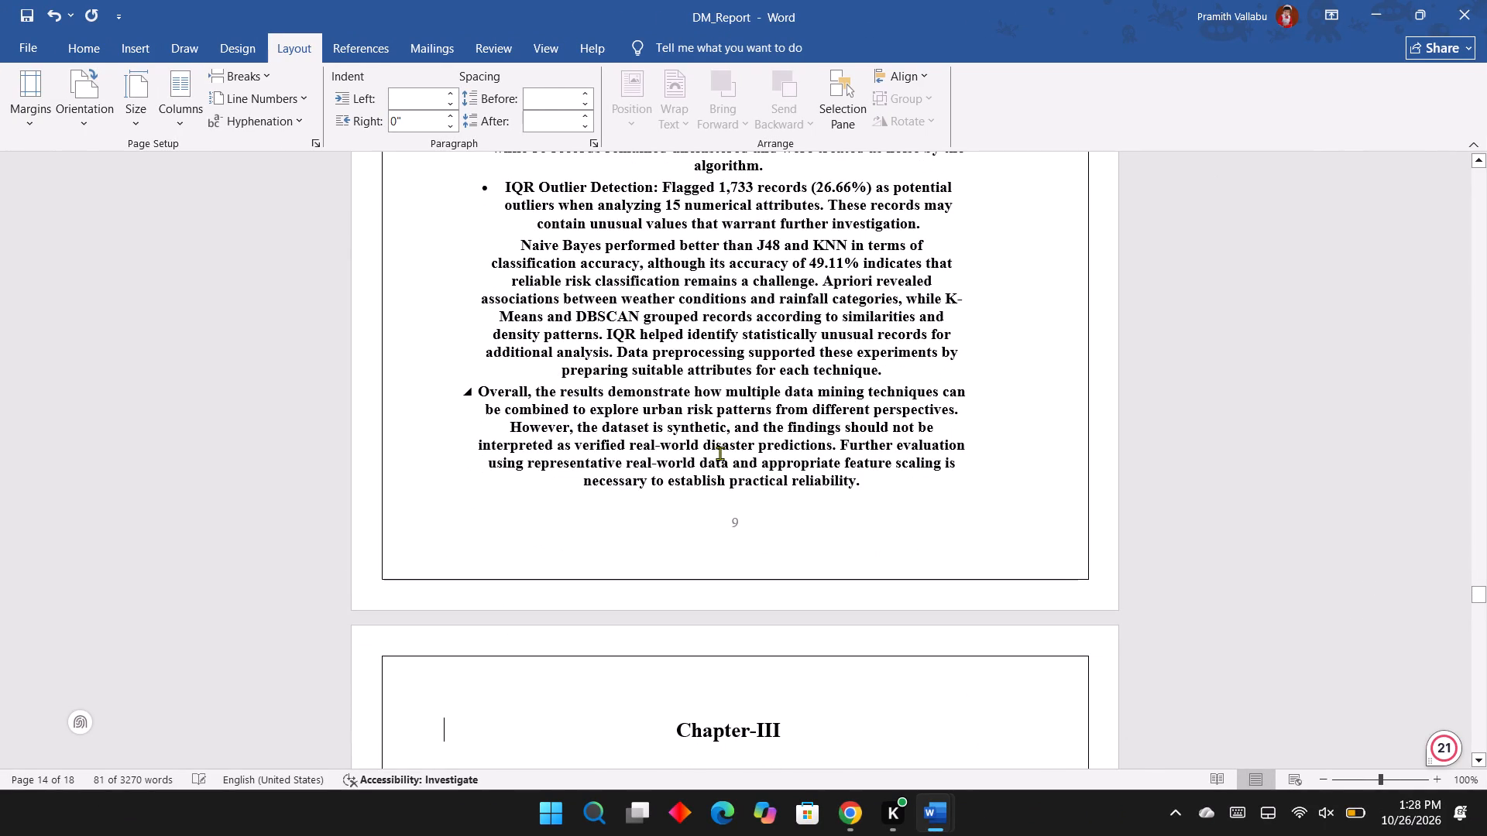
# Remove bold from all the pasted text, from the repeated "Results and Interpretation" line through "necessary to establish practical reliability.".
pyautogui.hotkey('shift', 'Up')
pyautogui.hotkey('shift', 'Up')
pyautogui.hotkey('shift', 'Up')
pyautogui.hotkey('shift', 'Up')
pyautogui.hotkey('shift', 'Up')
pyautogui.hotkey('shift', 'Up')
pyautogui.hotkey('shift', 'Up')
pyautogui.hotkey('shift', 'Up')
pyautogui.hotkey('shift', 'Up')
pyautogui.hotkey('shift', 'Up')
pyautogui.hotkey('shift', 'Up')
pyautogui.hotkey('shift', 'Up')
pyautogui.hotkey('shift', 'Up')
pyautogui.hotkey('shift', 'Up')
pyautogui.hotkey('shift', 'Up')
pyautogui.hotkey('shift', 'Up')
pyautogui.hotkey('shift', 'Up')
pyautogui.hotkey('shift', 'Up')
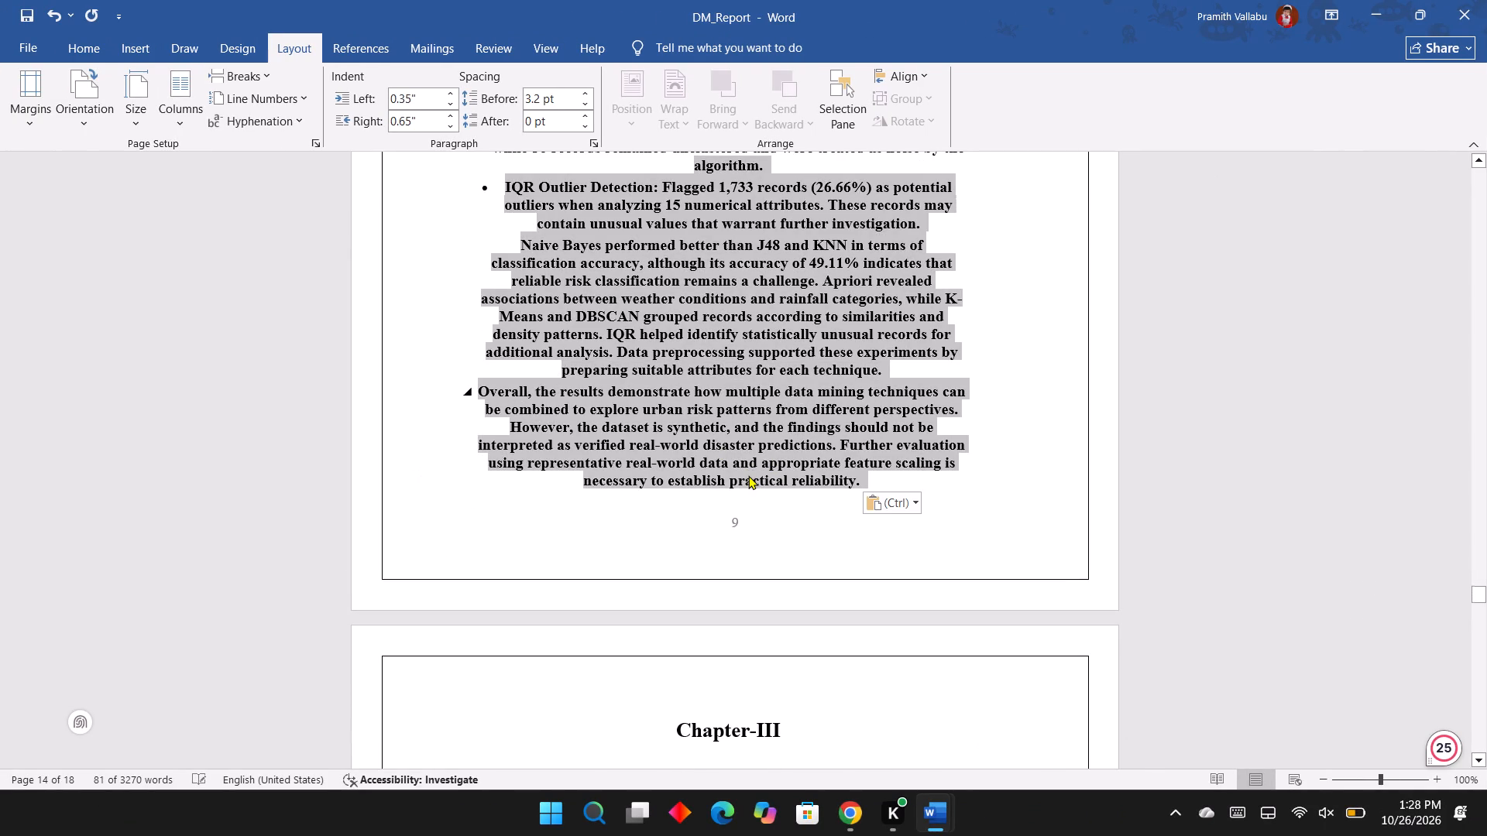
pyautogui.hotkey('shift', 'Up')
pyautogui.hotkey('shift', 'Up')
pyautogui.hotkey('shift', 'Up')
pyautogui.hotkey('shift', 'Up')
pyautogui.hotkey('shift', 'Up')
pyautogui.hotkey('shift', 'Up')
pyautogui.hotkey('shift', 'Up')
pyautogui.hotkey('shift', 'Up')
pyautogui.hotkey('shift', 'Up')
pyautogui.hotkey('shift', 'Up')
pyautogui.hotkey('shift', 'Up')
pyautogui.hotkey('shift', 'Up')
pyautogui.hotkey('shift', 'Up')
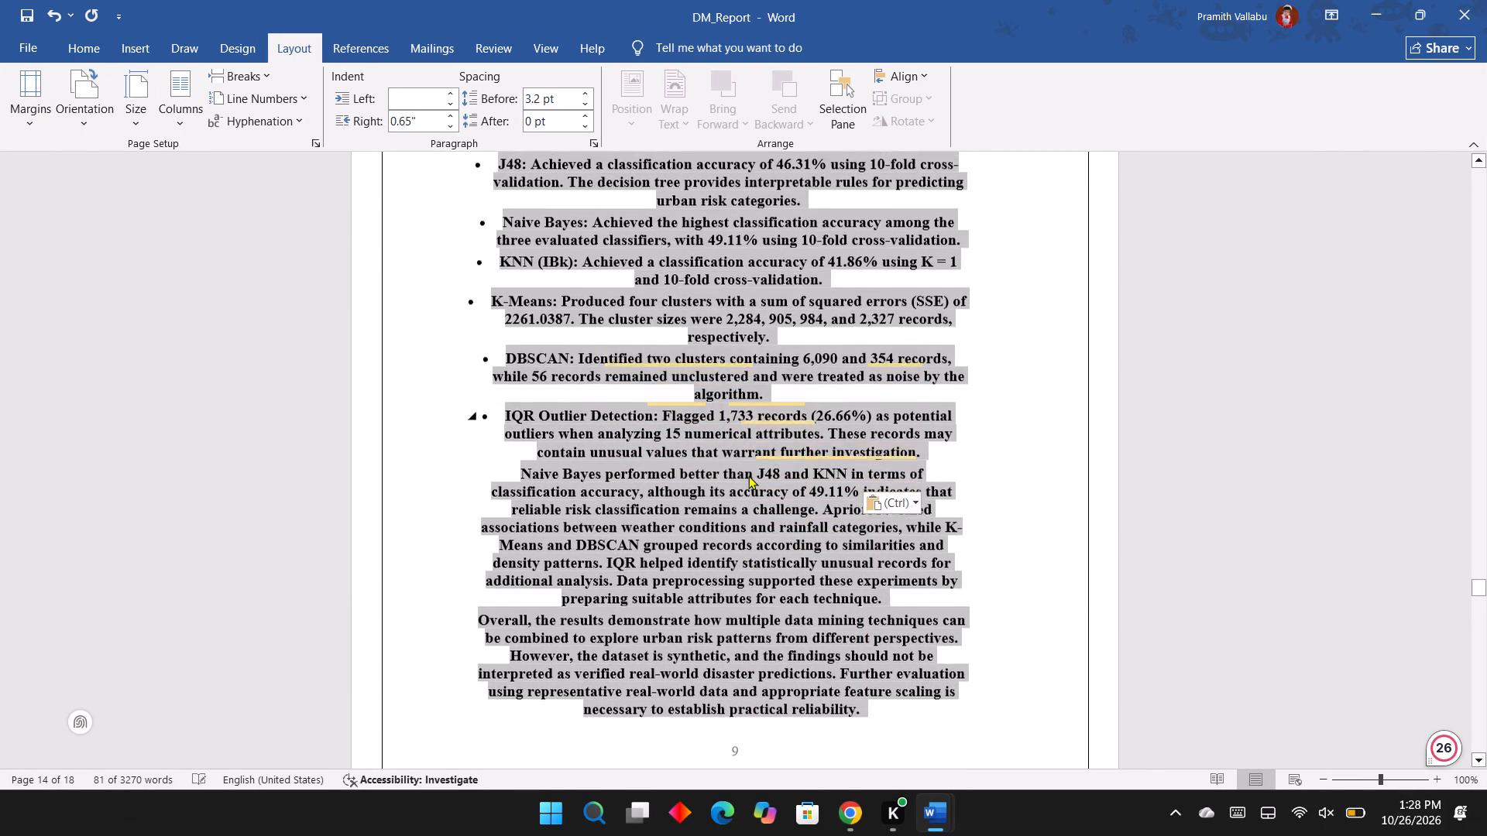
pyautogui.hotkey('shift', 'Up')
pyautogui.hotkey('shift', 'Up')
pyautogui.hotkey('shift', 'Up')
pyautogui.hotkey('shift', 'Up')
pyautogui.hotkey('shift', 'Up')
pyautogui.hotkey('shift', 'Up')
pyautogui.hotkey('shift', 'Up')
pyautogui.hotkey('shift', 'Up')
pyautogui.hotkey('shift', 'Up')
pyautogui.hotkey('shift', 'Up')
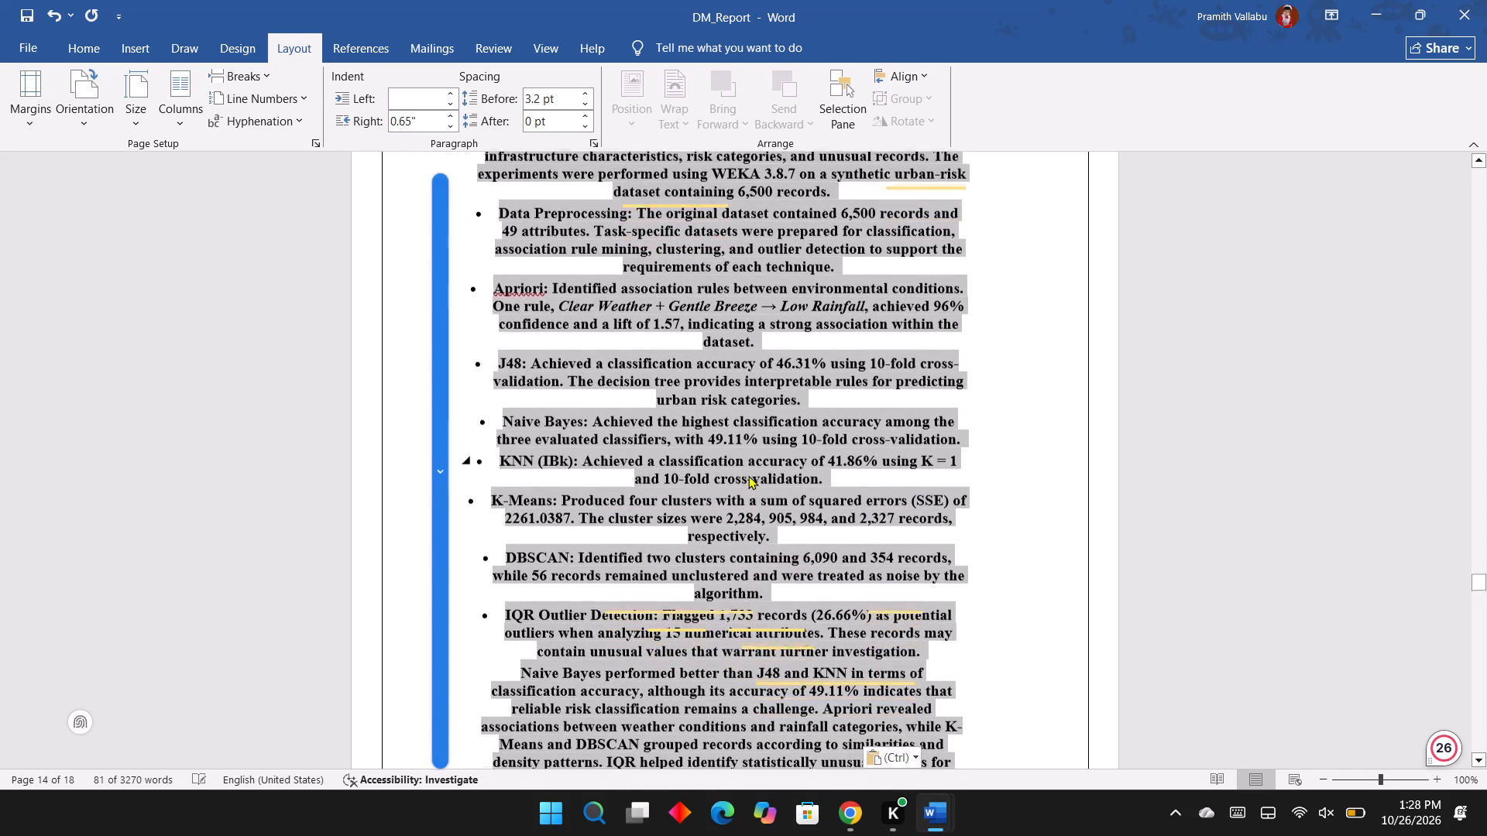
pyautogui.hotkey('shift', 'Up')
pyautogui.hotkey('shift', 'Up')
pyautogui.hotkey('shift', 'Up')
pyautogui.hotkey('shift', 'Up')
pyautogui.hotkey('shift', 'Up')
pyautogui.hotkey('shift', 'Down')
pyautogui.hotkey('shift', 'Down')
pyautogui.hotkey('shift', 'Down')
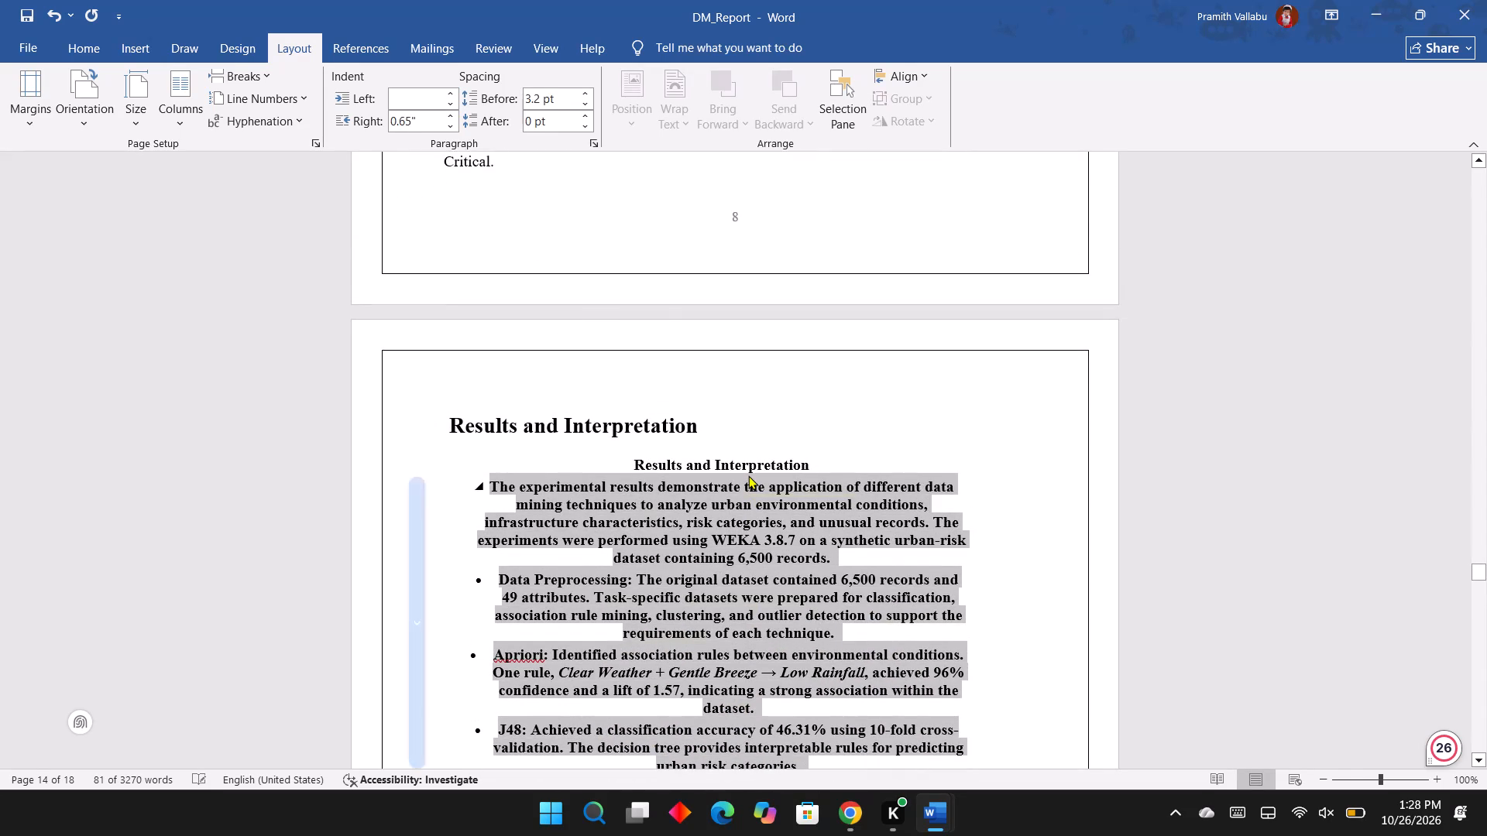
pyautogui.hotkey('shift', 'Up')
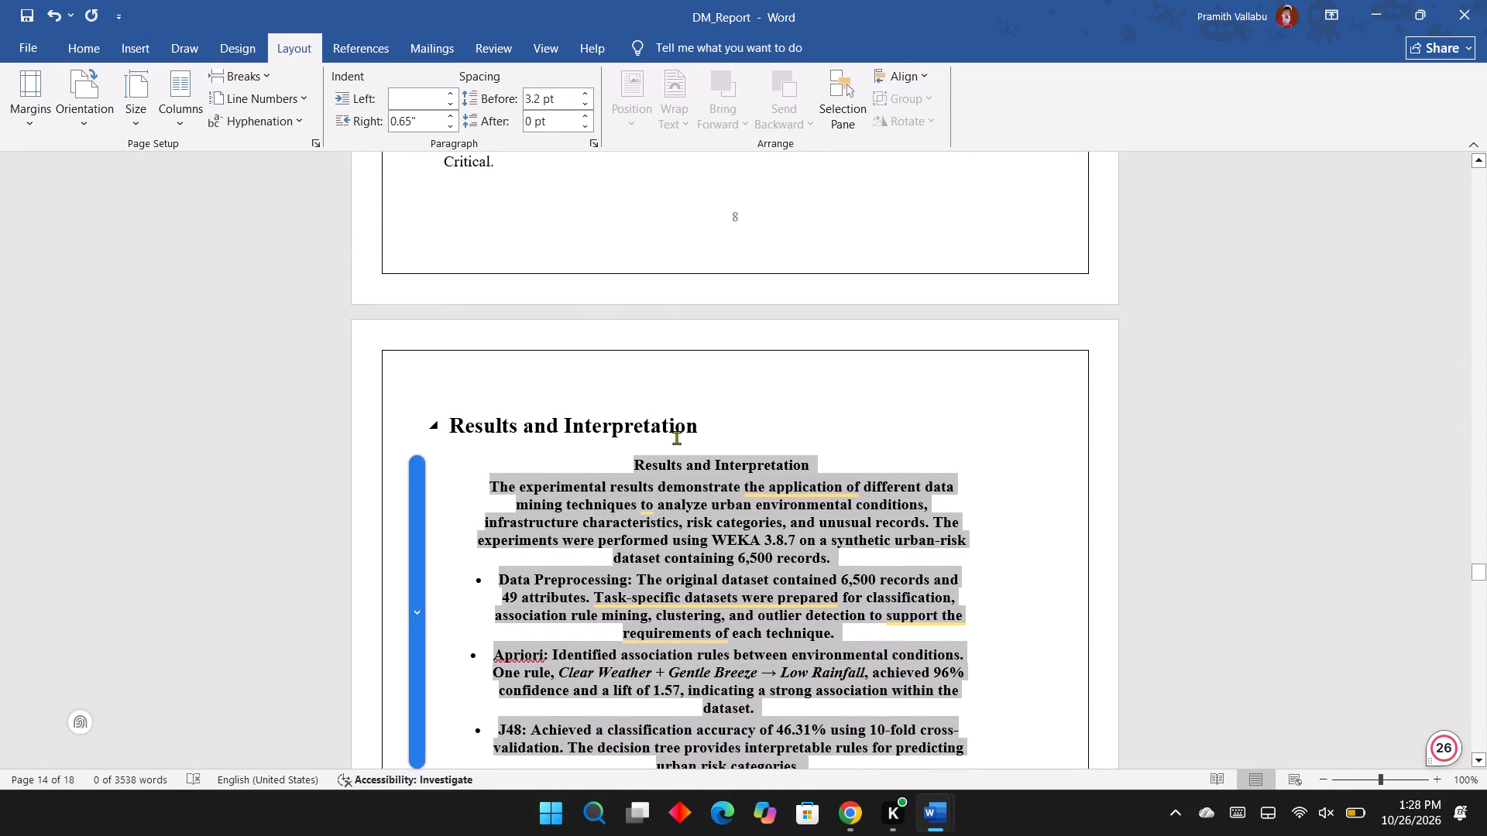
pyautogui.hotkey('ctrl', 'b')
# Set the left and right indents of the pasted Results and Interpretation text to 0".
pyautogui.tripleClick(453, 104)
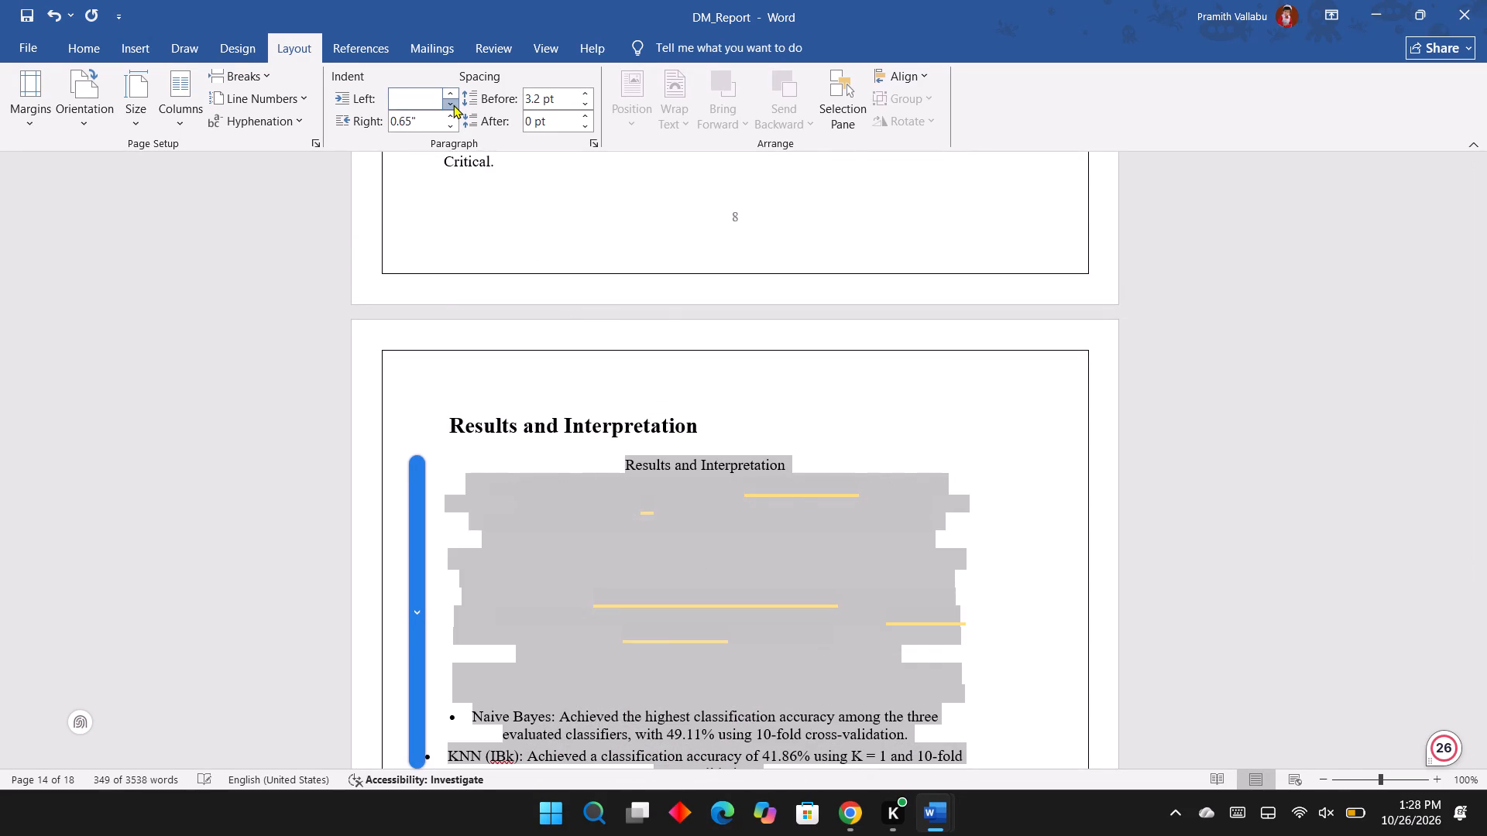
pyautogui.click(453, 104)
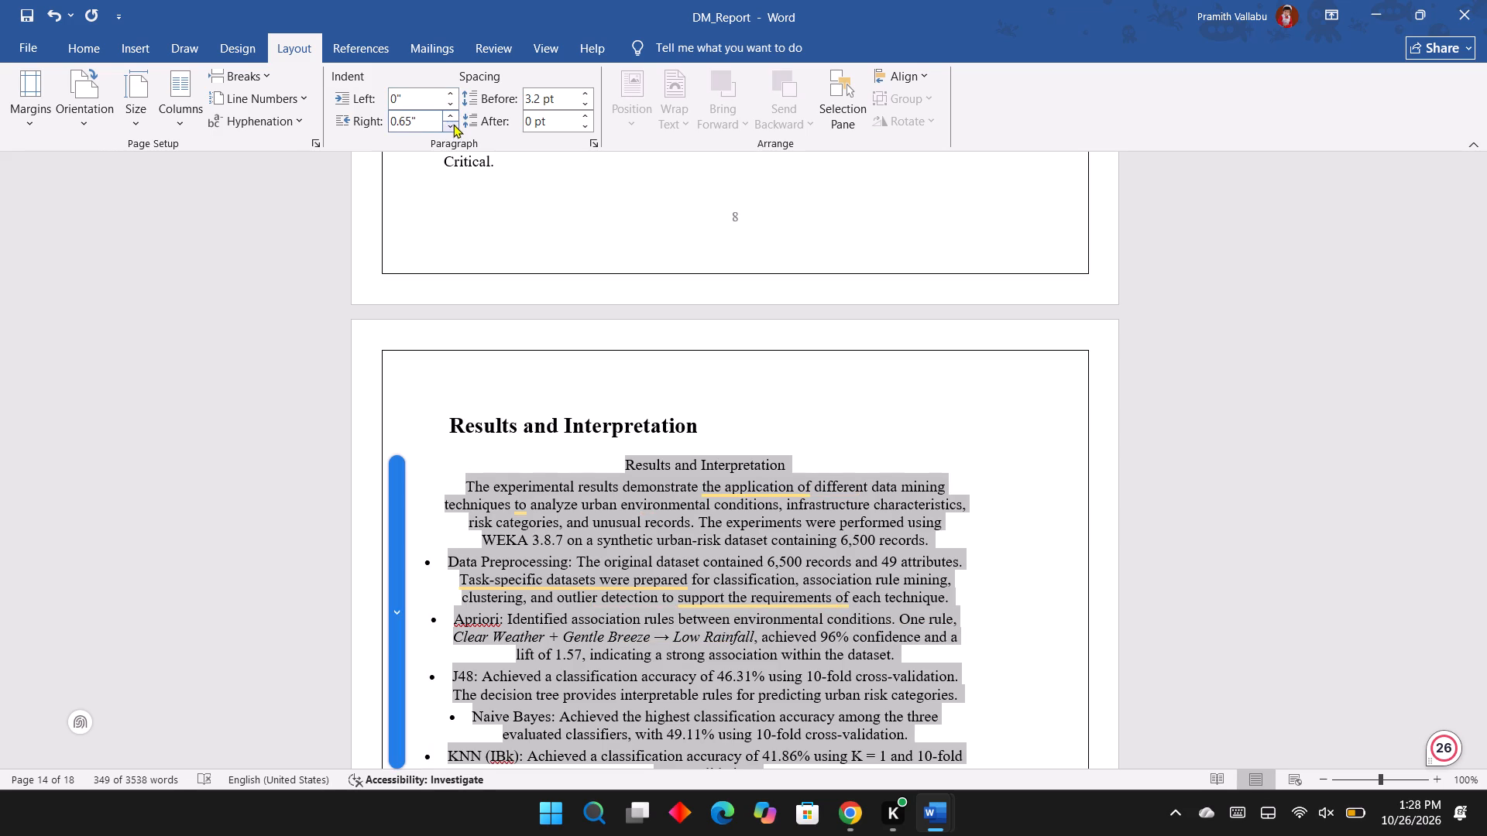
pyautogui.tripleClick(453, 127)
pyautogui.tripleClick(453, 127)
pyautogui.click(453, 127)
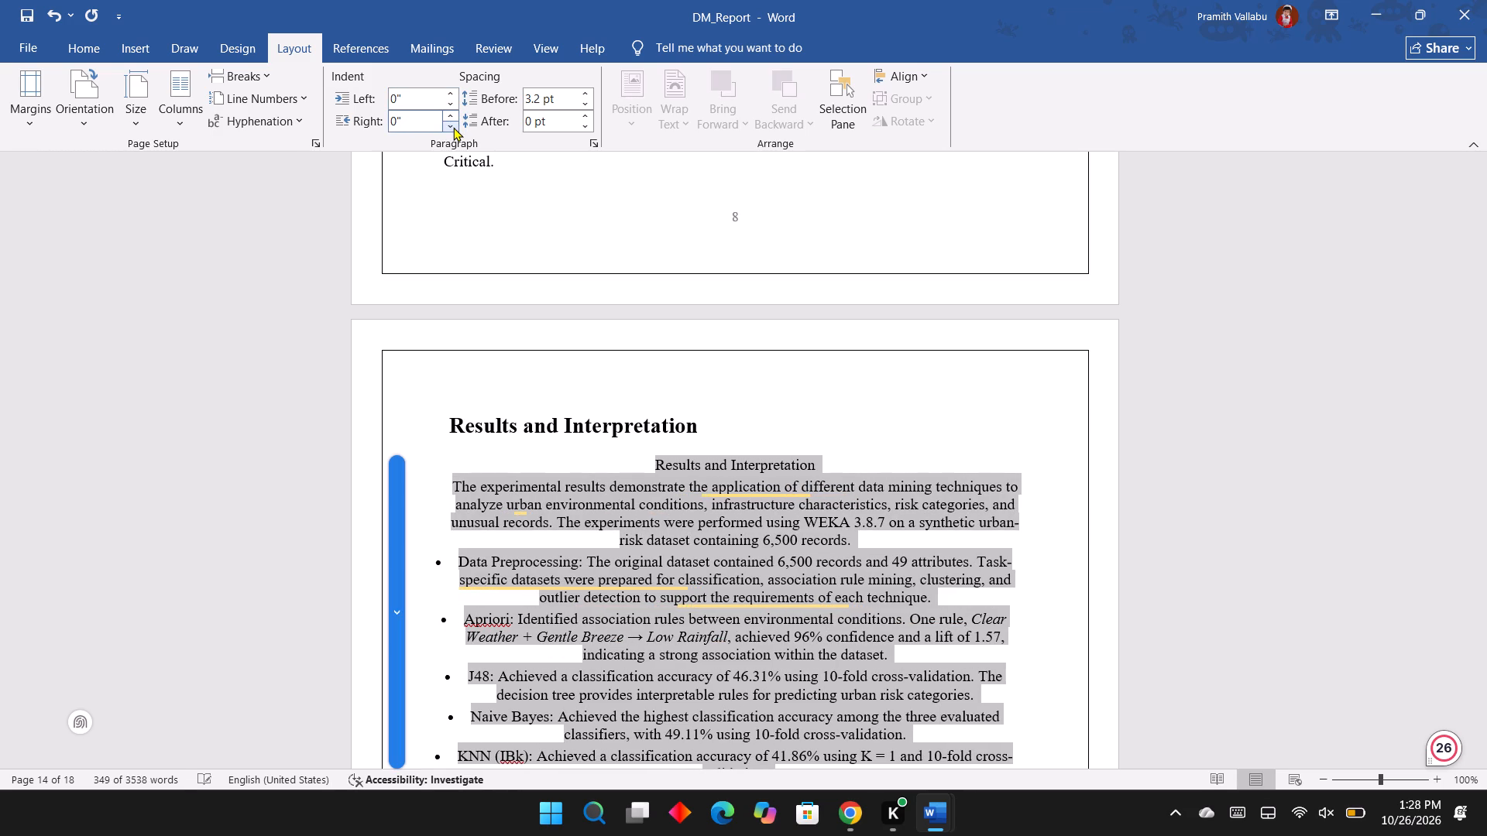
# Justify the pasted Results and Interpretation text.
pyautogui.click(86, 46)
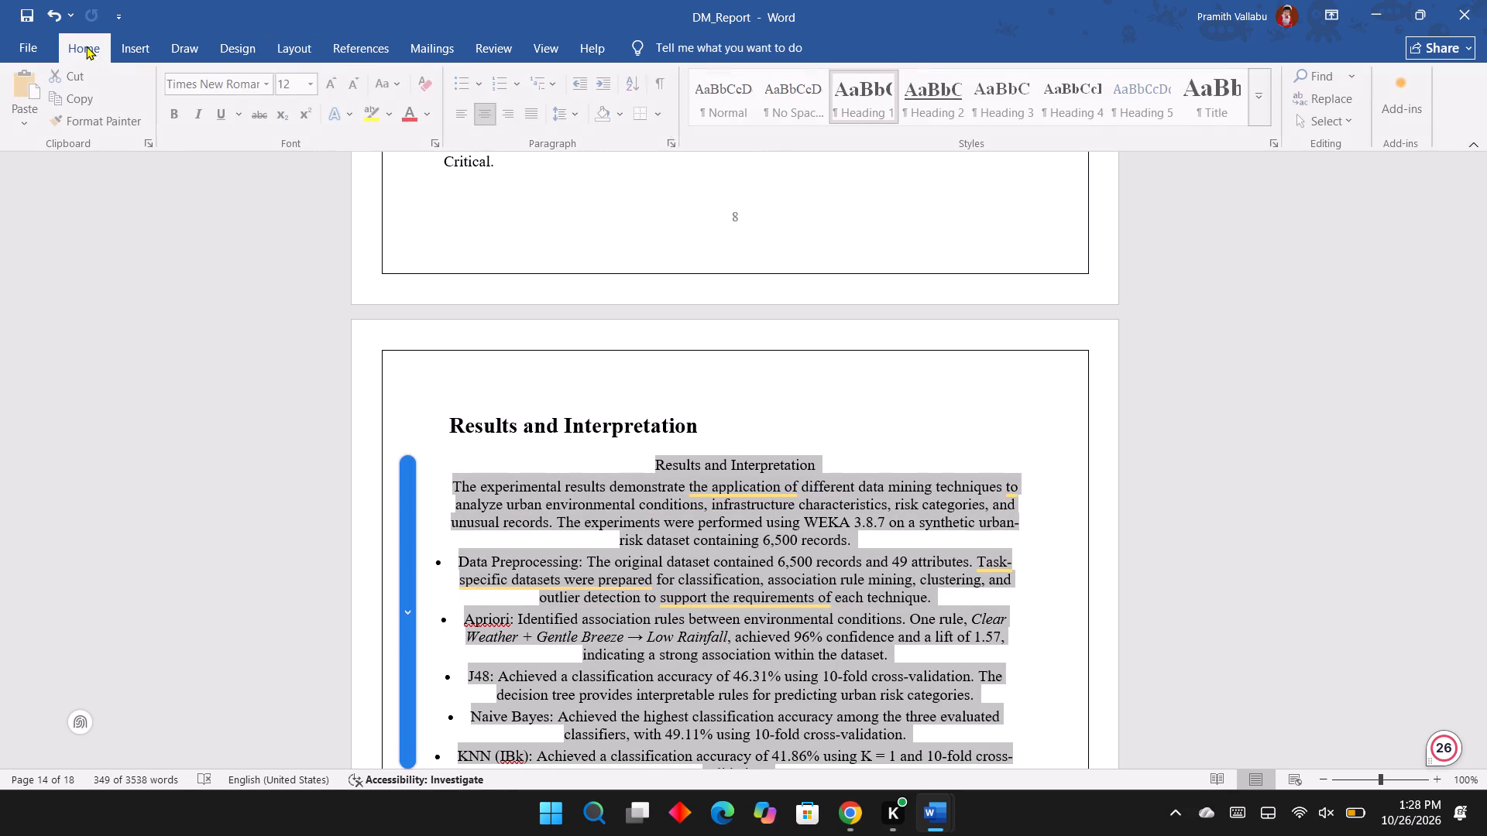
pyautogui.click(537, 113)
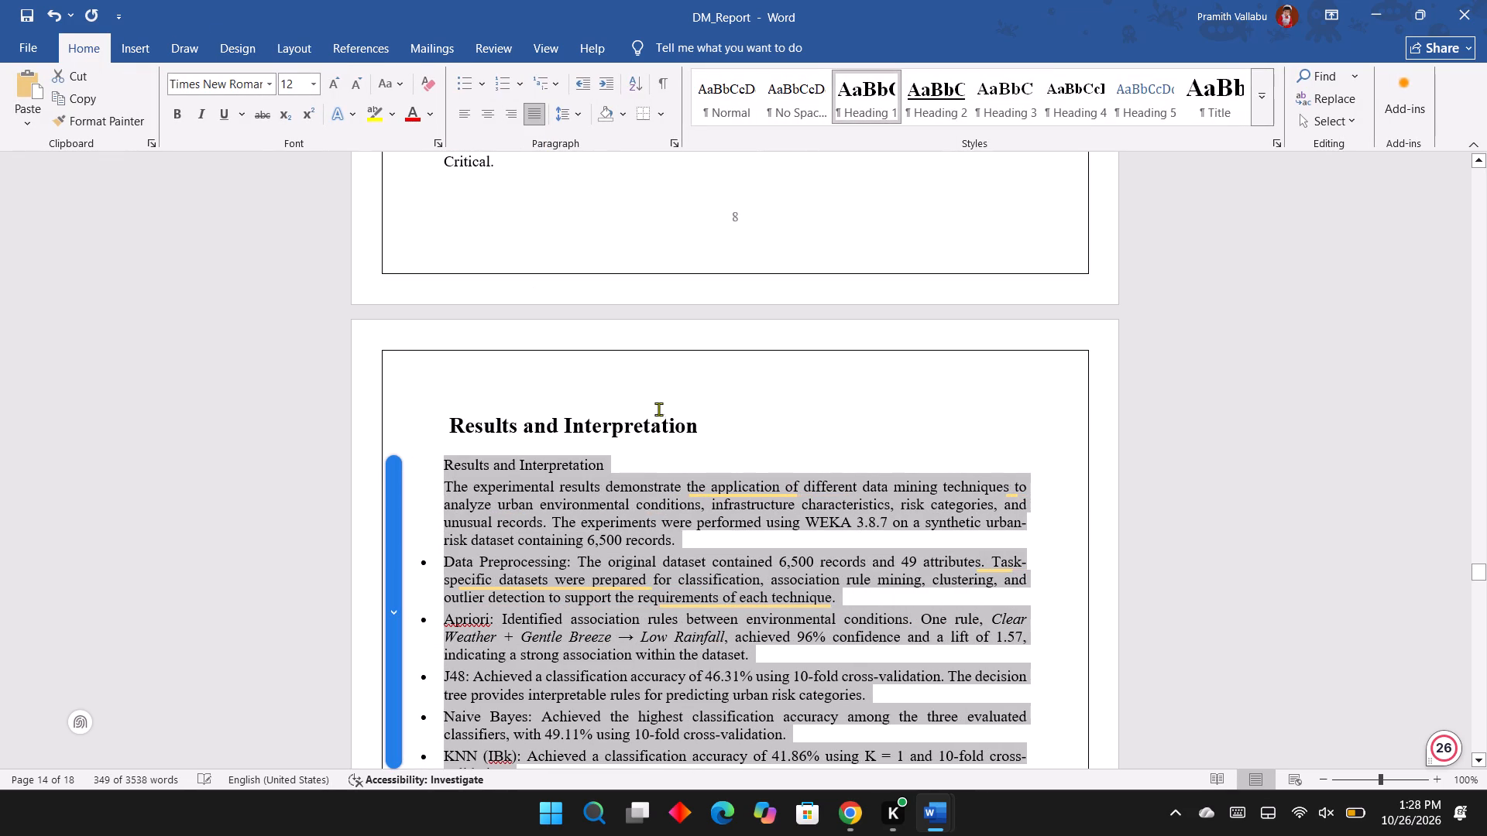
# Delete the repeated "Results and Interpretation" line beneath the section heading.
pyautogui.click(629, 478)
pyautogui.click(629, 463)
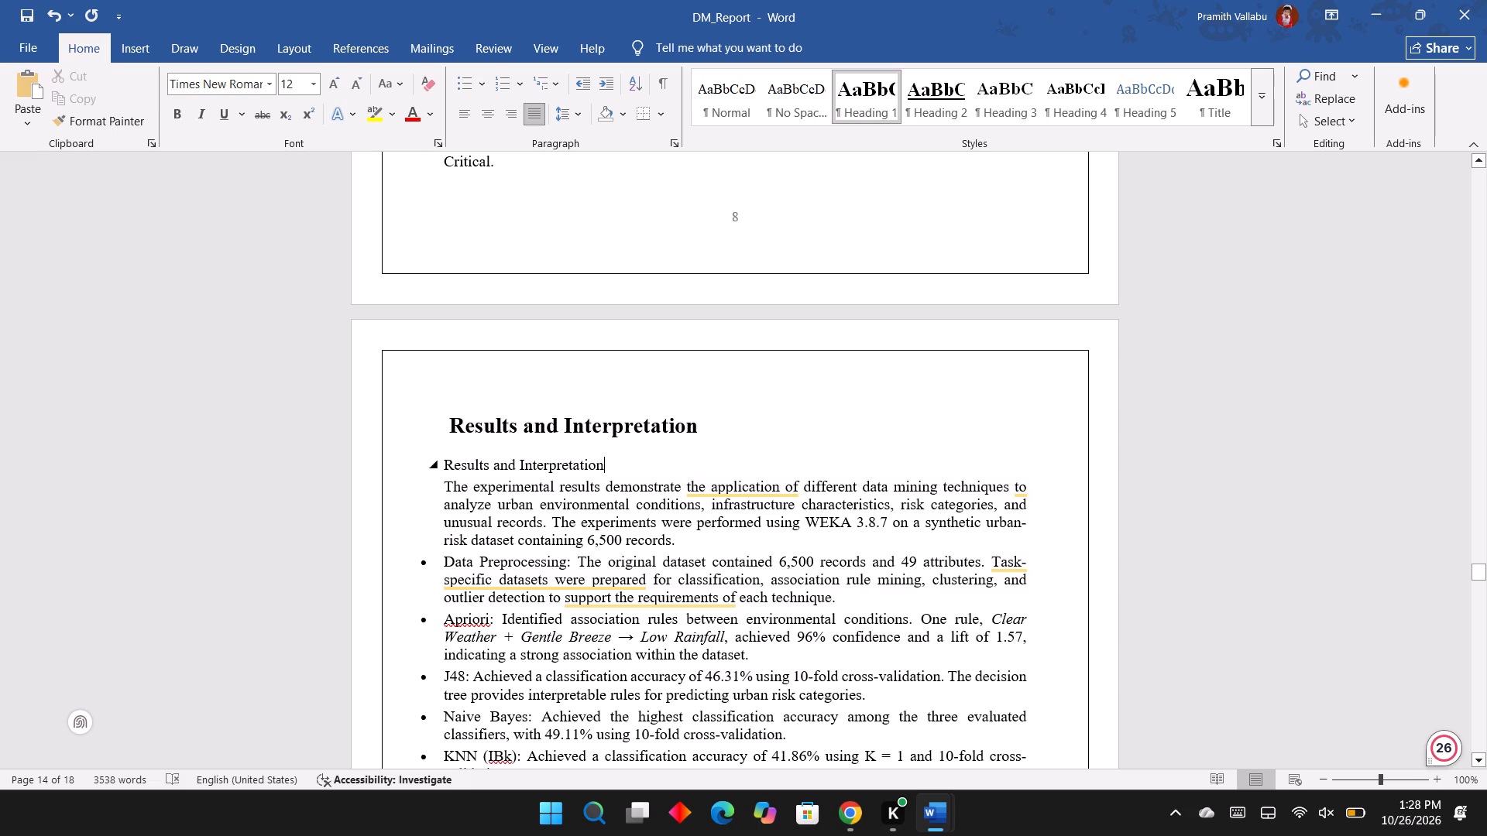
pyautogui.press('BackSpace')
pyautogui.press('BackSpace')
pyautogui.press('BackSpace')
pyautogui.press('BackSpace')
pyautogui.press('BackSpace')
pyautogui.press('BackSpace')
pyautogui.press('BackSpace')
pyautogui.press('BackSpace')
pyautogui.press('BackSpace')
pyautogui.press('BackSpace')
pyautogui.press('BackSpace')
pyautogui.press('BackSpace')
pyautogui.press('BackSpace')
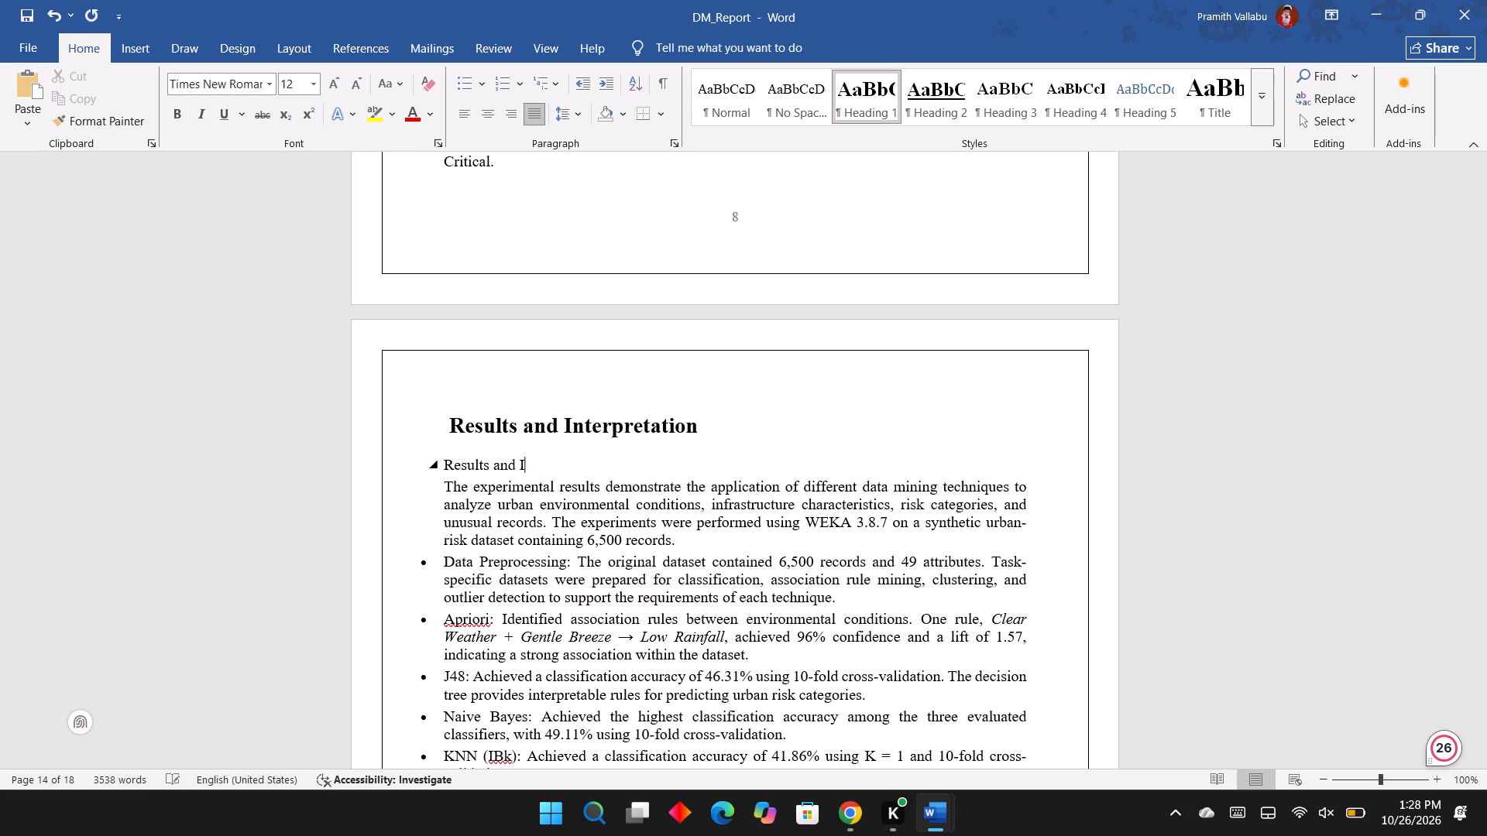
pyautogui.press('BackSpace')
pyautogui.press('BackSpace')
pyautogui.press('BackSpace')
pyautogui.press('BackSpace')
pyautogui.press('BackSpace')
pyautogui.press('BackSpace')
pyautogui.press('BackSpace')
pyautogui.press('BackSpace')
pyautogui.press('BackSpace')
pyautogui.press('BackSpace')
pyautogui.press('BackSpace')
pyautogui.press('BackSpace')
pyautogui.press('BackSpace')
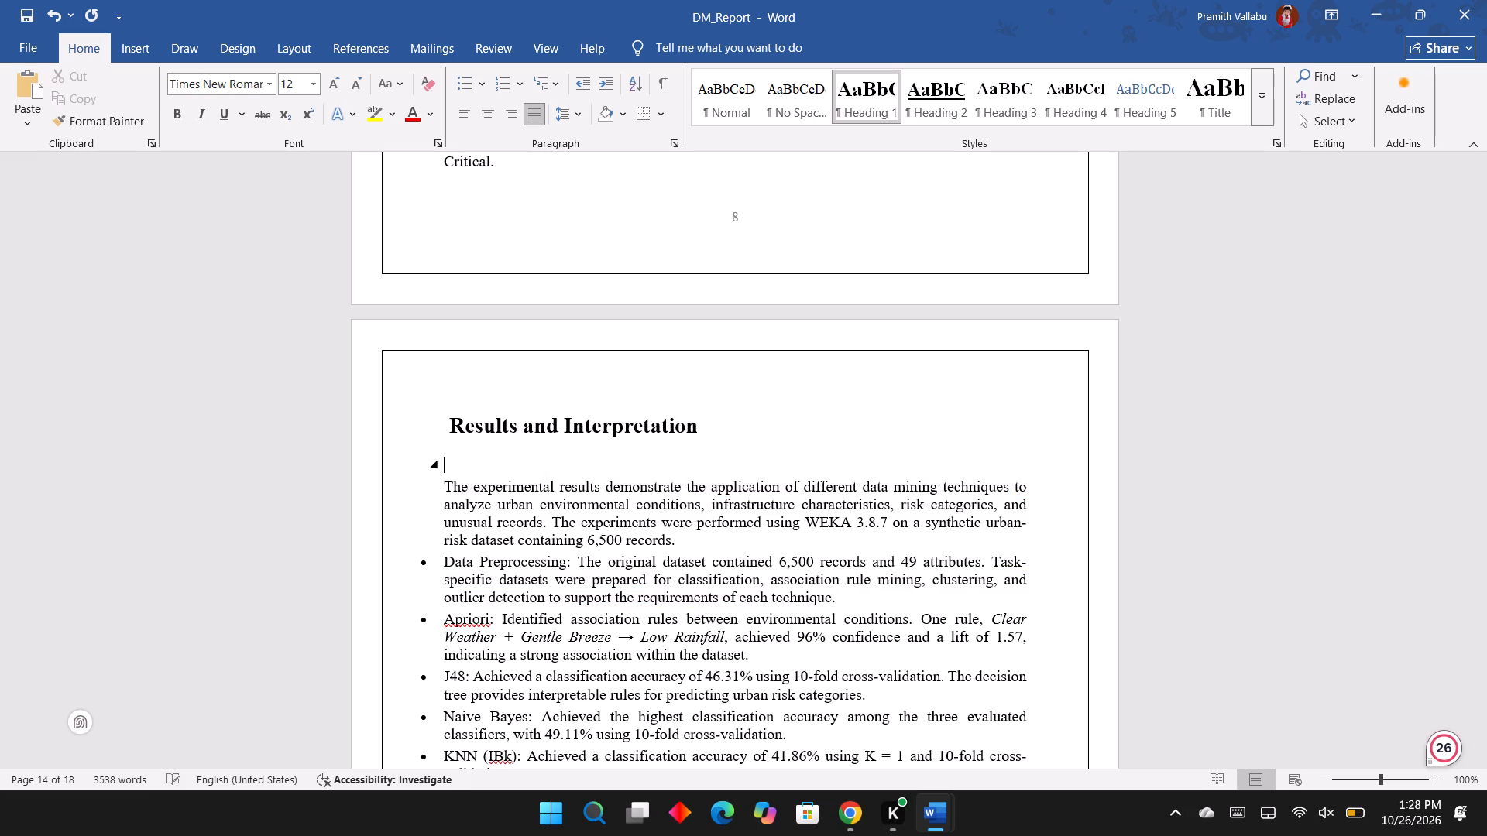
pyautogui.press('BackSpace')
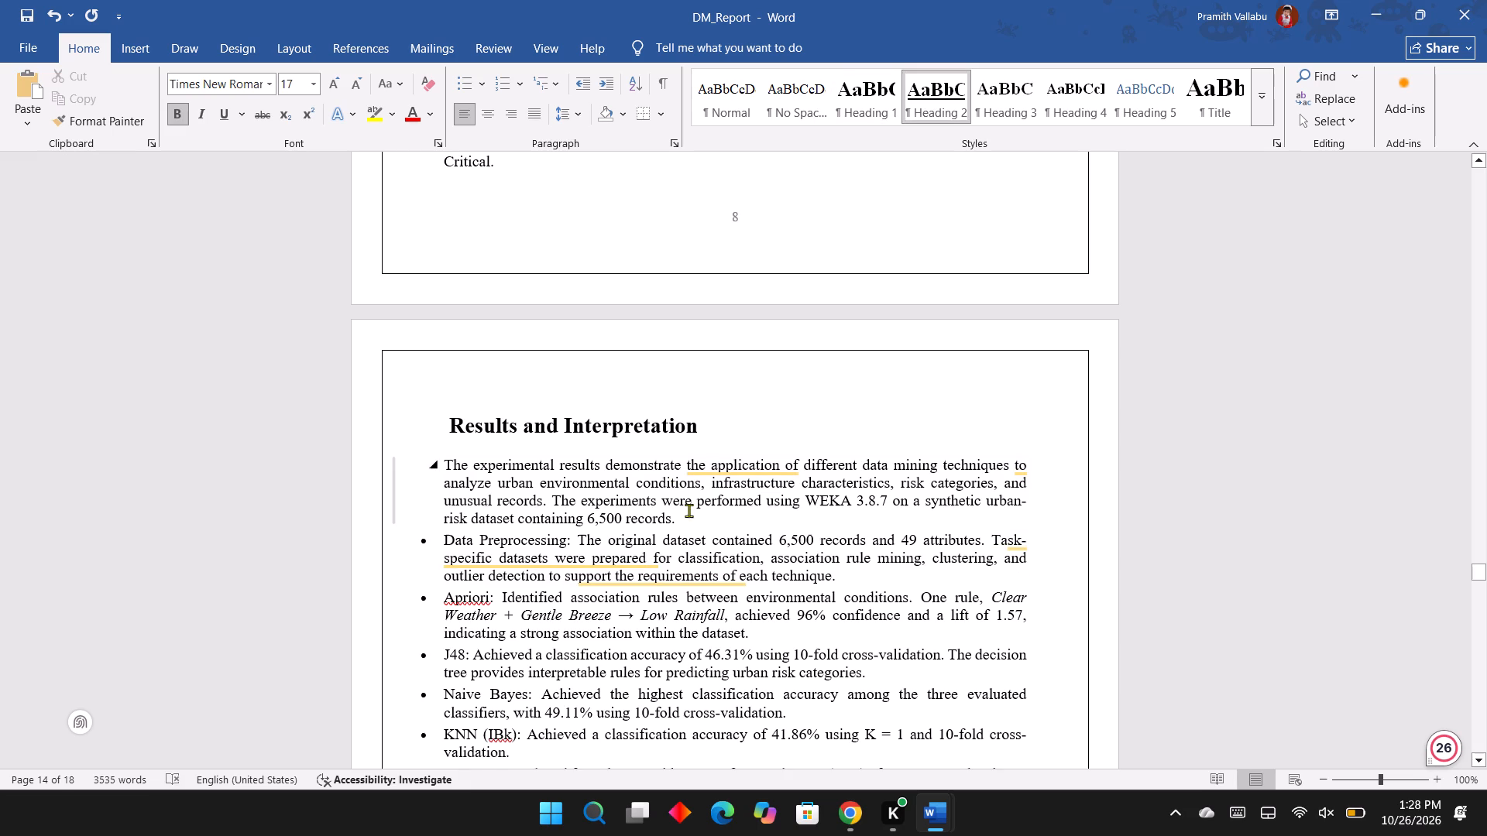
# Set the left indent of the bulleted results, from Data Preprocessing through IQR Outlier Detection, to 0.4".
pyautogui.scroll(-1, 713, 521)
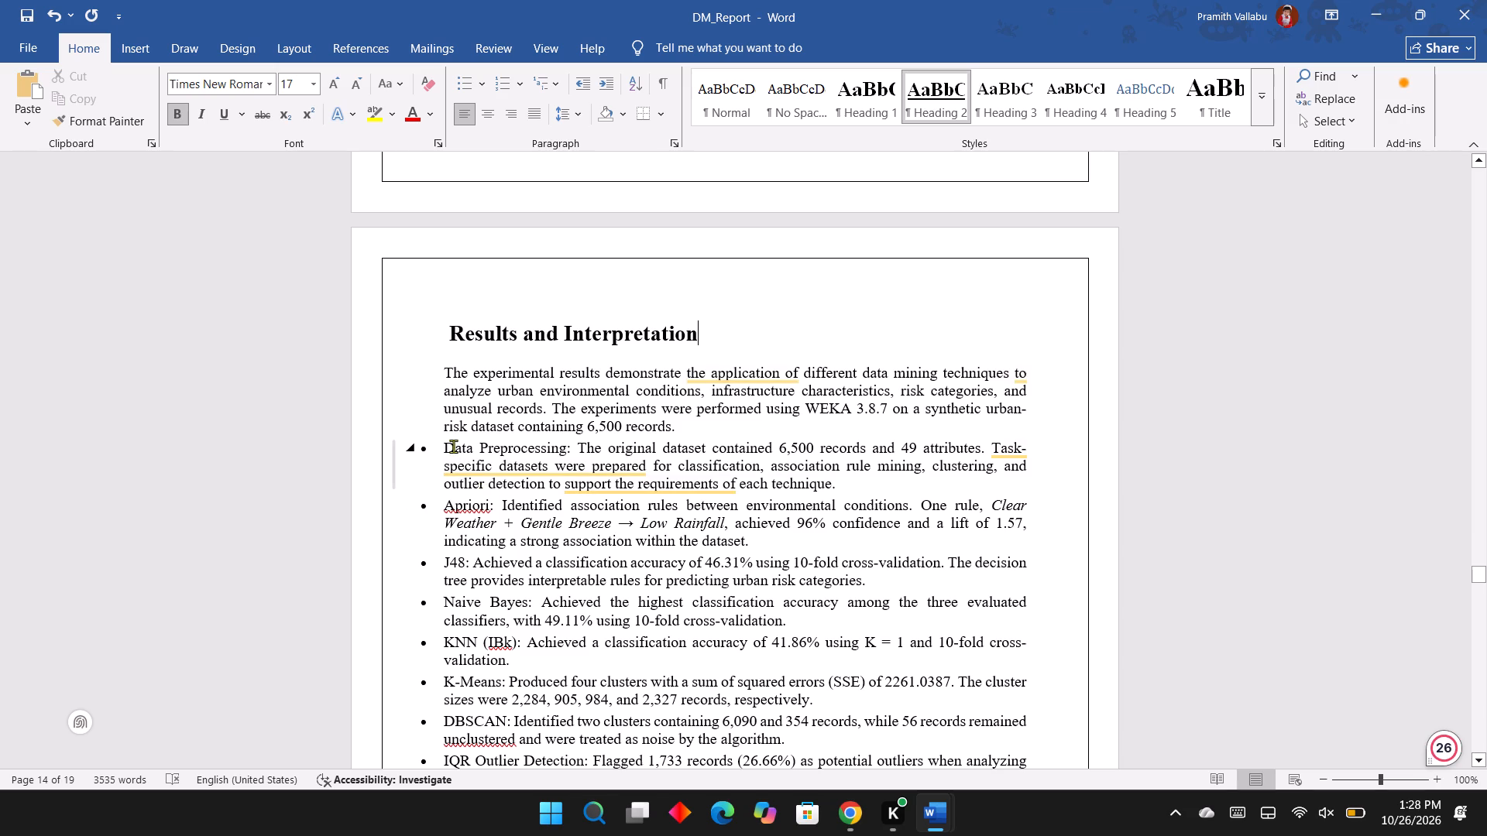
pyautogui.moveTo(445, 446); pyautogui.dragTo(677, 765)
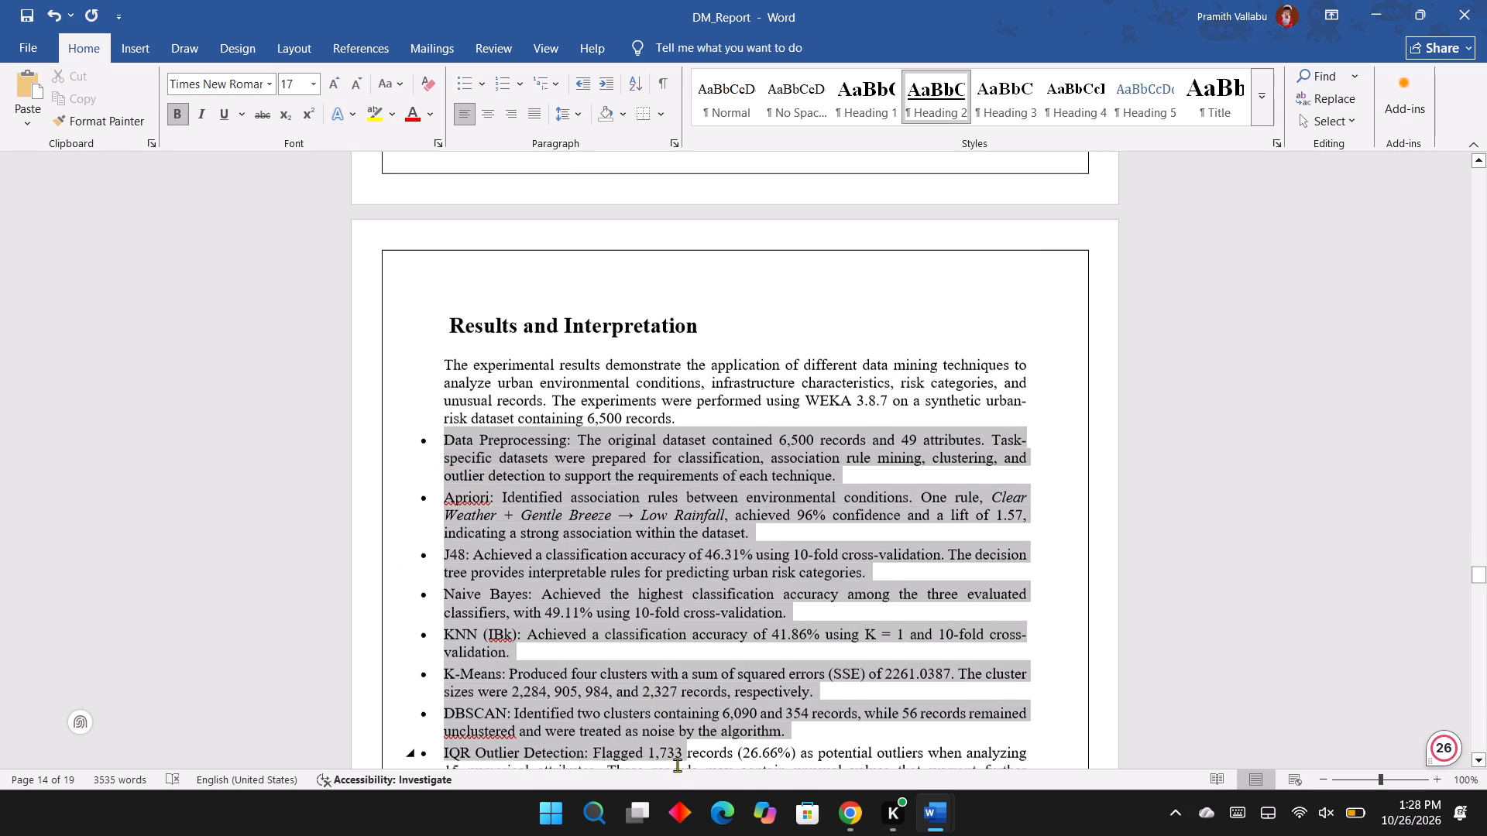
pyautogui.moveTo(677, 765); pyautogui.dragTo(723, 687)
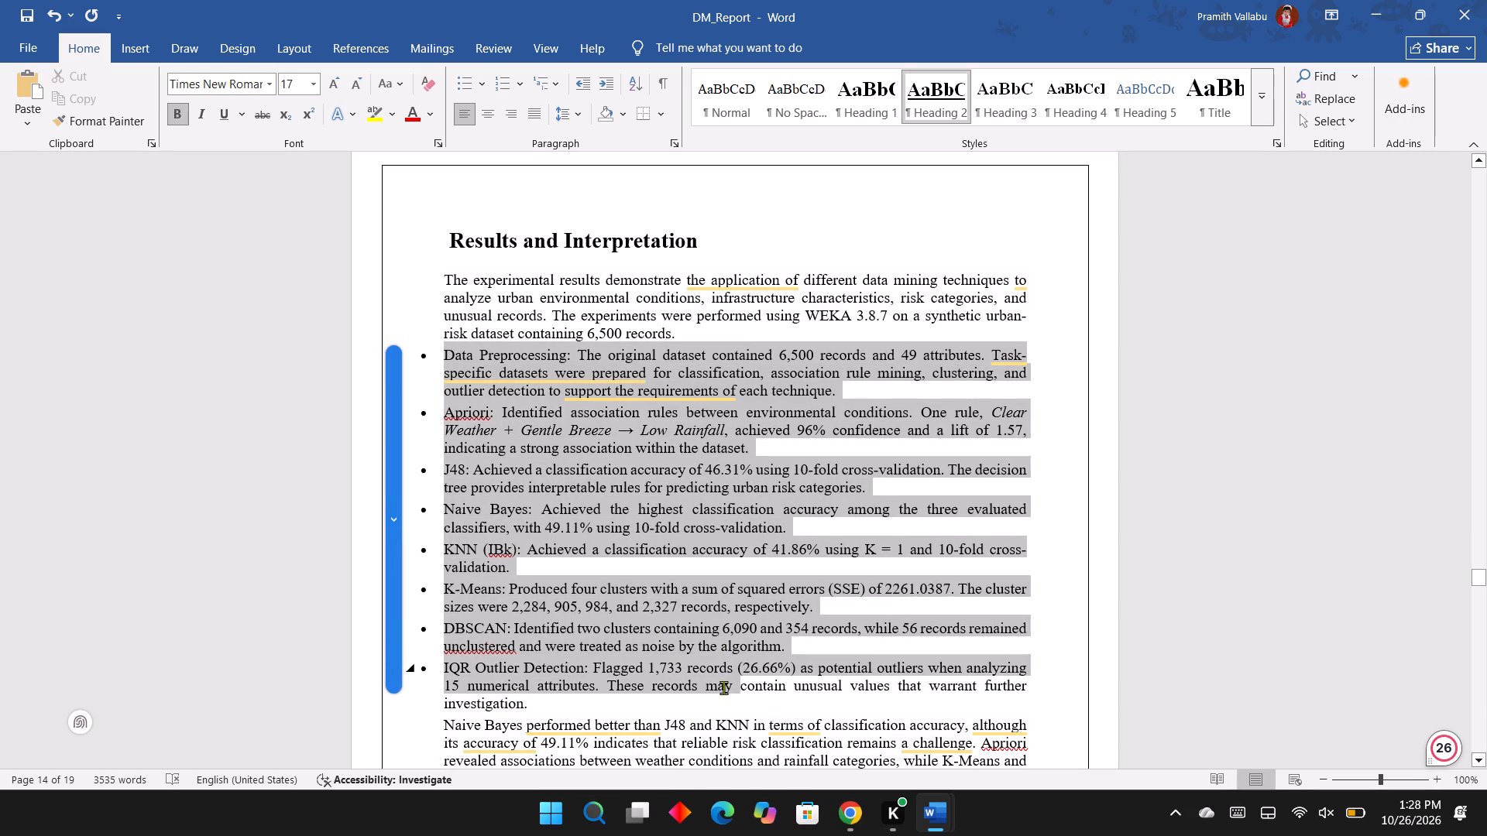
pyautogui.moveTo(723, 687); pyautogui.dragTo(726, 701)
pyautogui.press('Tab')
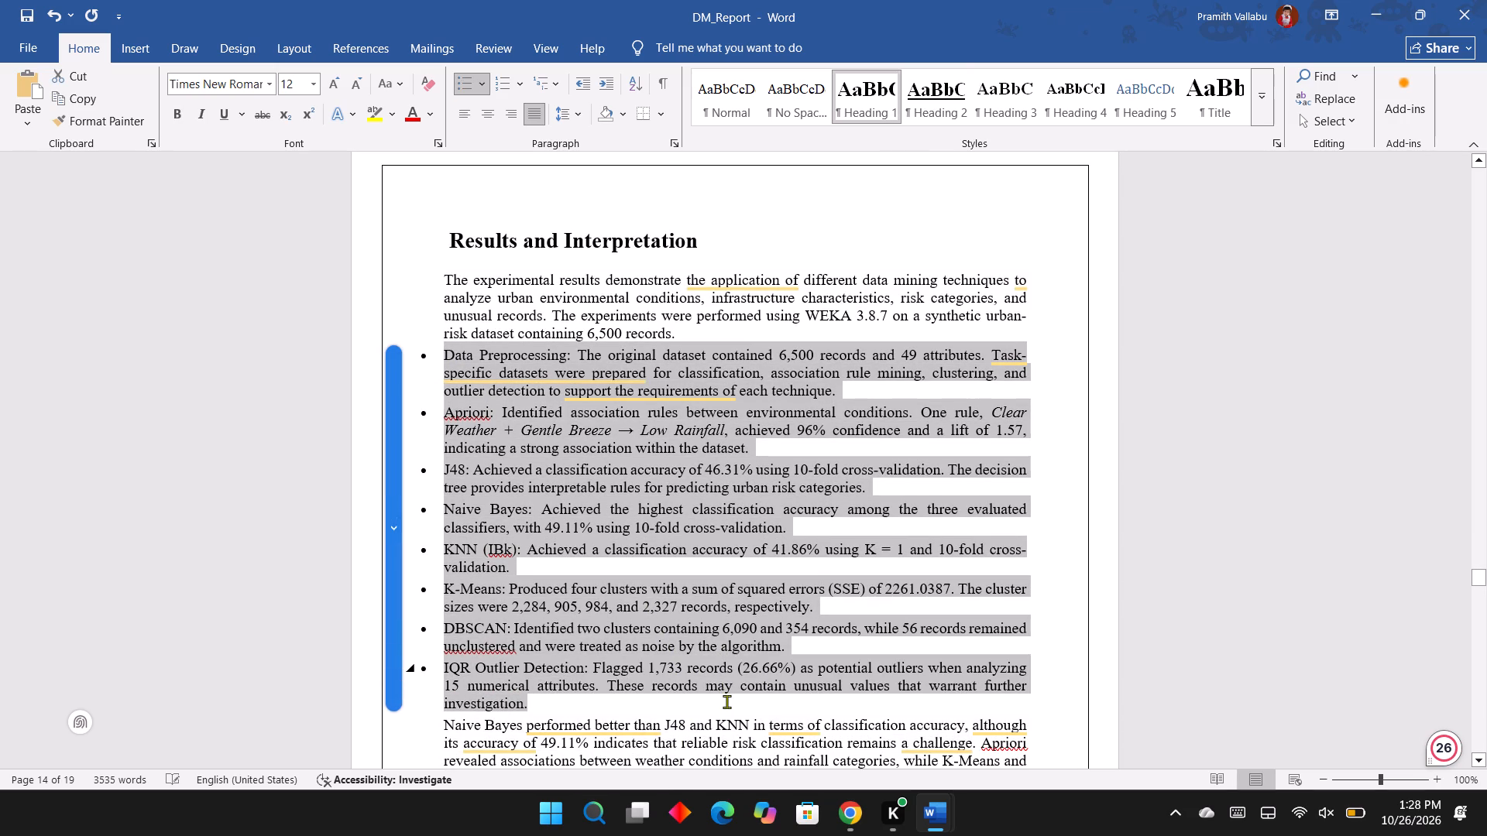
pyautogui.click(280, 50)
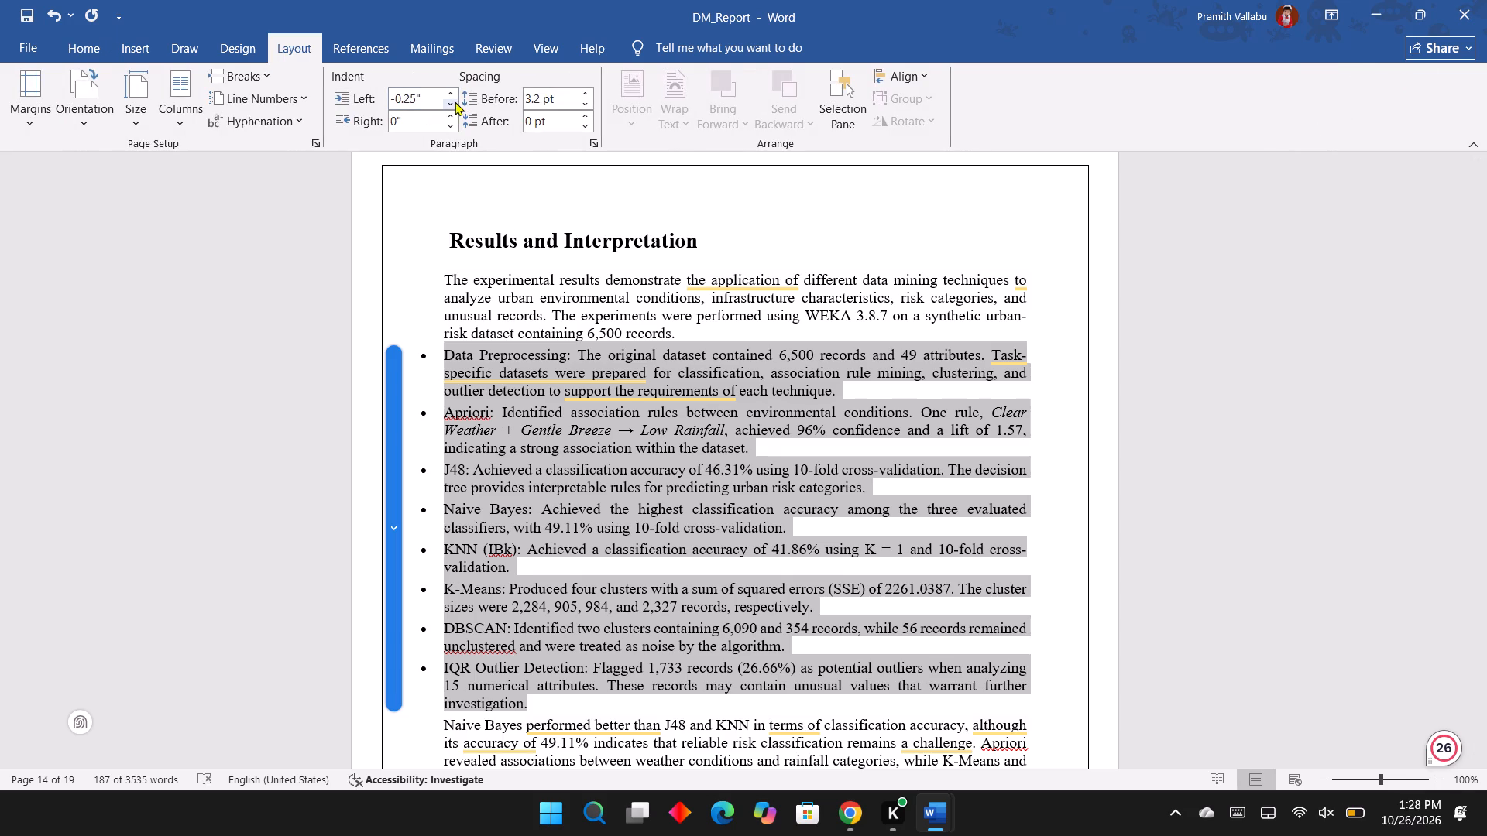
pyautogui.click(455, 101)
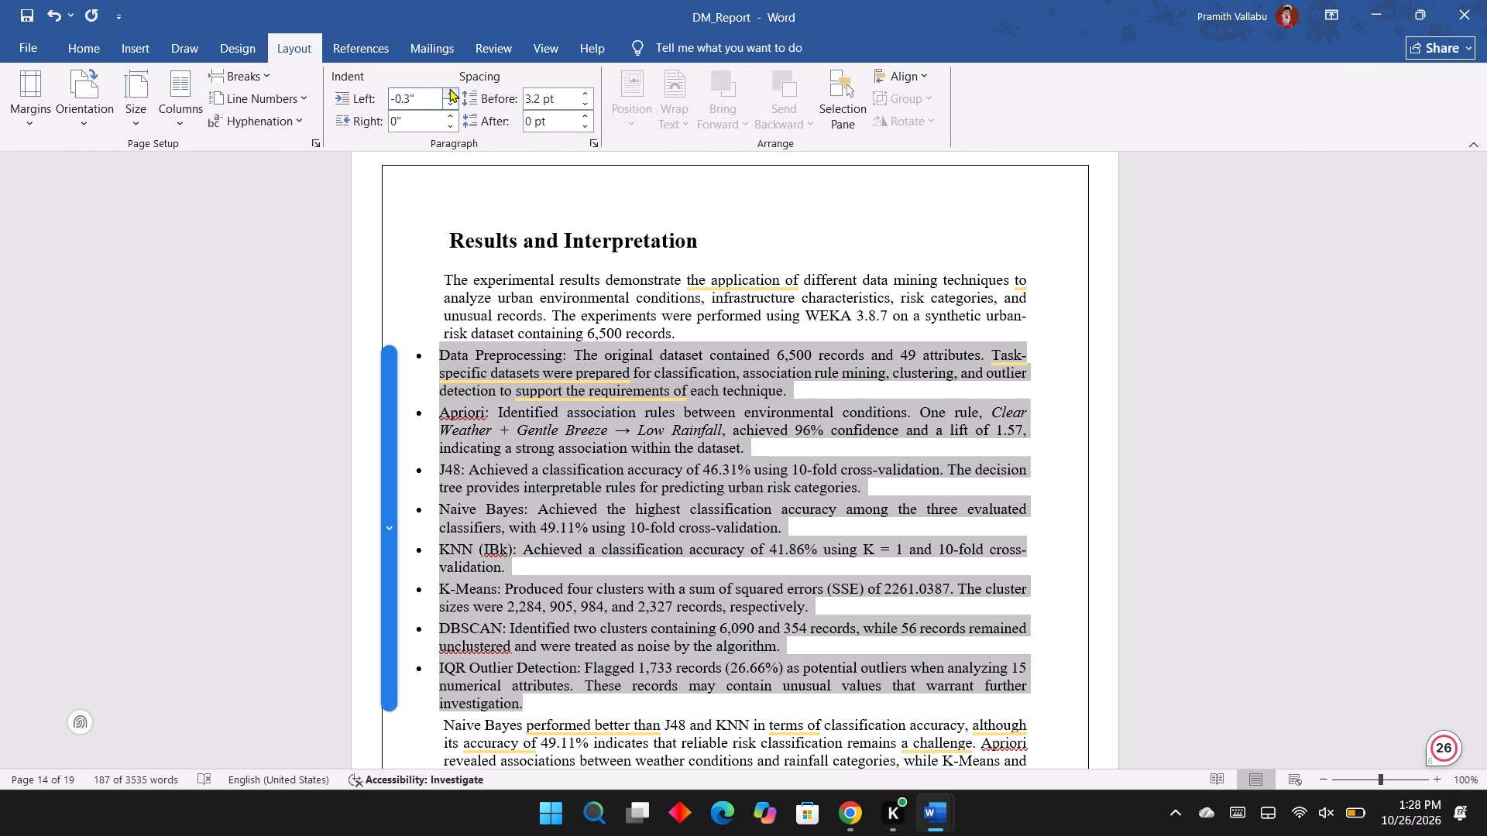
pyautogui.tripleClick(449, 90)
pyautogui.doubleClick(449, 90)
pyautogui.doubleClick(449, 90)
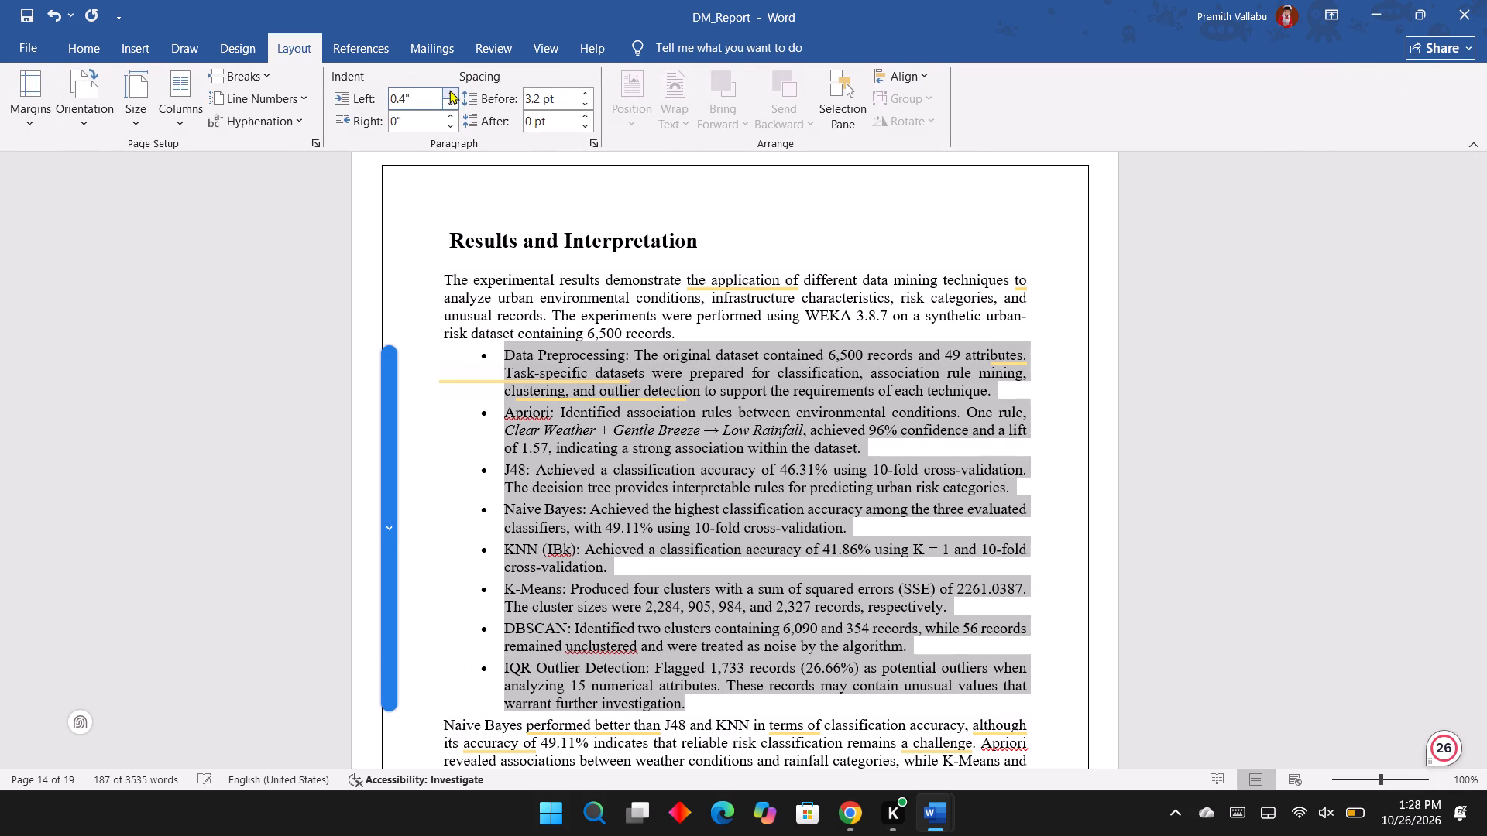
pyautogui.click(586, 463)
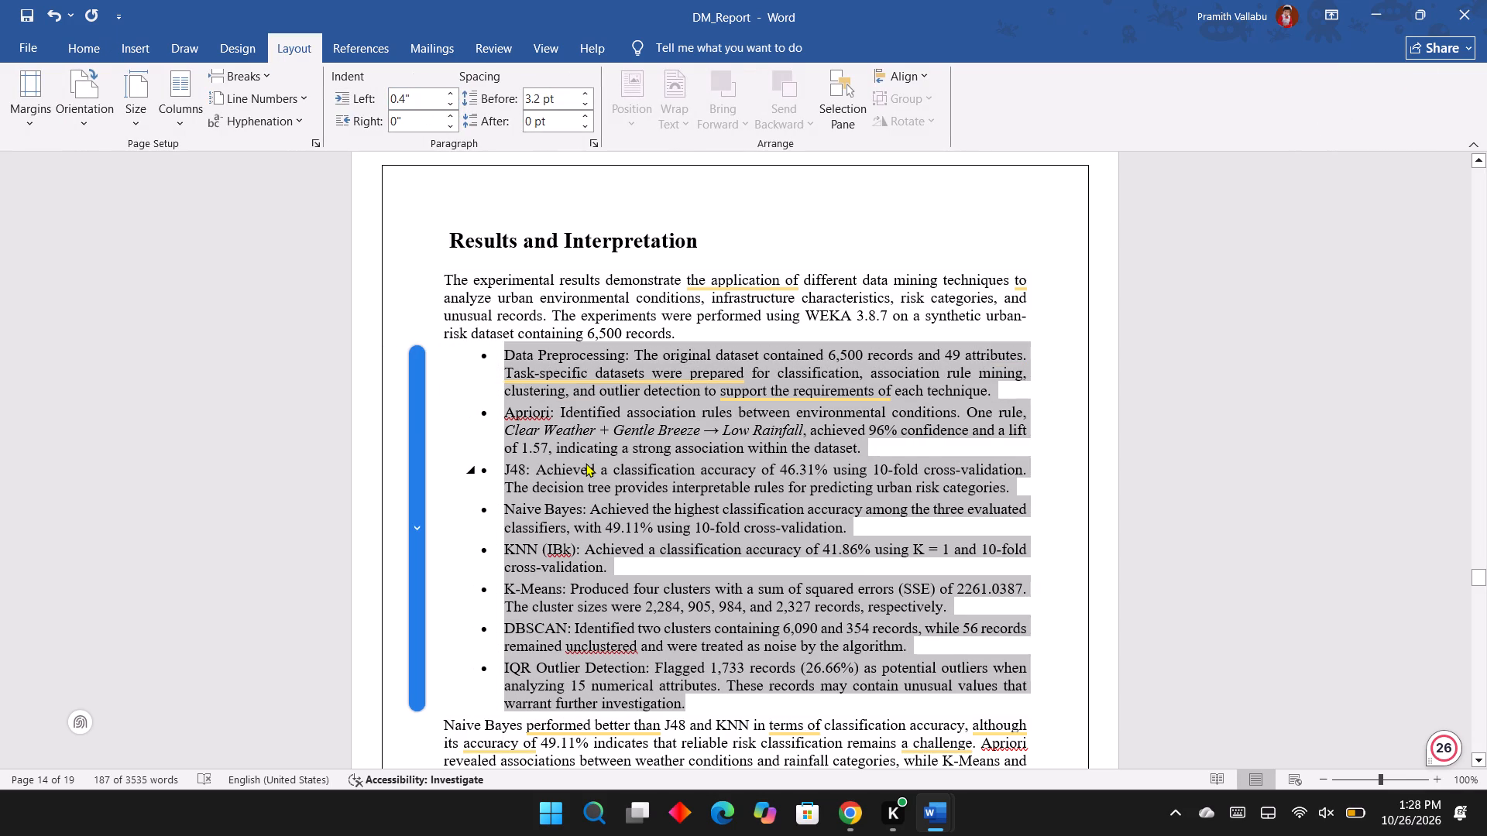
# Delete the Data Preprocessing bullet from the Results and Interpretation list.
pyautogui.moveTo(498, 351); pyautogui.dragTo(551, 371)
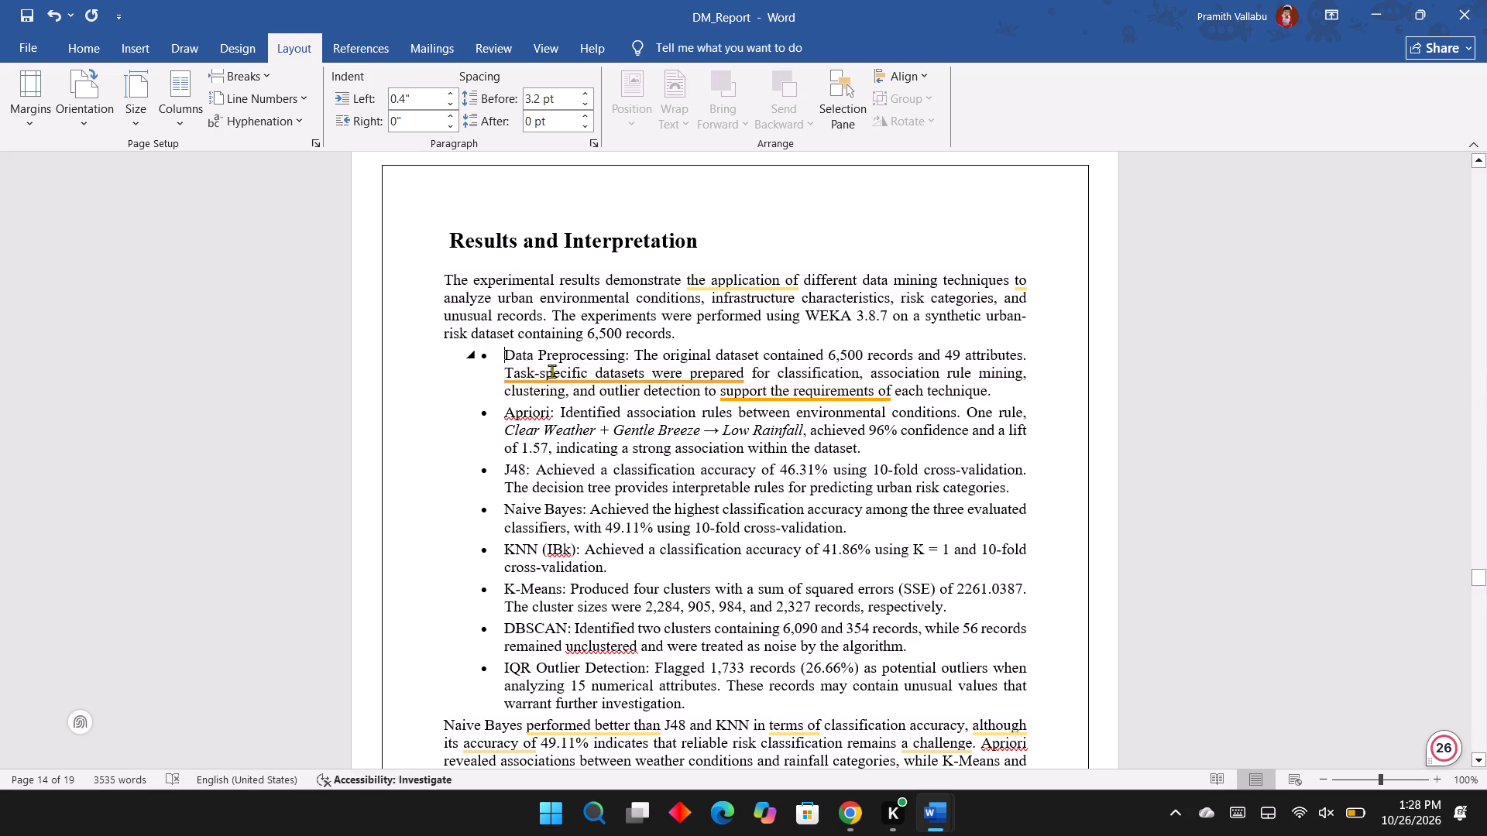
pyautogui.moveTo(551, 371); pyautogui.dragTo(993, 396)
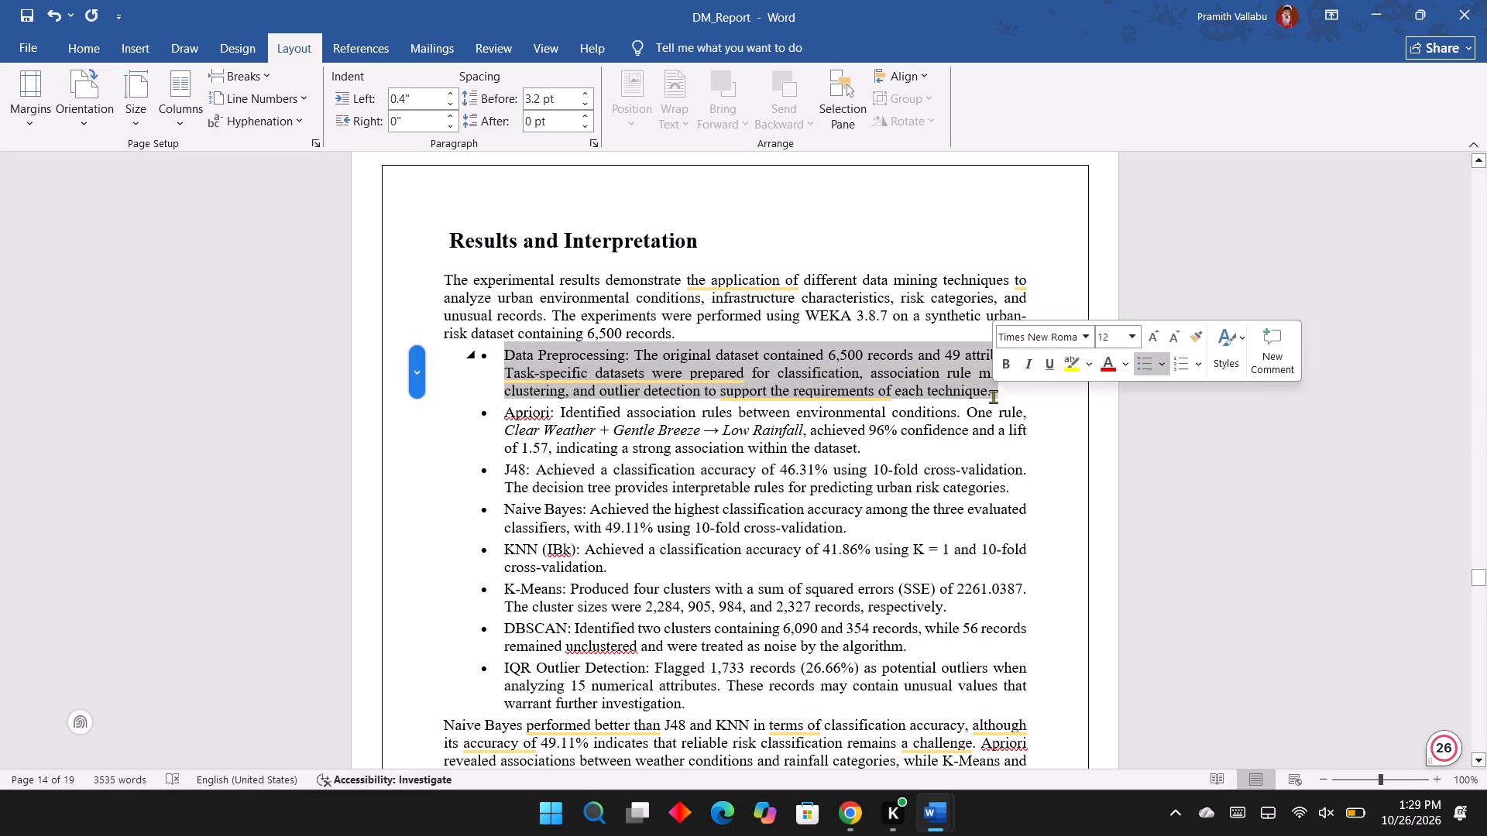
pyautogui.press('BackSpace')
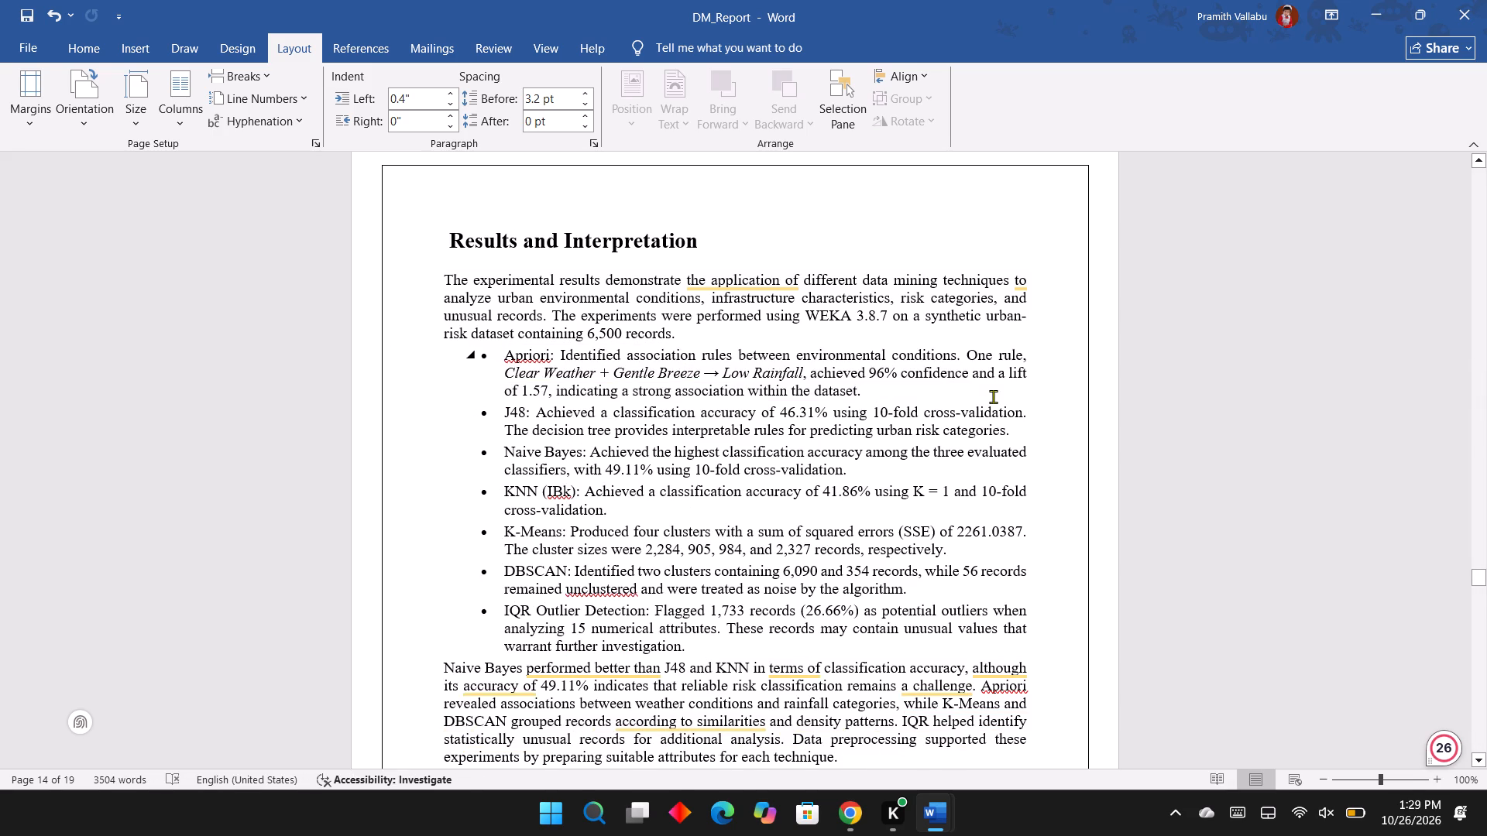
# Make the "Apriori:" label bold at the start of its bullet.
pyautogui.hotkey('shift', 'Right')
pyautogui.hotkey('shift', 'Right')
pyautogui.hotkey('shift', 'Right')
pyautogui.hotkey('shift', 'Right')
pyautogui.hotkey('shift', 'Right')
pyautogui.hotkey('shift', 'Right')
pyautogui.hotkey('shift', 'Right')
pyautogui.hotkey('shift', 'Right')
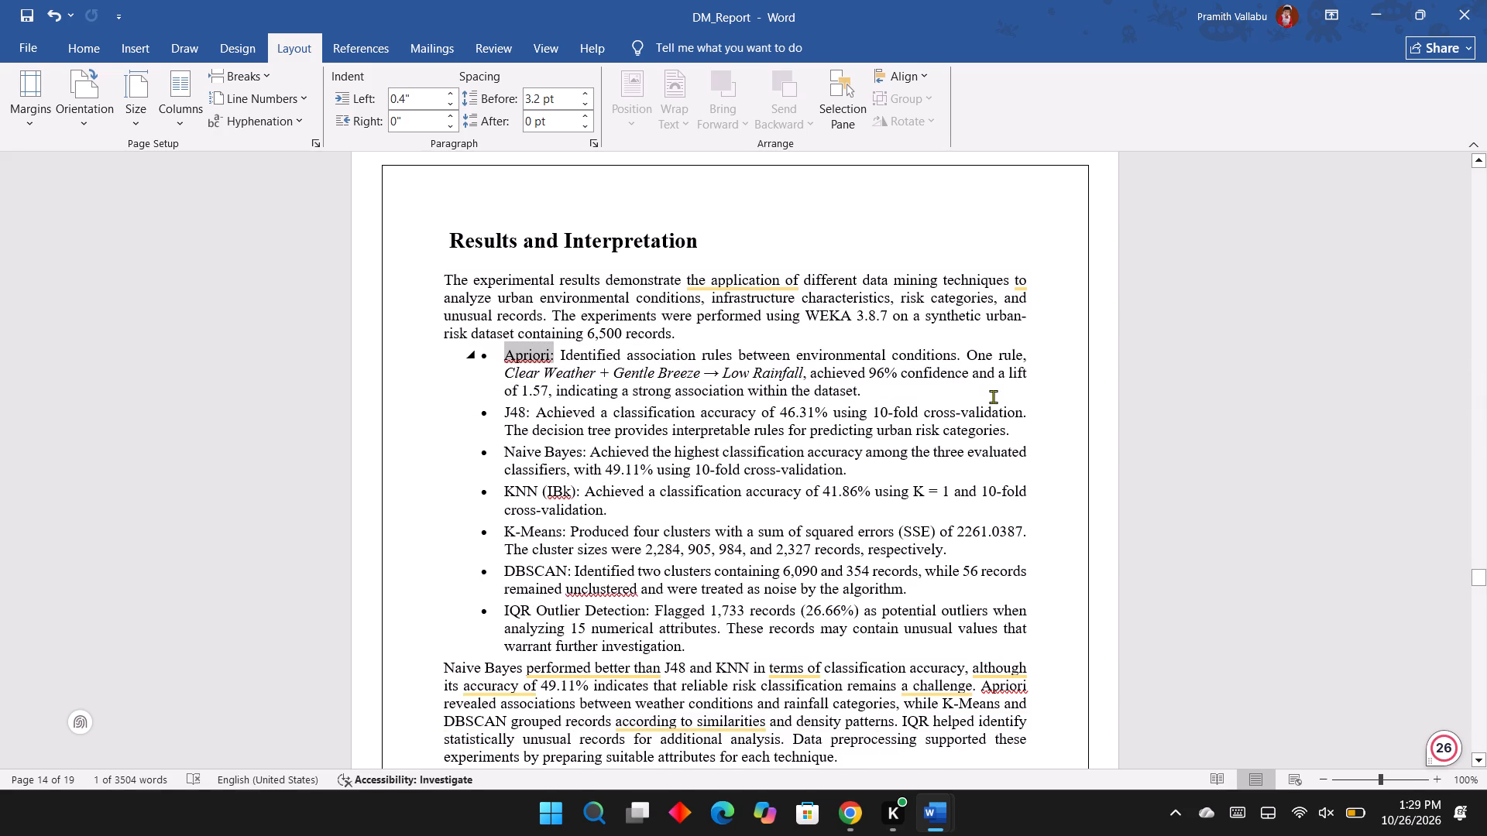
pyautogui.hotkey('ctrl', 'b')
# Make the "J48:" label bold at the start of its bullet.
pyautogui.press('Down')
pyautogui.press('Down')
pyautogui.press('Down')
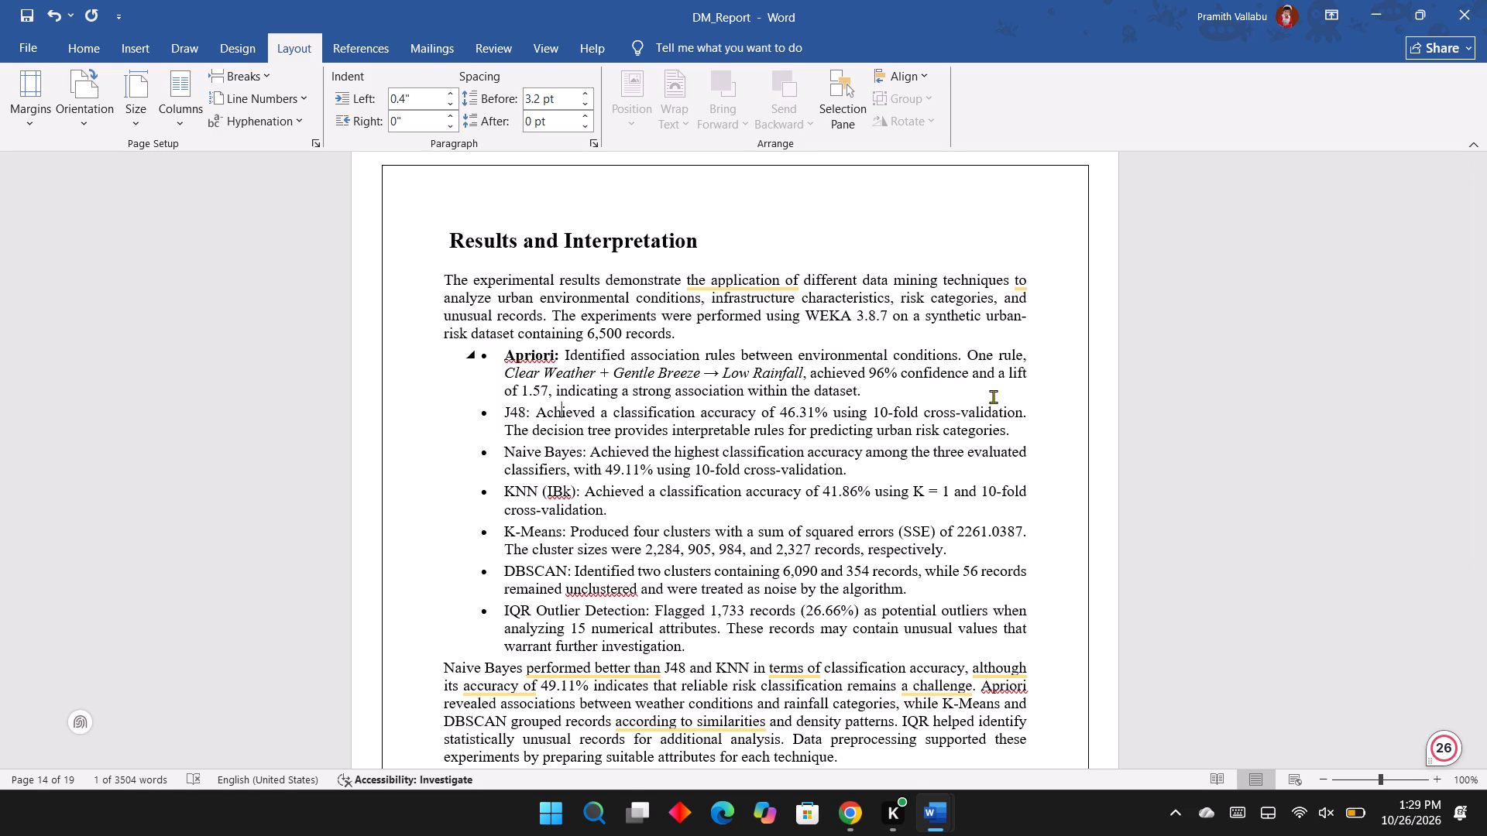
pyautogui.press('Left')
pyautogui.press('Left')
pyautogui.press('Left')
pyautogui.press('Left')
pyautogui.press('Left')
pyautogui.press('Left')
pyautogui.press('Left')
pyautogui.press('Left')
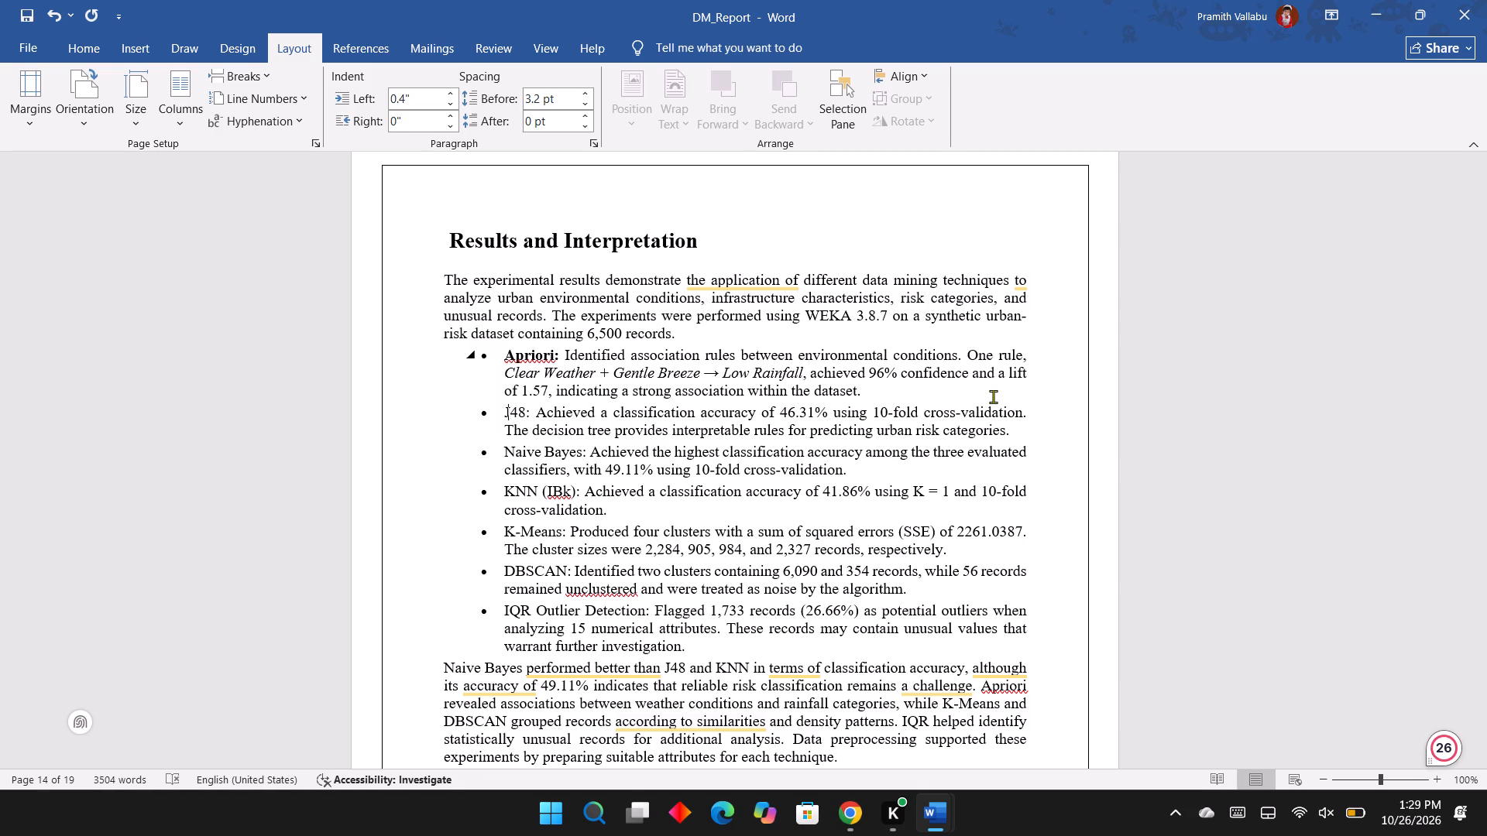
pyautogui.hotkey('ctrl', 'Right')
pyautogui.hotkey('ctrl', 'Right')
pyautogui.hotkey('ctrl', 'Right')
pyautogui.press('Left')
pyautogui.press('Left')
pyautogui.press('Left')
pyautogui.press('Left')
pyautogui.hotkey('ctrl', 'Left')
pyautogui.hotkey('ctrl', 'Left')
pyautogui.hotkey('ctrl', 'Left')
pyautogui.hotkey('ctrl', 'shift', 'Right')
pyautogui.hotkey('ctrl', 'shift', 'Right')
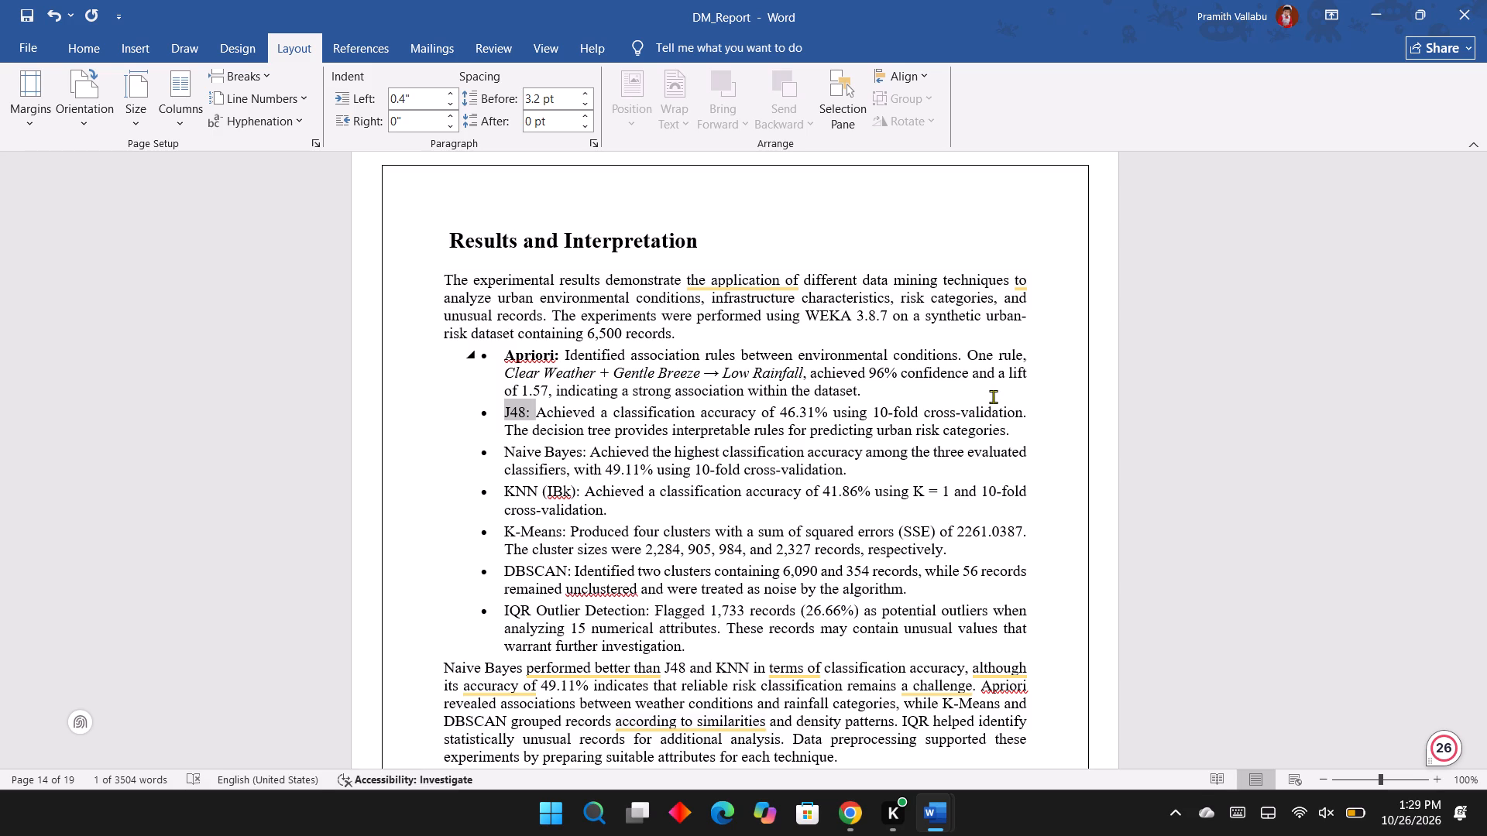
pyautogui.hotkey('ctrl', 'Left')
pyautogui.hotkey('ctrl', 'shift', 'Right')
pyautogui.hotkey('shift', 'Right')
pyautogui.hotkey('ctrl', 'b')
# Make the "Naive Bayes:" label bold at the start of its bullet.
pyautogui.press('Down')
pyautogui.press('Down')
pyautogui.press('Left')
pyautogui.press('Left')
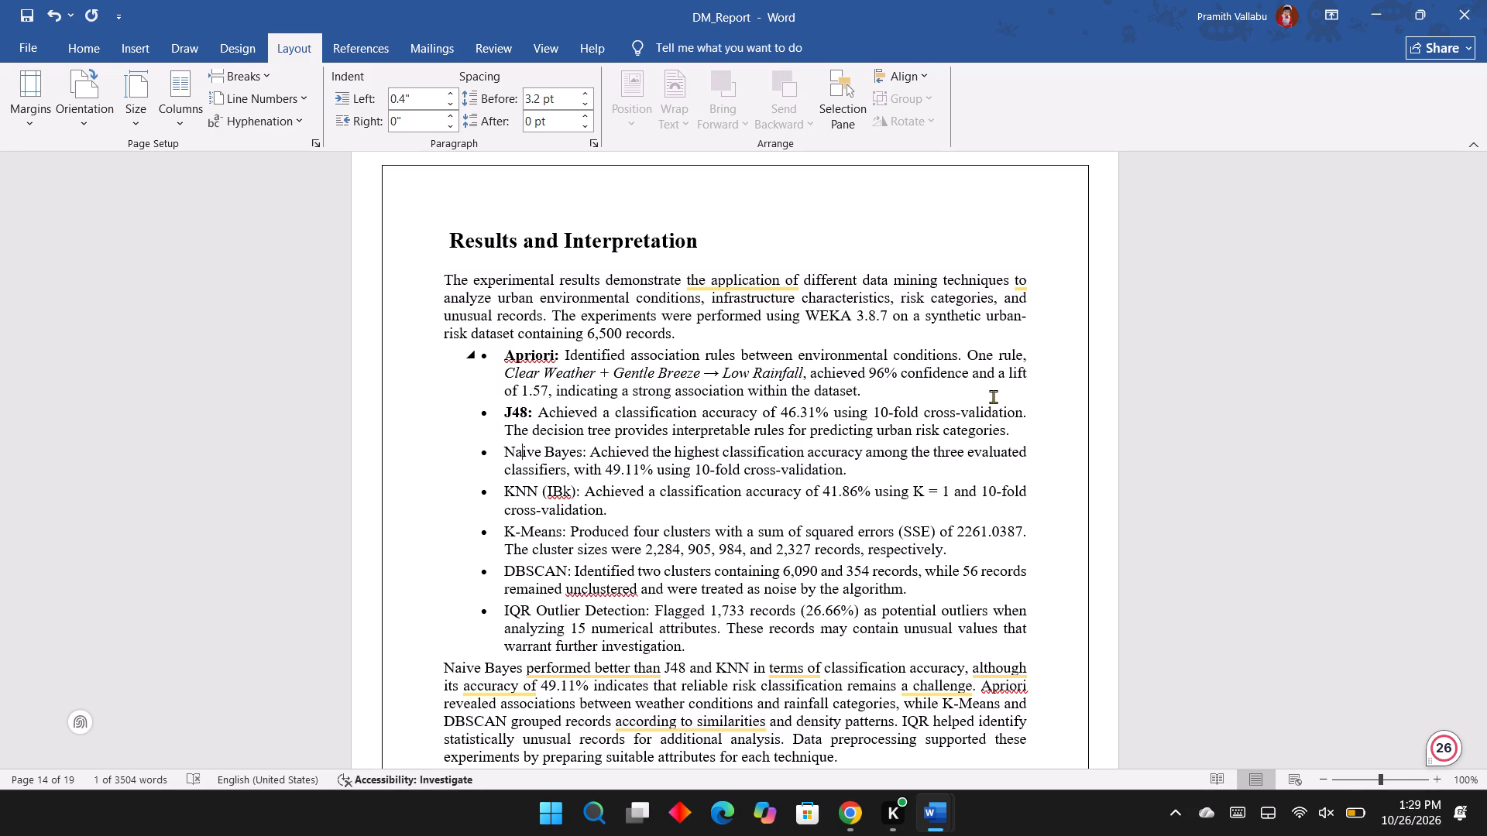
pyautogui.press('Left')
pyautogui.press('Left')
pyautogui.hotkey('ctrl', 'shift', 'Right')
pyautogui.hotkey('ctrl', 'shift', 'Right')
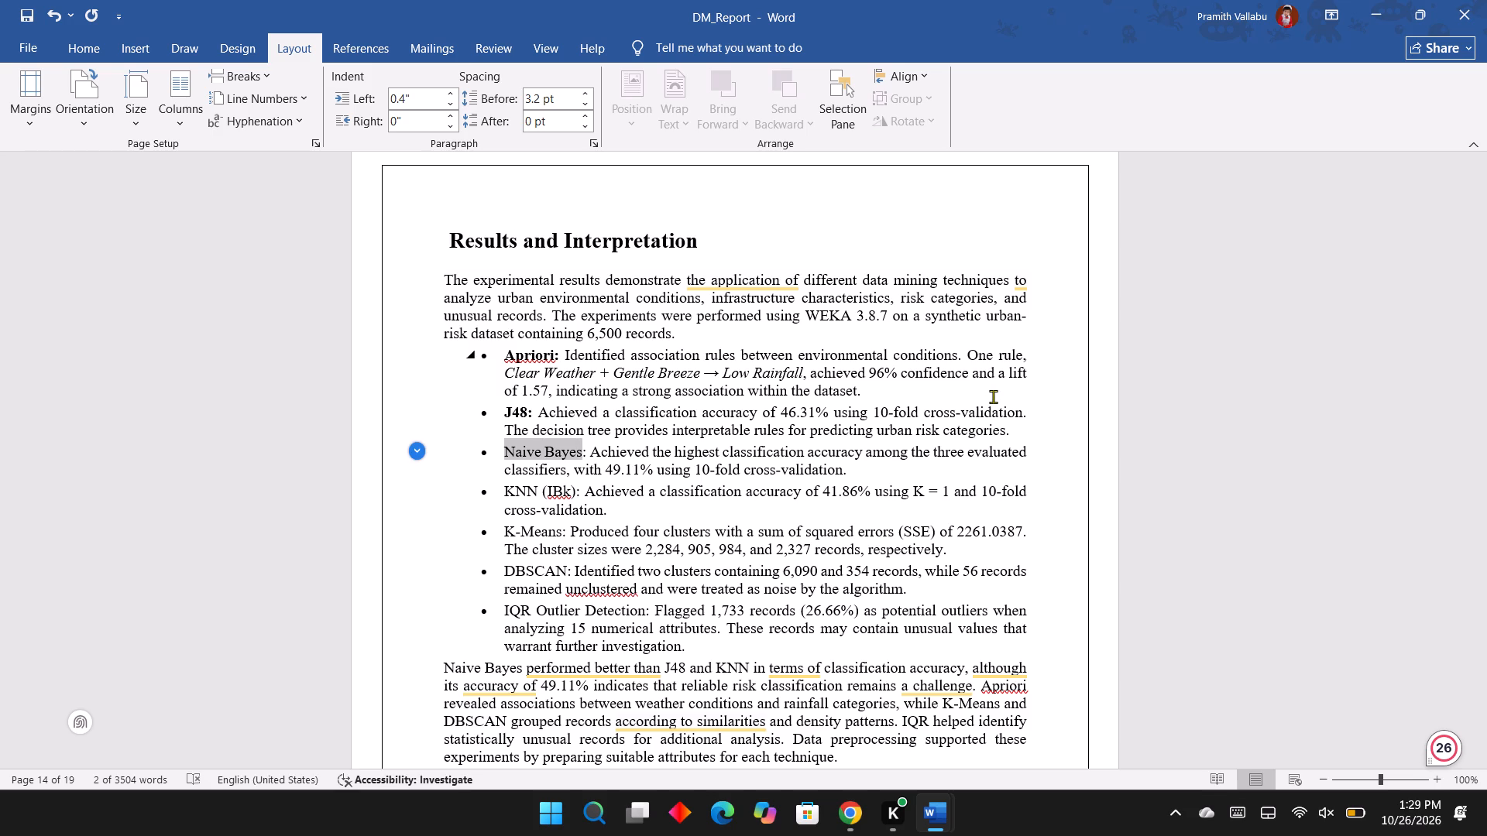
pyautogui.hotkey('shift', 'Right')
pyautogui.hotkey('ctrl', 'b')
# Make the "KNN (IBk):" label bold at the start of its bullet.
pyautogui.press('Down')
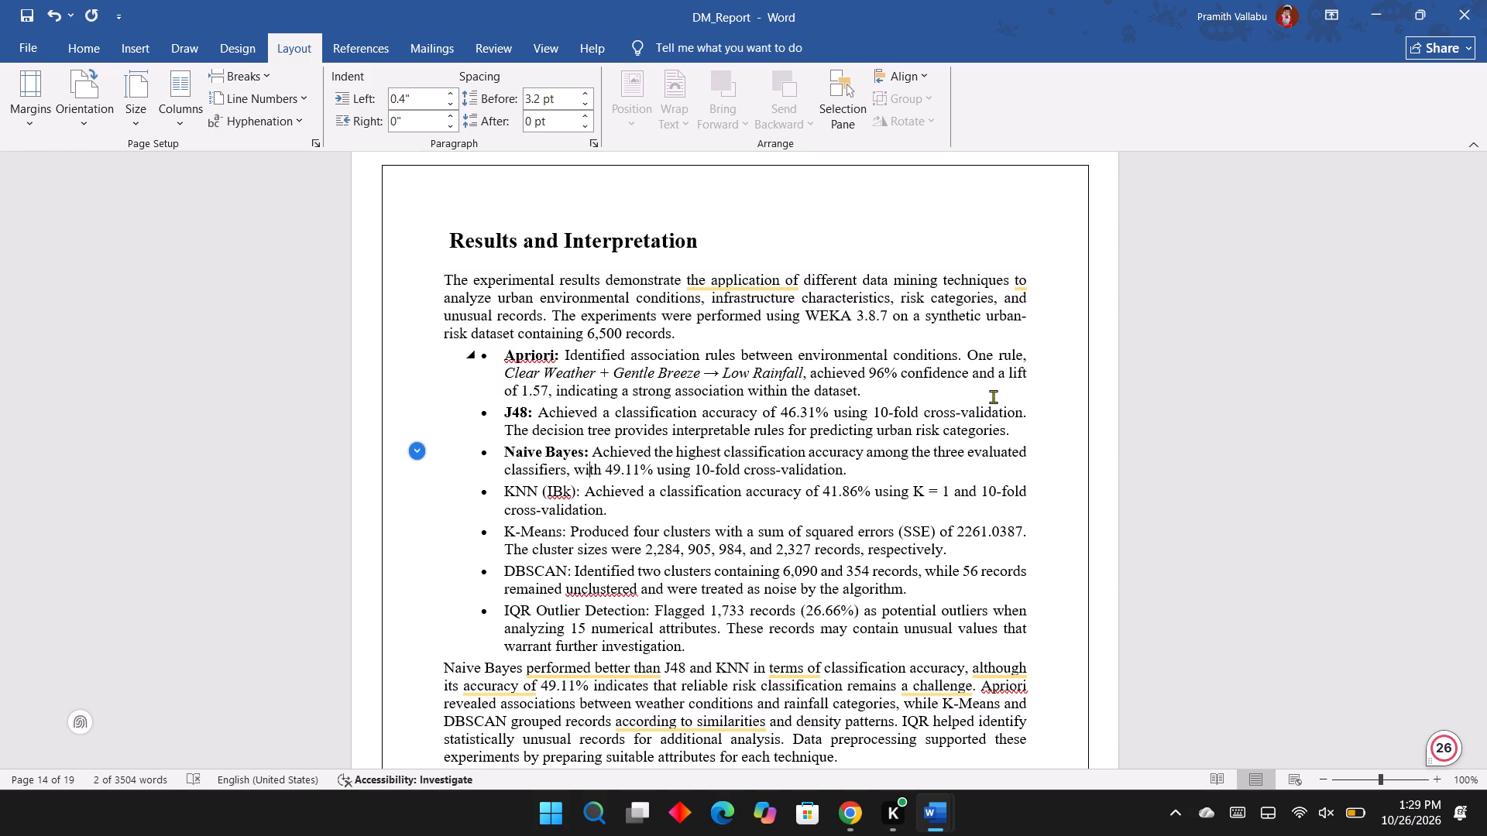
pyautogui.press('Down')
pyautogui.press('Left')
pyautogui.hotkey('ctrl', 'shift', 'Left')
pyautogui.hotkey('ctrl', 'shift', 'Left')
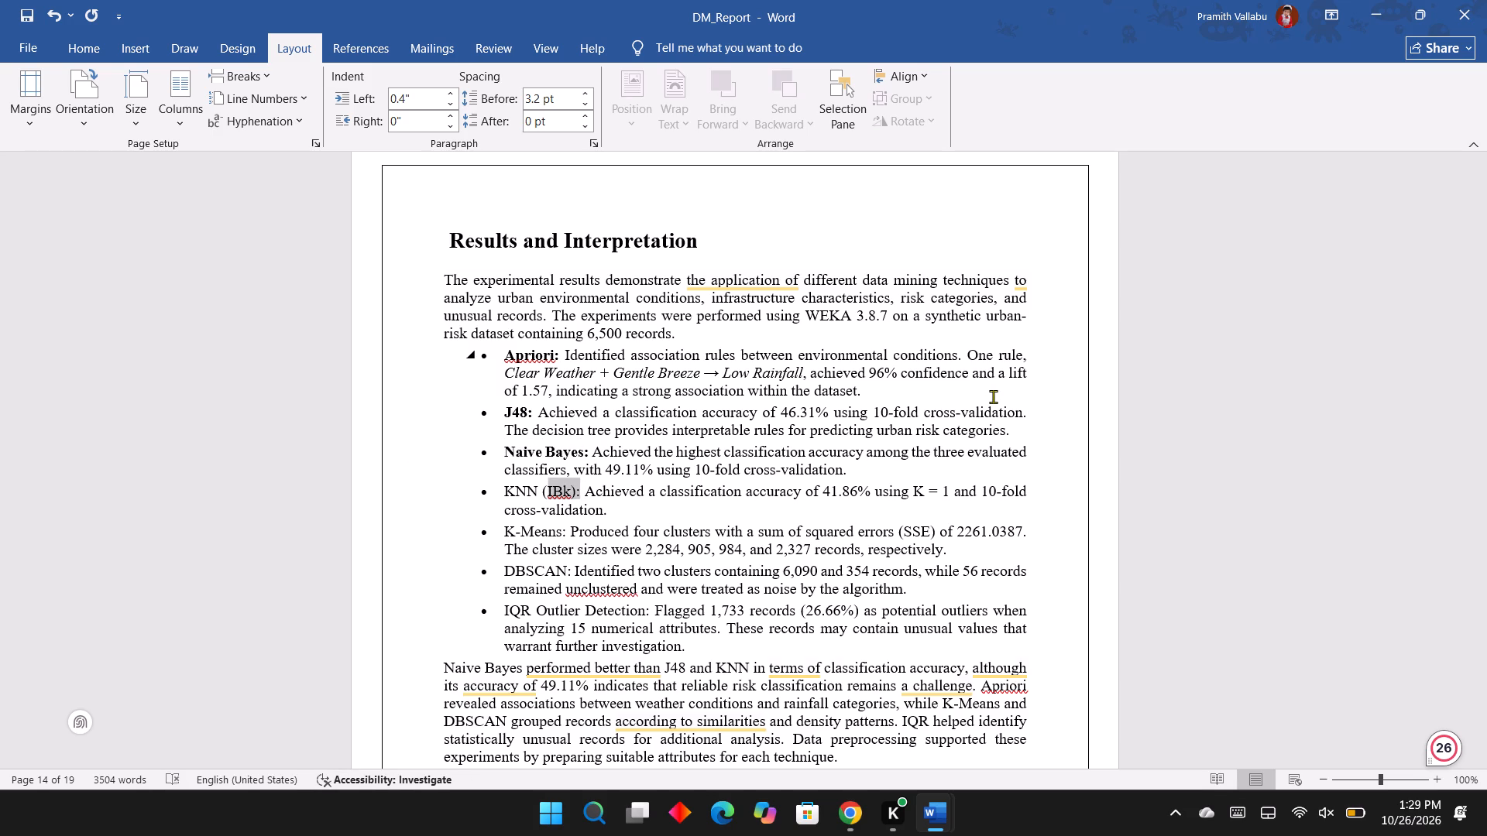
pyautogui.hotkey('ctrl', 'shift', 'Left')
pyautogui.hotkey('ctrl', 'shift', 'Left')
pyautogui.hotkey('ctrl', 'b')
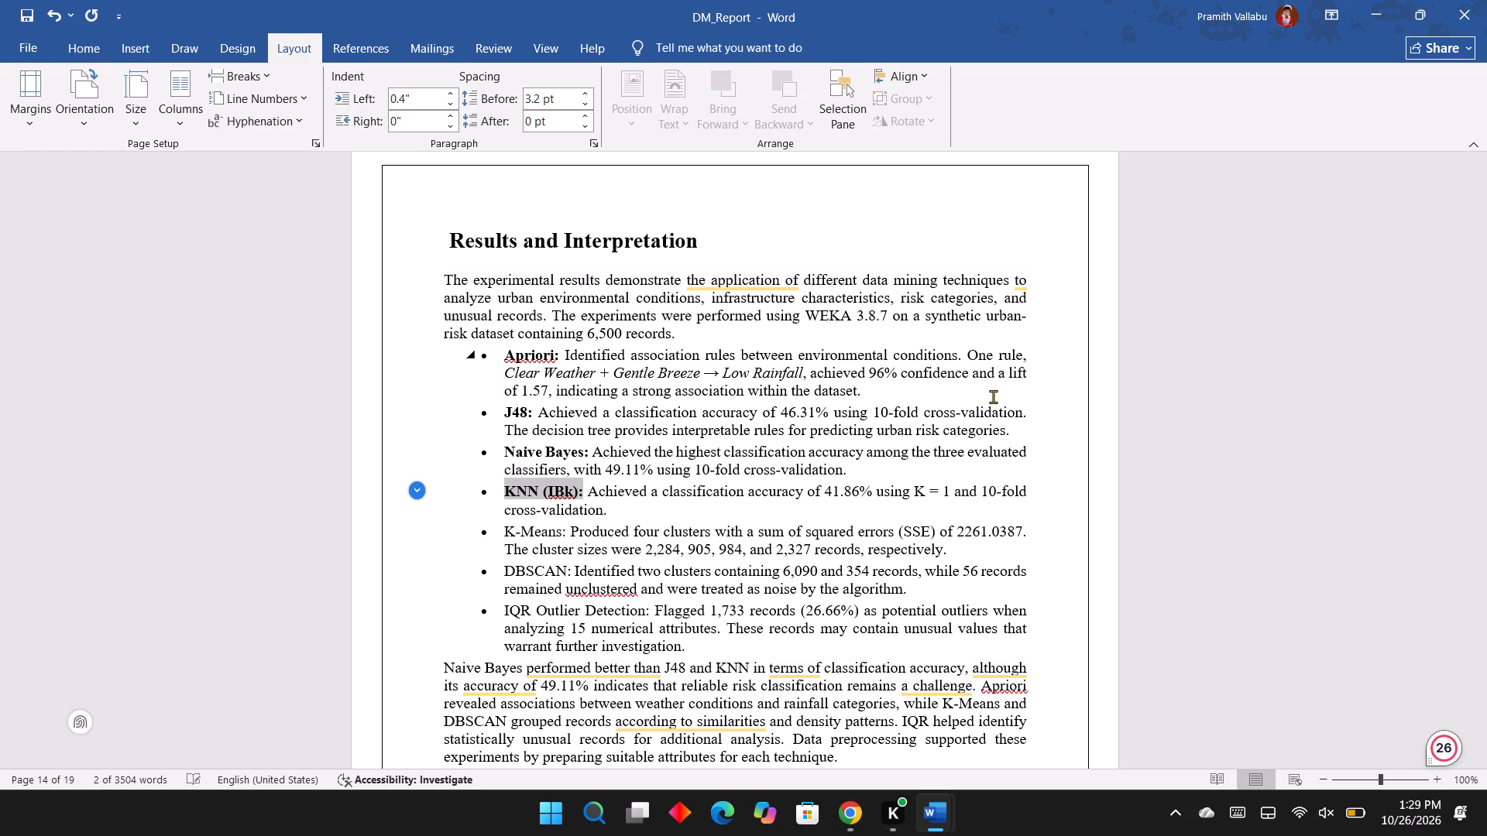
# Make the "K-Means:" label bold at the start of its bullet.
pyautogui.press('Down')
pyautogui.press('Down')
pyautogui.press('Left')
pyautogui.press('Left')
pyautogui.press('Left')
pyautogui.hotkey('ctrl', 'shift', 'Left')
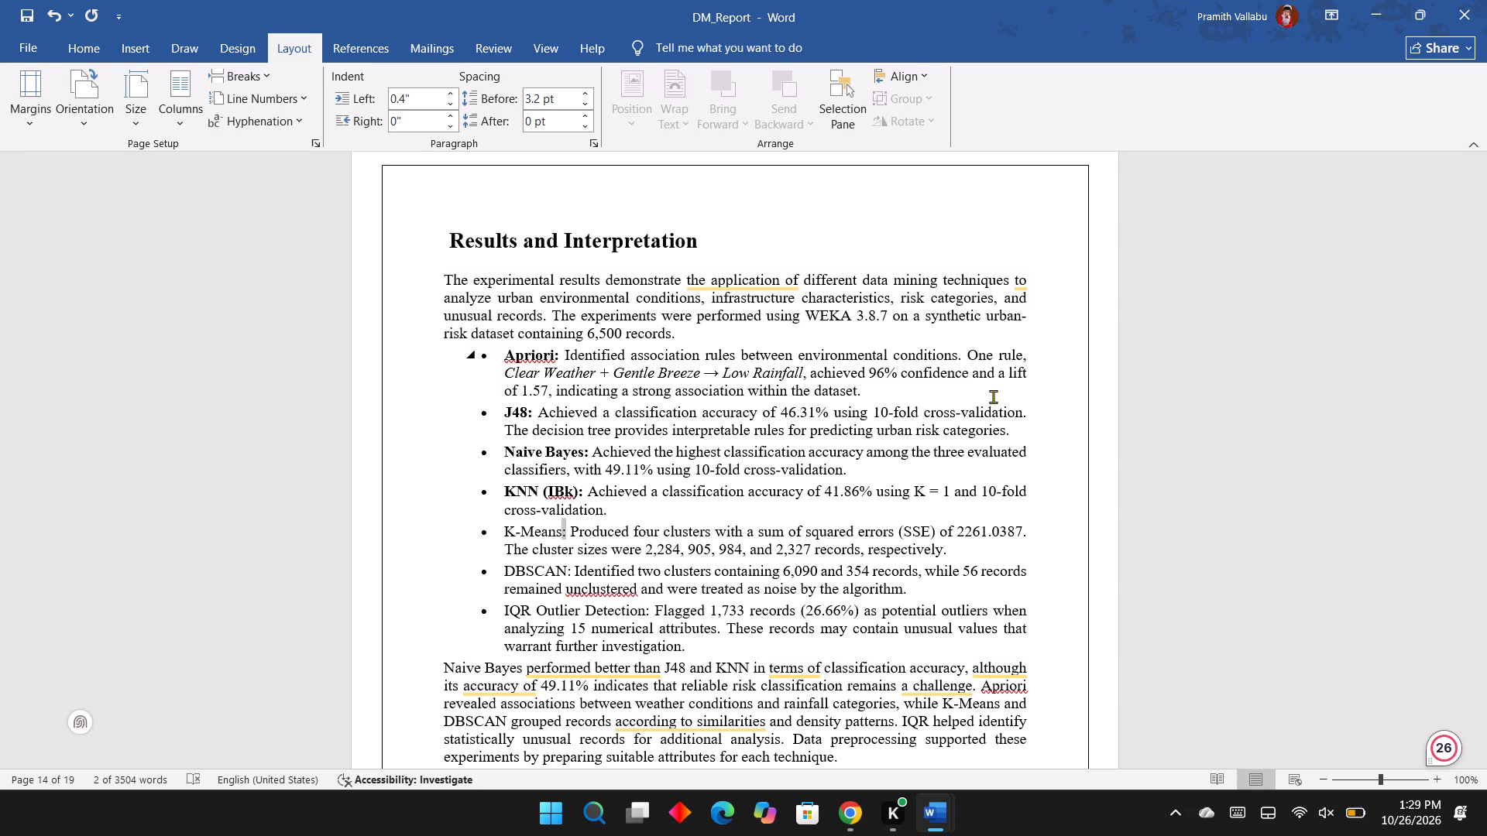
pyautogui.hotkey('ctrl', 'shift', 'Left')
pyautogui.hotkey('ctrl', 'shift', 'Left')
pyautogui.hotkey('ctrl', 'shift', 'Left')
pyautogui.hotkey('ctrl', 'b')
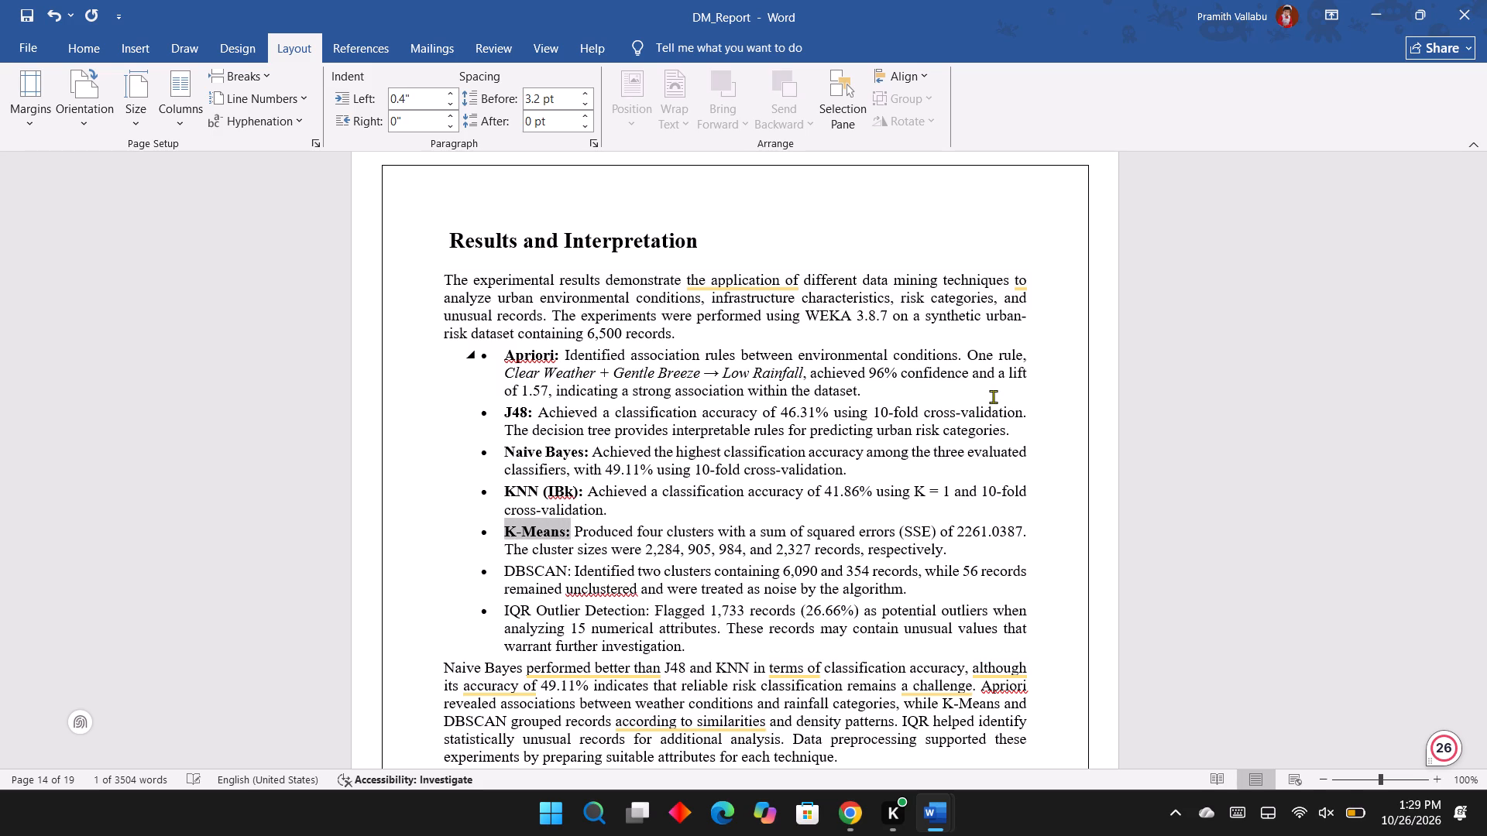
# Delete the DBSCAN and IQR Outlier Detection bullets from the end of the results list.
pyautogui.press('Down')
pyautogui.press('Down')
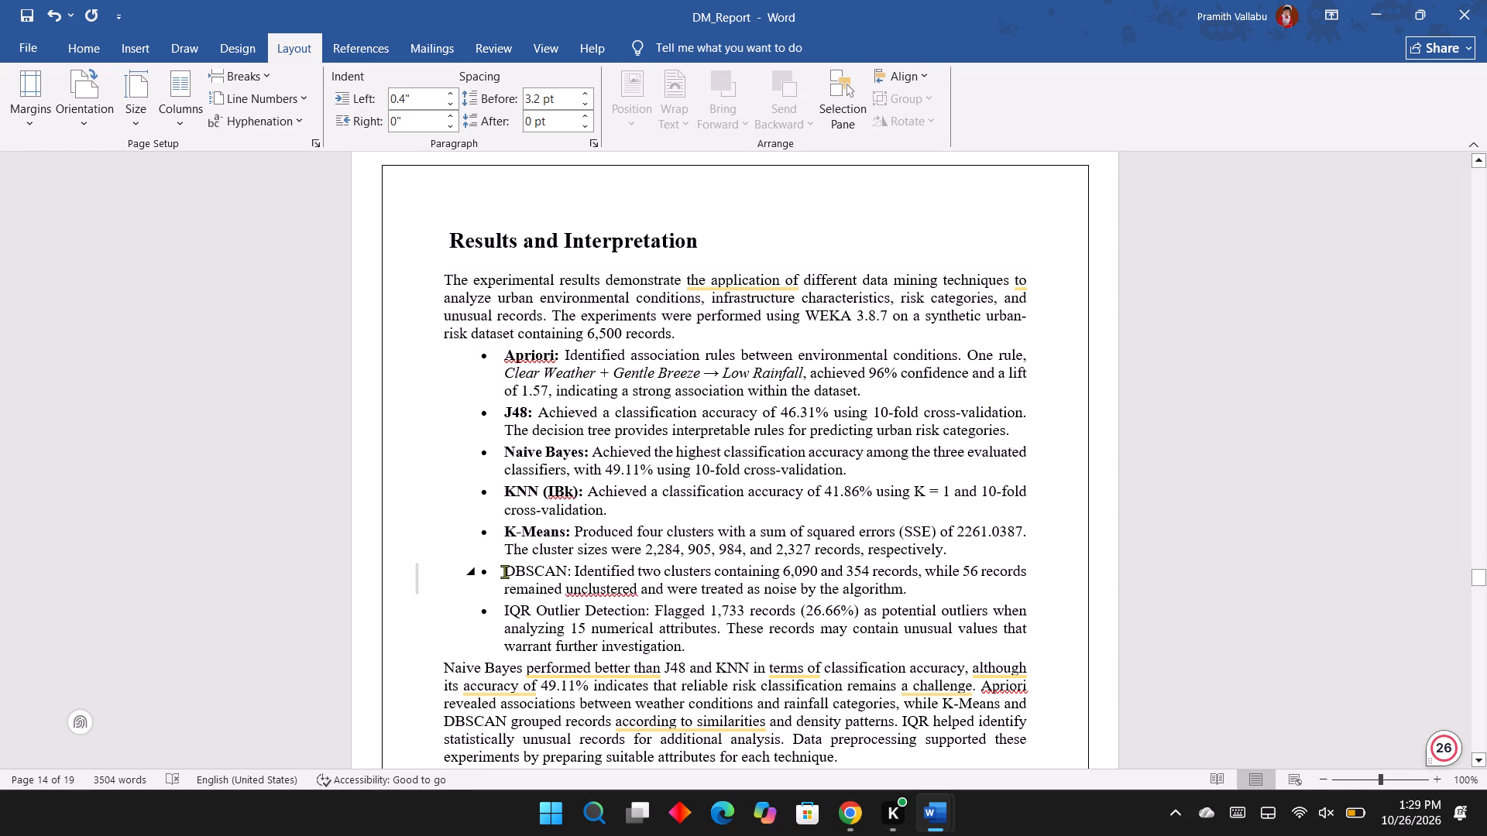
pyautogui.moveTo(504, 571); pyautogui.dragTo(696, 638)
pyautogui.press('BackSpace')
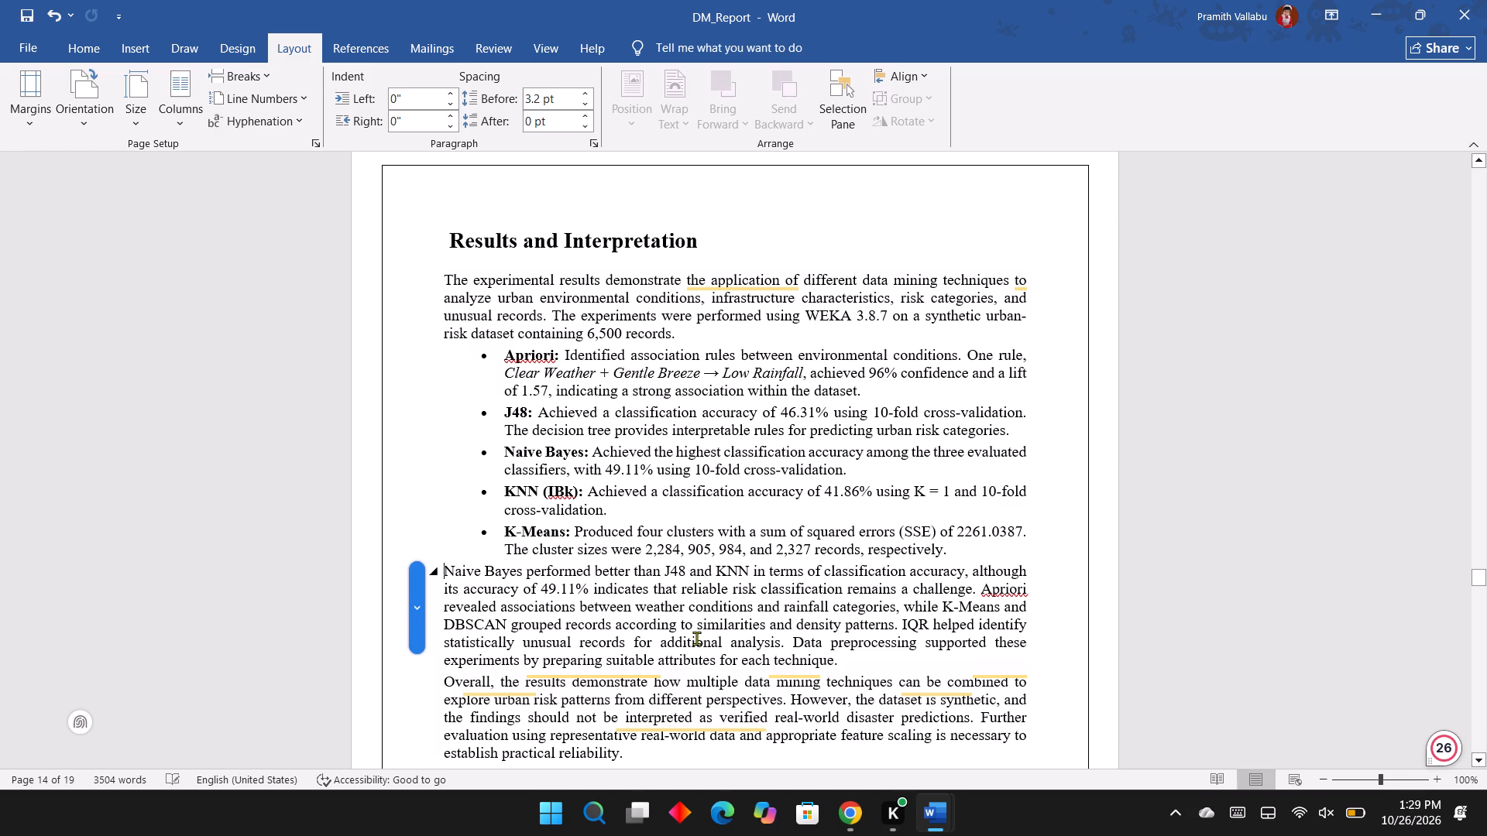
# Insert blank lines after the closing Results and Interpretation paragraph to push the Chapter-III heading onto a new page.
pyautogui.scroll(-1, 696, 638)
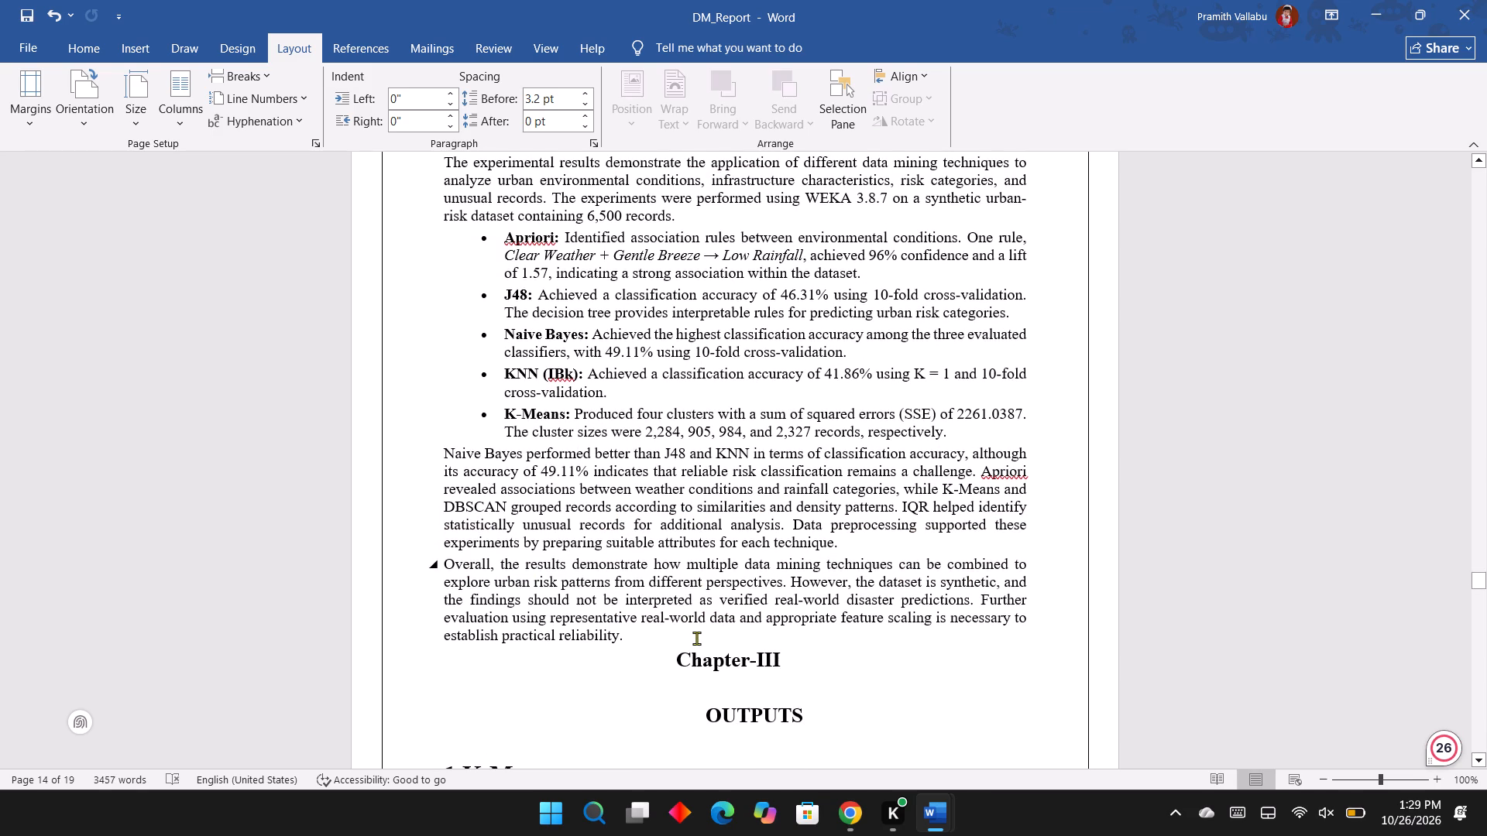
pyautogui.click(696, 638)
pyautogui.press('Return')
pyautogui.press('Return')
pyautogui.press('Return')
pyautogui.press('Return')
pyautogui.press('Return')
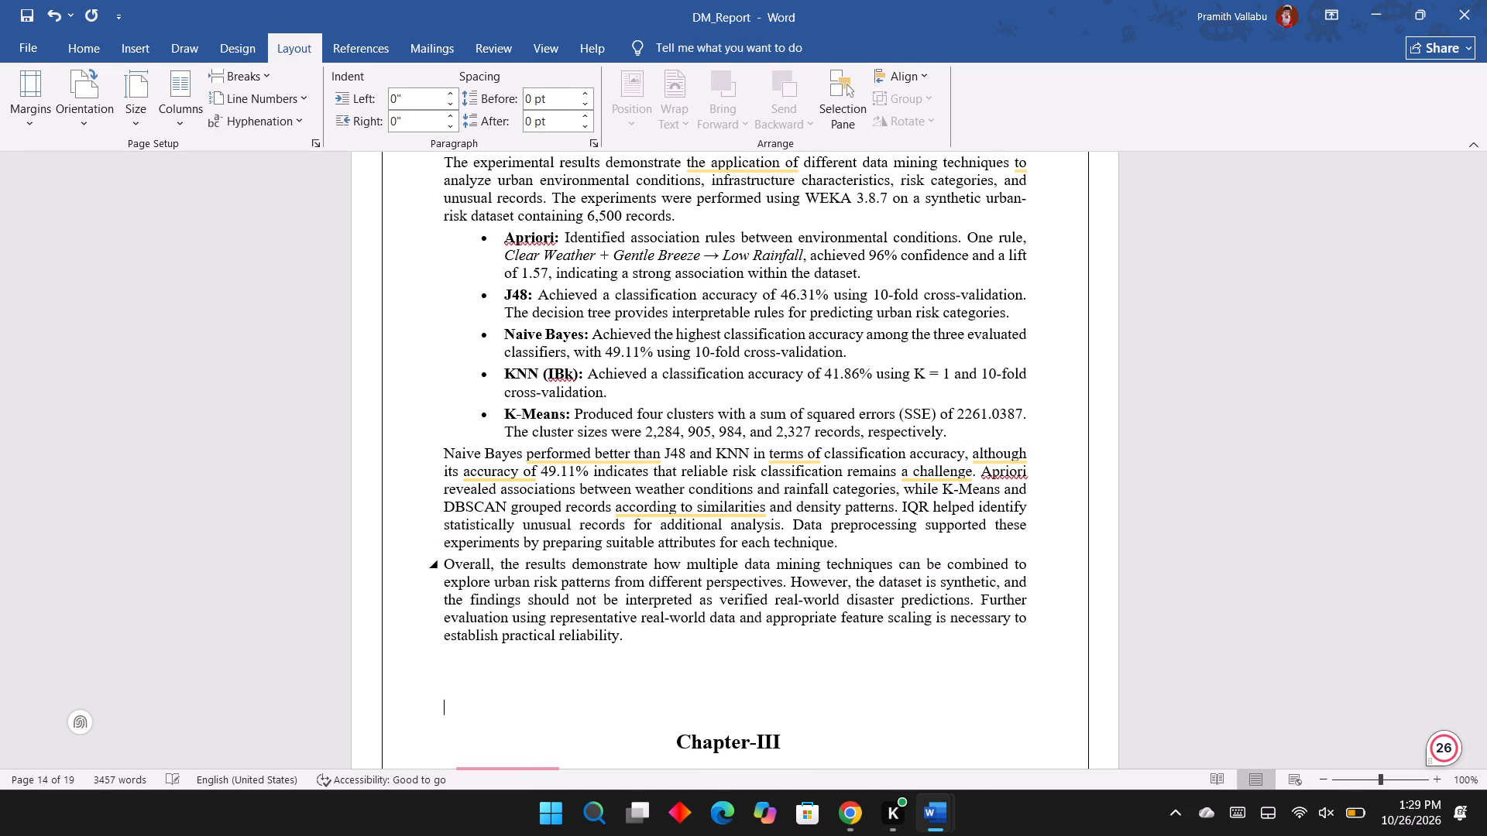
pyautogui.scroll(-9, 696, 638)
pyautogui.press('Return')
pyautogui.press('Return')
pyautogui.press('Return')
pyautogui.press('Return')
pyautogui.press('Return')
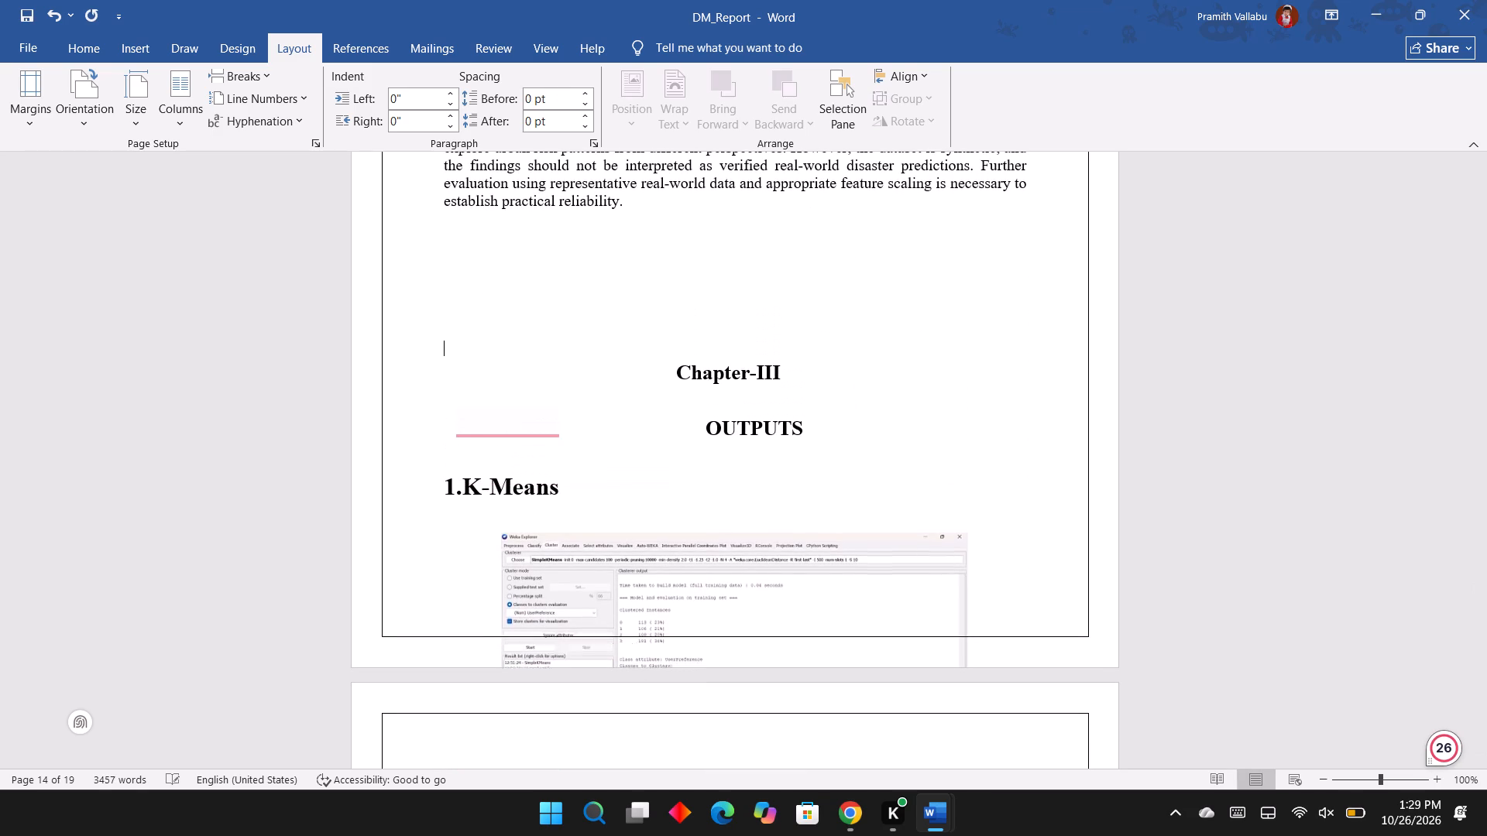
pyautogui.press('Return')
pyautogui.press('Return')
pyautogui.press('Return')
pyautogui.press('Return')
pyautogui.press('Return')
pyautogui.press('Return')
pyautogui.press('Return')
pyautogui.press('Return')
pyautogui.press('Return')
pyautogui.press('Return')
pyautogui.press('Return')
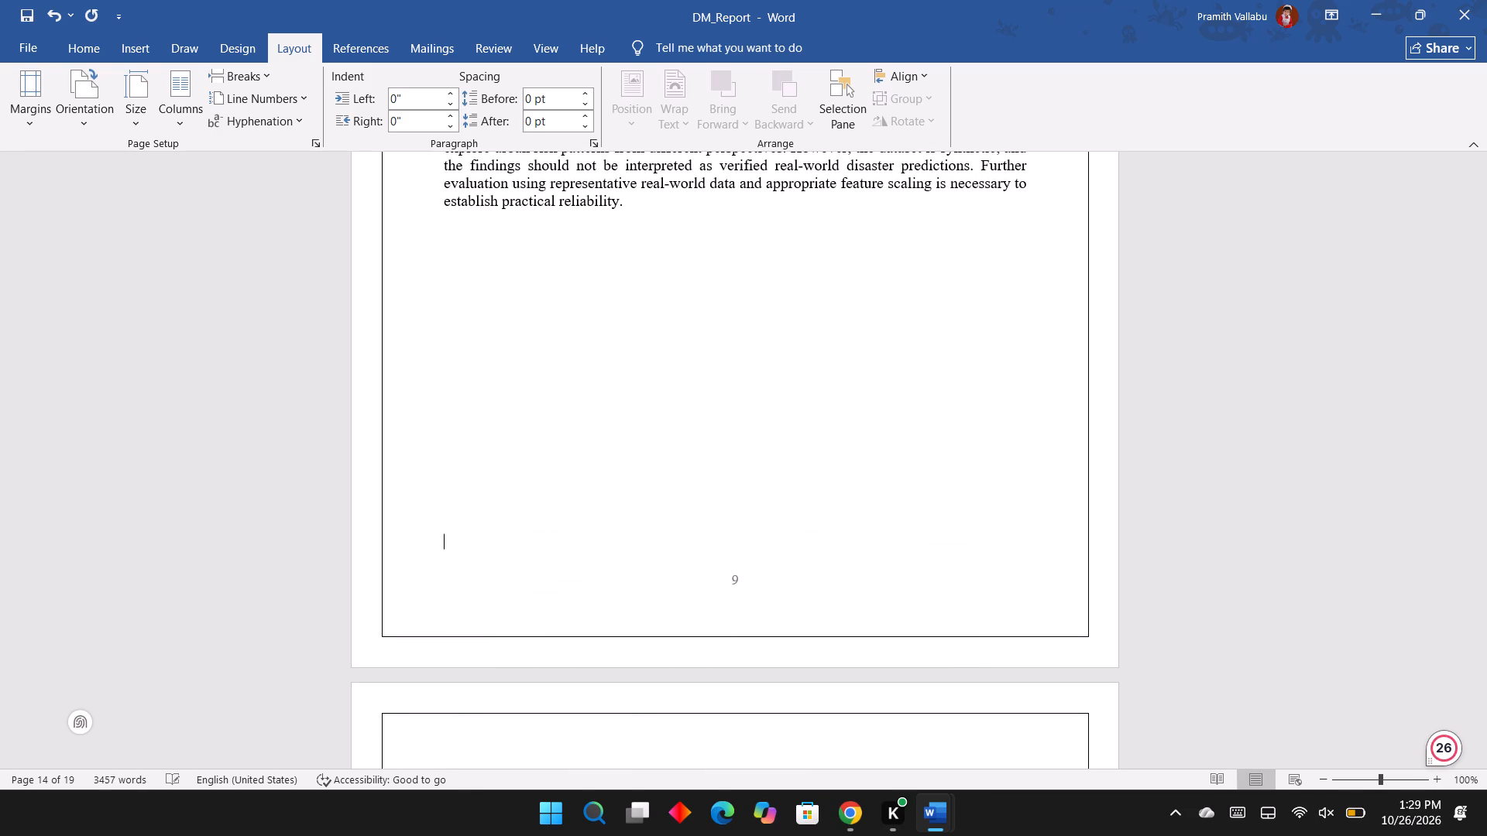
# Center the "Chapter-III" and "OUTPUTS" headings on the page.
pyautogui.scroll(-2, 696, 638)
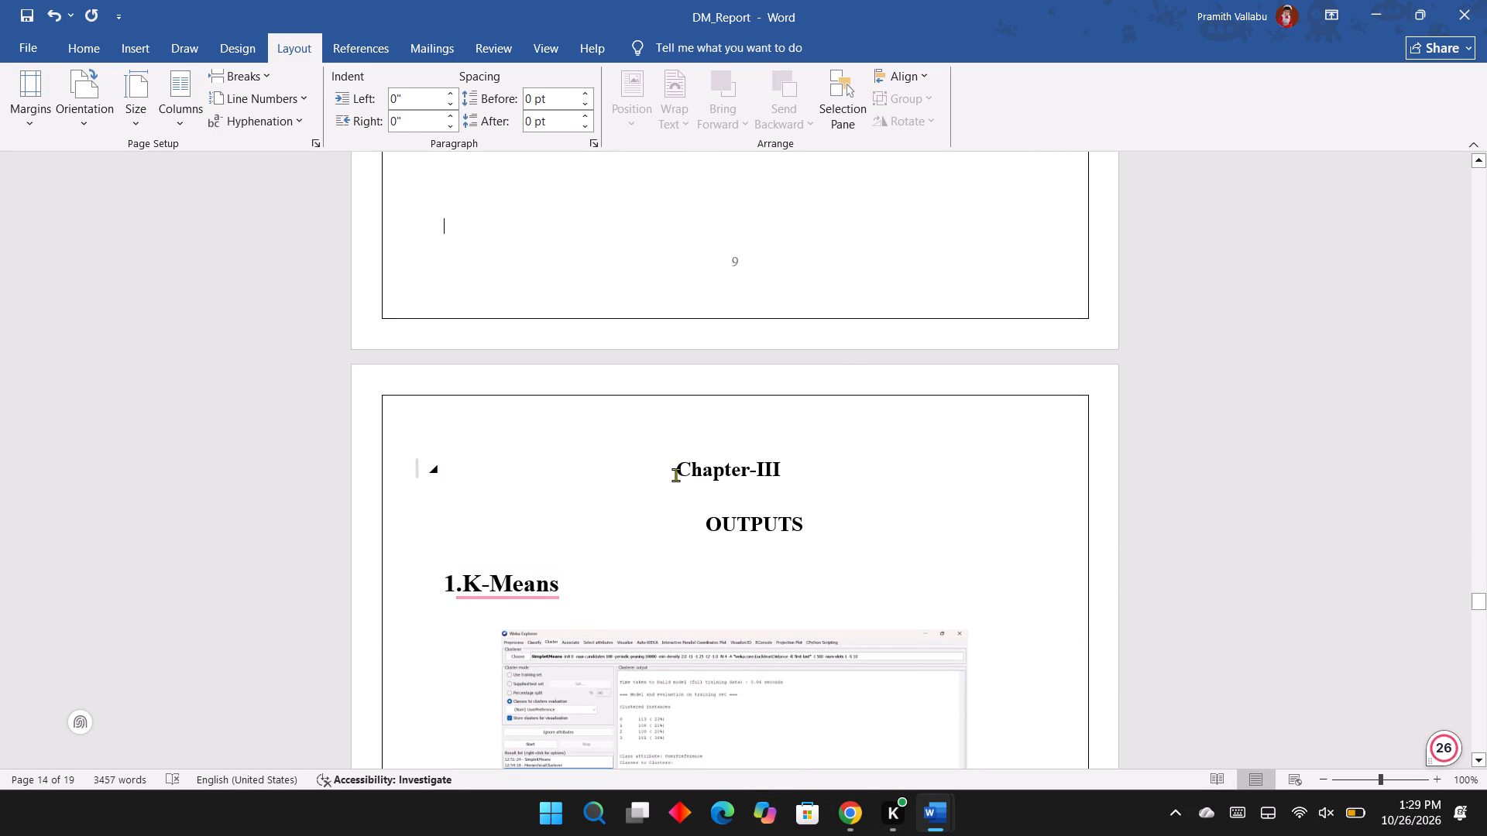
pyautogui.moveTo(675, 475); pyautogui.dragTo(838, 514)
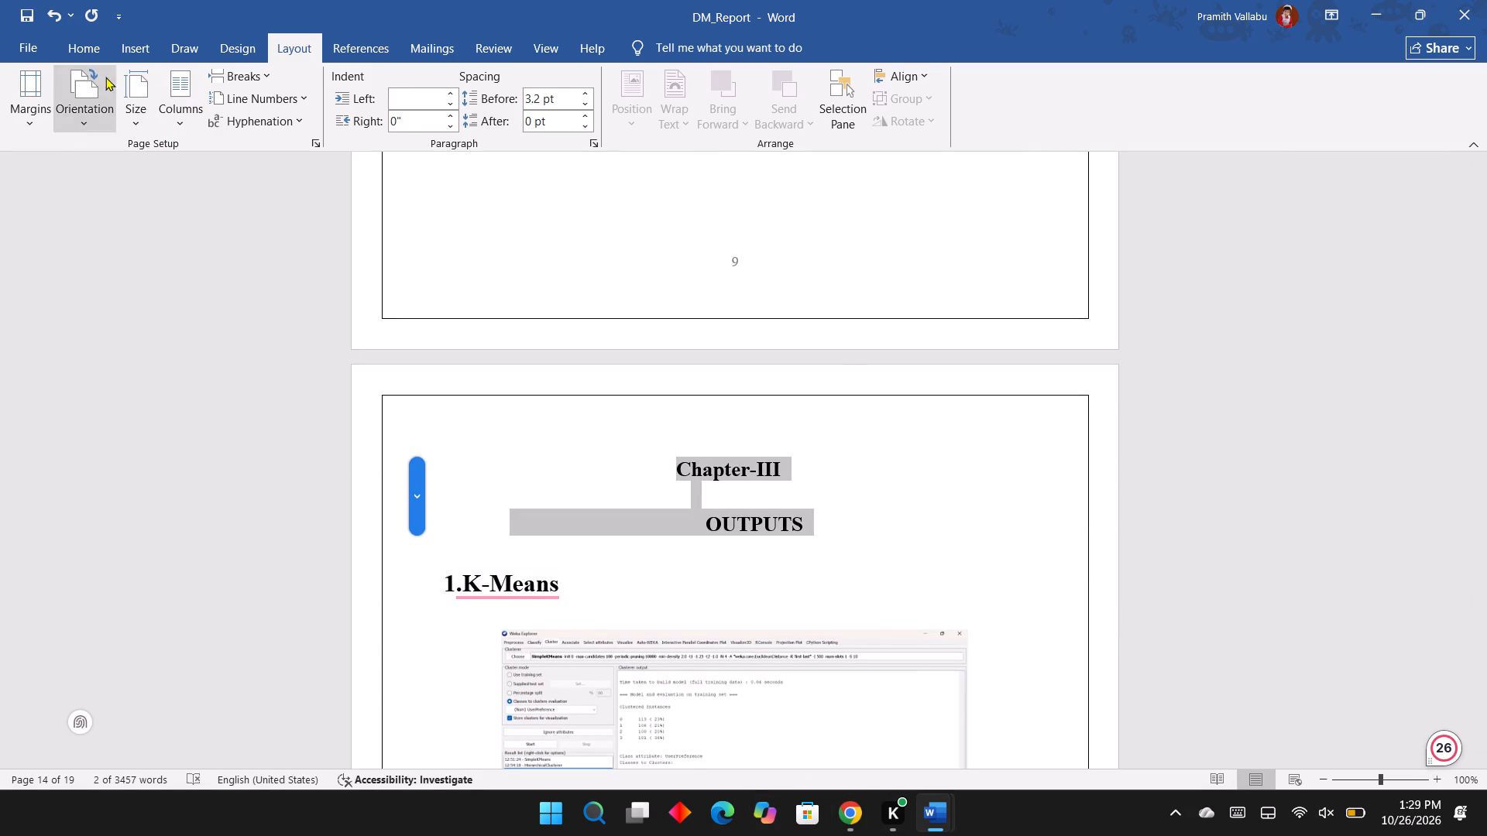
pyautogui.click(100, 39)
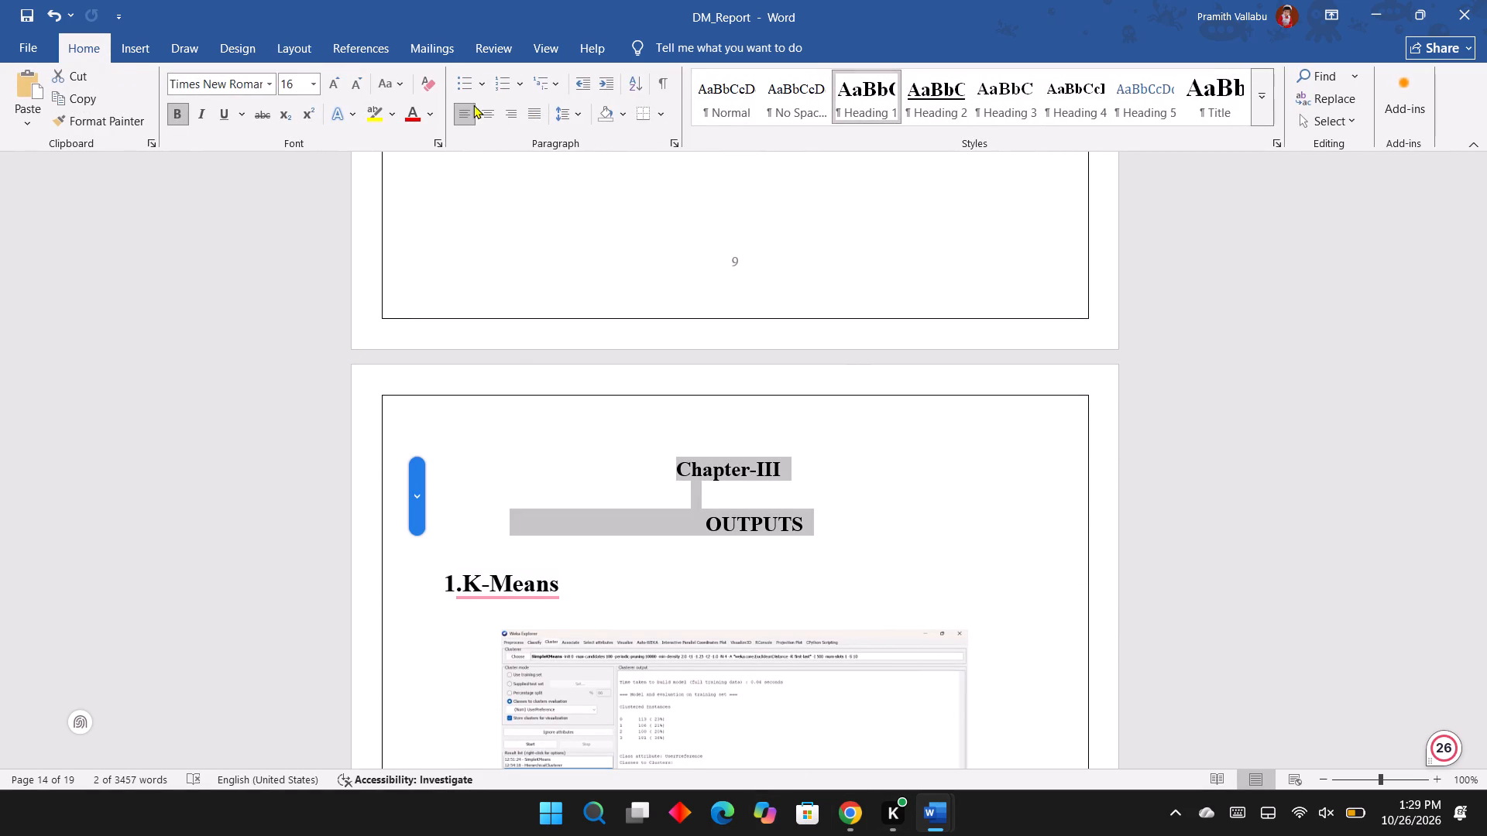
pyautogui.click(482, 107)
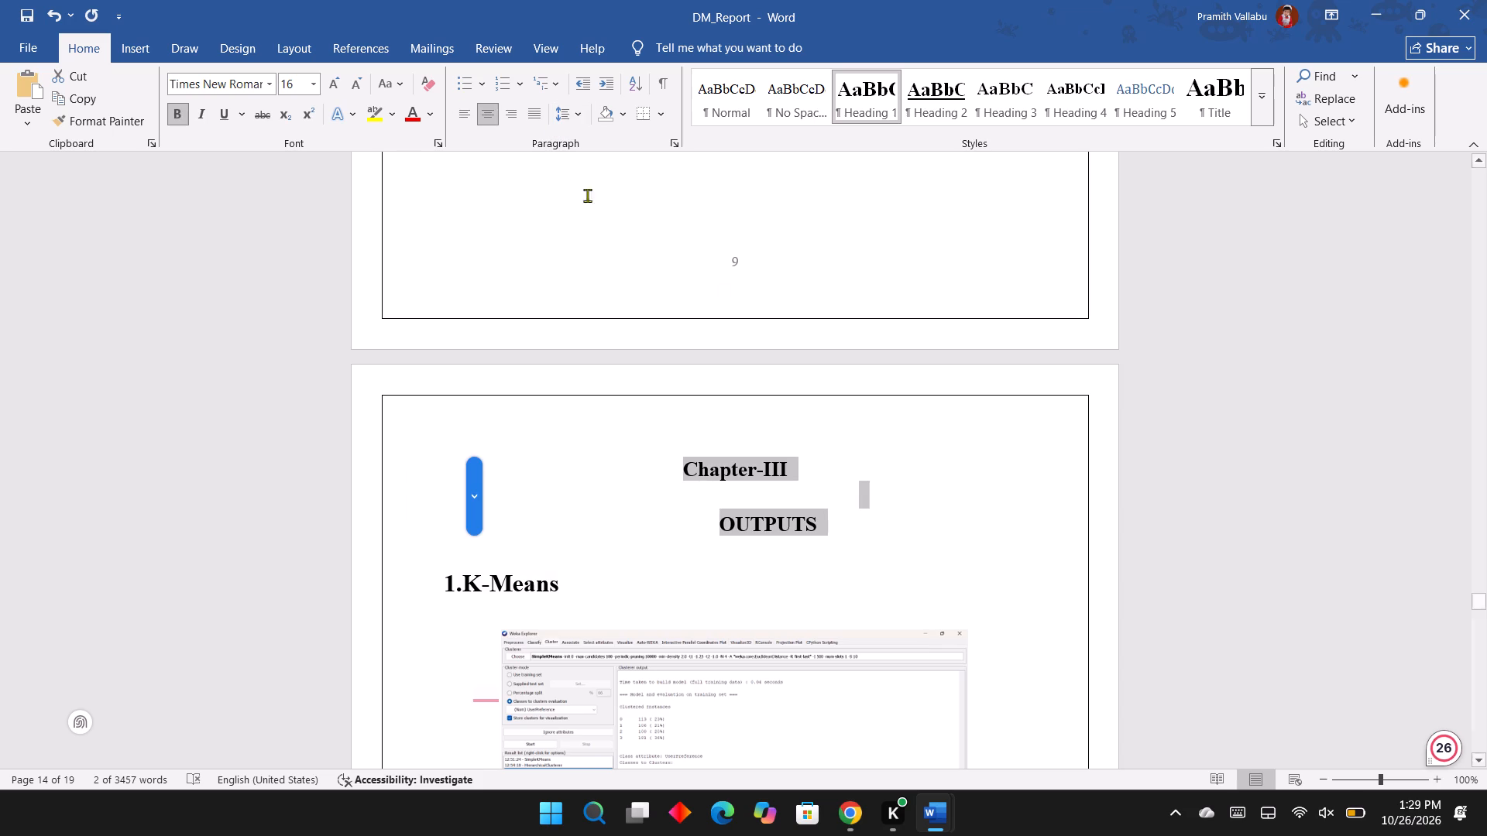
pyautogui.click(821, 493)
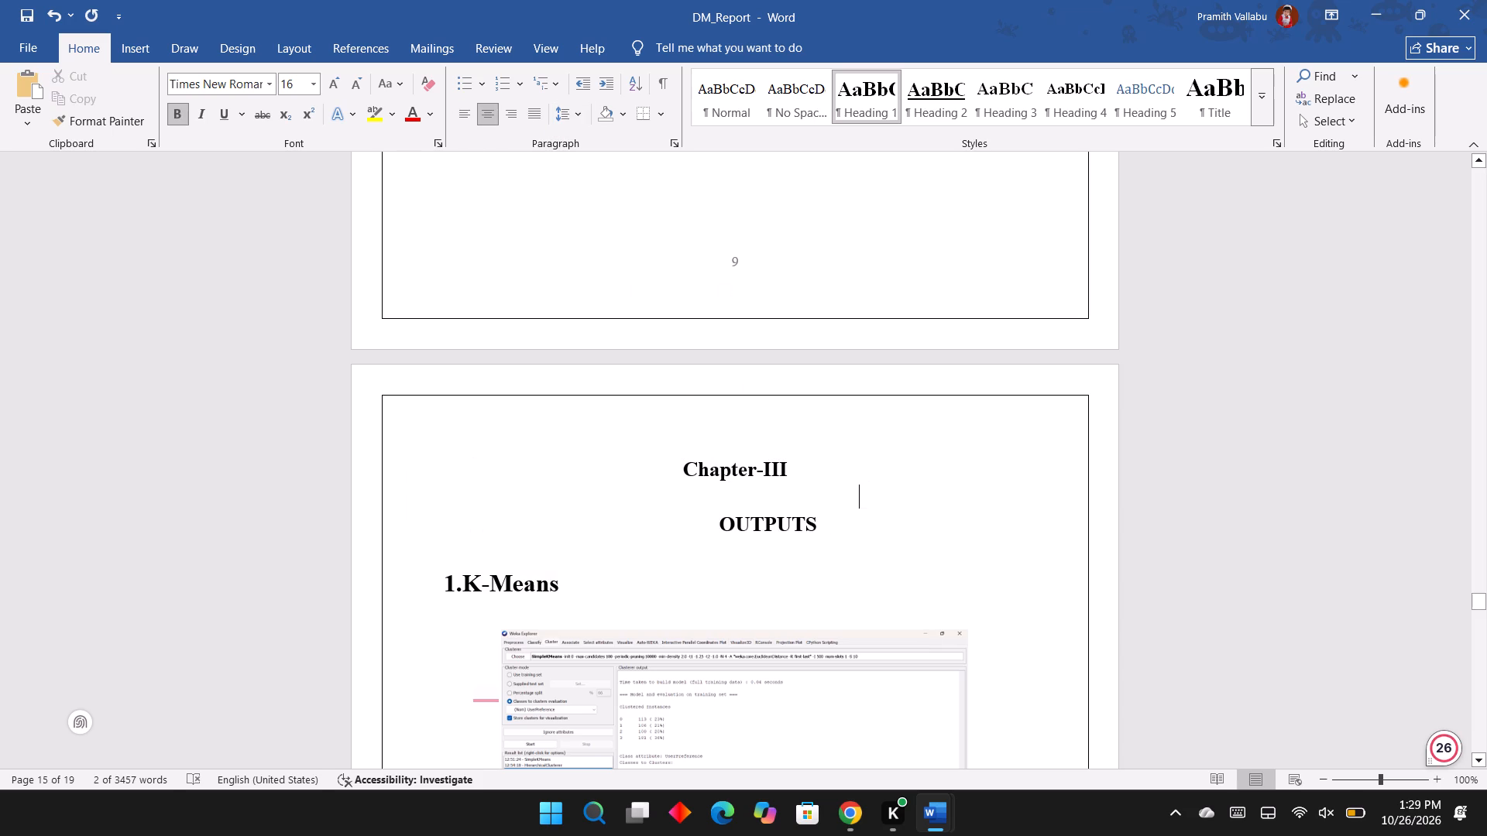
# Set the right indent of the "OUTPUTS" heading to 0.6" to line it up under "Chapter-III".
pyautogui.click(723, 520)
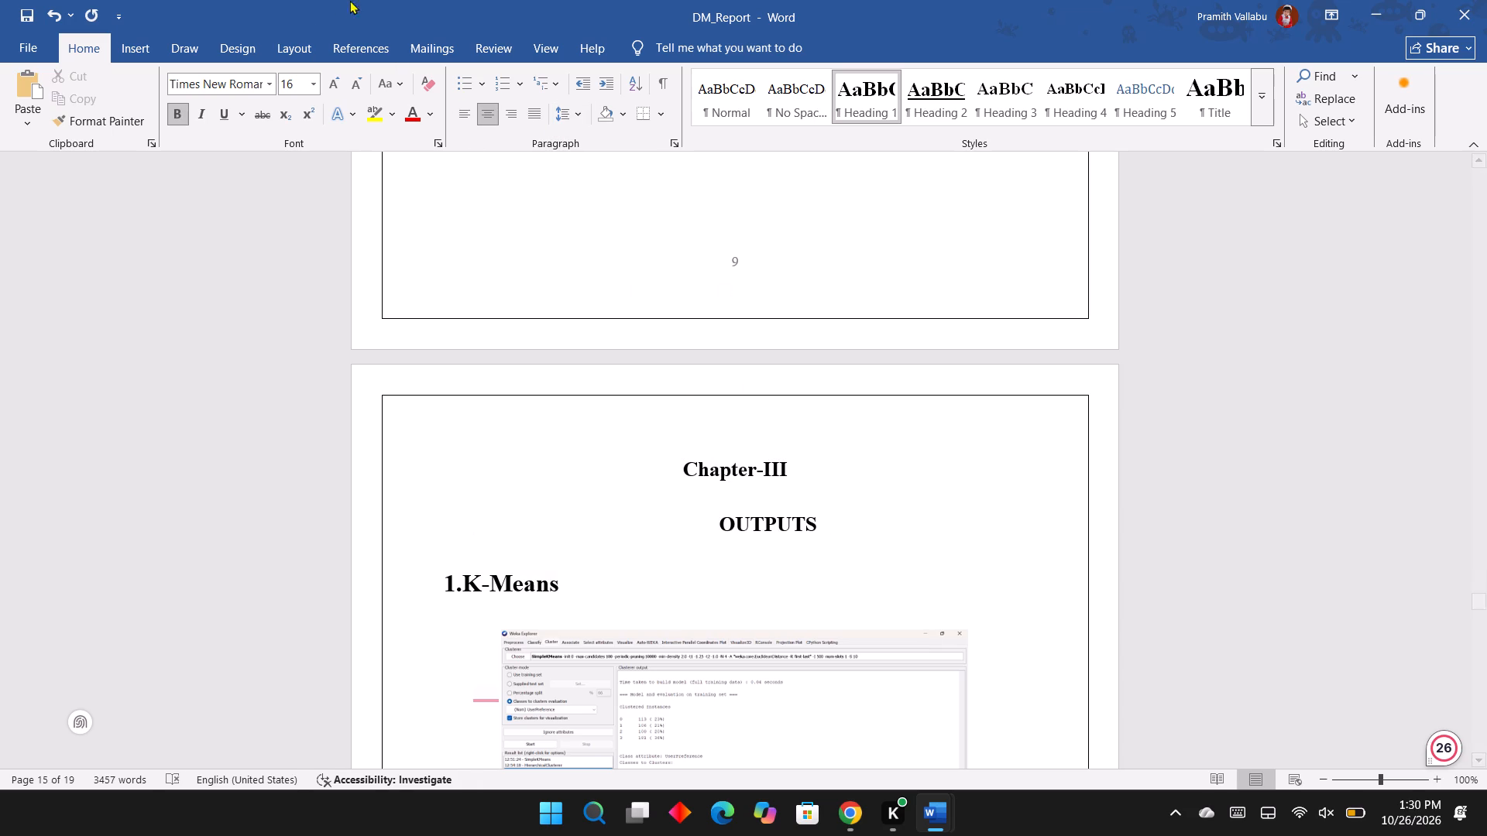
pyautogui.click(283, 48)
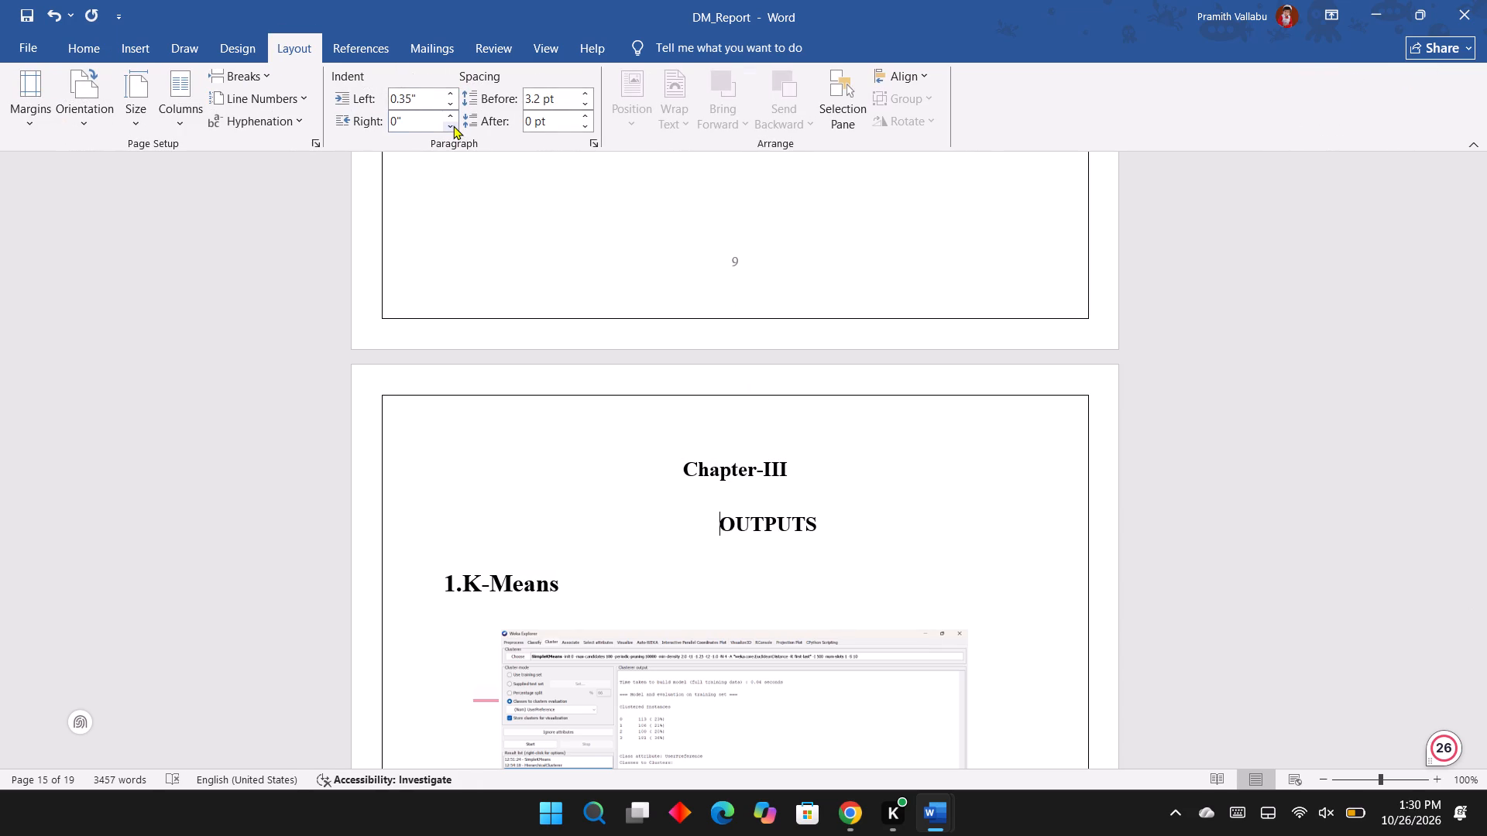
pyautogui.click(453, 125)
pyautogui.tripleClick(455, 111)
pyautogui.tripleClick(455, 111)
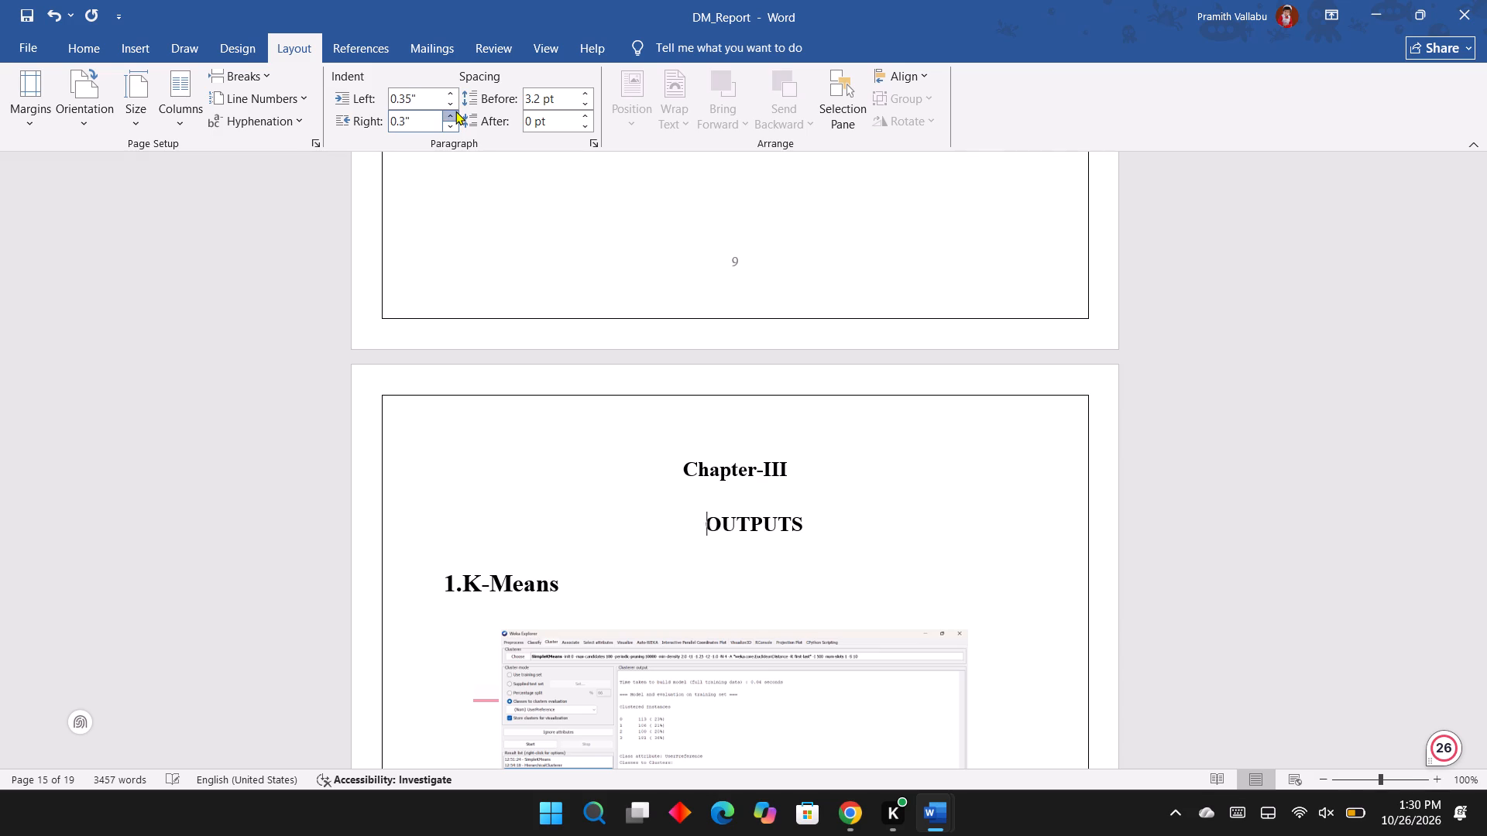
pyautogui.click(455, 111)
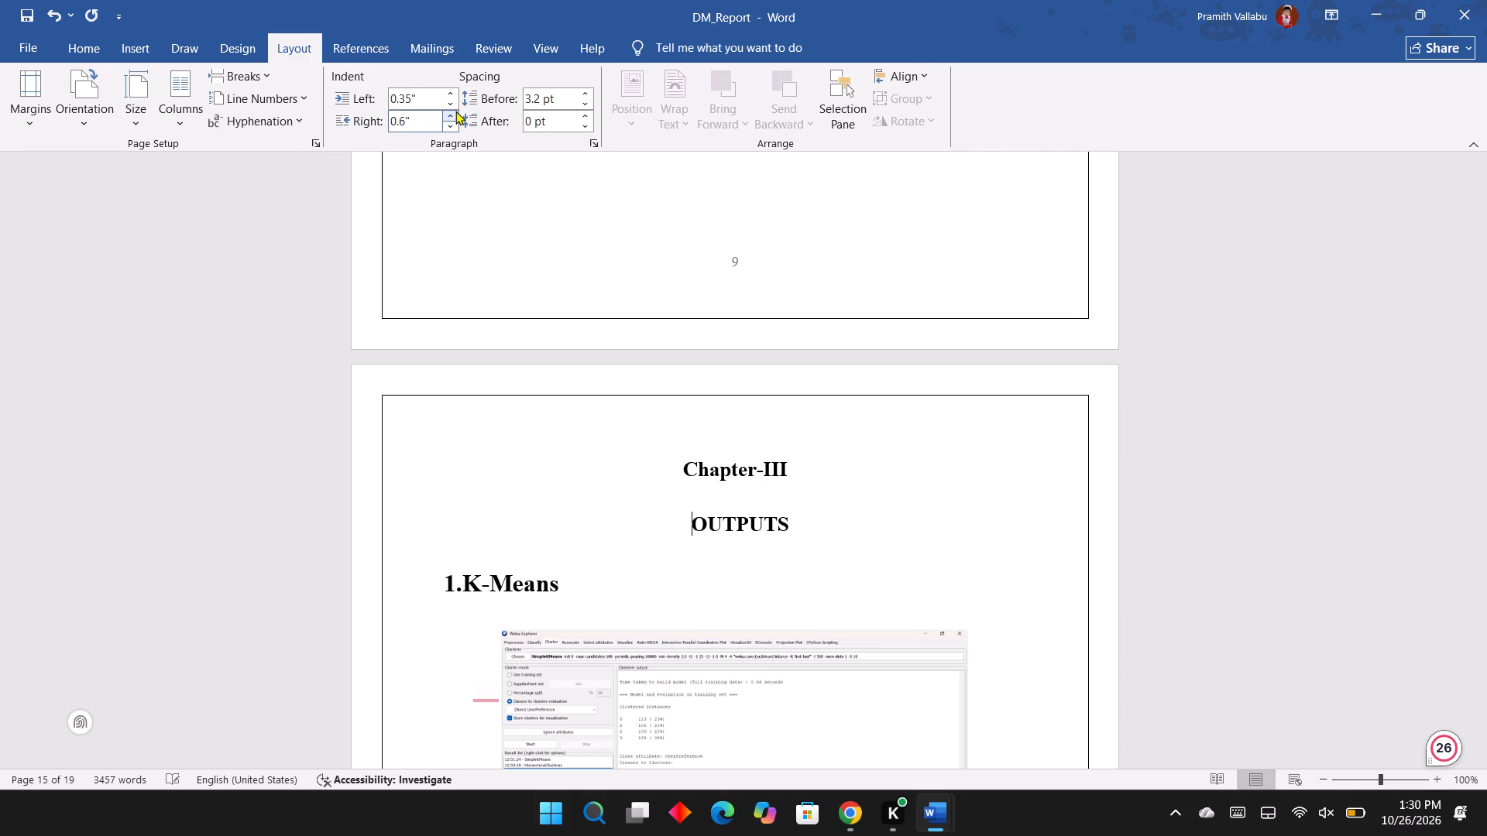
# Set the line spacing of all body text and bullets under Results and Interpretation to 1.5.
pyautogui.scroll(-1, 689, 537)
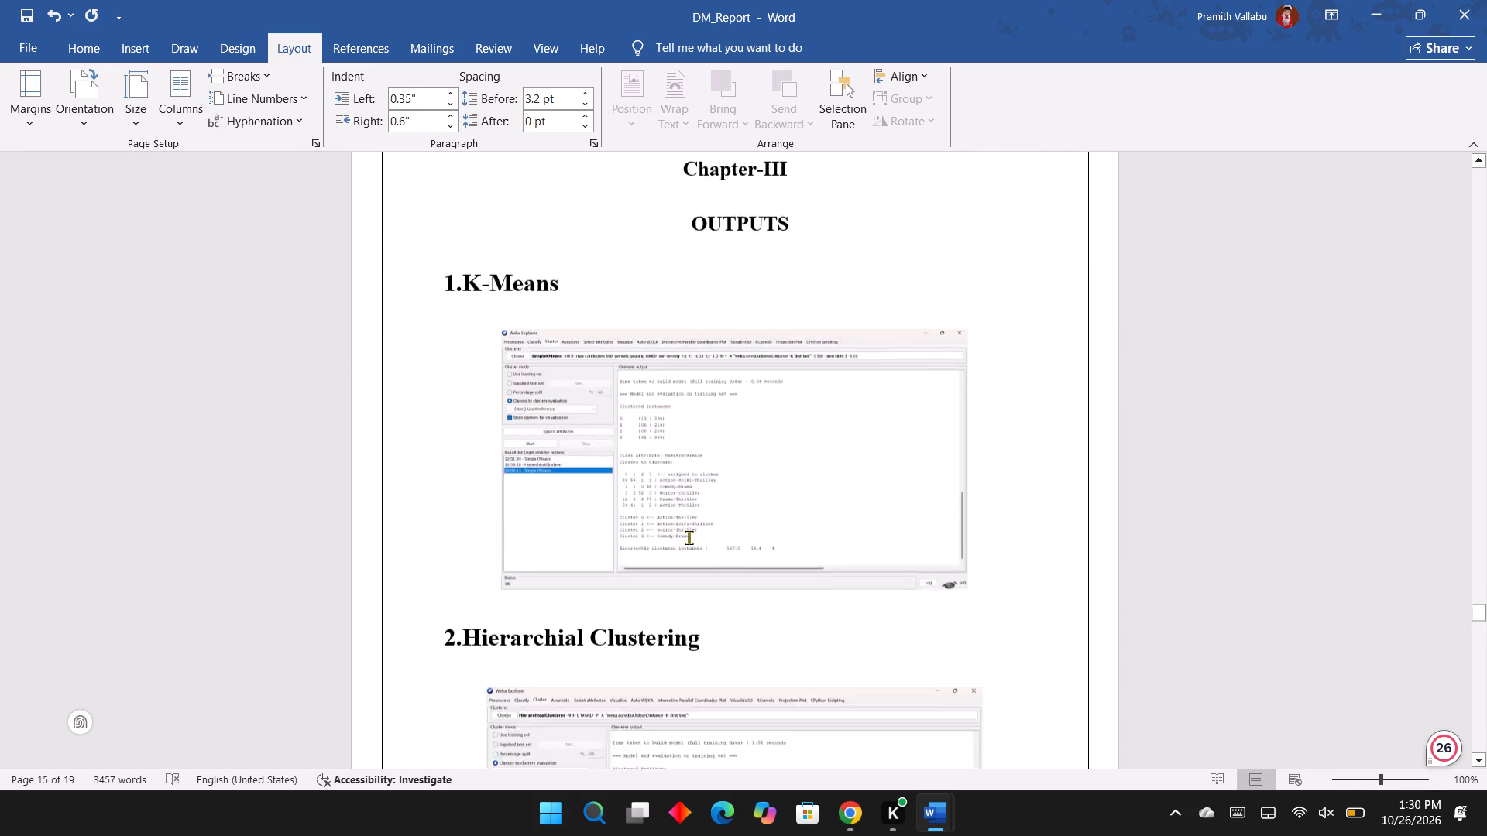
pyautogui.scroll(-1, 689, 537)
pyautogui.scroll(7, 689, 537)
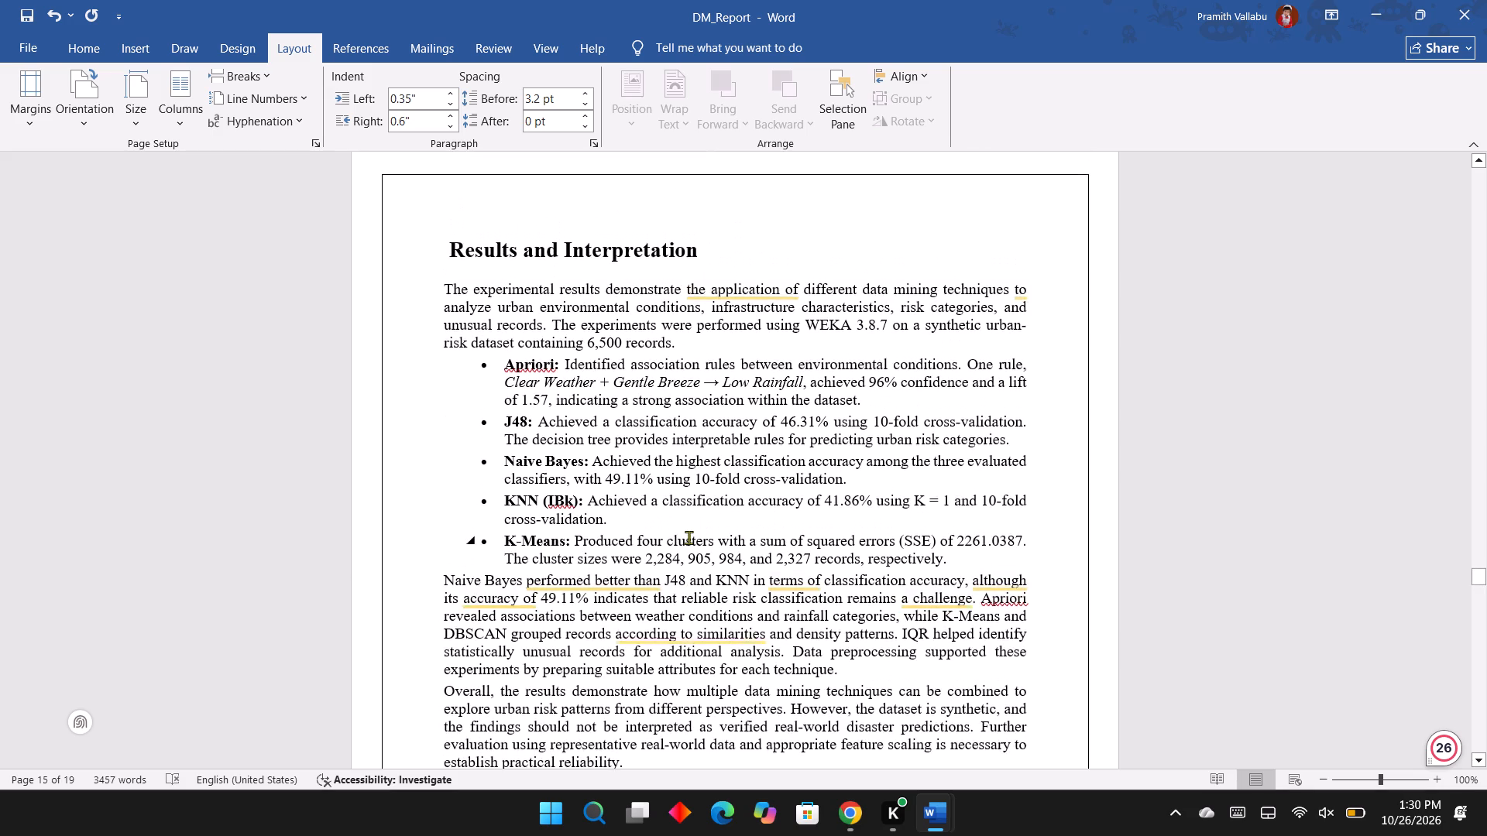
pyautogui.moveTo(448, 365); pyautogui.dragTo(455, 370)
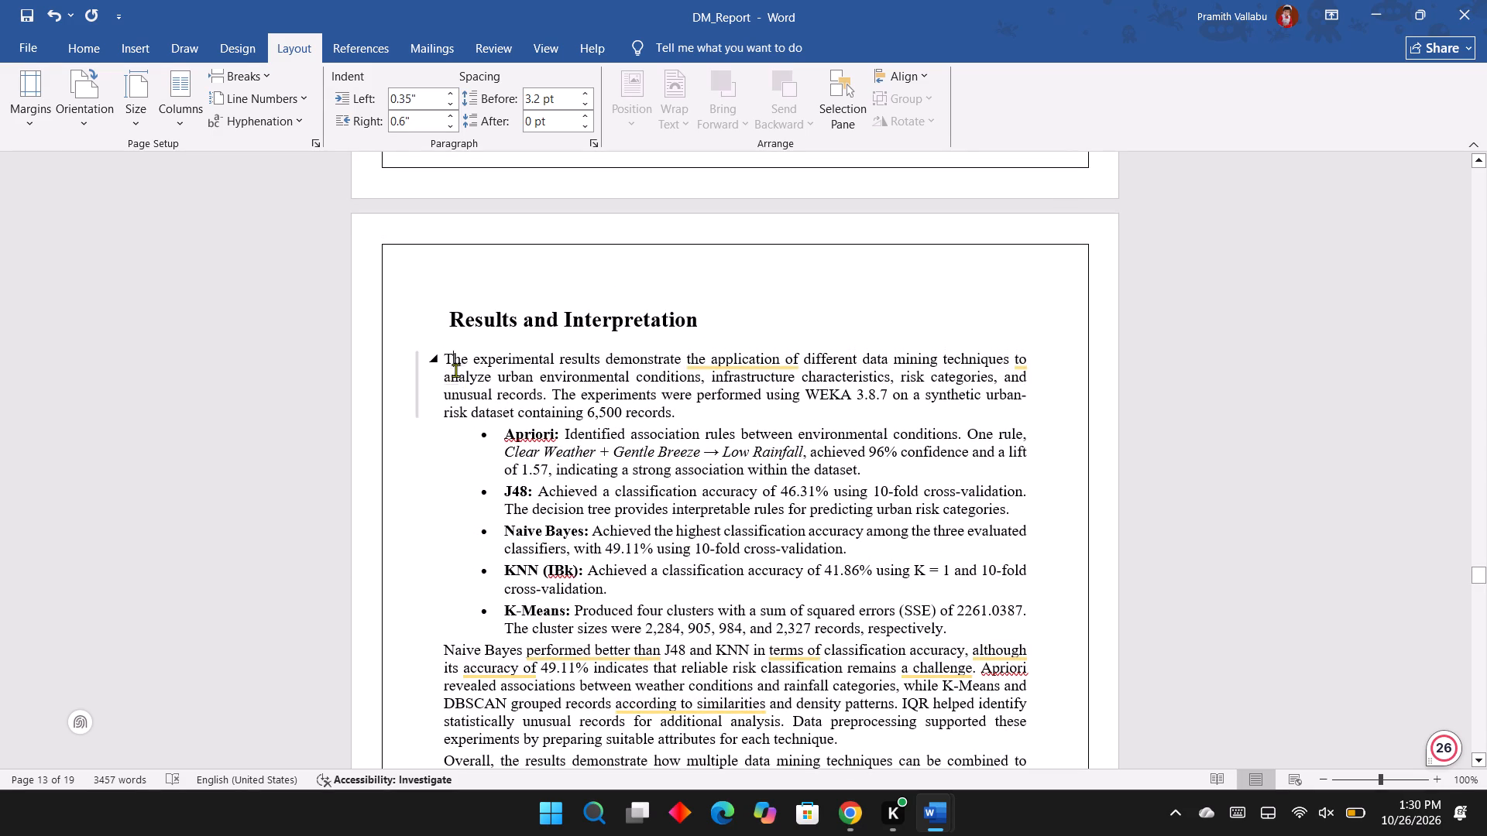
pyautogui.moveTo(455, 370); pyautogui.dragTo(804, 762)
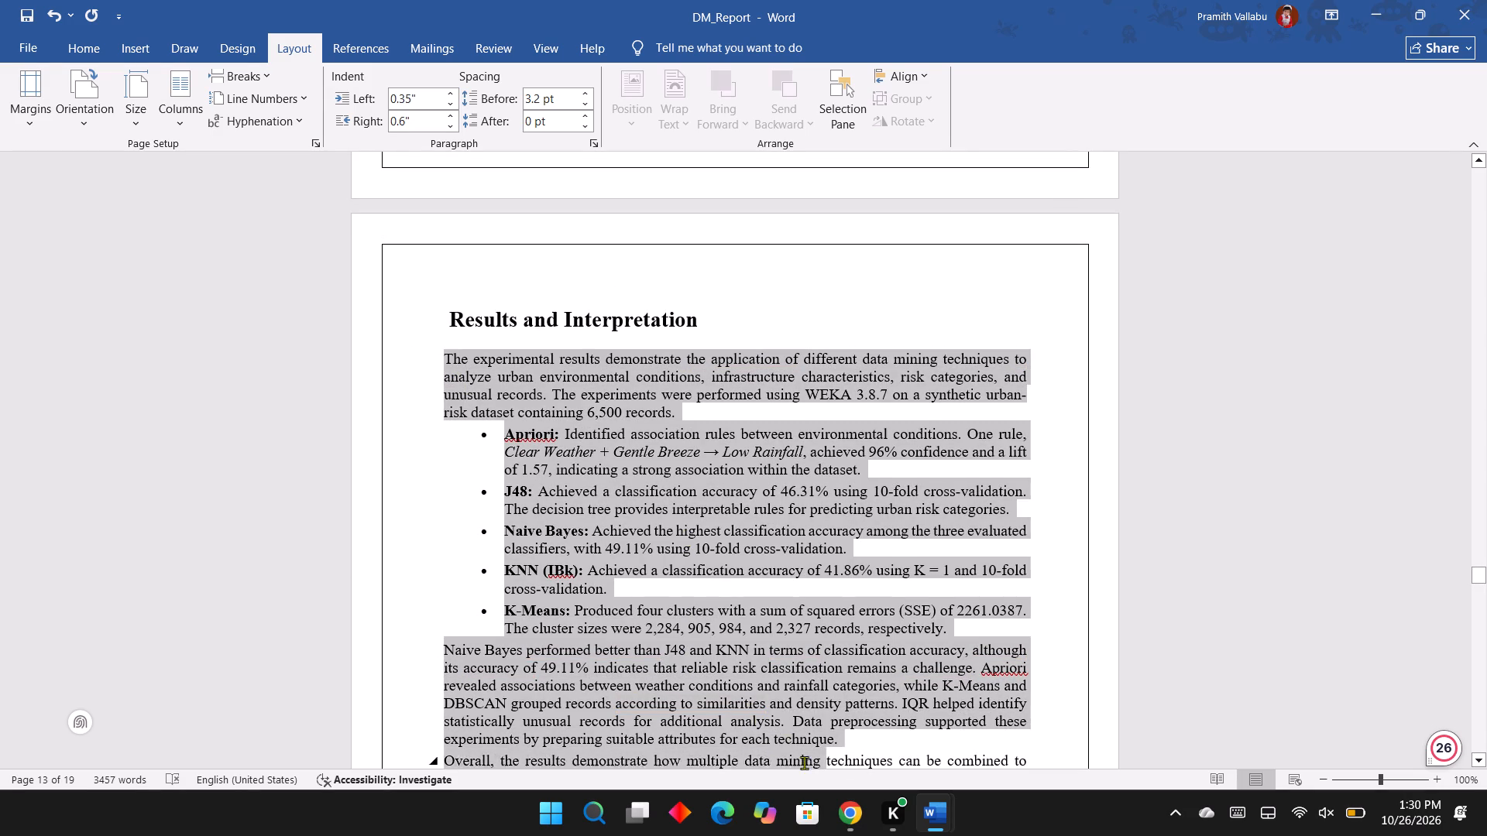
pyautogui.moveTo(804, 762); pyautogui.dragTo(703, 633)
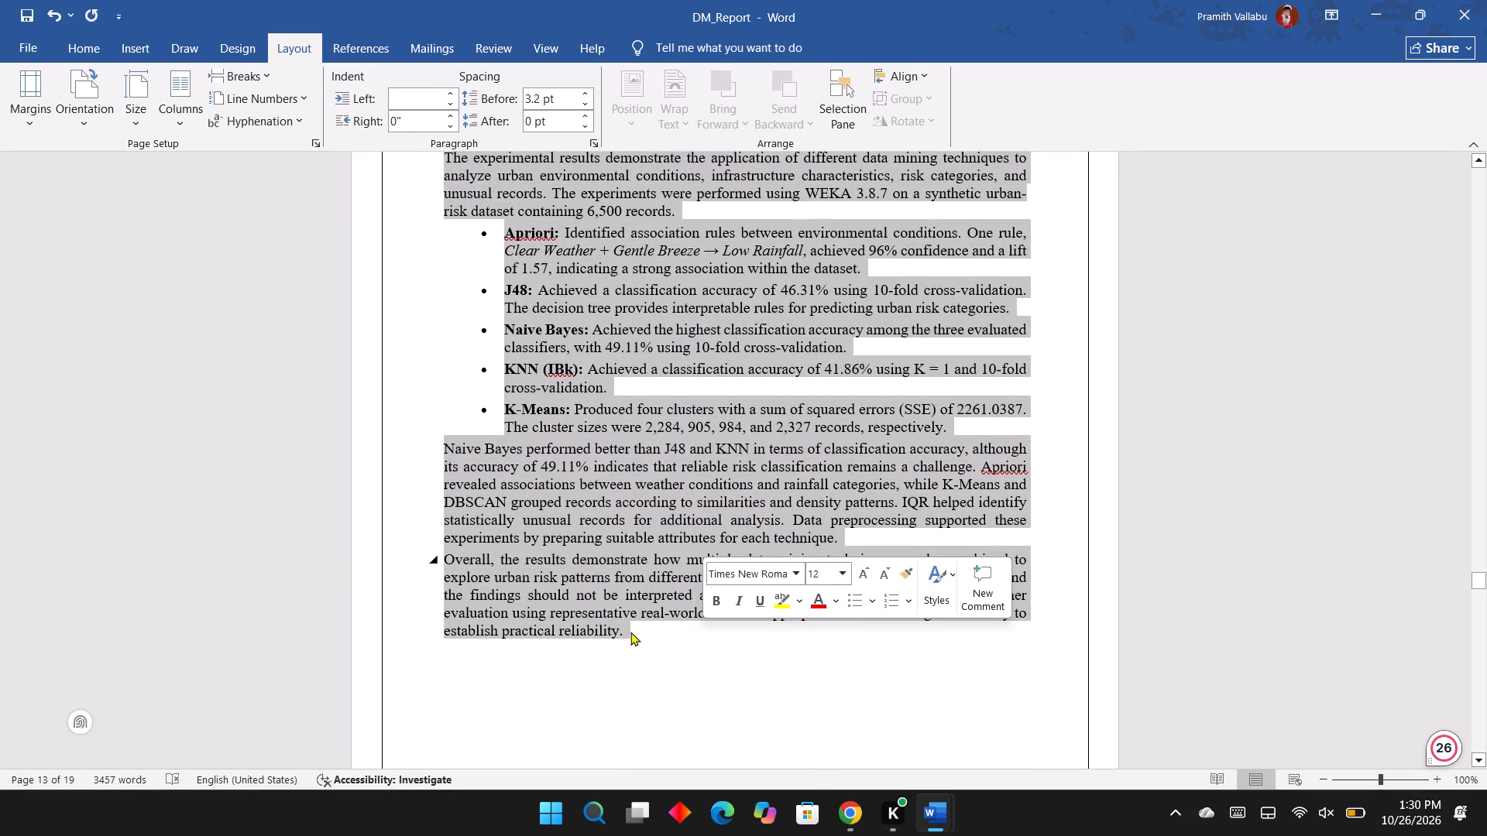
pyautogui.click(99, 43)
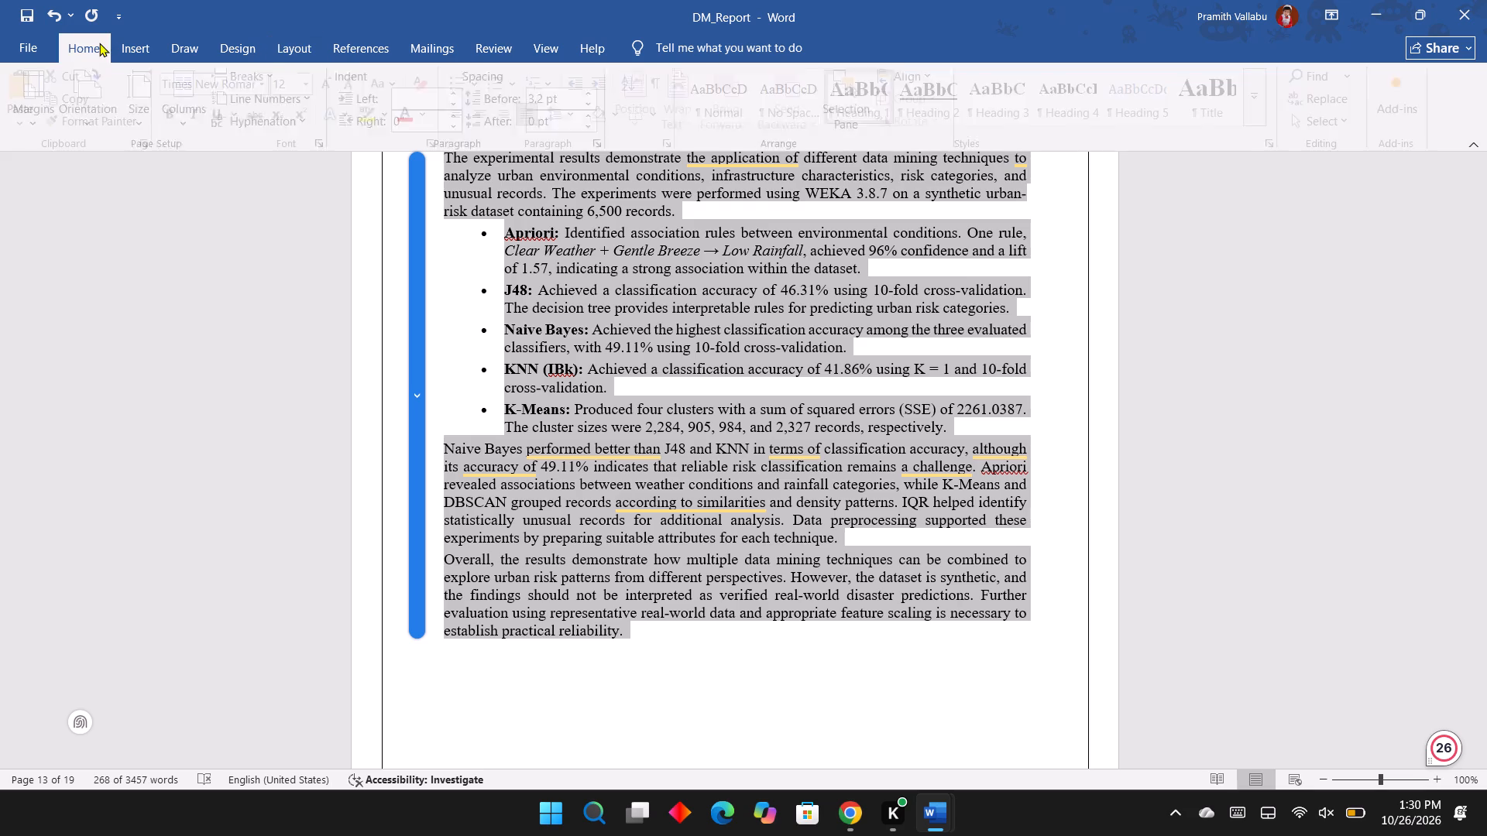
pyautogui.click(586, 115)
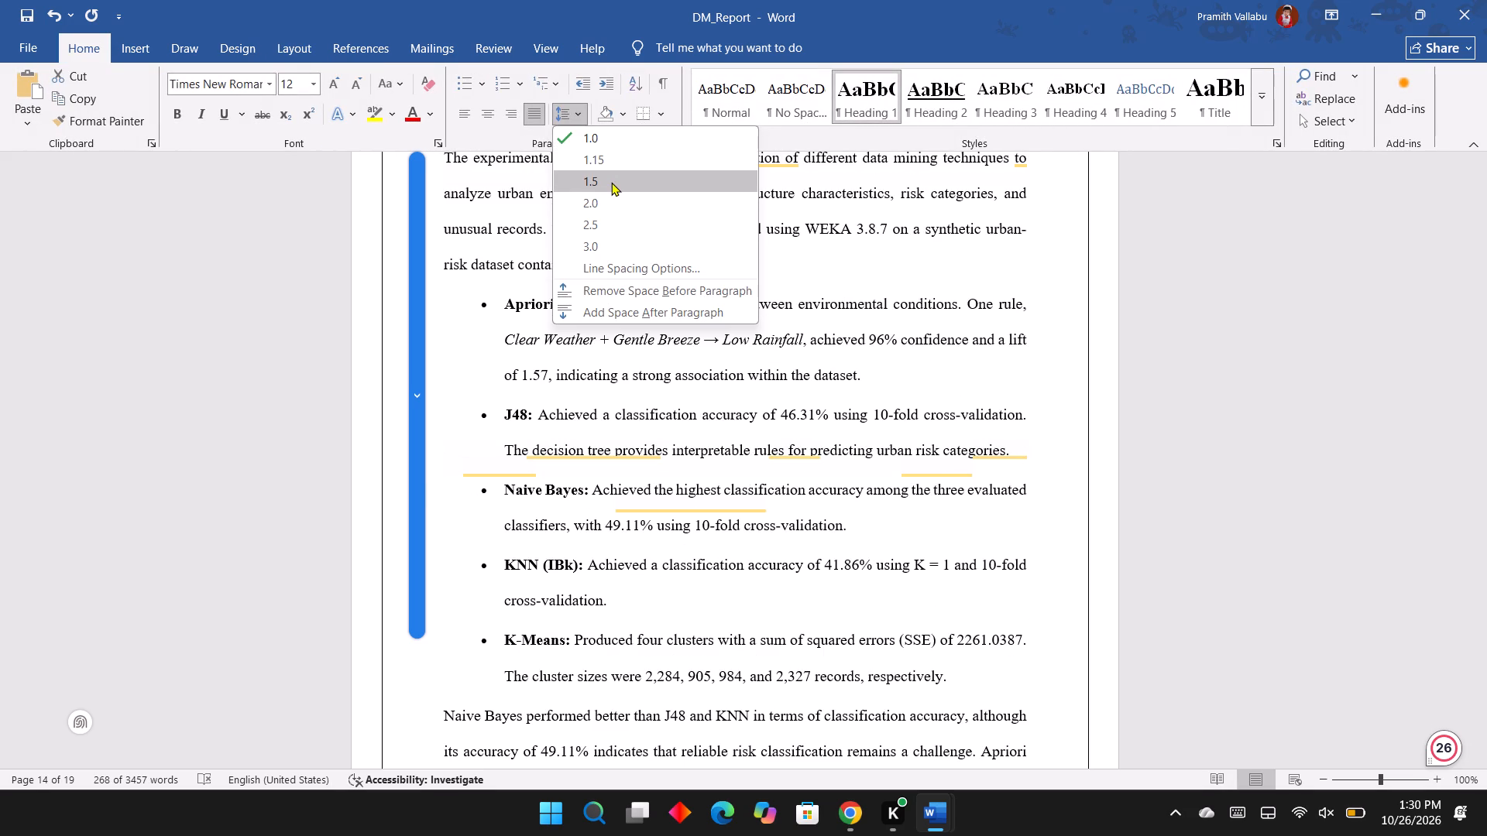
pyautogui.click(611, 182)
# Delete the paragraph beginning "Naive Bayes performed better than J48 and KNN" below the results bullets.
pyautogui.scroll(-2, 685, 510)
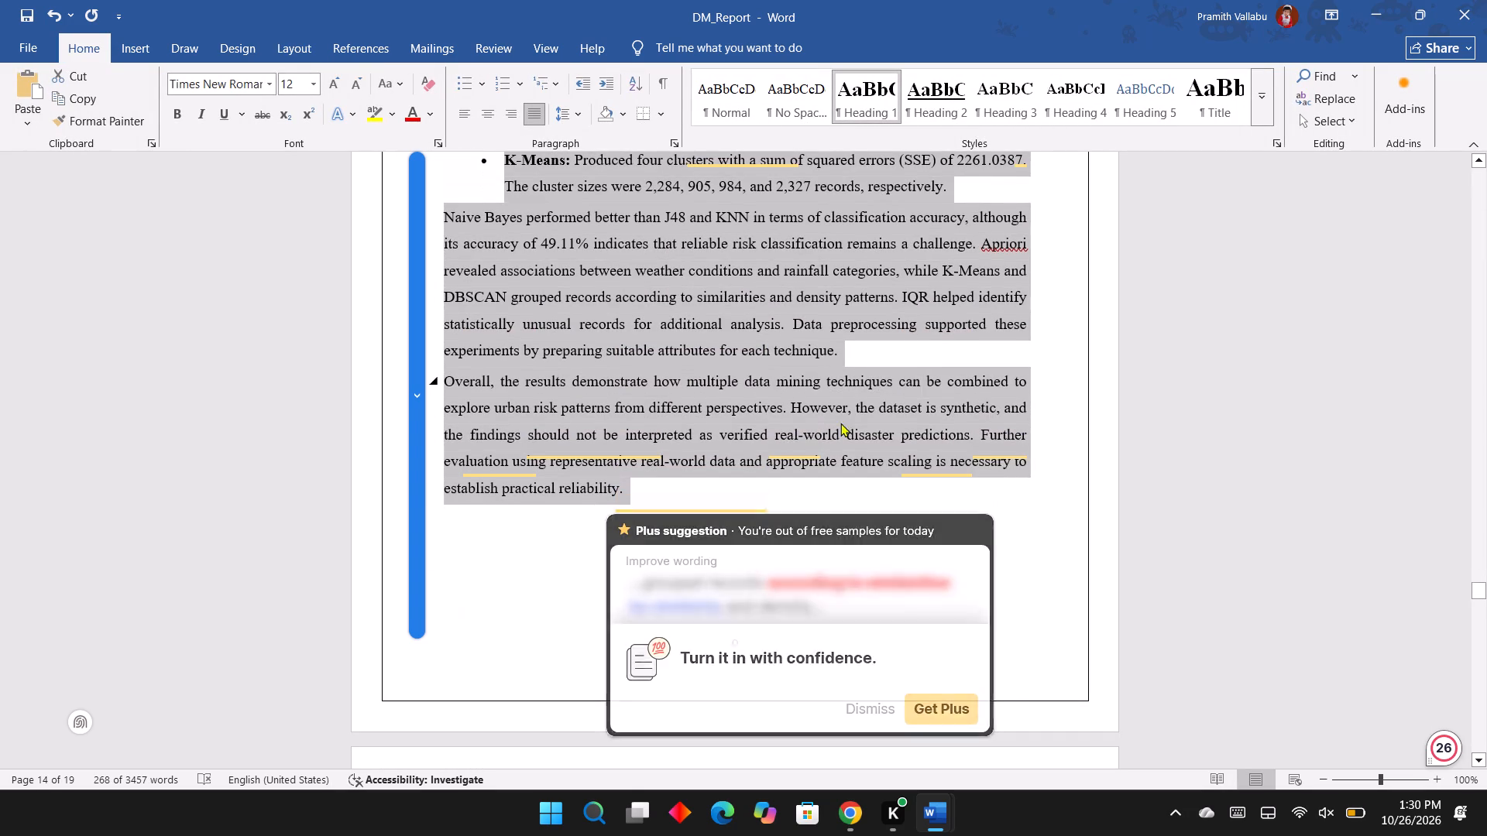
pyautogui.click(914, 375)
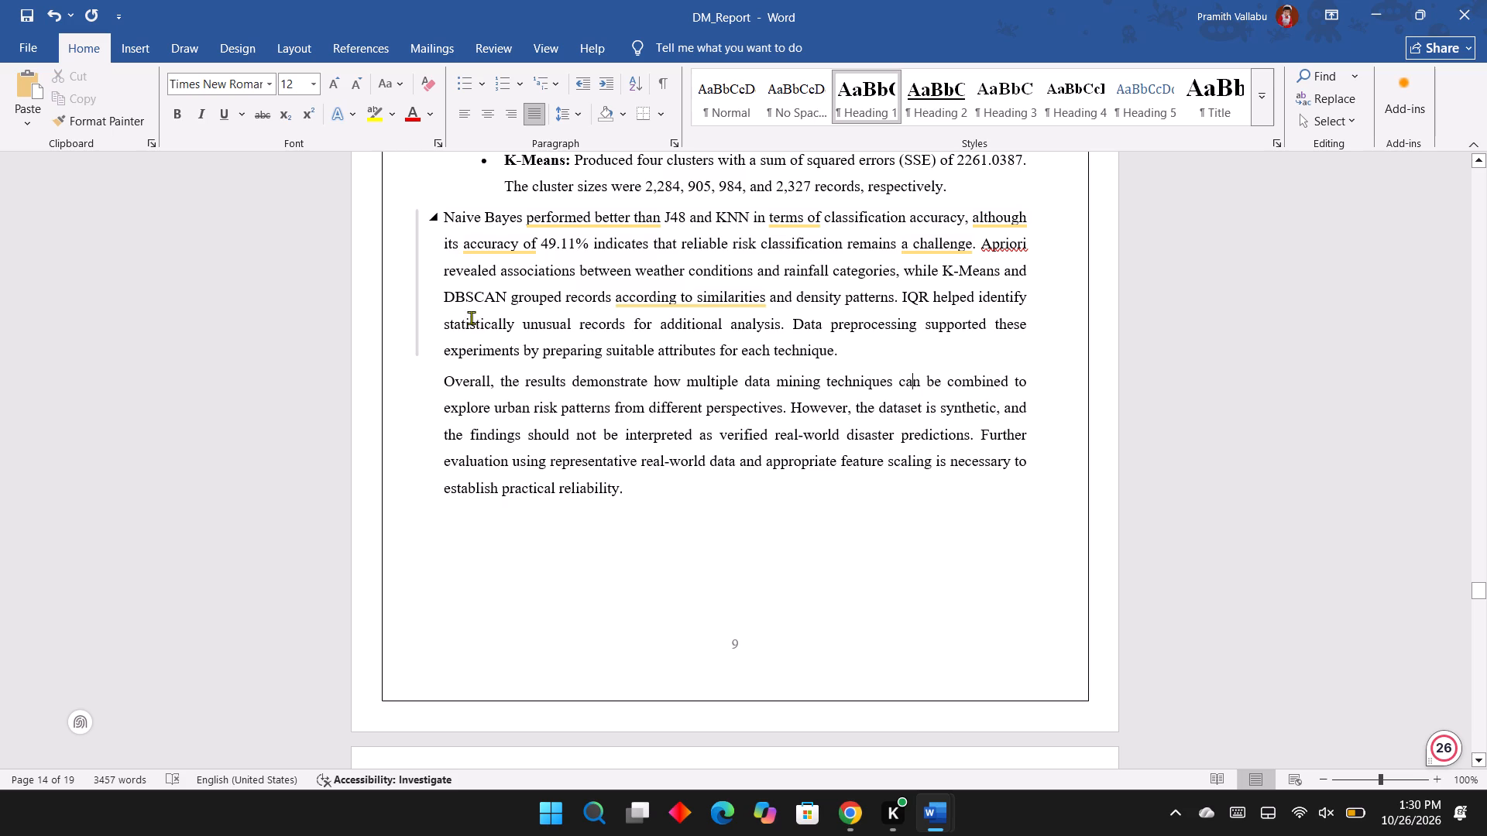
pyautogui.moveTo(445, 221); pyautogui.dragTo(756, 367)
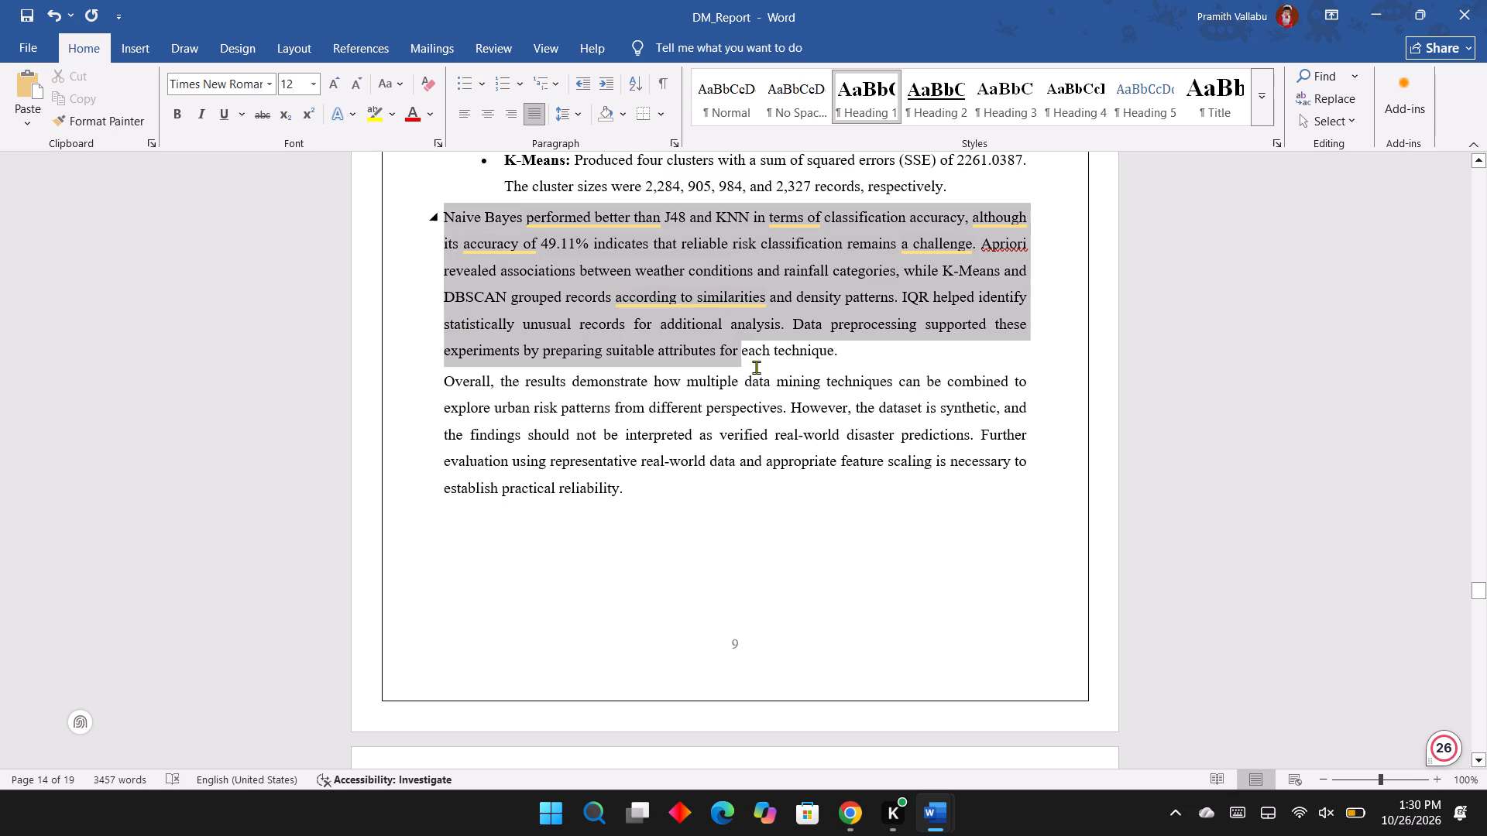
pyautogui.moveTo(756, 367); pyautogui.dragTo(840, 365)
pyautogui.press('BackSpace')
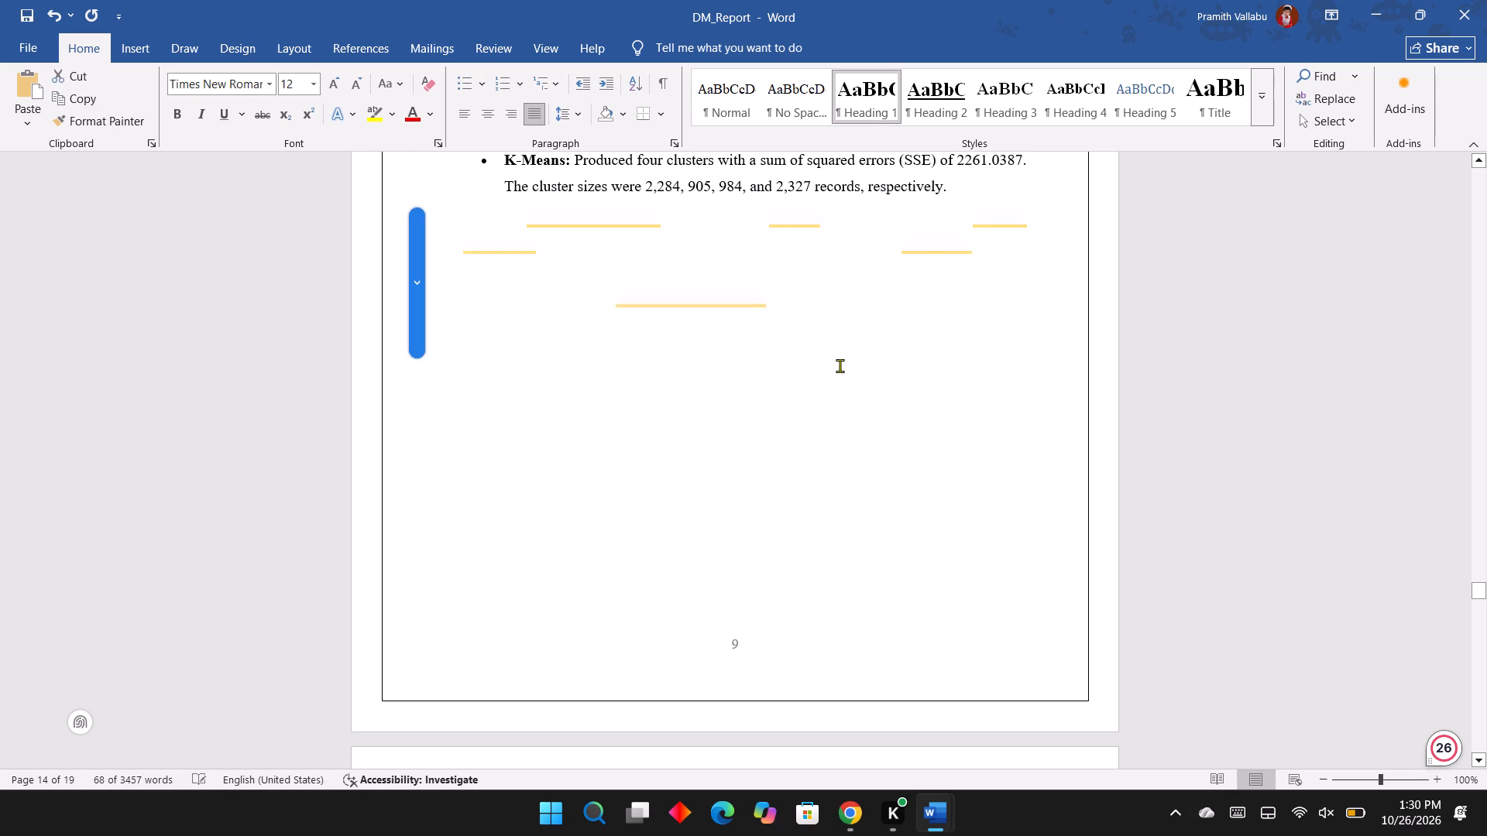
# Justify the body paragraph under the "8. J48" heading.
pyautogui.scroll(3, 840, 365)
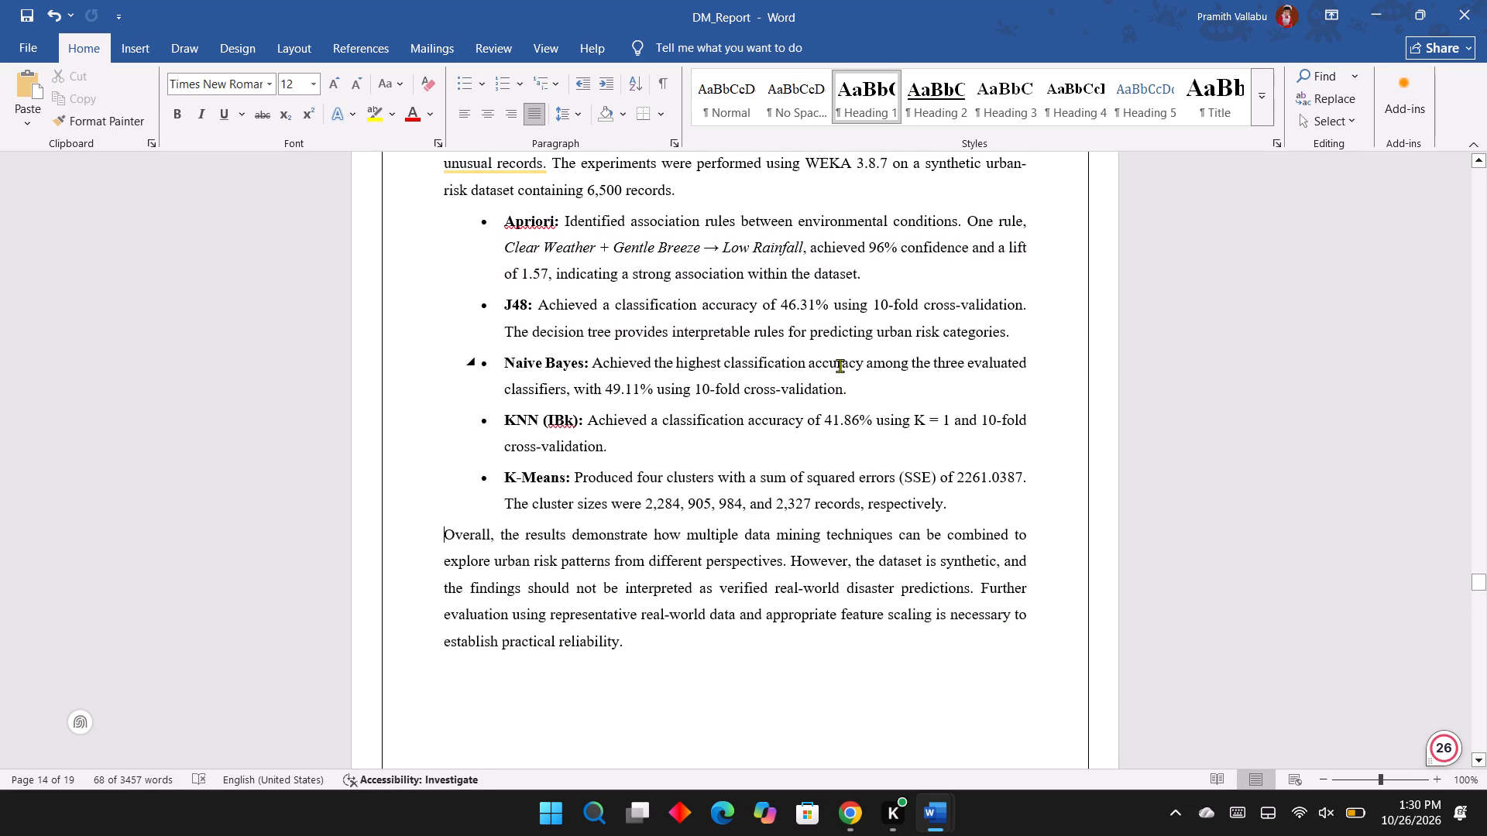
pyautogui.scroll(3, 840, 365)
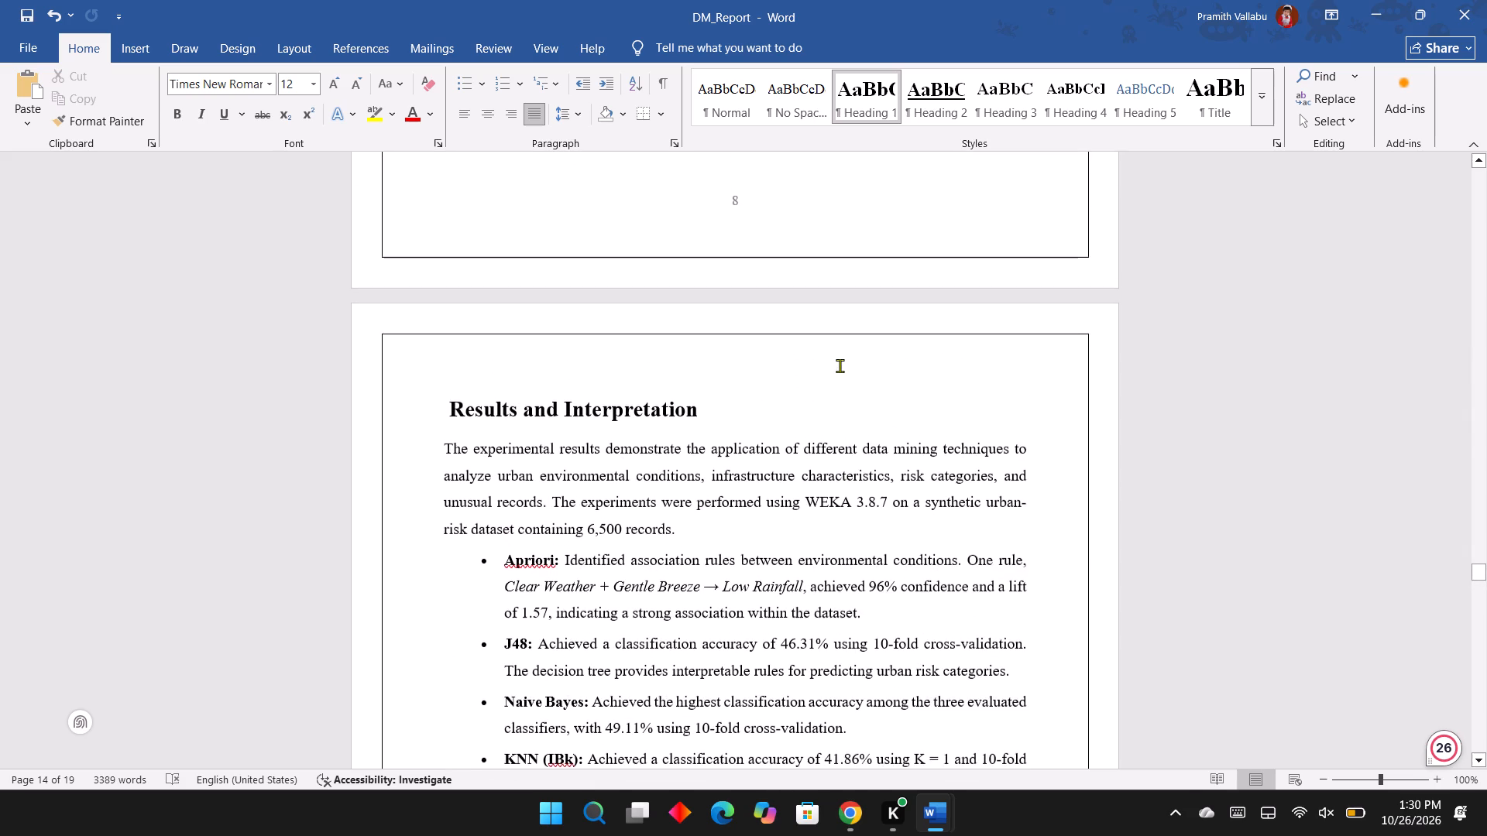
pyautogui.scroll(5, 840, 365)
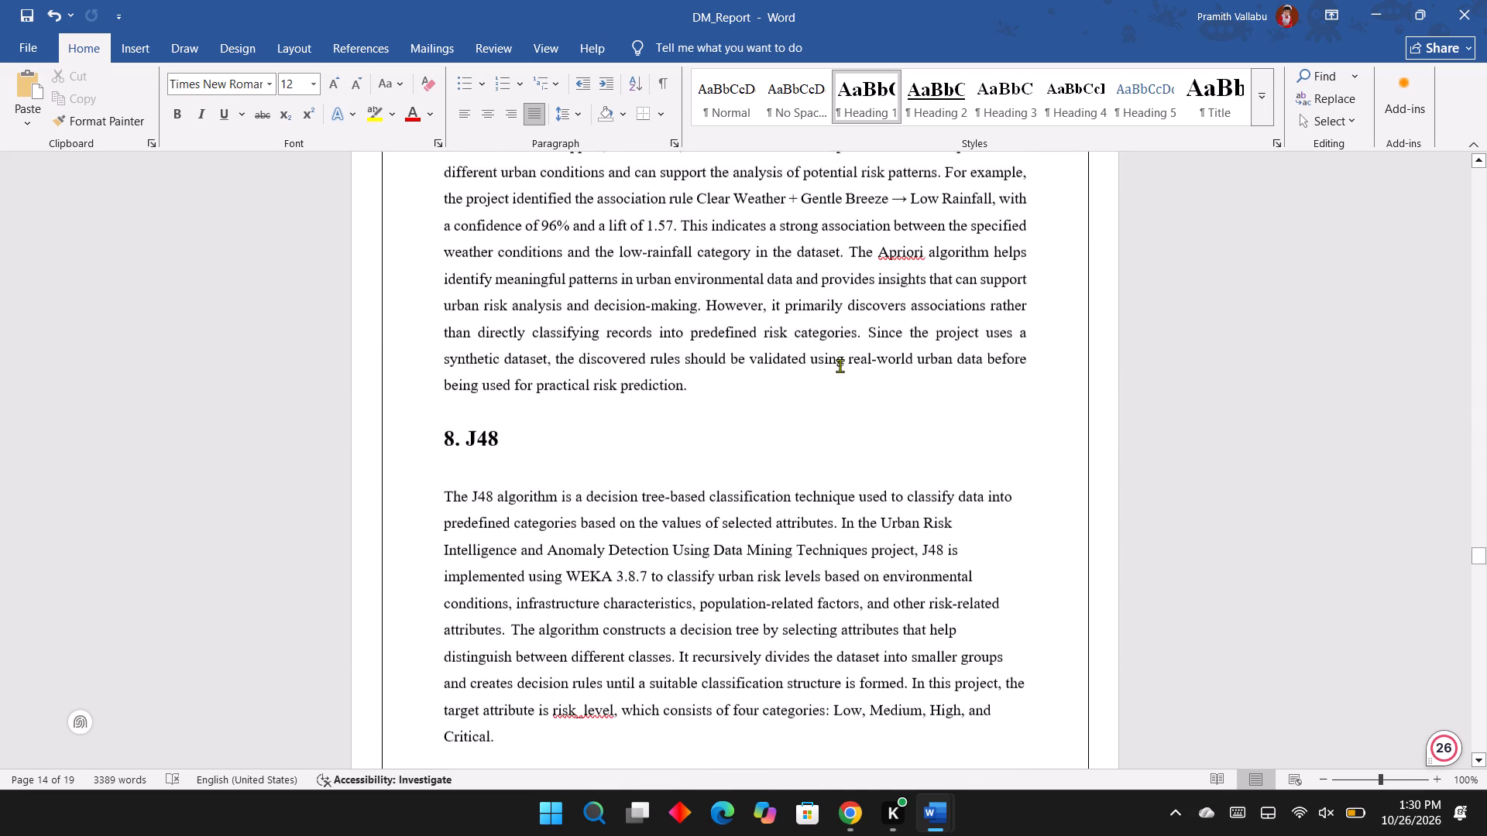
pyautogui.scroll(1, 840, 365)
pyautogui.moveTo(441, 493); pyautogui.dragTo(505, 537)
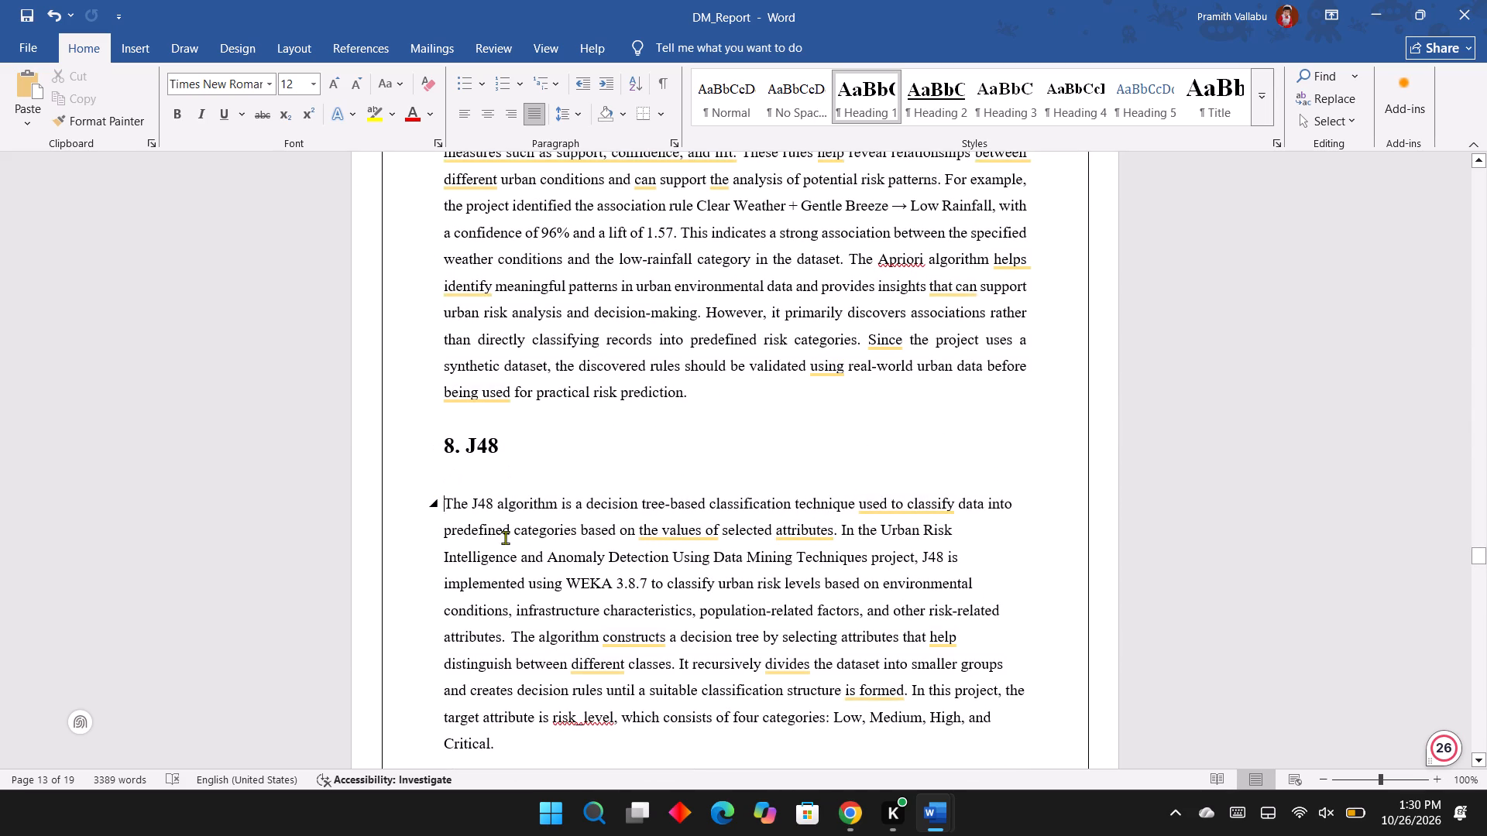
pyautogui.moveTo(505, 537); pyautogui.dragTo(709, 776)
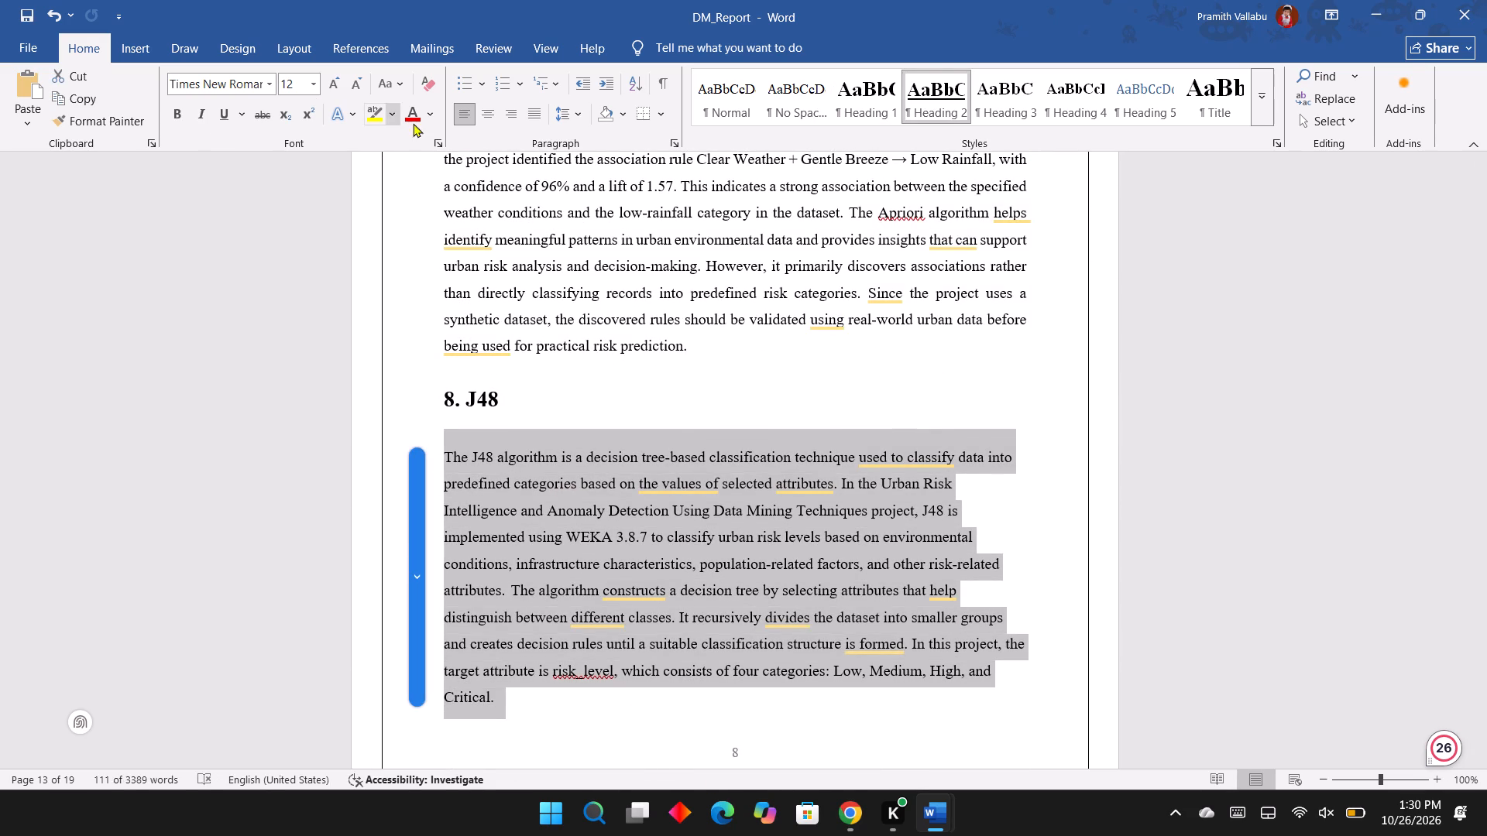
pyautogui.click(540, 115)
# Insert a blank line after the J48 paragraph, before the Results and Interpretation heading.
pyautogui.scroll(-1, 672, 623)
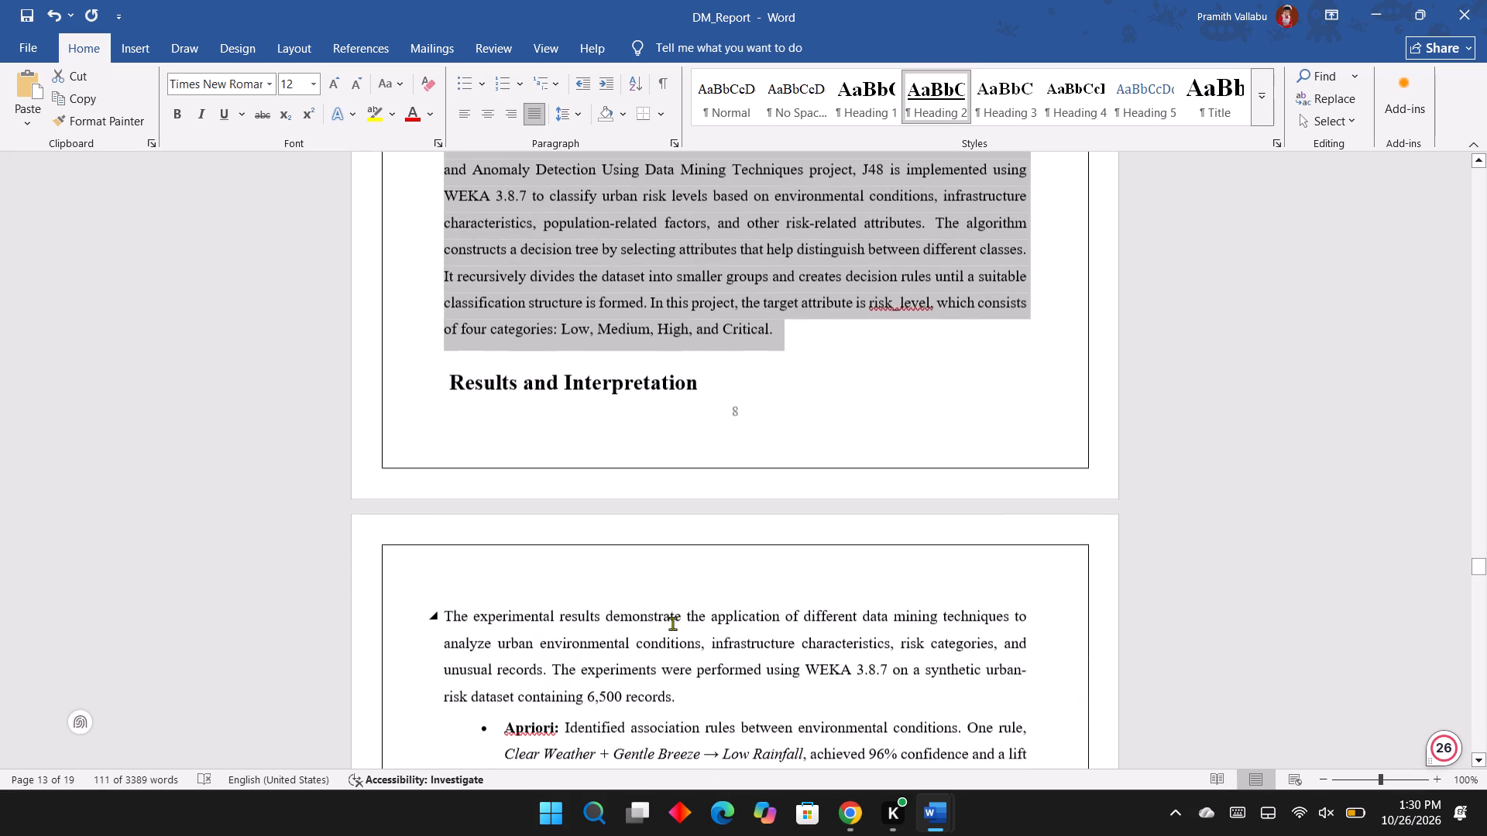
pyautogui.scroll(-1, 672, 623)
pyautogui.click(812, 324)
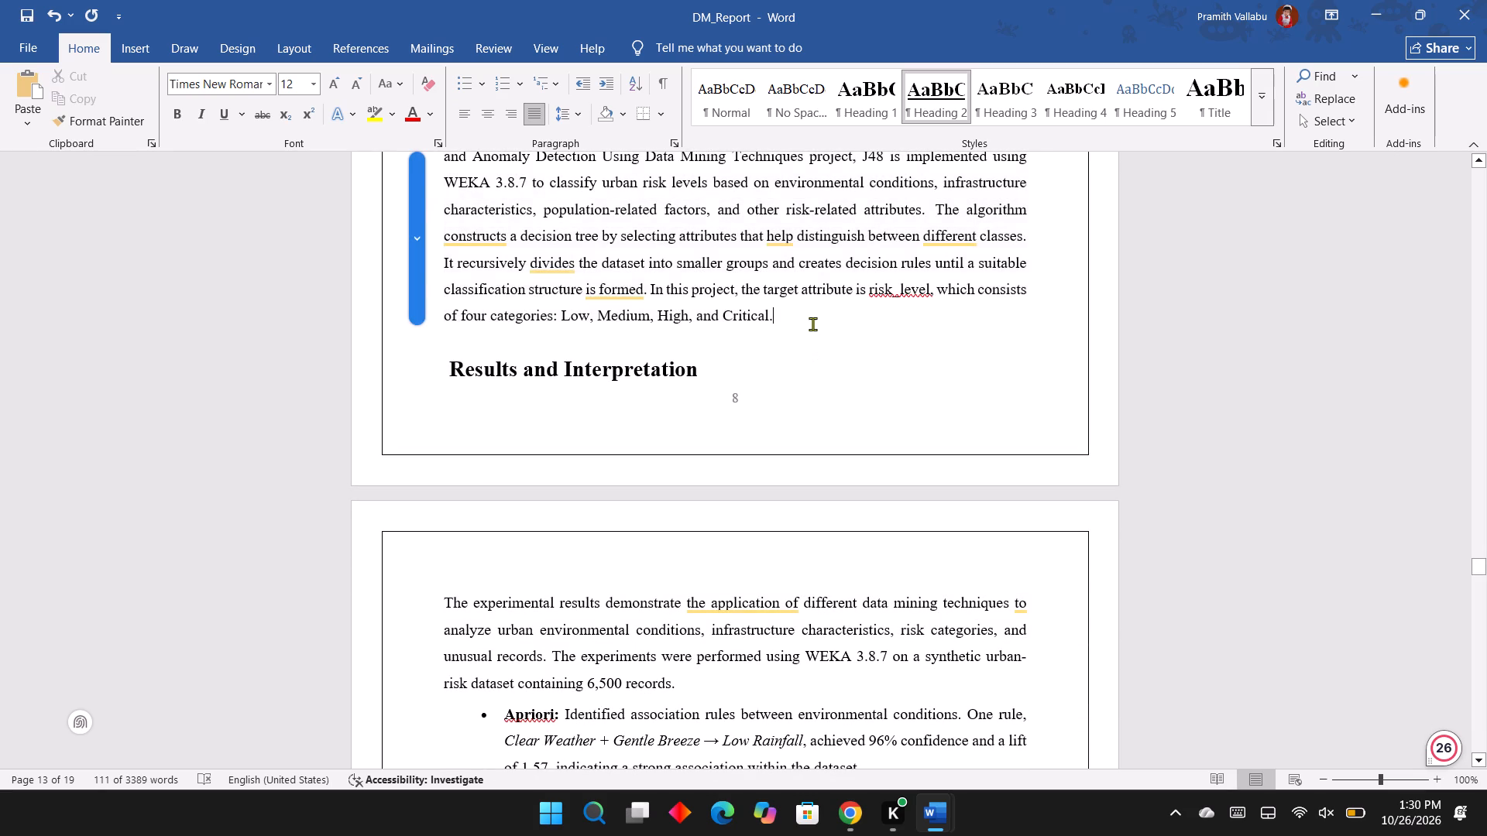
pyautogui.press('Return')
# Review the page layout and paragraph alignment from the J48 section back through Chapter-II and Chapter-I to the Abstract.
pyautogui.scroll(3, 812, 324)
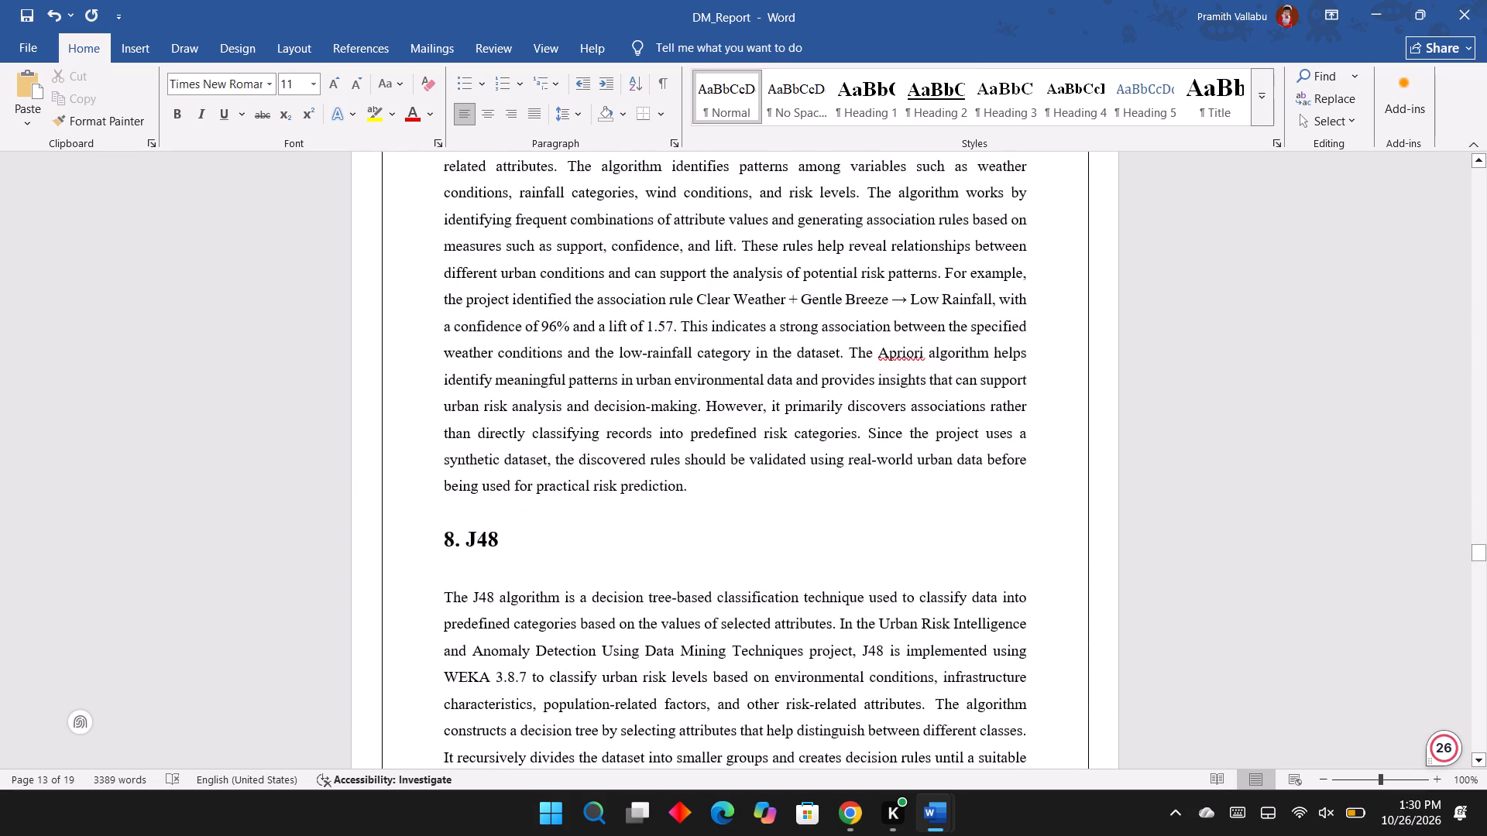
pyautogui.scroll(2, 812, 324)
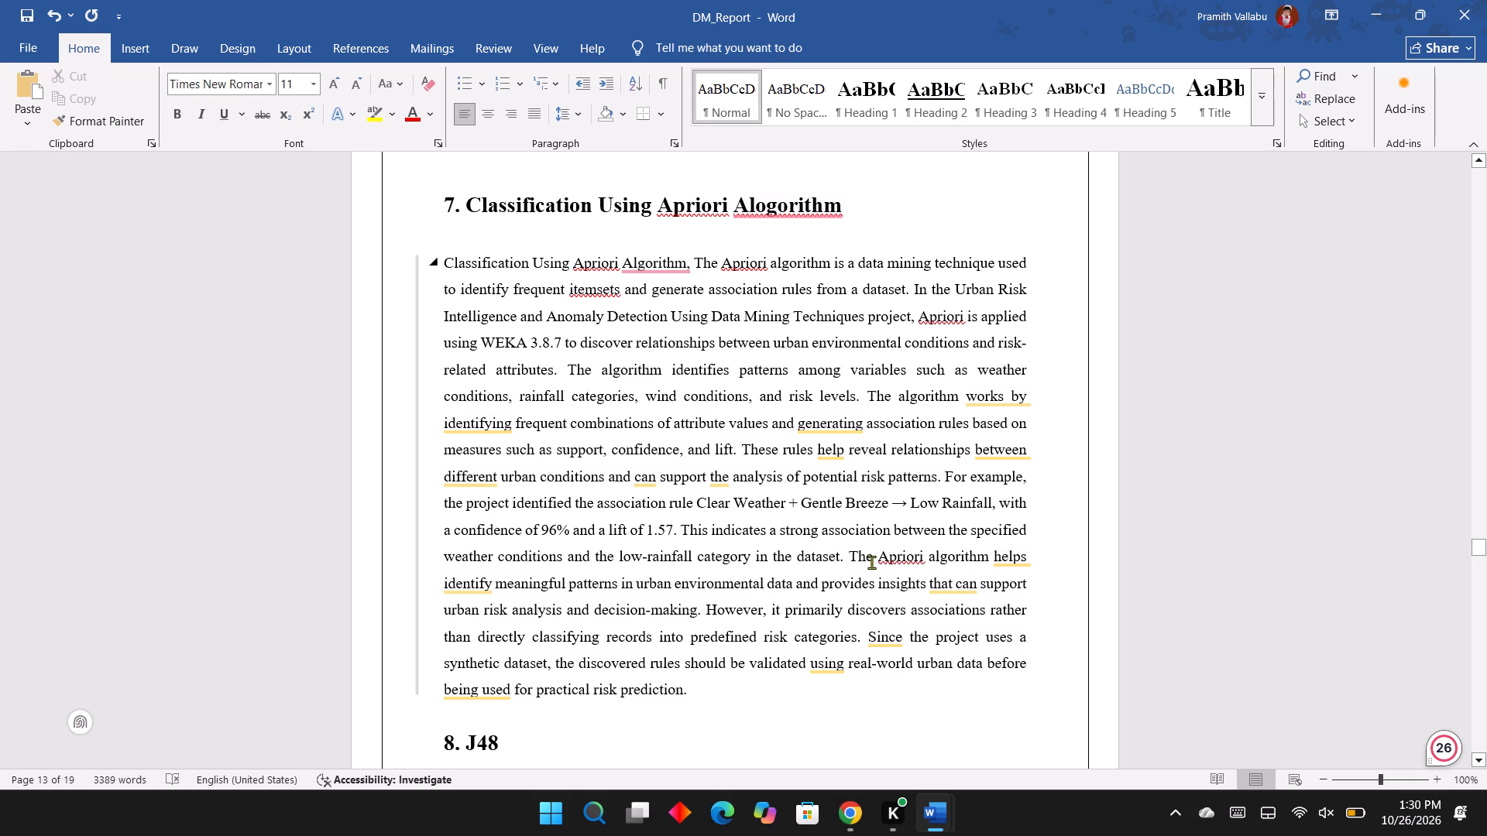
pyautogui.scroll(2, 863, 559)
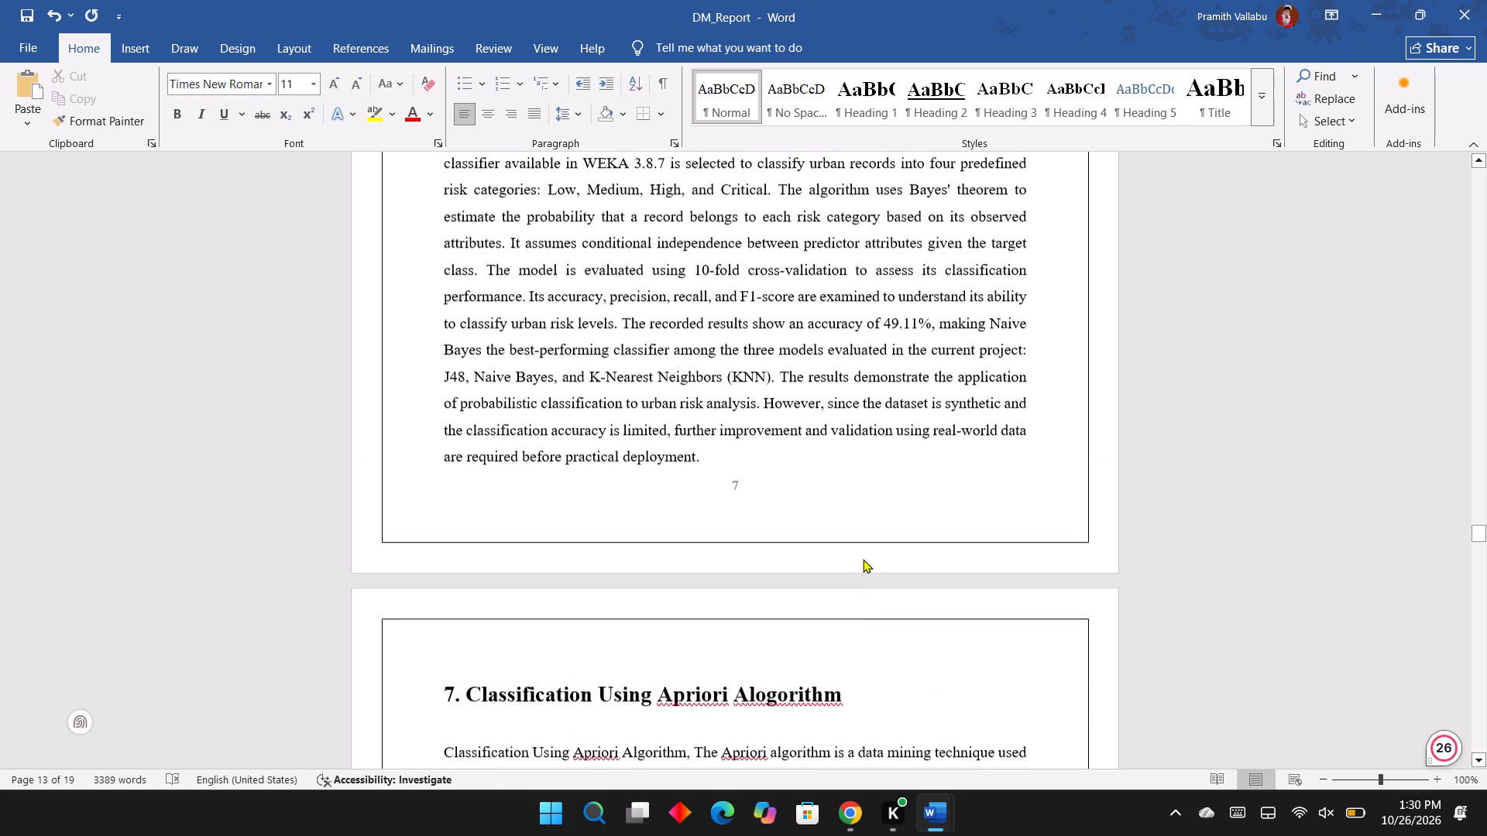
pyautogui.scroll(5, 863, 559)
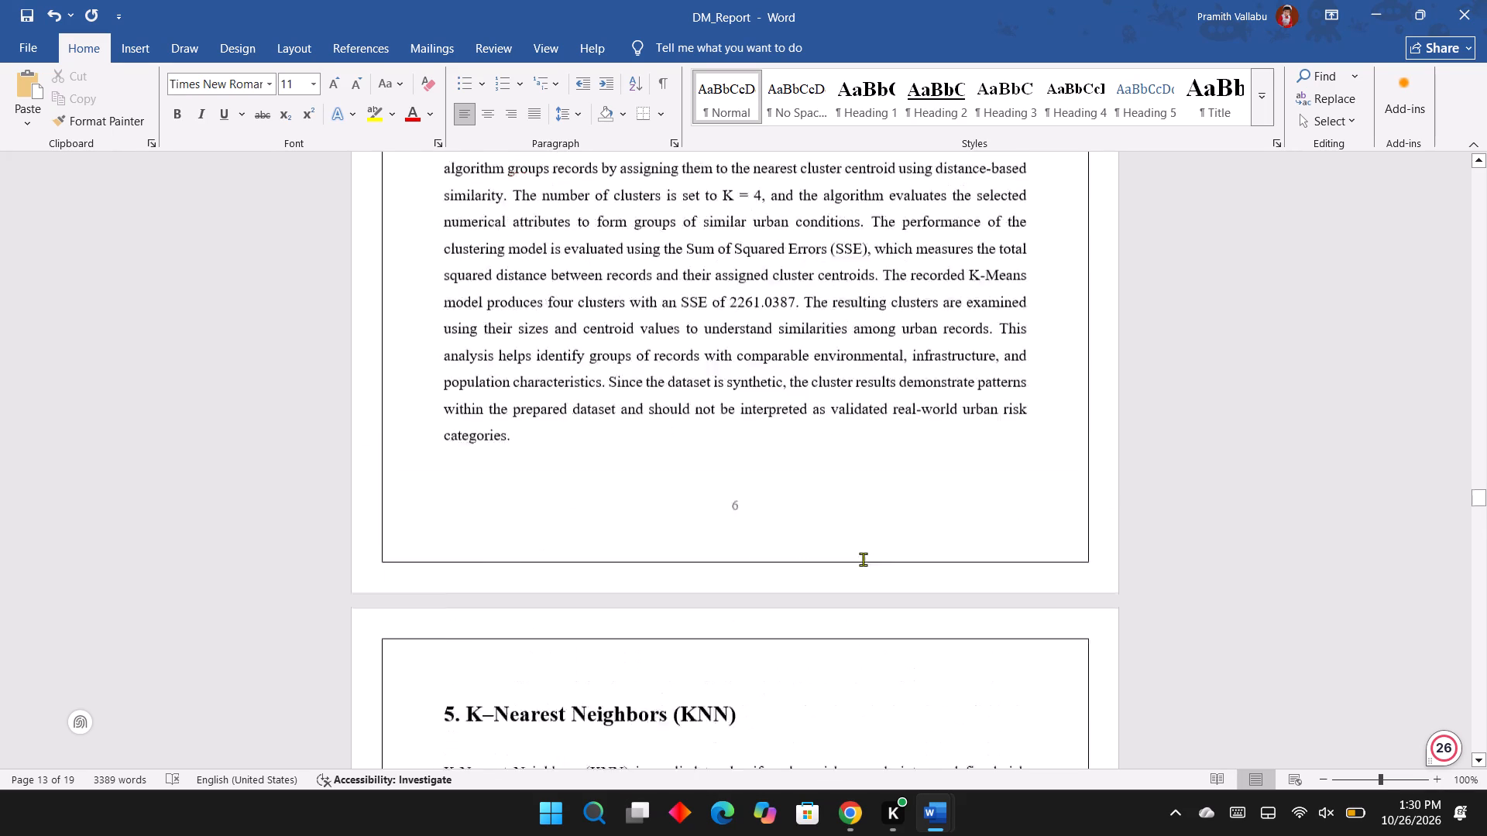
pyautogui.scroll(3, 863, 559)
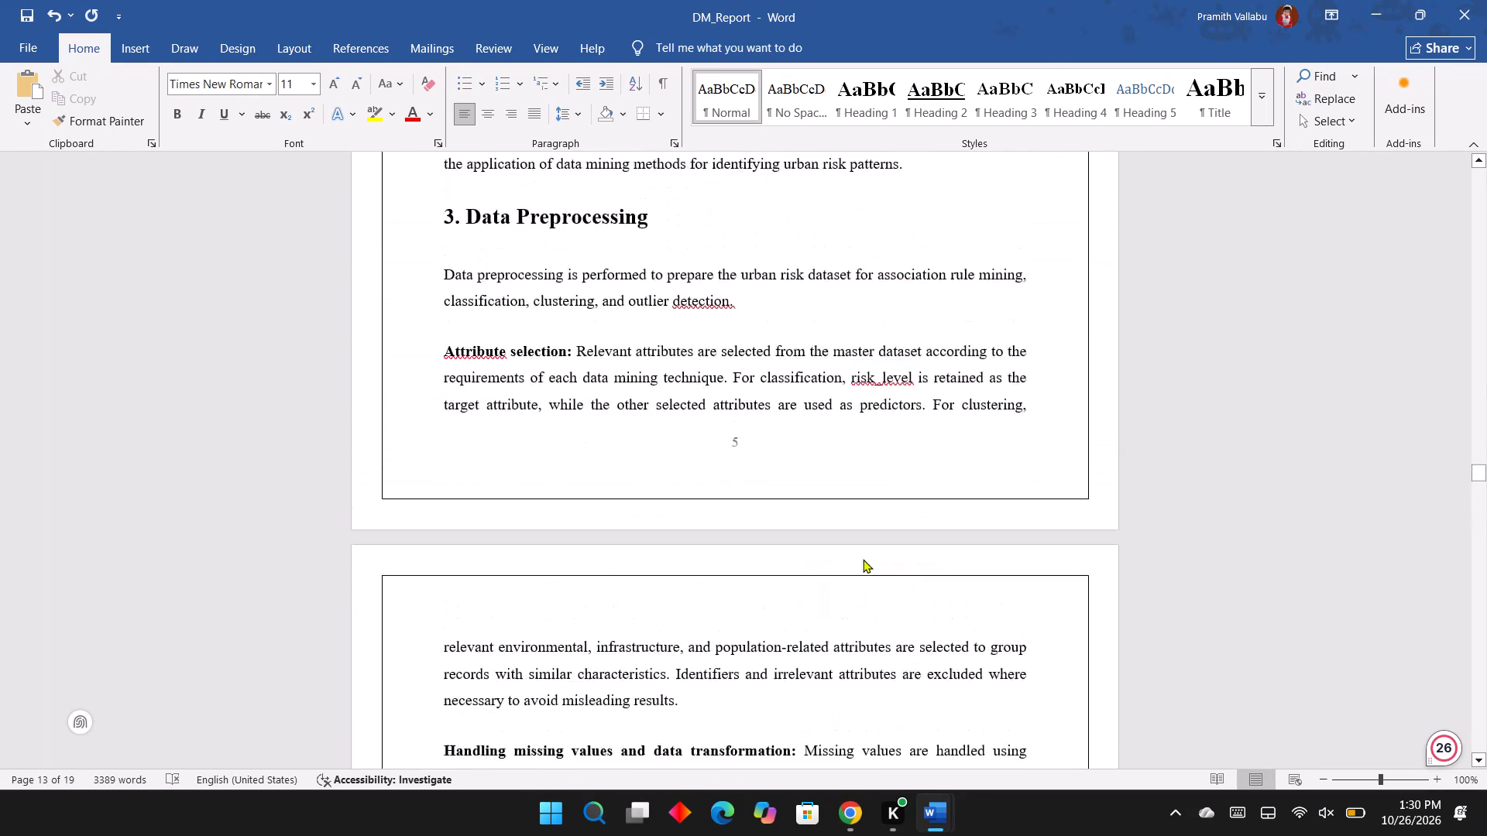
pyautogui.scroll(5, 863, 559)
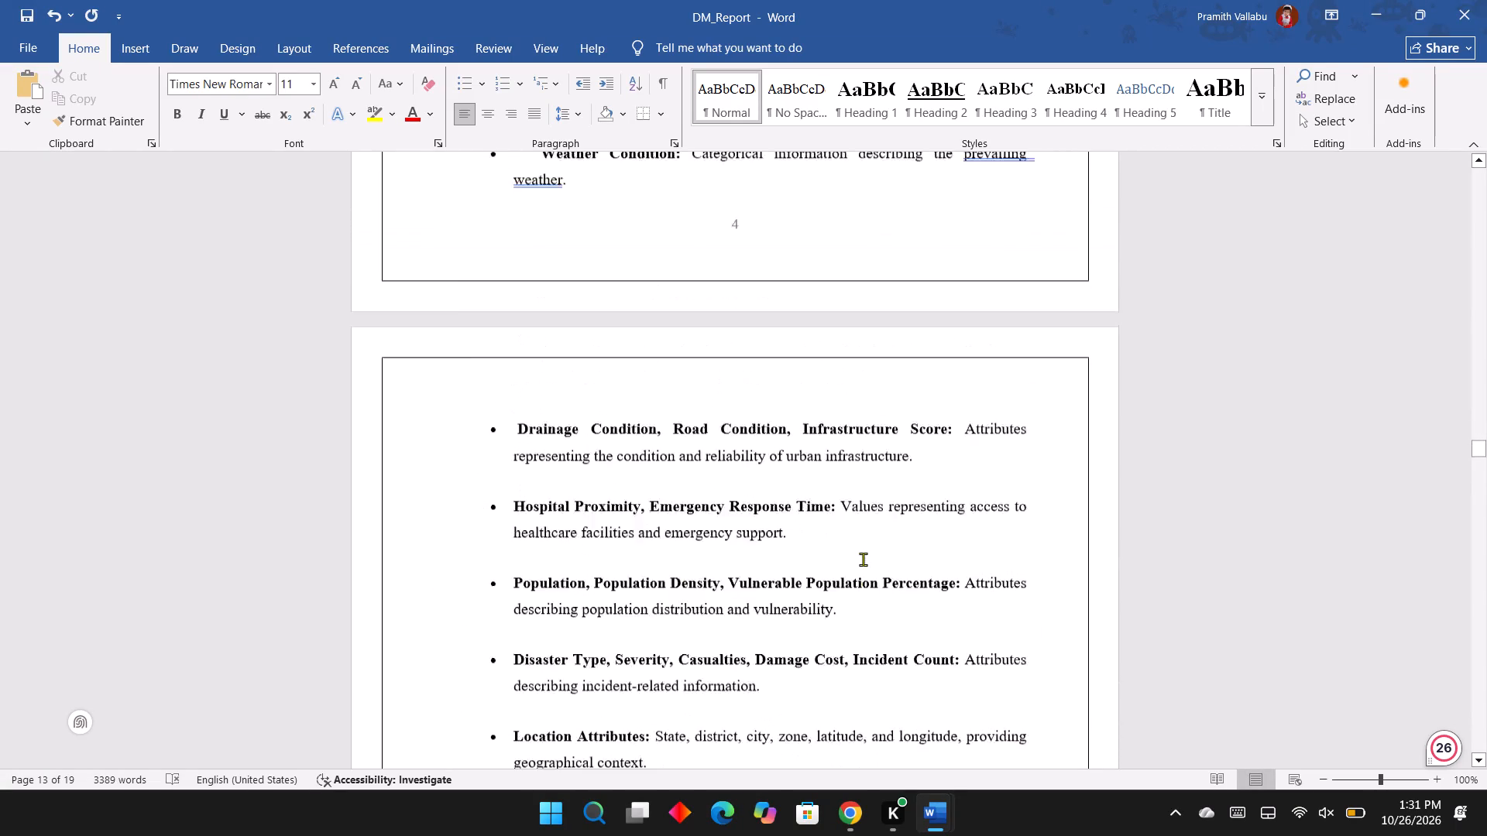
pyautogui.scroll(6, 863, 559)
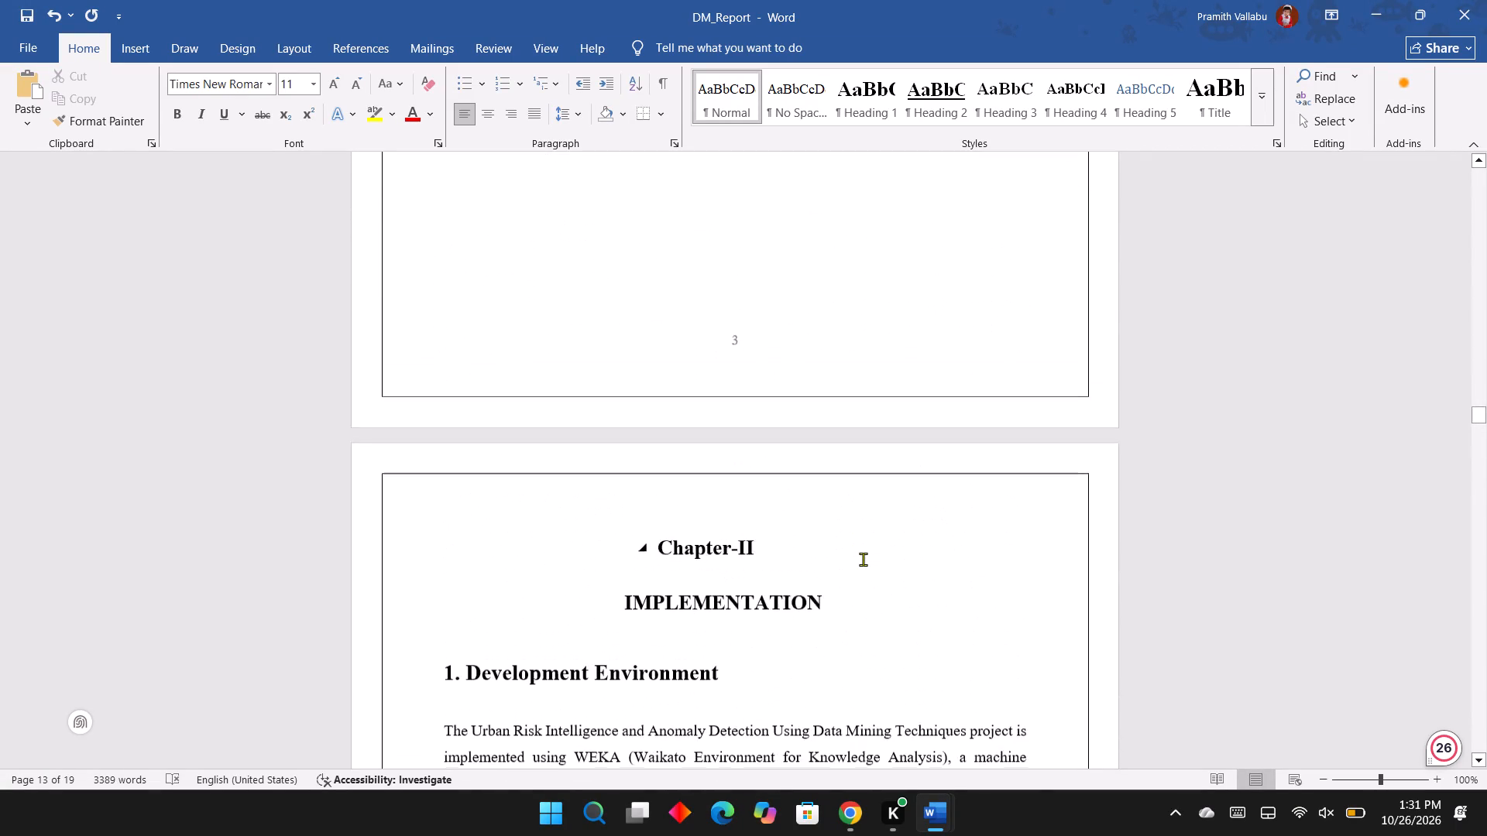
pyautogui.scroll(6, 863, 559)
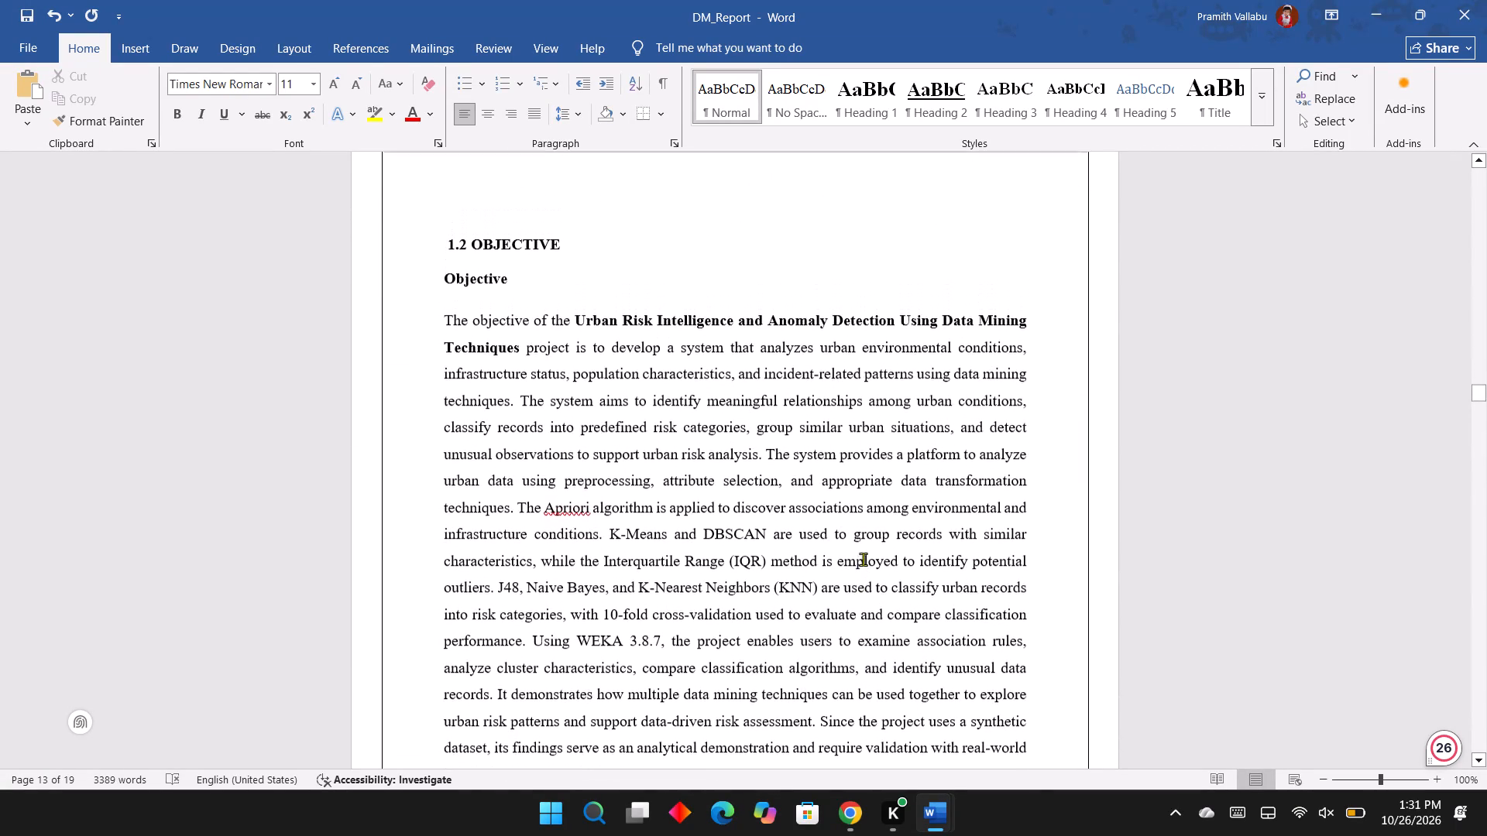
pyautogui.scroll(2, 863, 559)
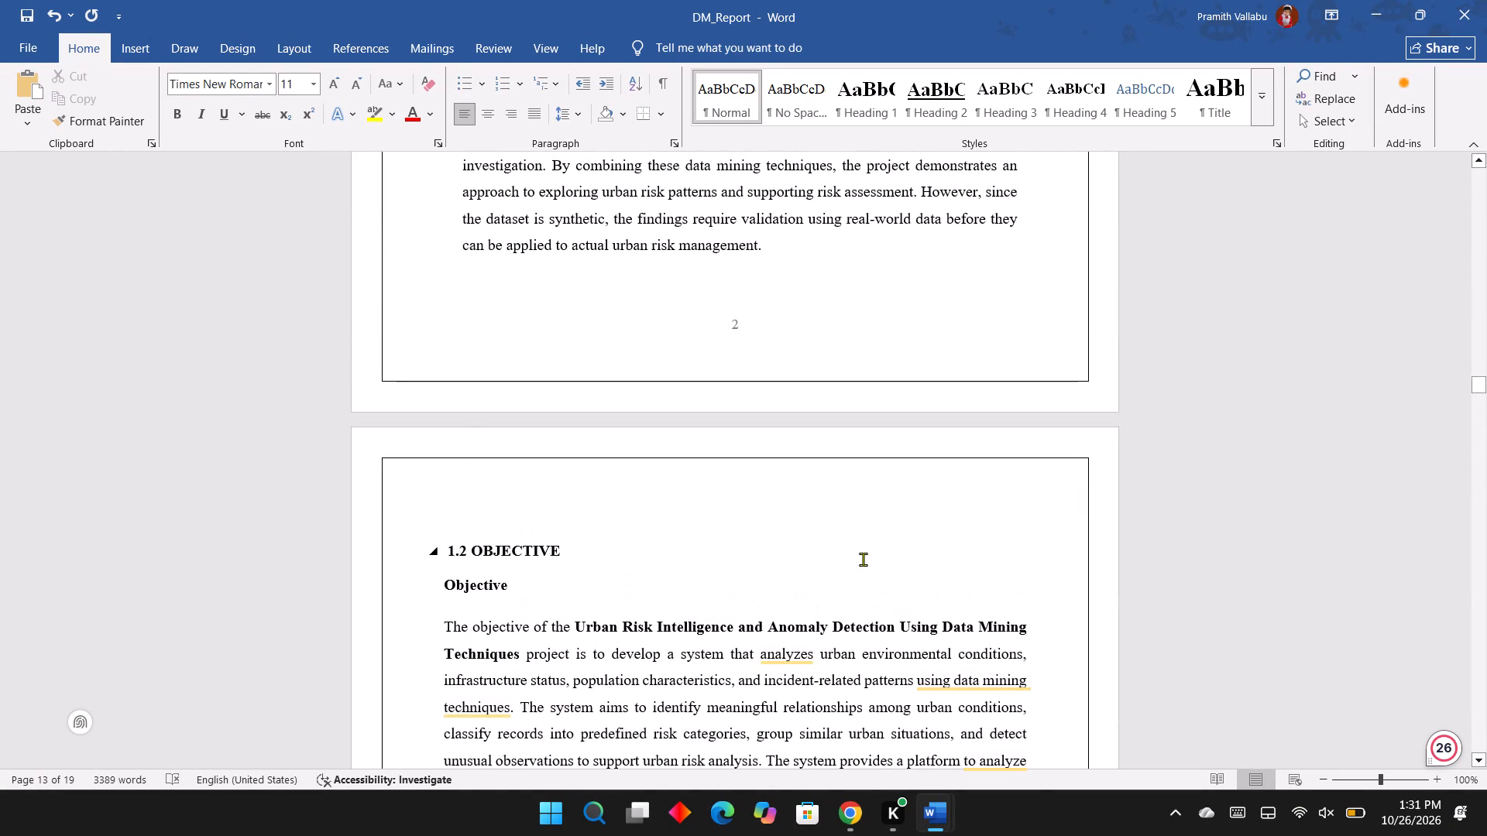
pyautogui.scroll(-3, 863, 559)
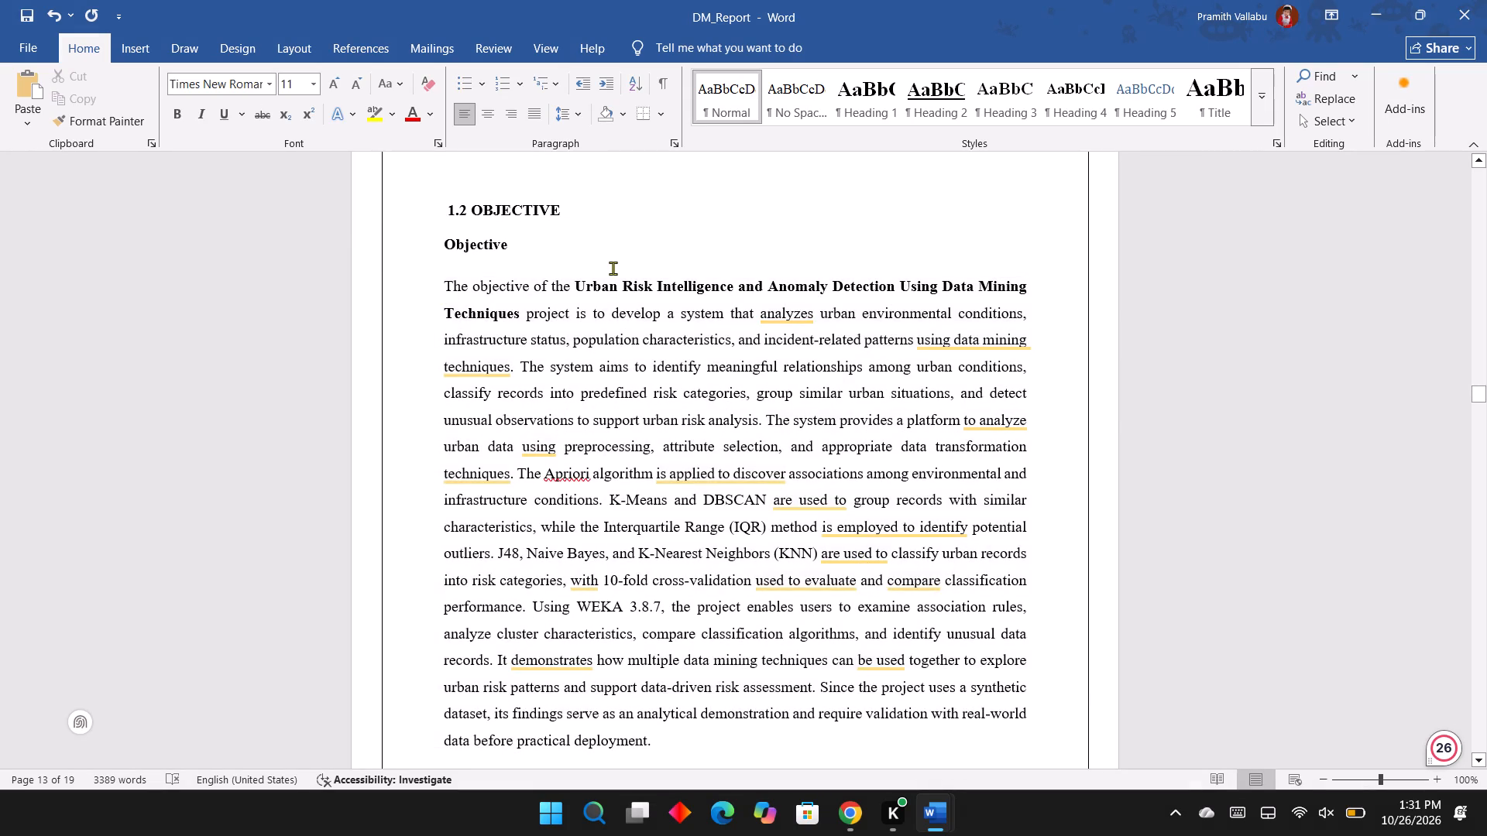
pyautogui.scroll(6, 613, 268)
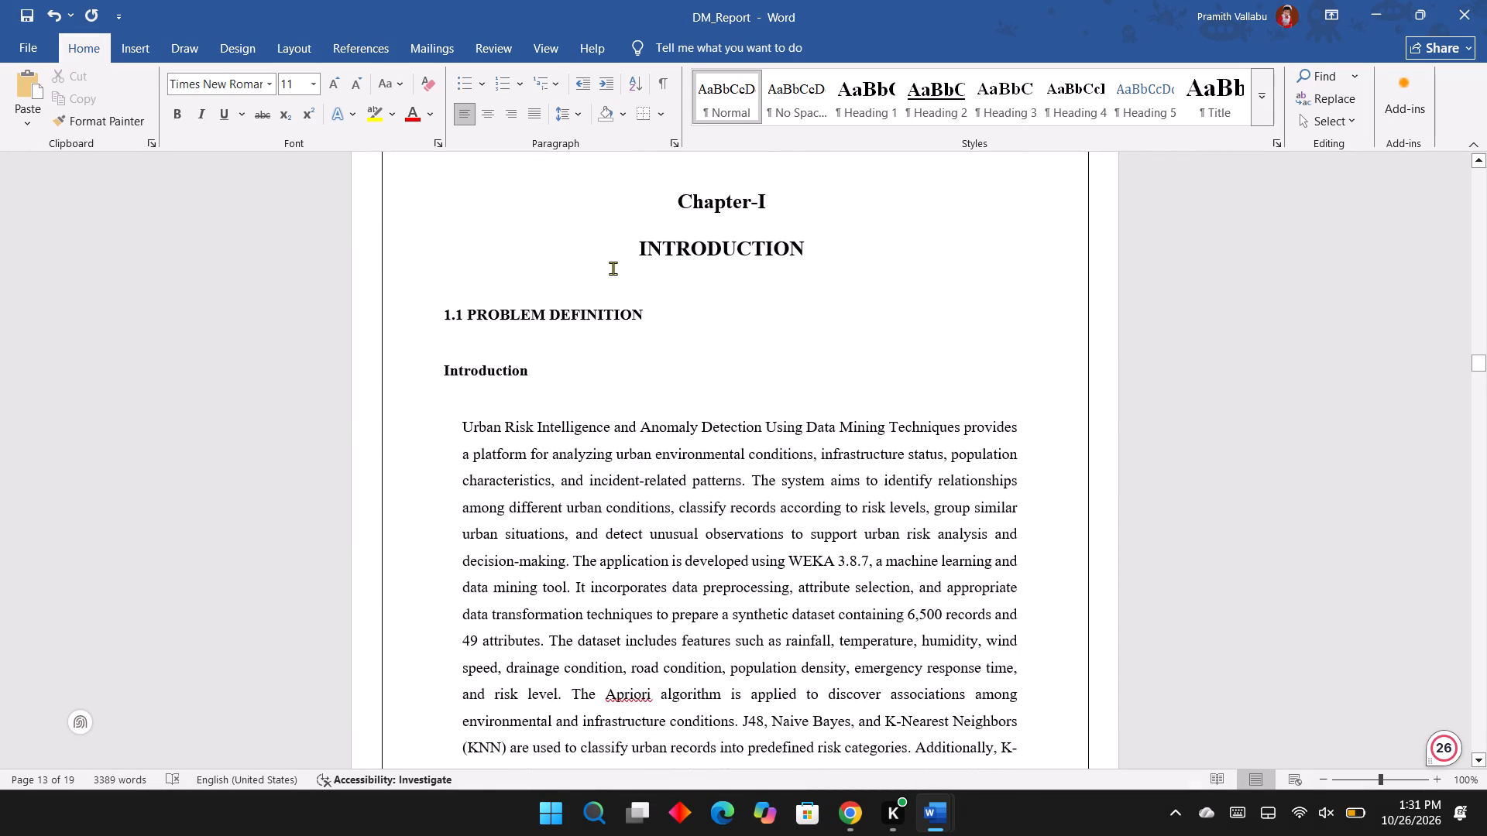
pyautogui.scroll(5, 613, 268)
pyautogui.scroll(-1, 613, 268)
pyautogui.scroll(1, 613, 268)
pyautogui.scroll(-2, 613, 268)
pyautogui.scroll(-5, 743, 0)
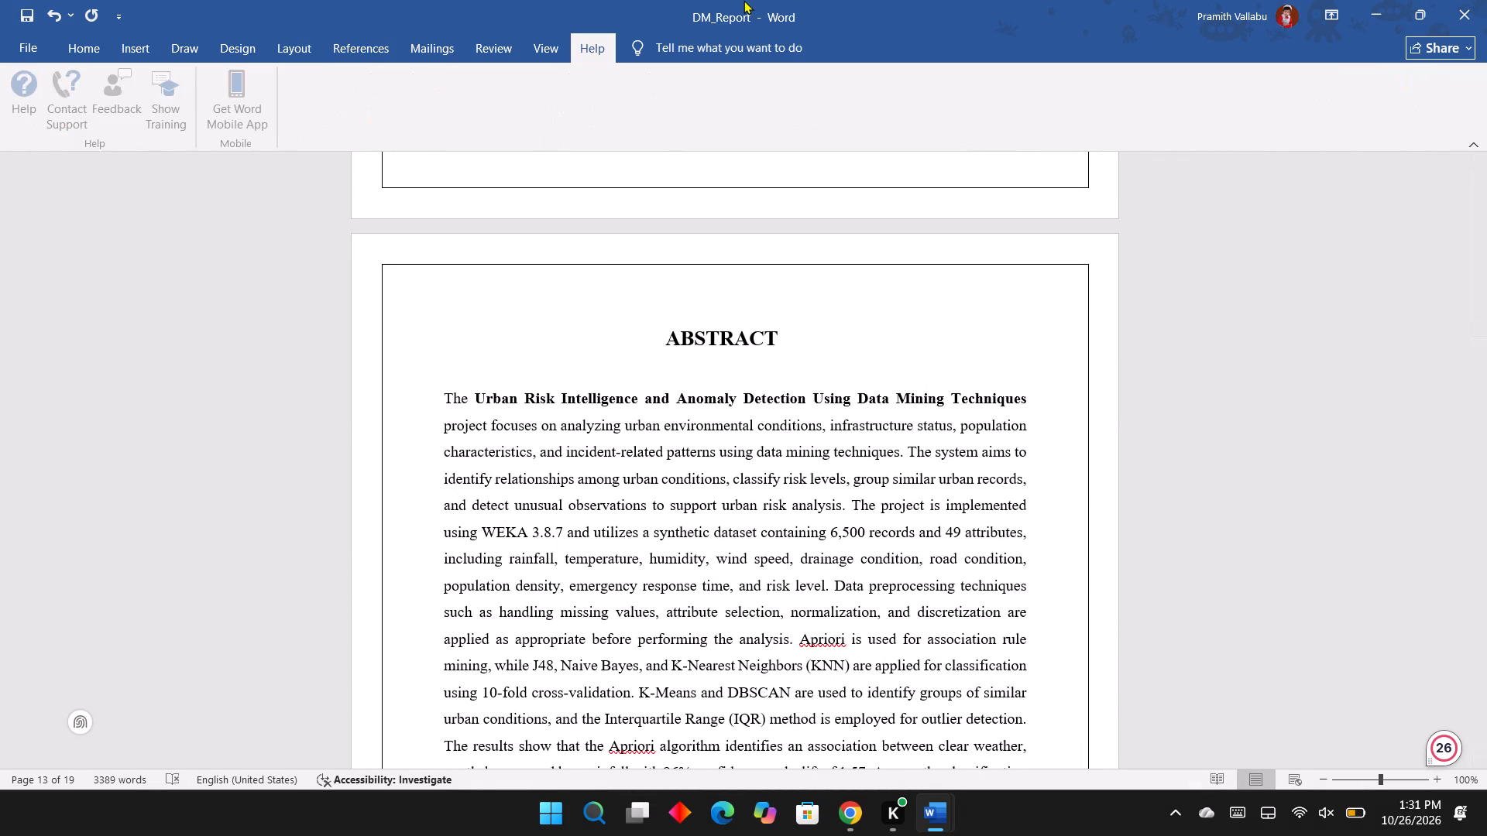
pyautogui.scroll(-8, 743, 0)
pyautogui.click(84, 45)
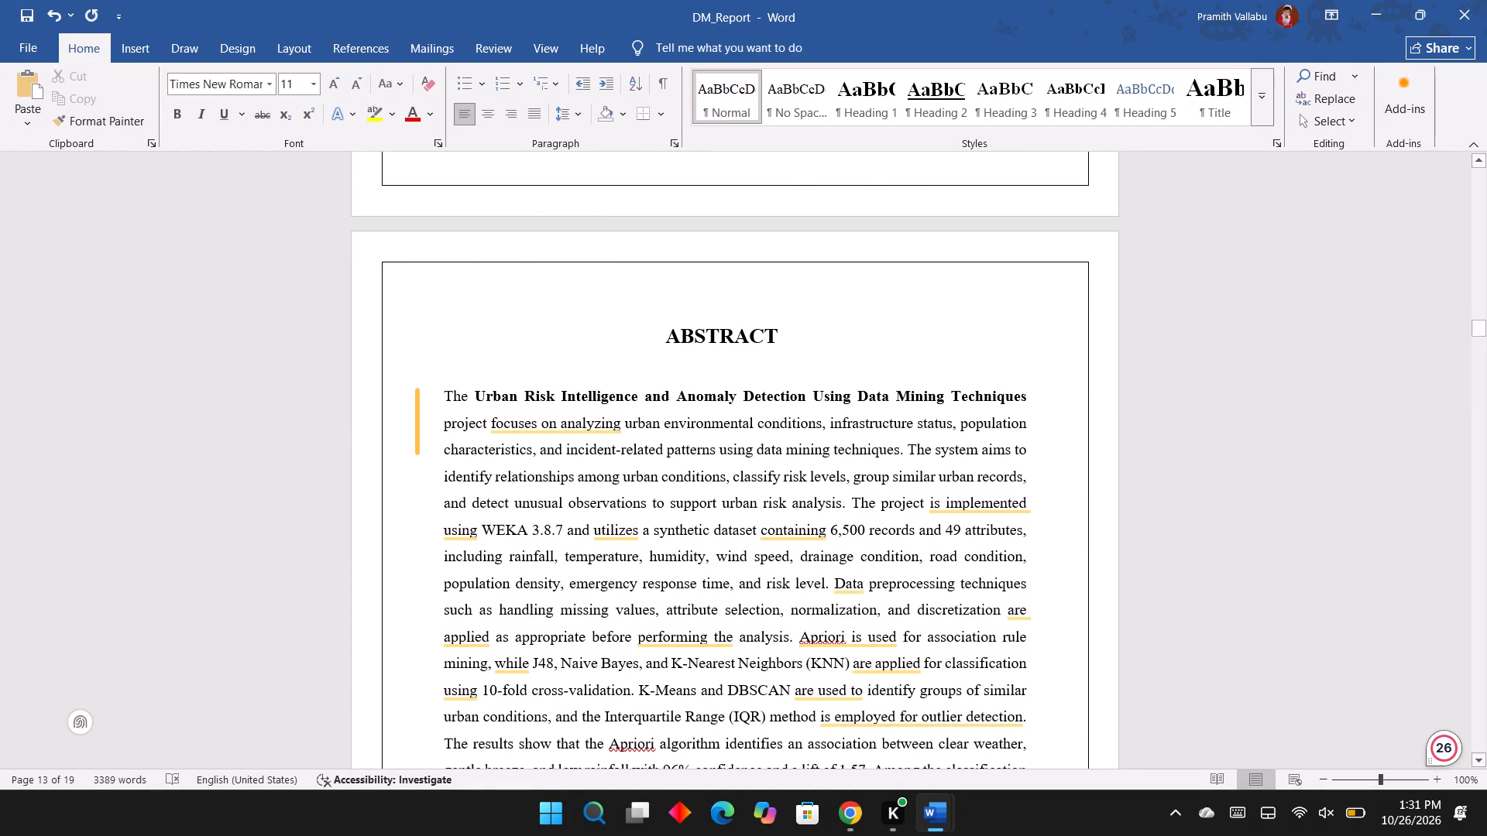
# Set the left indent of the body paragraph under 1.2 OBJECTIVE to 0.2".
pyautogui.scroll(-5, 380, 403)
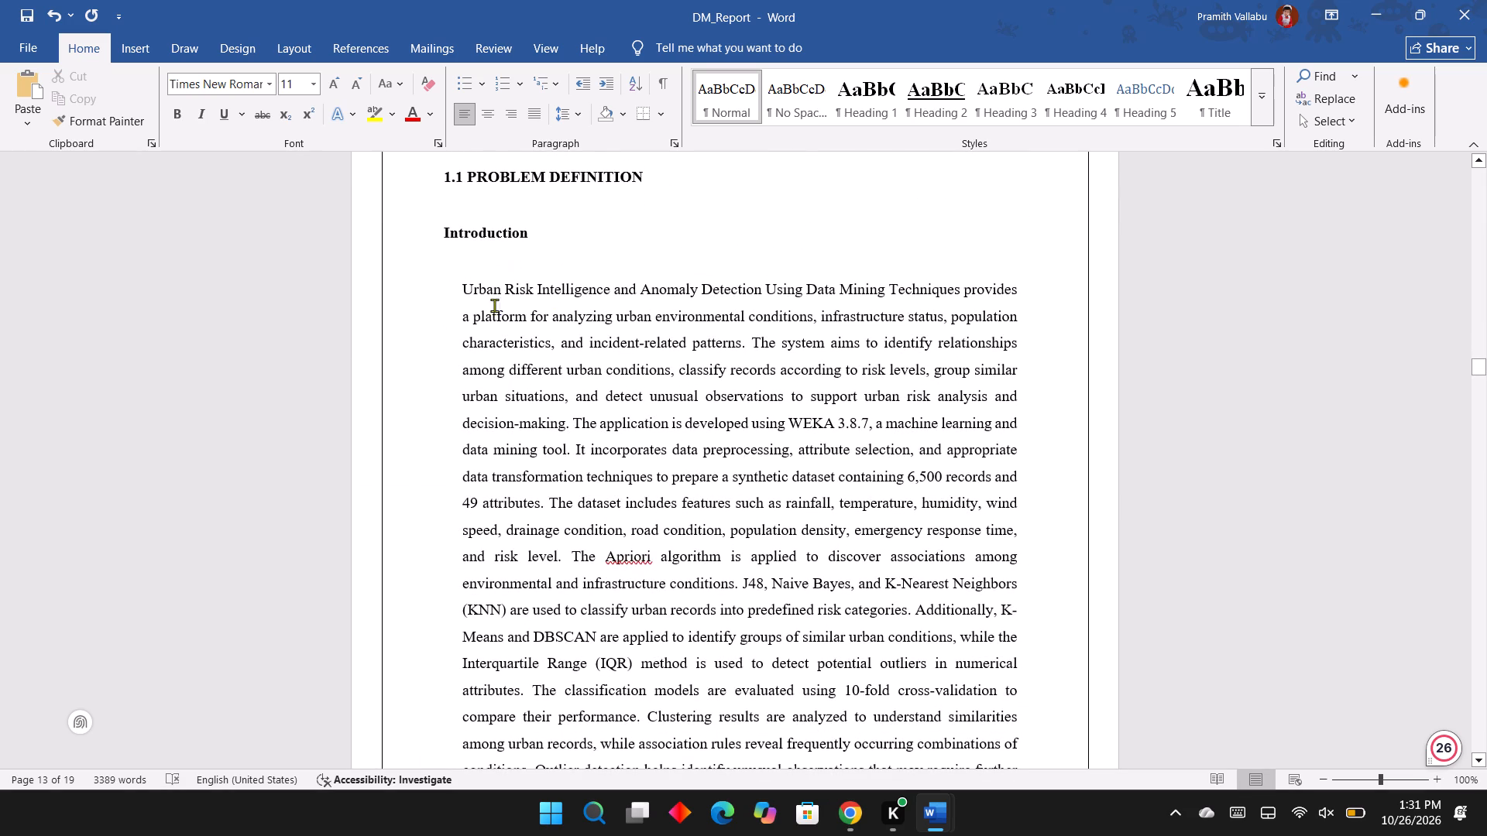
pyautogui.scroll(-4, 533, 404)
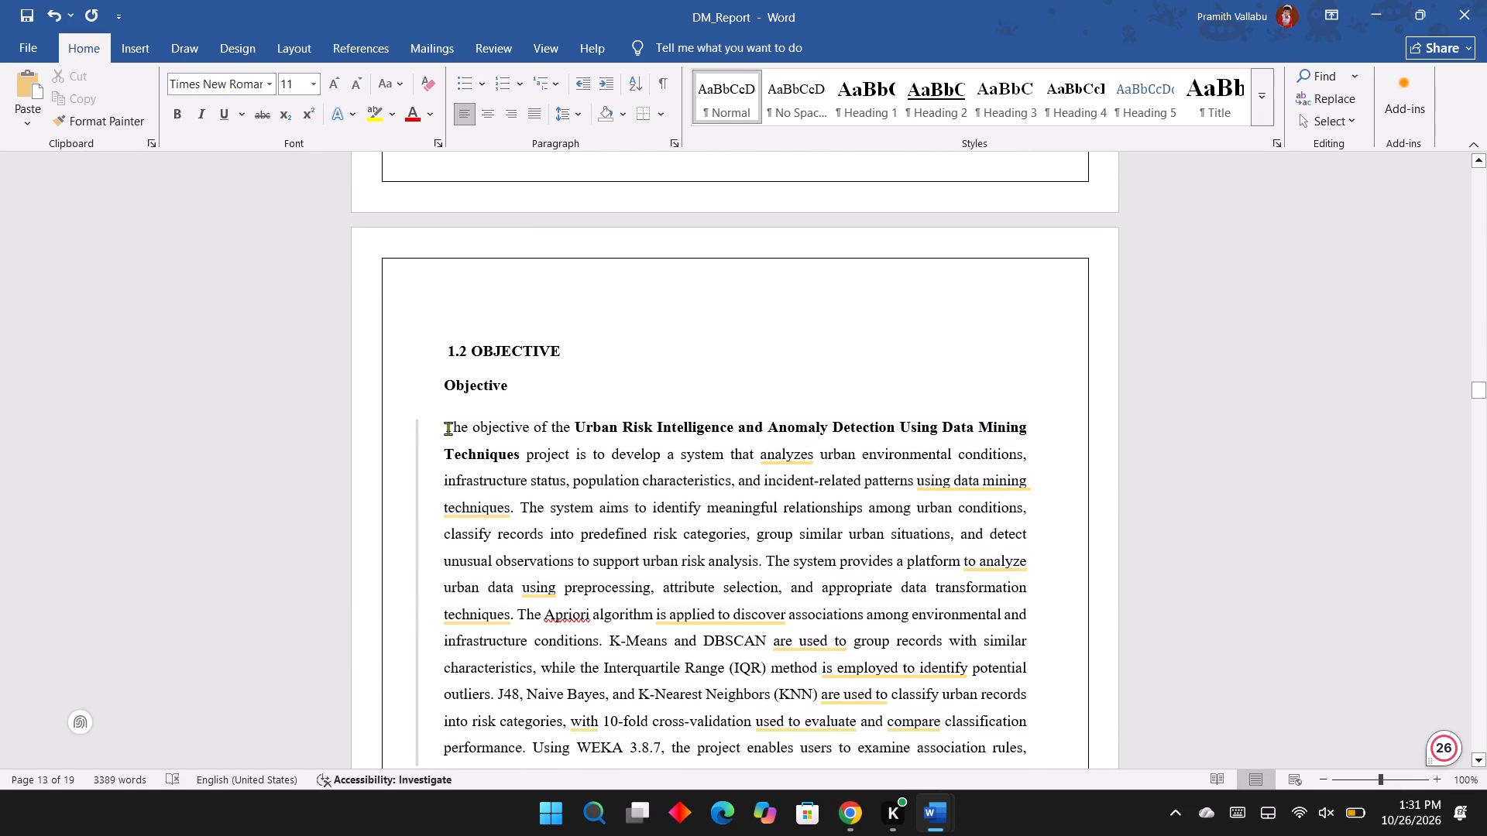
pyautogui.moveTo(448, 428); pyautogui.dragTo(574, 771)
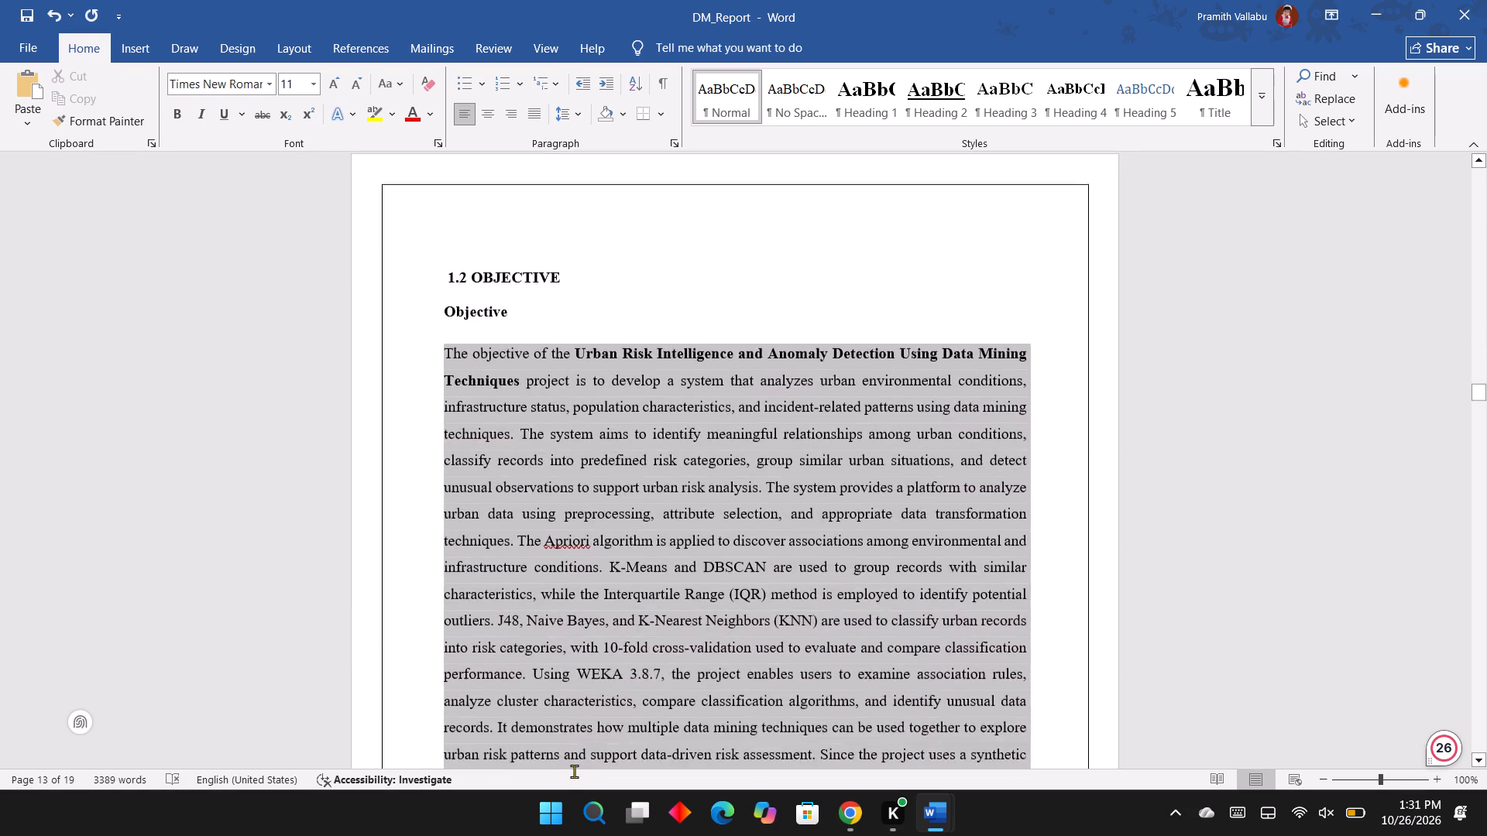
pyautogui.moveTo(574, 771); pyautogui.dragTo(657, 554)
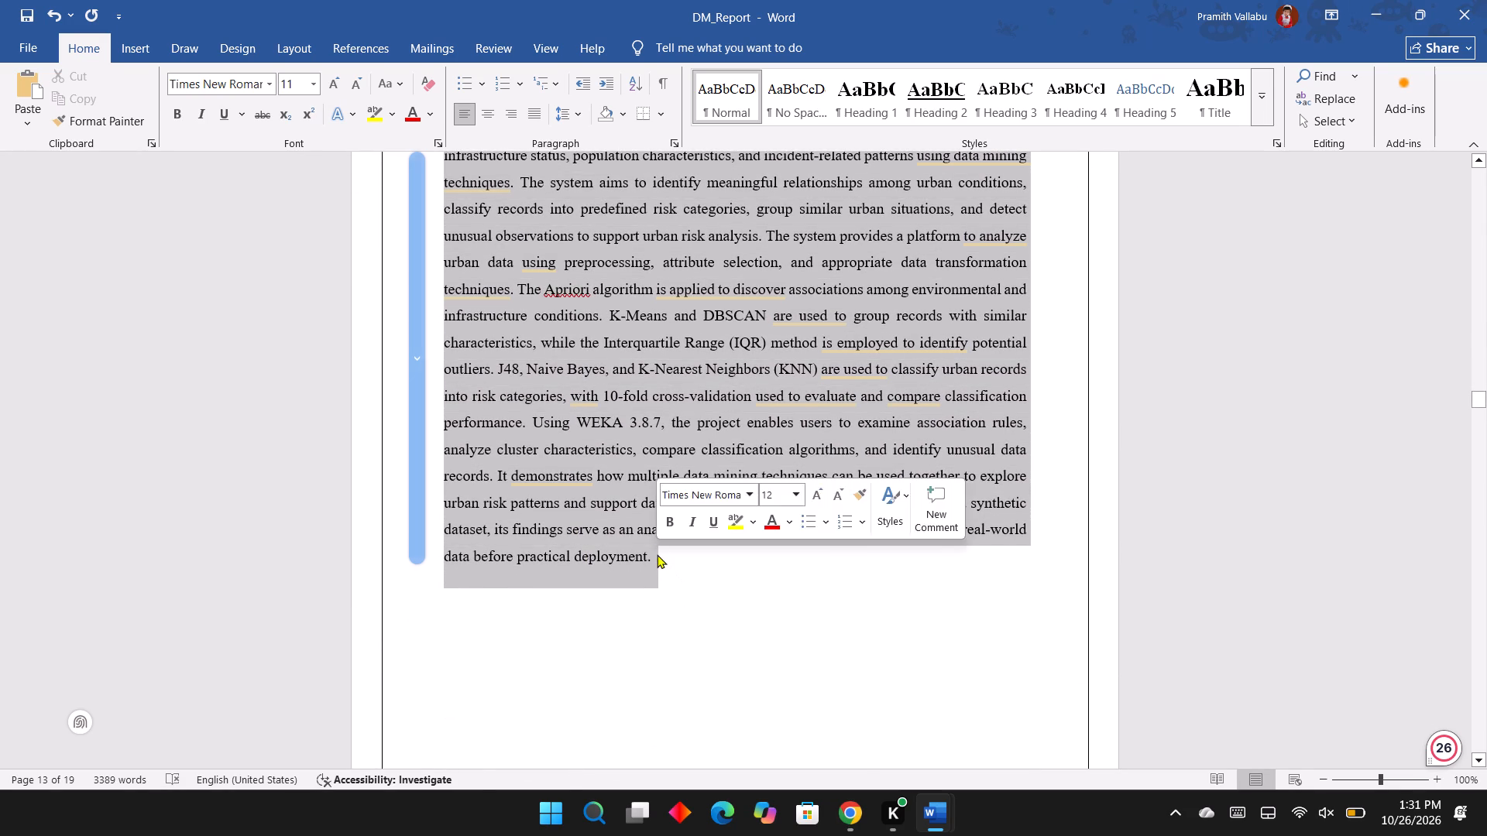
pyautogui.click(309, 59)
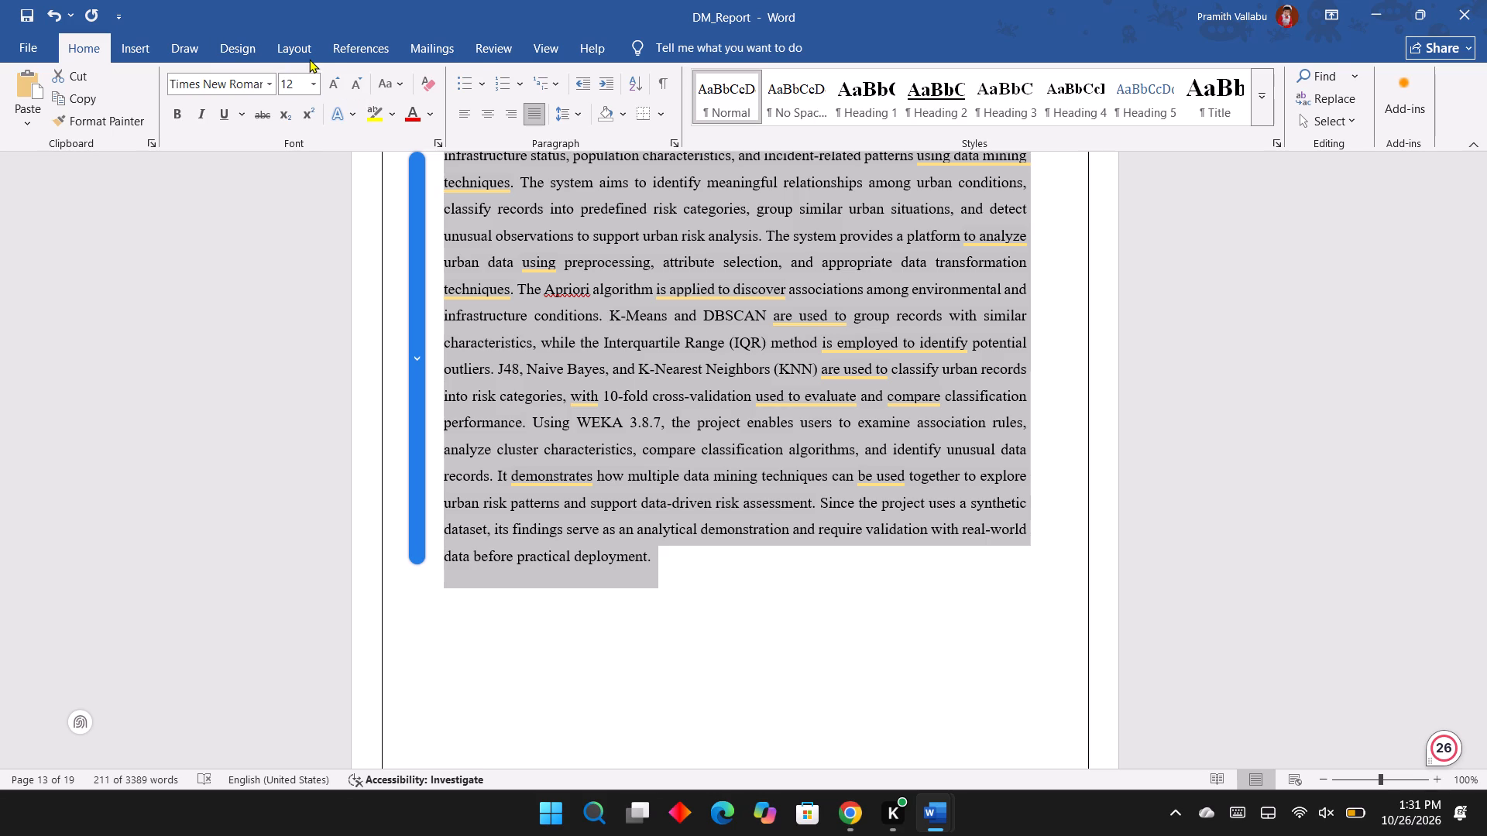
pyautogui.click(451, 93)
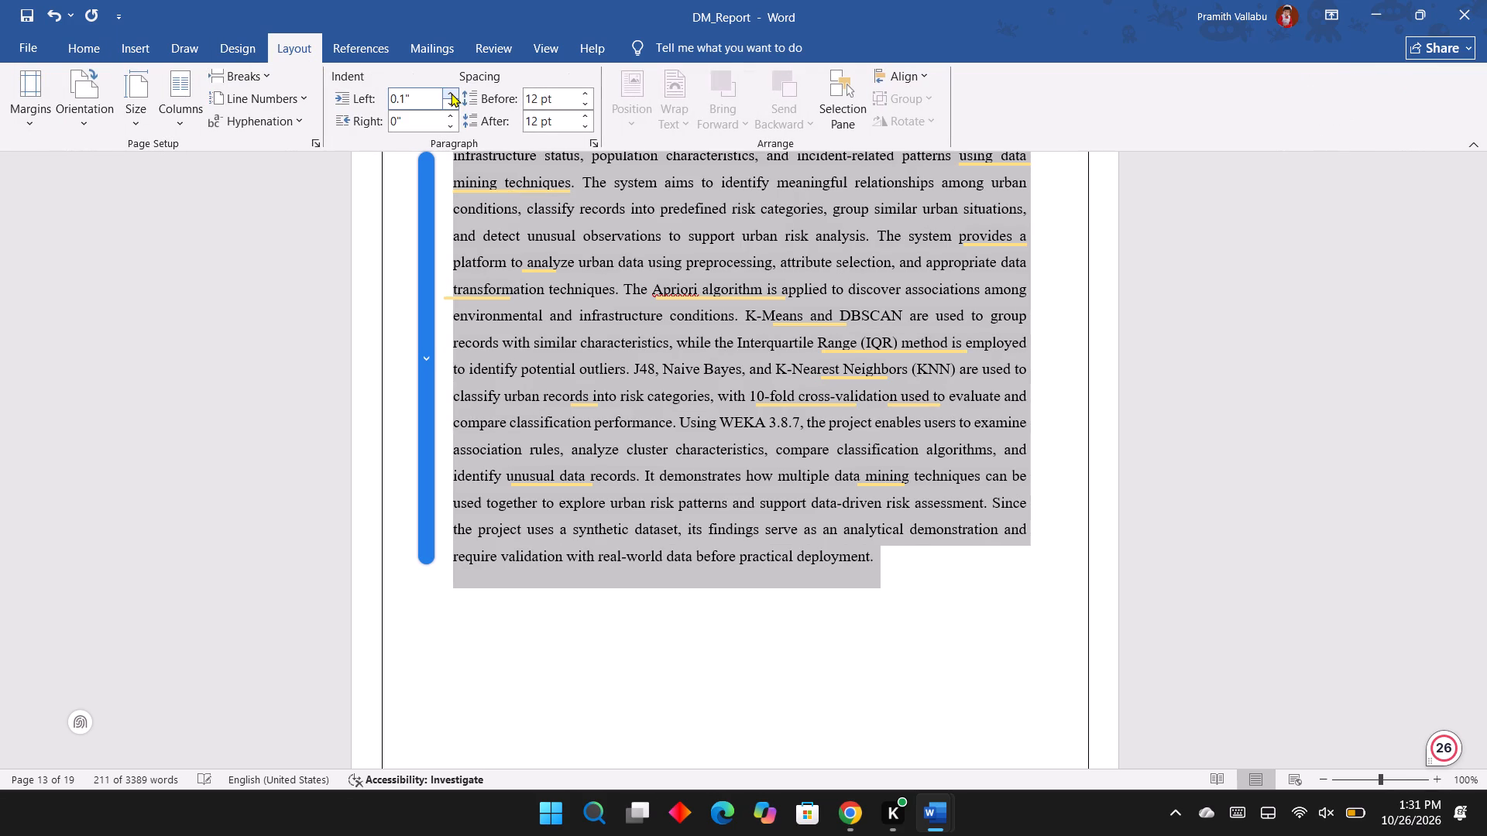
pyautogui.scroll(2, 573, 388)
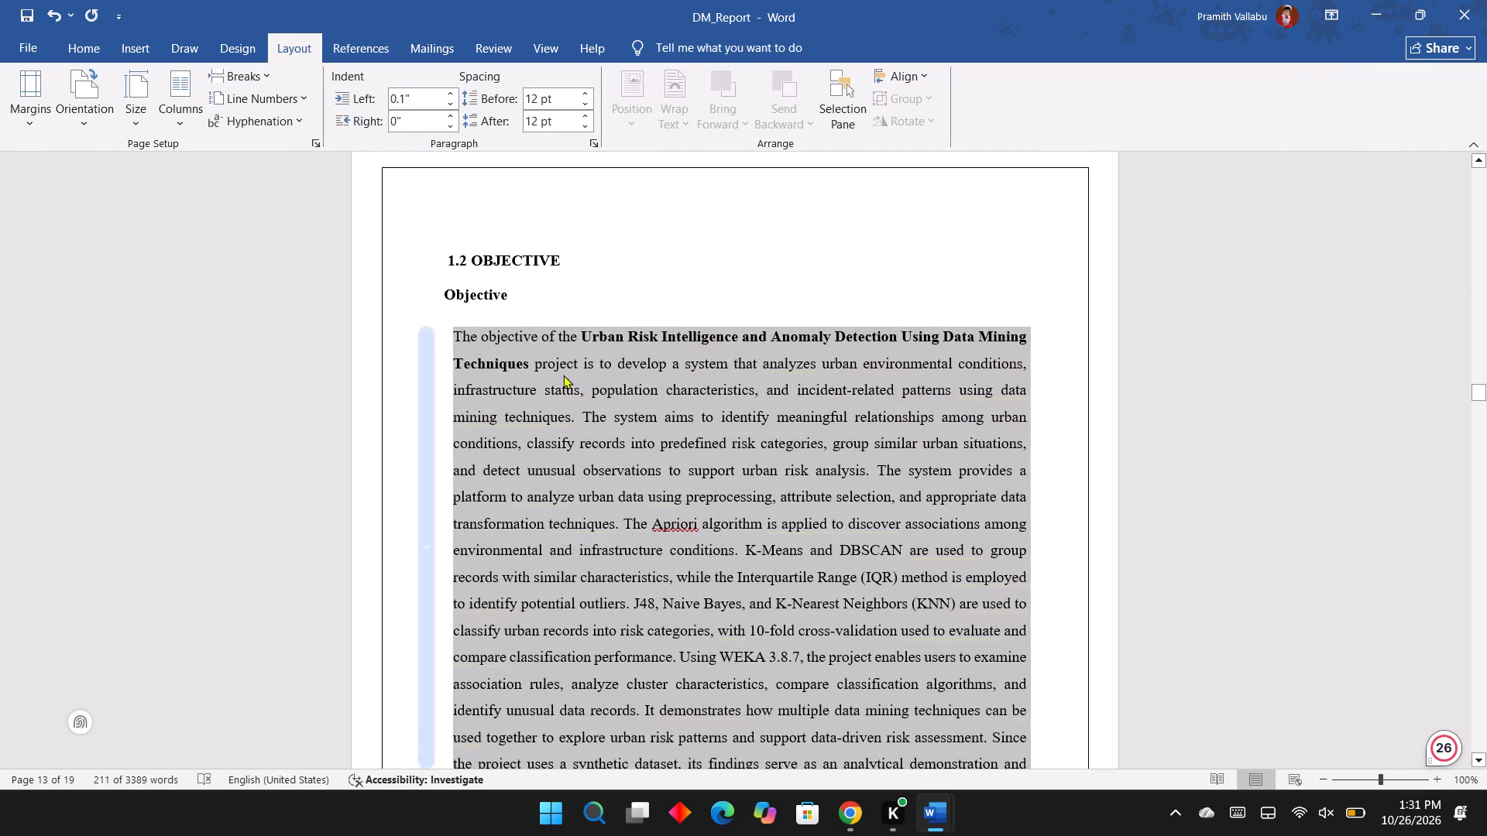
pyautogui.click(449, 95)
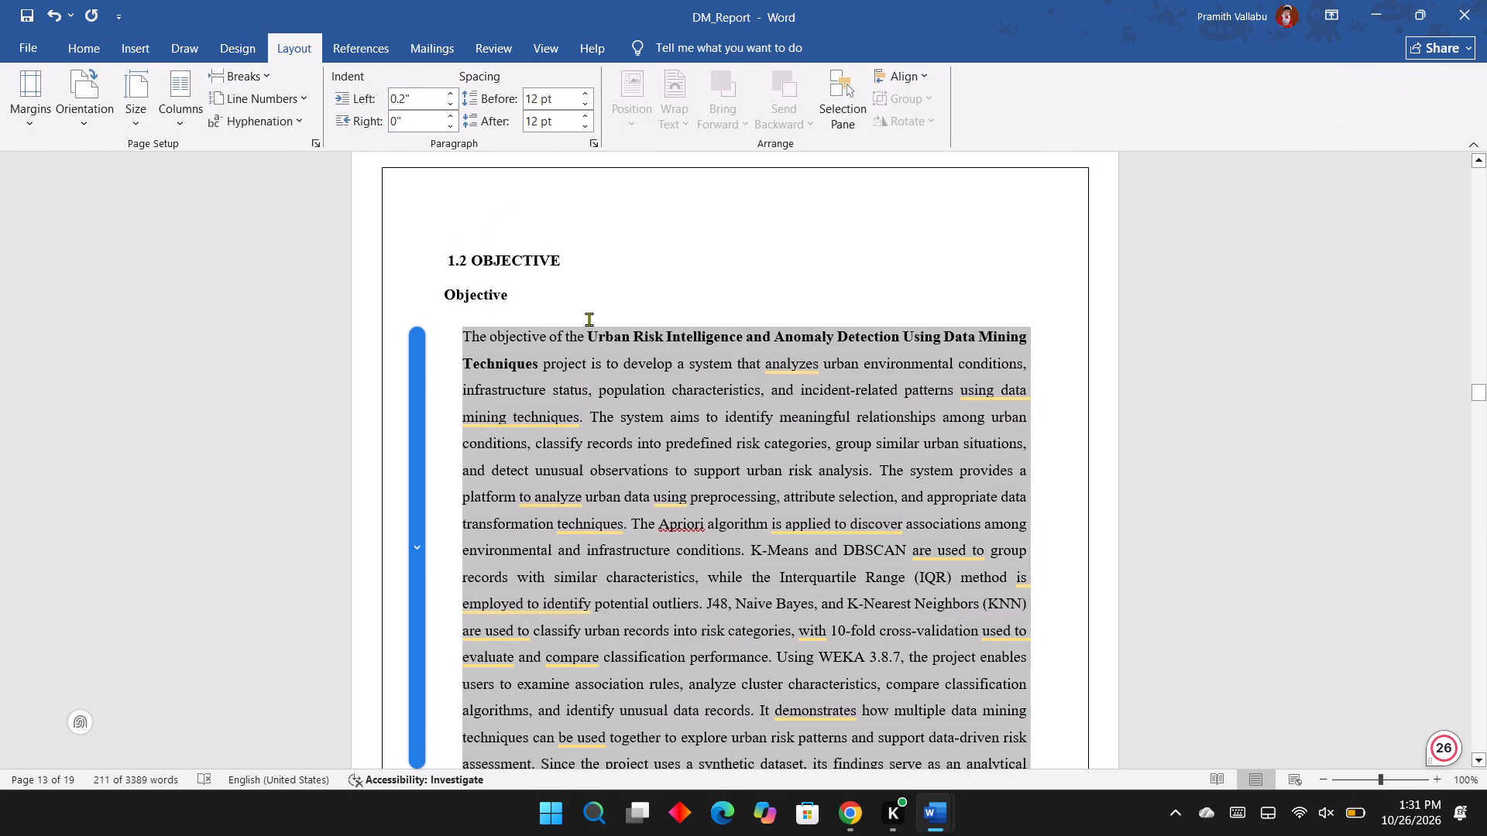
# Set the left indent of the body paragraph under "1. Development Environment" in Chapter-II to 0.2".
pyautogui.scroll(-4, 589, 319)
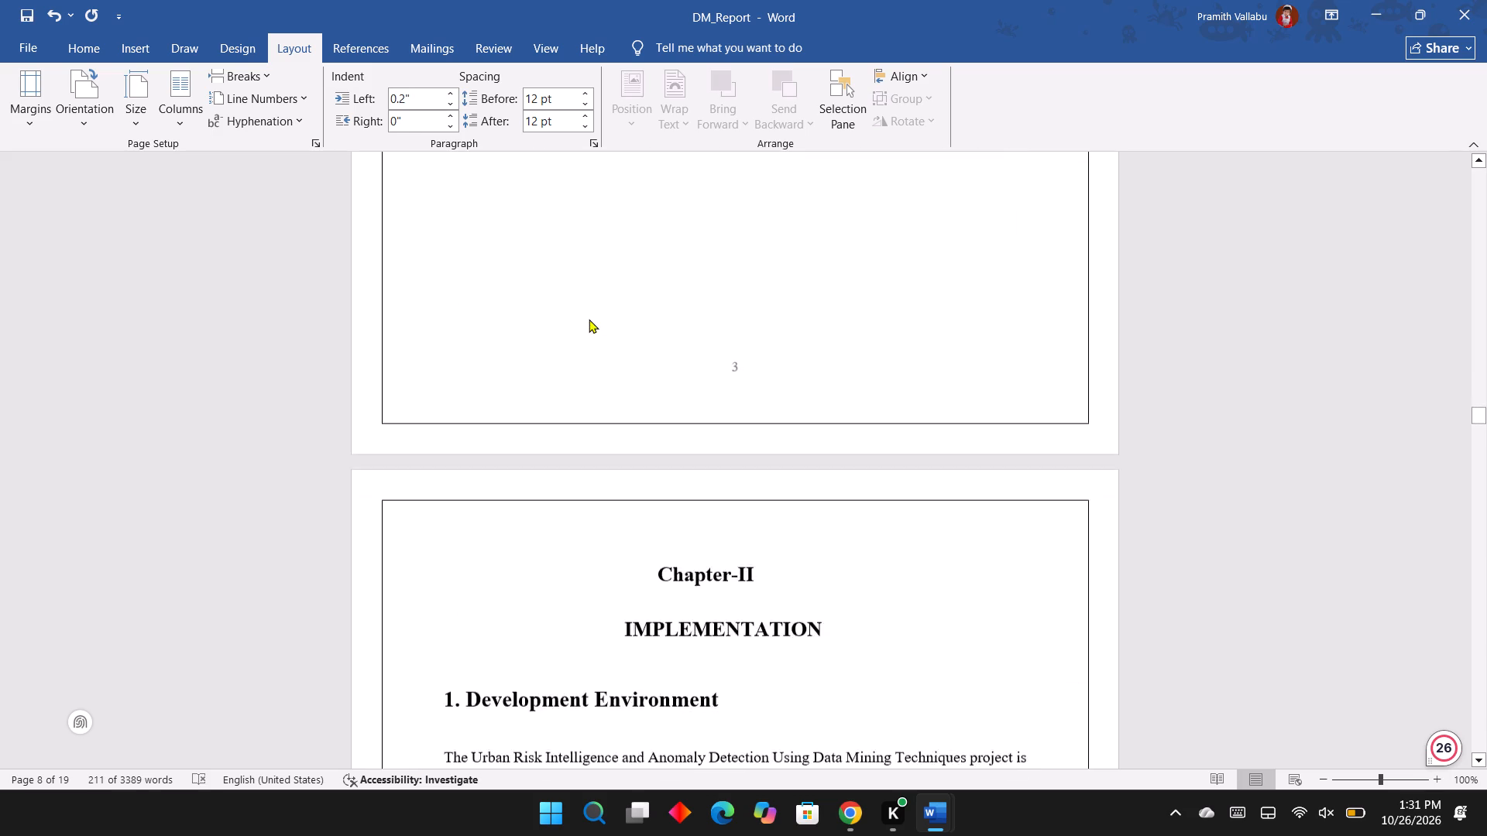
pyautogui.scroll(-3, 589, 319)
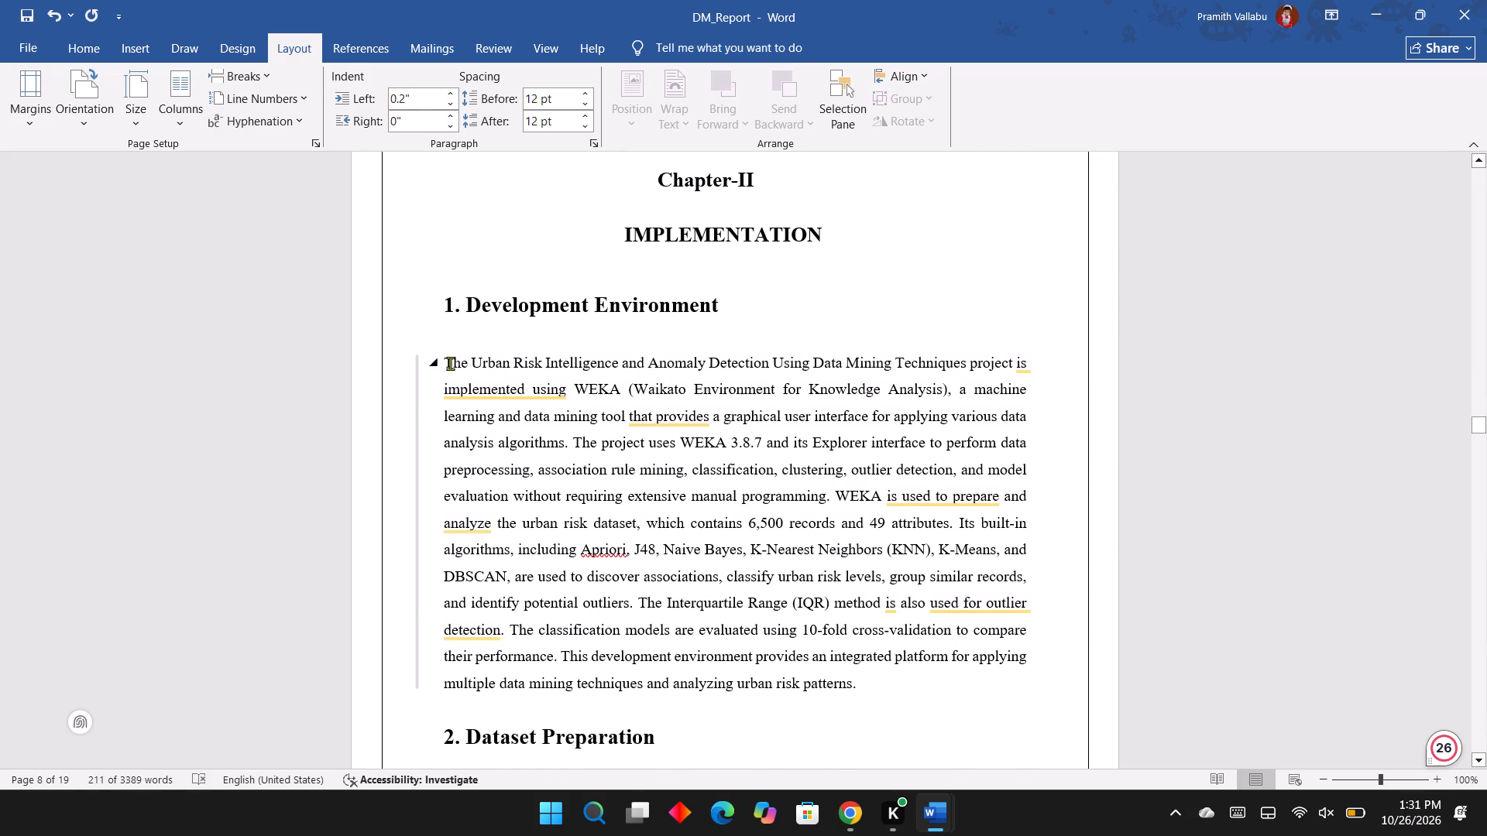
pyautogui.moveTo(446, 362); pyautogui.dragTo(527, 400)
pyautogui.moveTo(527, 400); pyautogui.dragTo(887, 677)
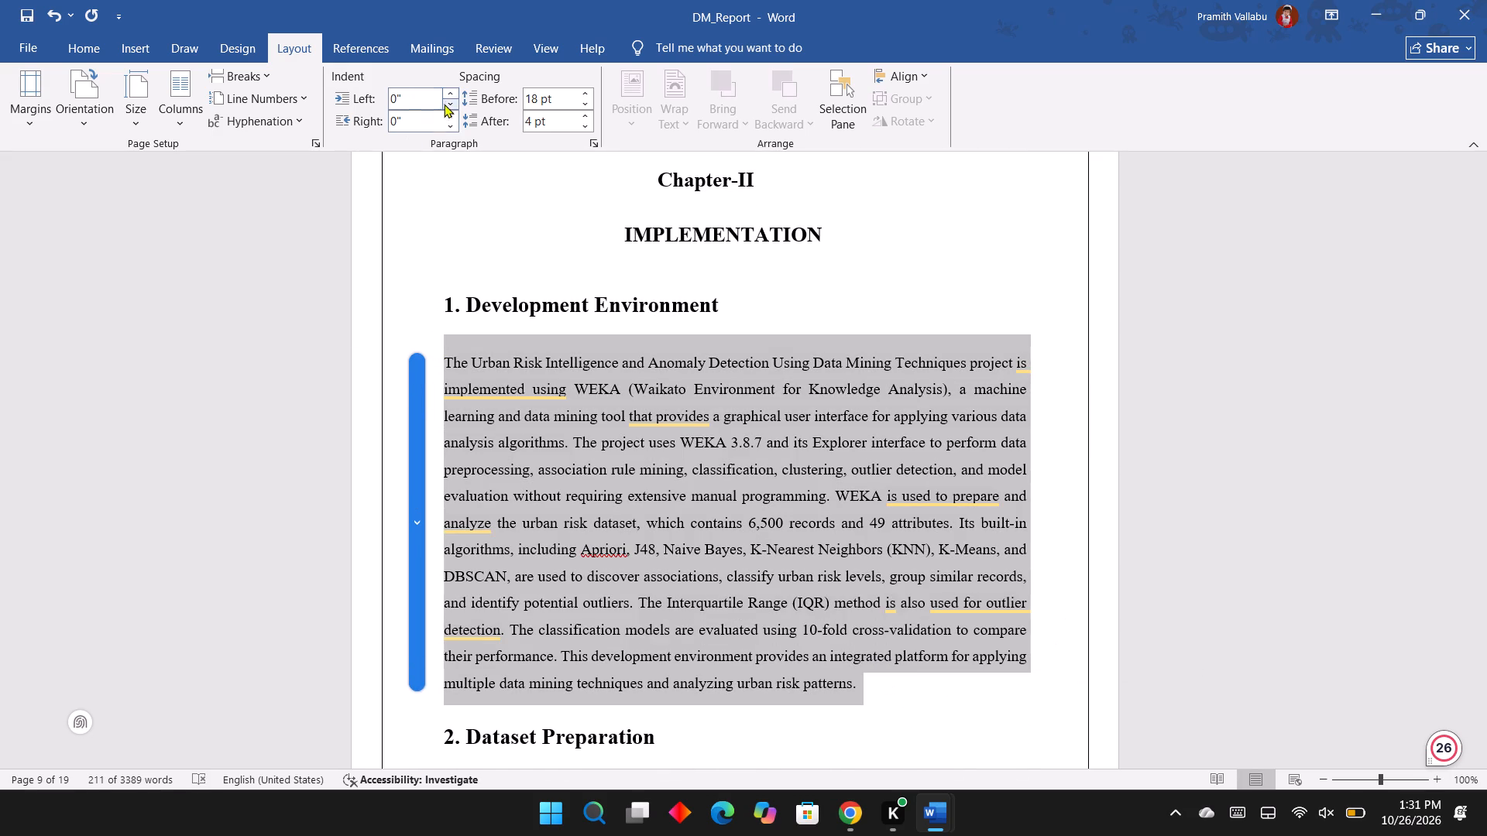
pyautogui.doubleClick(446, 94)
# Set the left indent of all body text and bullets under "2. Dataset Preparation" to 0.2".
pyautogui.scroll(-4, 544, 309)
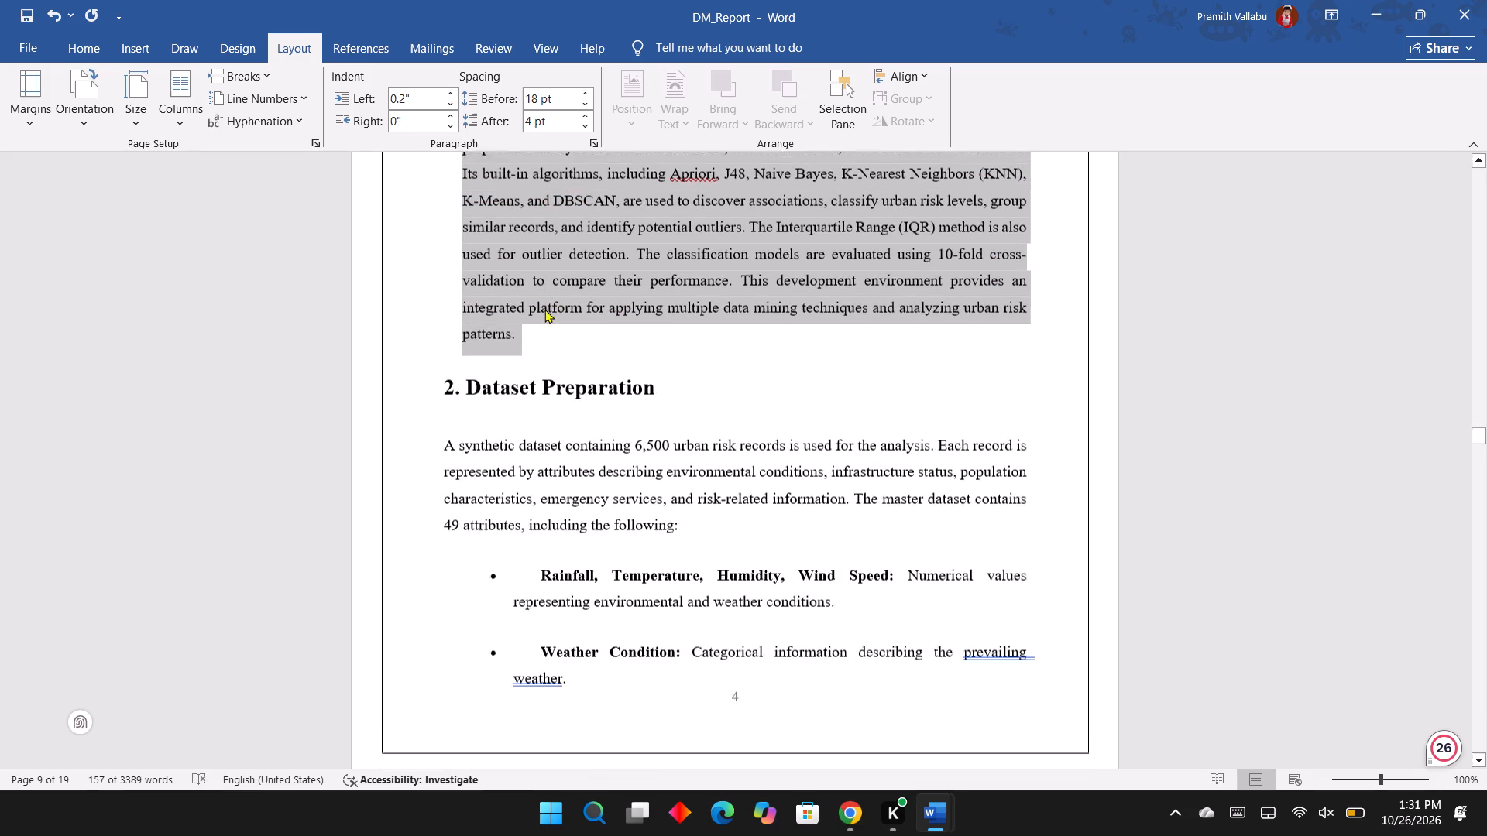
pyautogui.moveTo(443, 440); pyautogui.dragTo(613, 600)
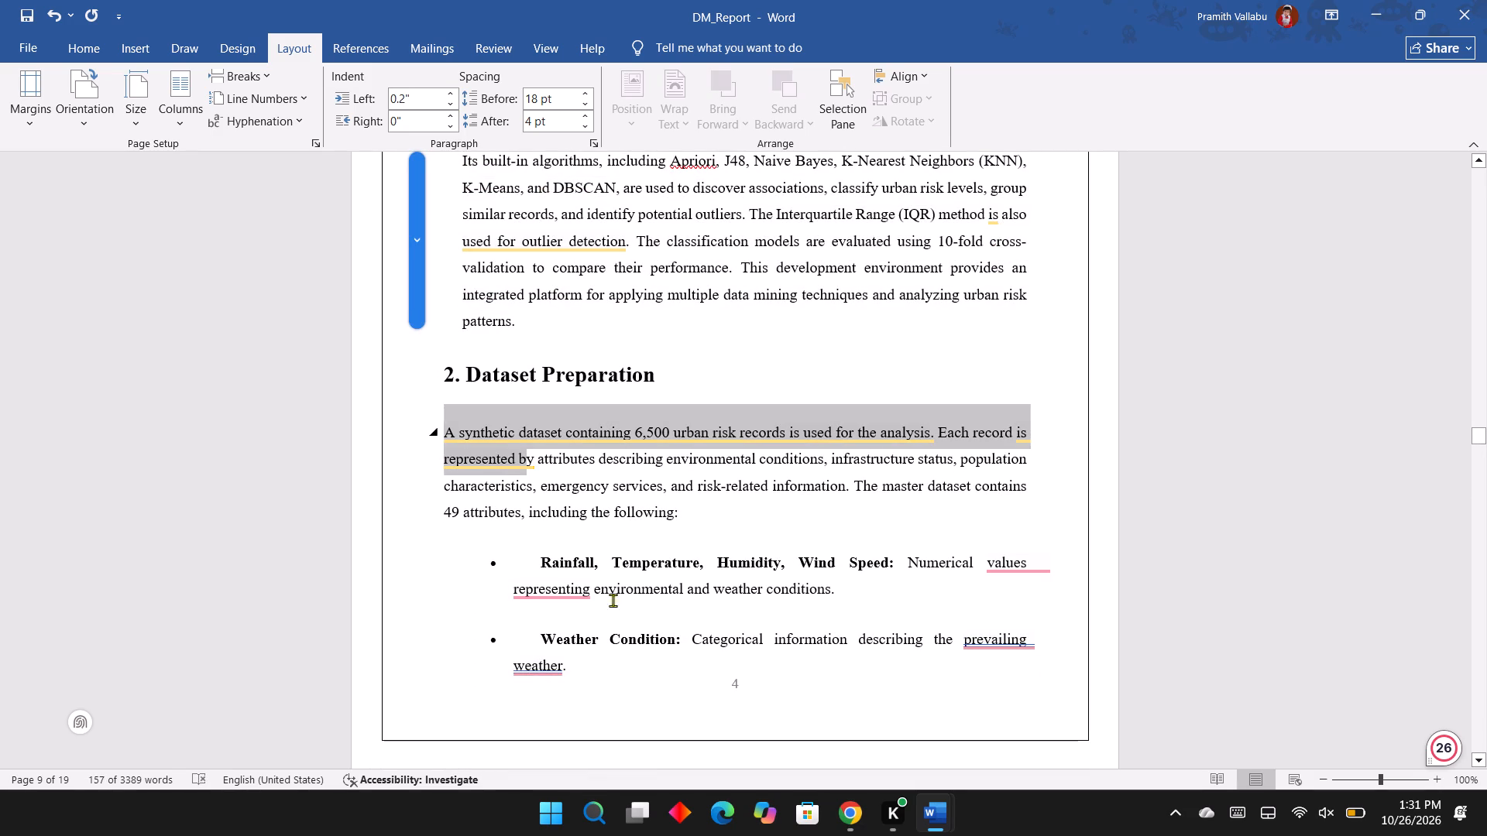
pyautogui.moveTo(613, 600); pyautogui.dragTo(665, 788)
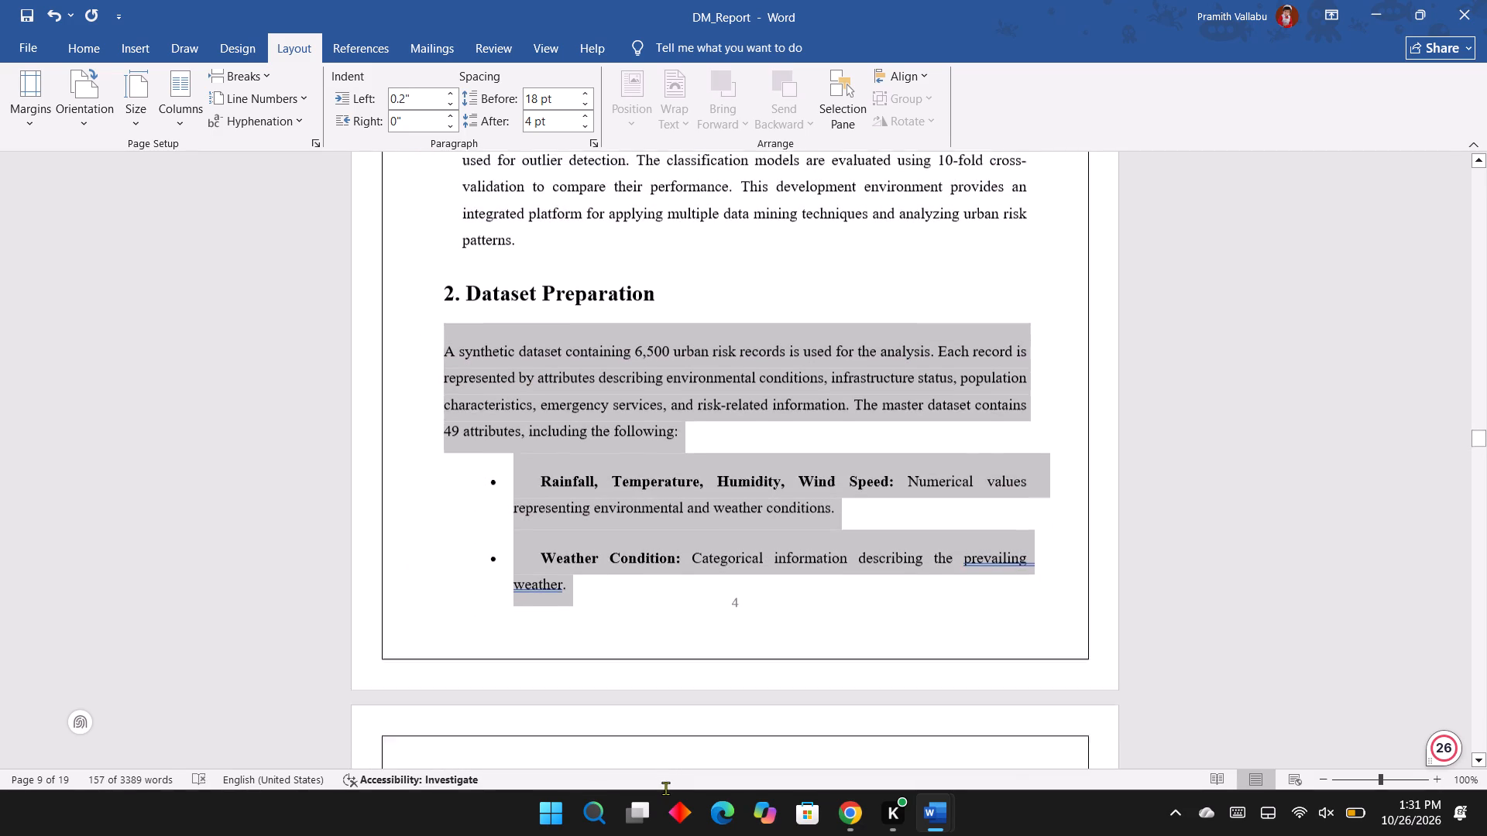
pyautogui.moveTo(665, 788); pyautogui.dragTo(723, 146)
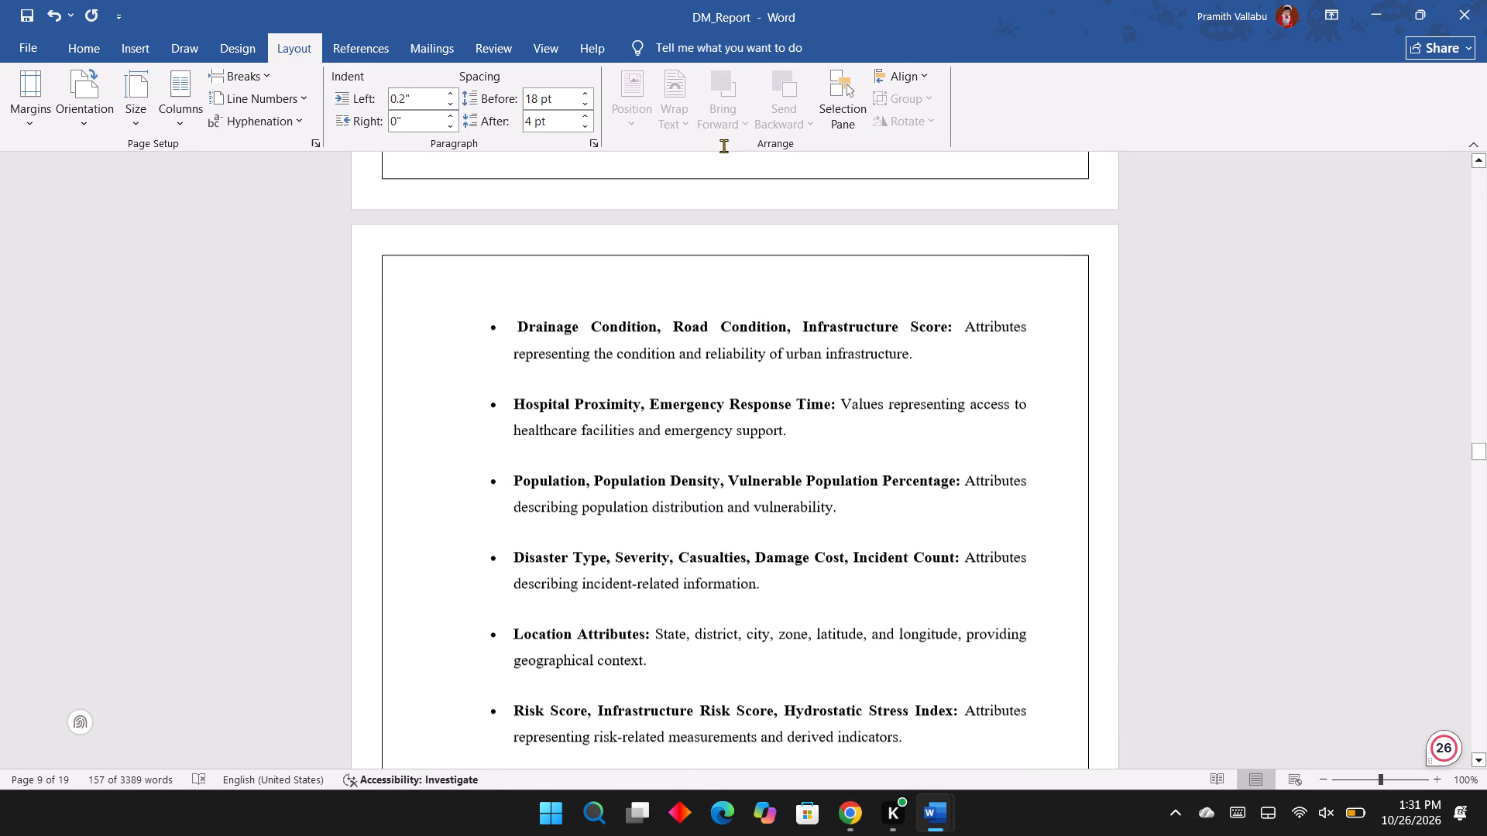
pyautogui.moveTo(723, 146); pyautogui.dragTo(761, 350)
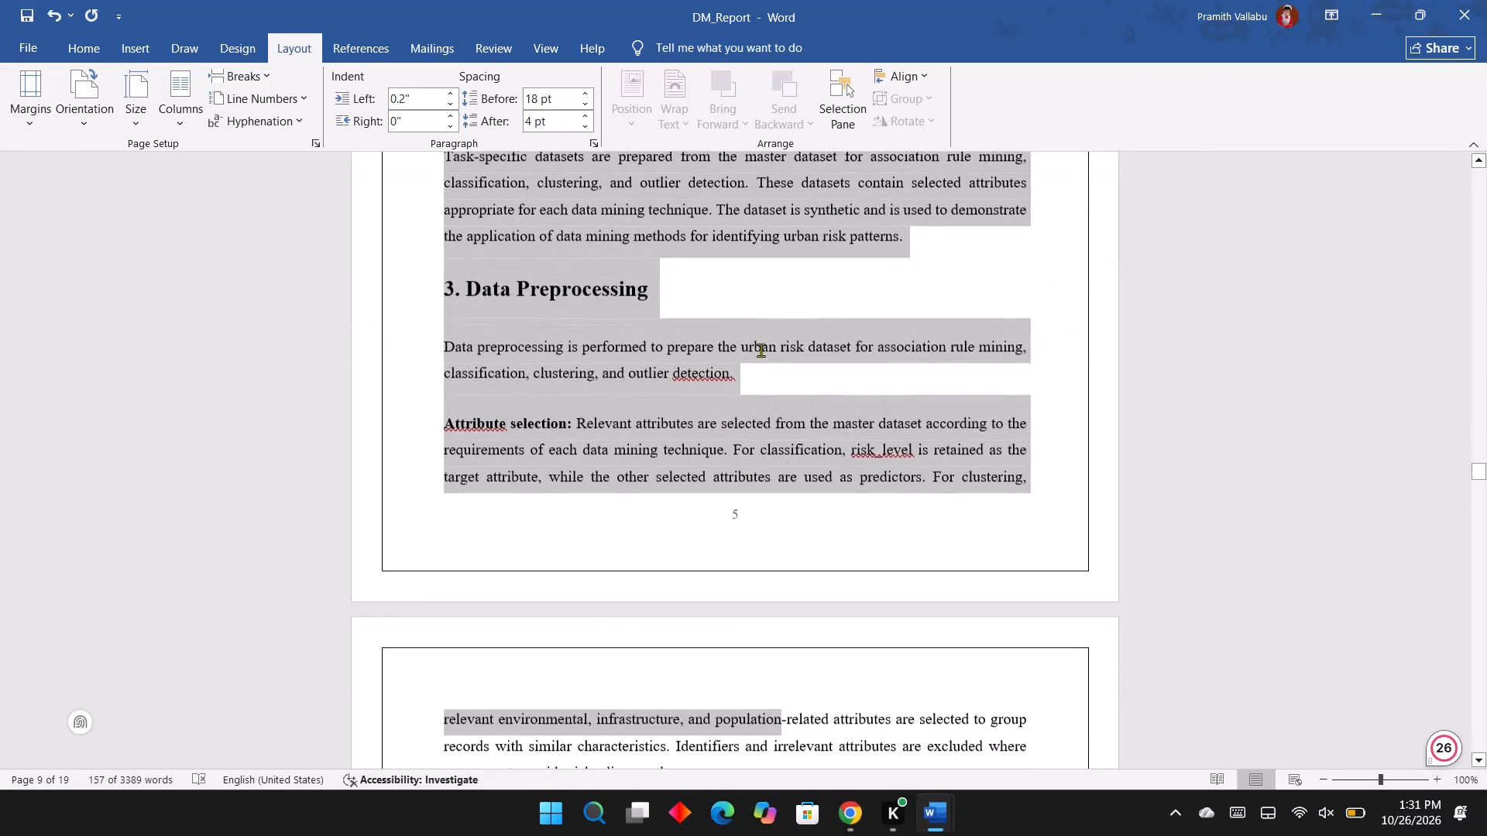
pyautogui.moveTo(761, 350); pyautogui.dragTo(905, 242)
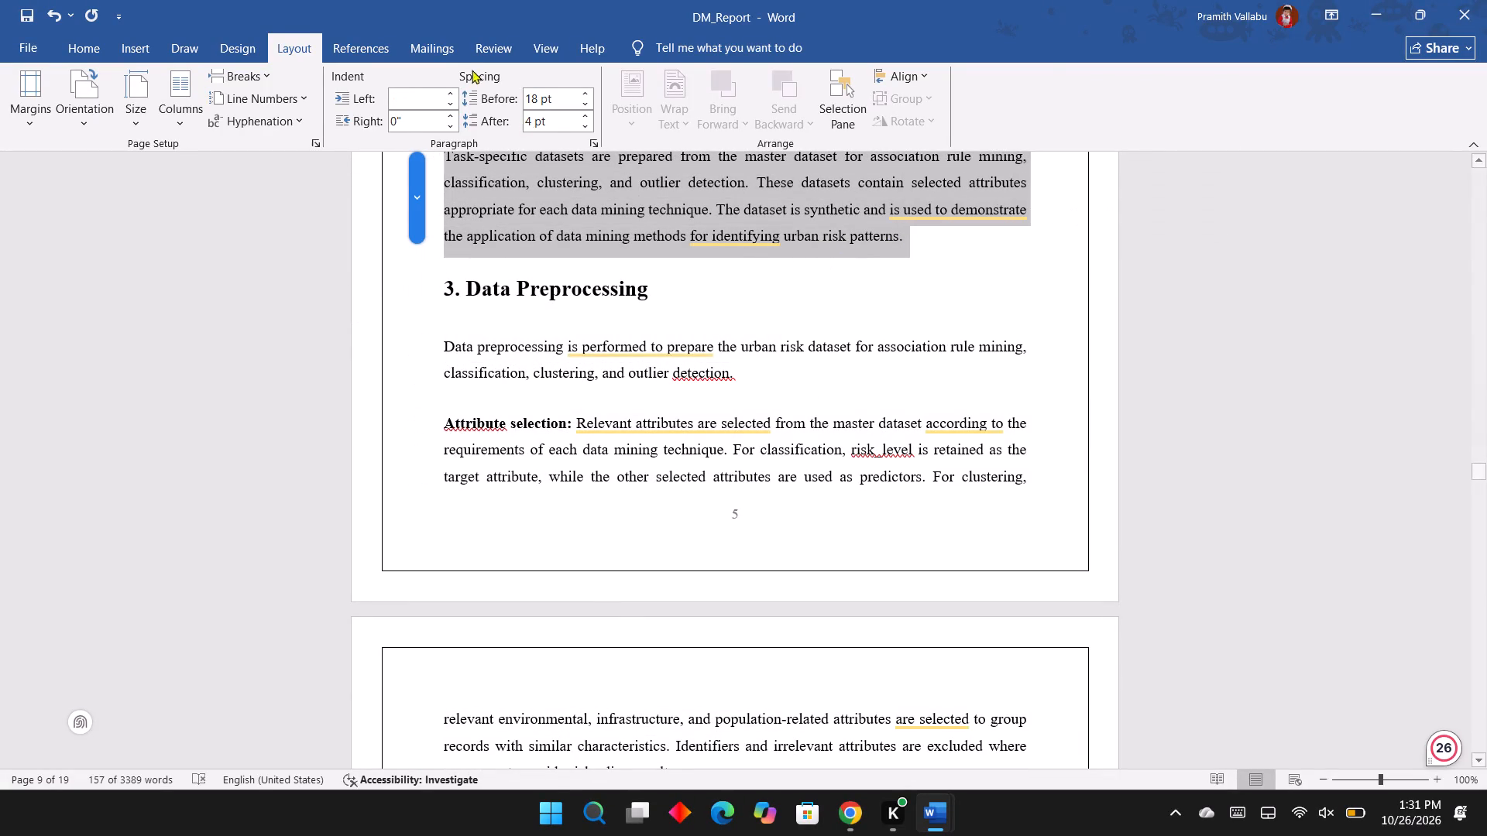
pyautogui.doubleClick(452, 89)
pyautogui.click(452, 89)
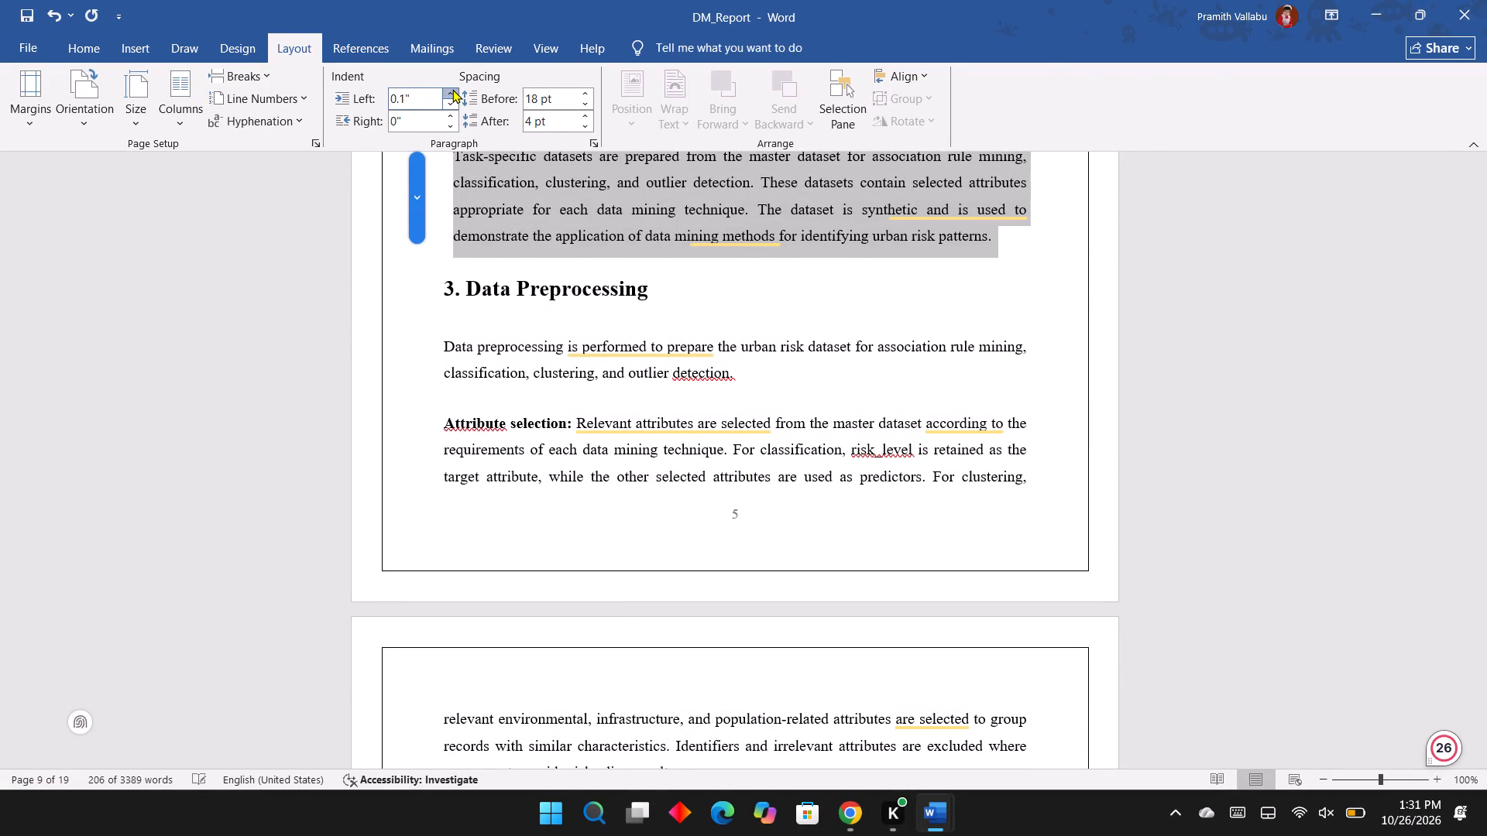
pyautogui.scroll(4, 627, 283)
pyautogui.scroll(-1, 627, 283)
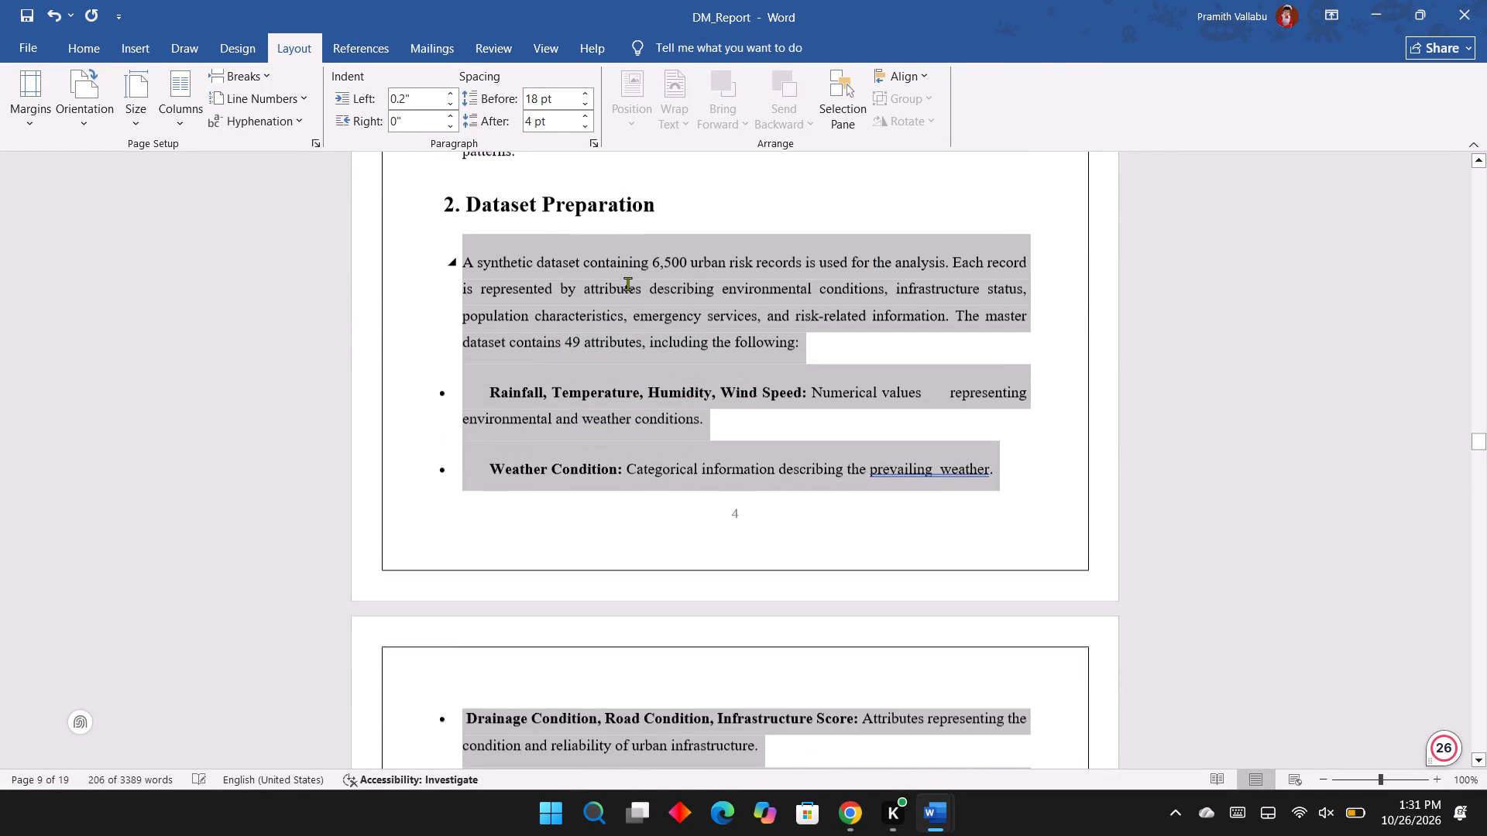
# Set the left indent of the "2. Dataset Preparation" bullets, from Rainfall through Risk Level, to 0.2".
pyautogui.scroll(-1, 627, 283)
pyautogui.click(558, 323)
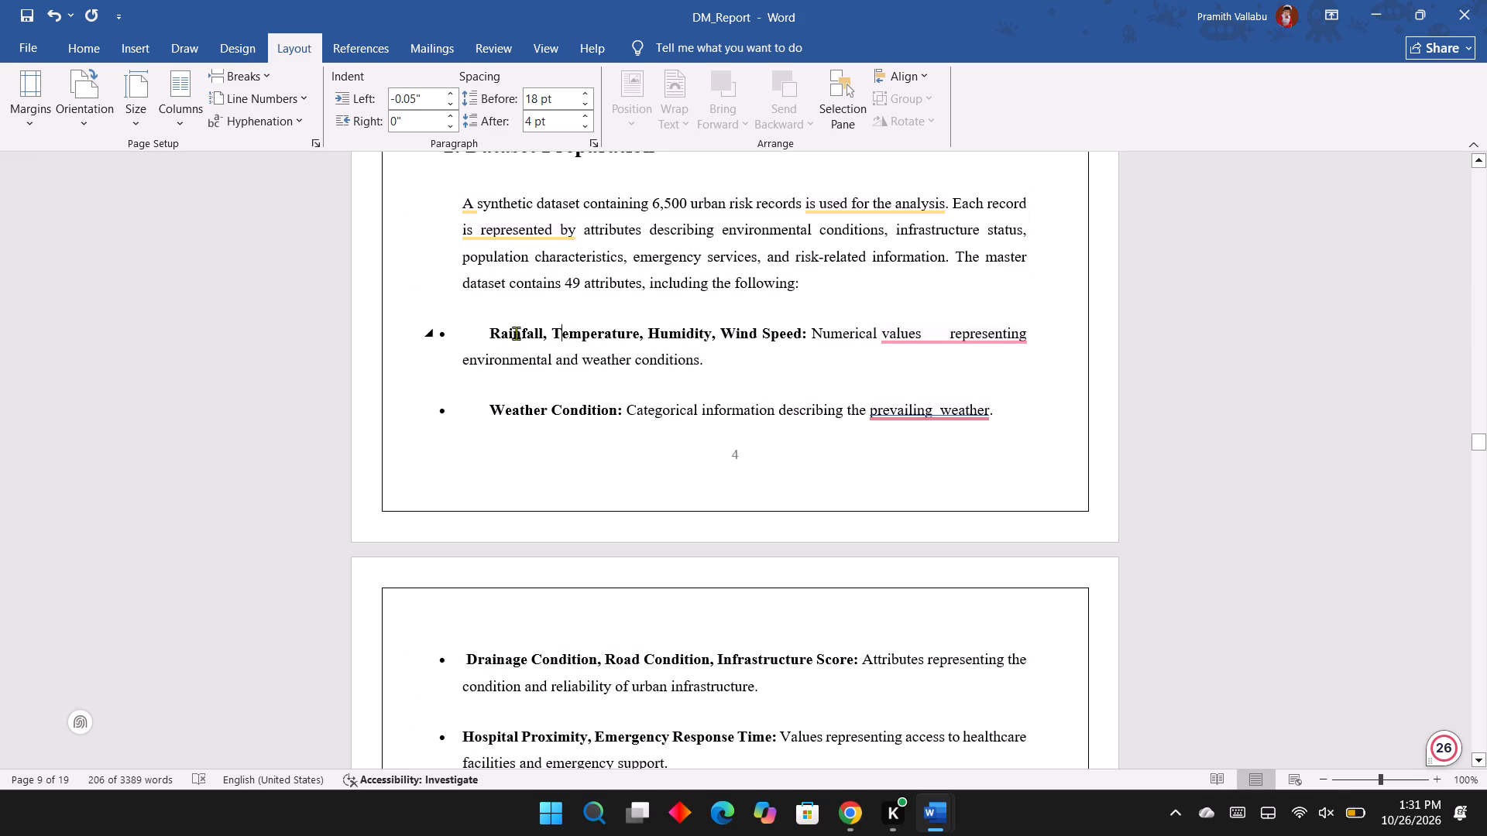
pyautogui.moveTo(489, 333); pyautogui.dragTo(621, 697)
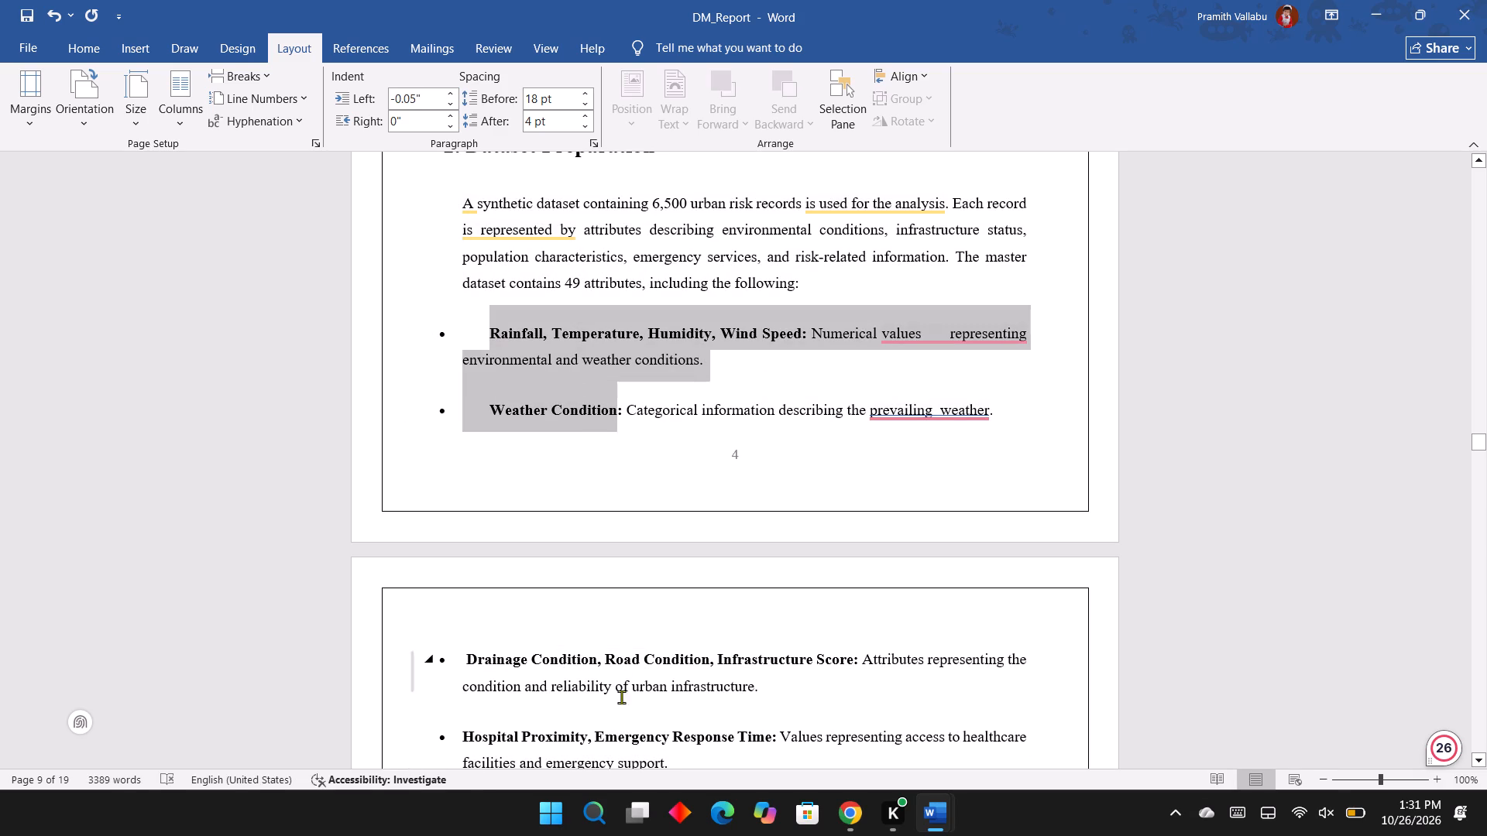
pyautogui.moveTo(621, 697); pyautogui.dragTo(630, 775)
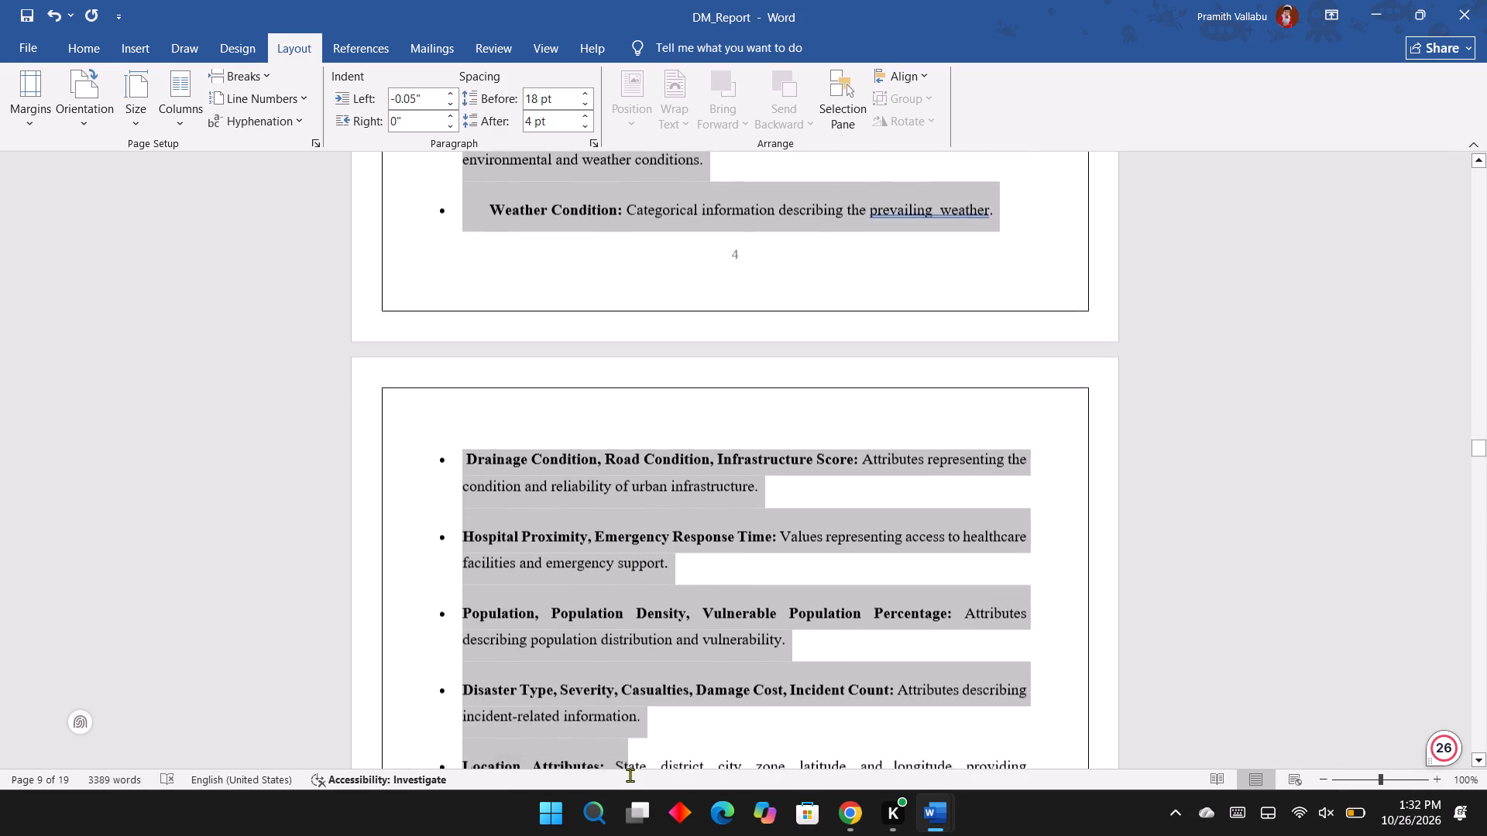
pyautogui.moveTo(630, 775); pyautogui.dragTo(640, 762)
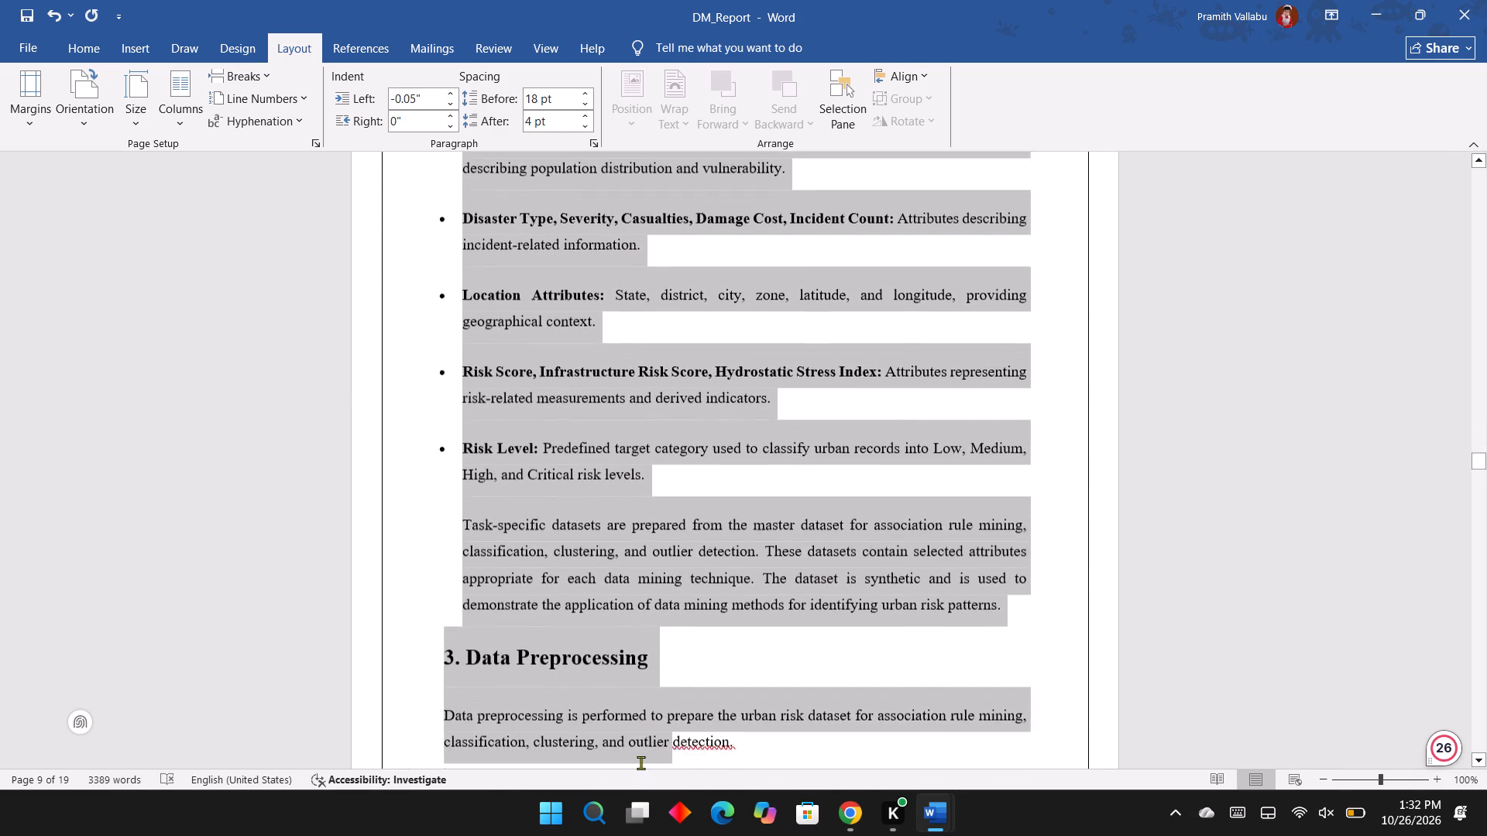
pyautogui.moveTo(640, 762); pyautogui.dragTo(733, 409)
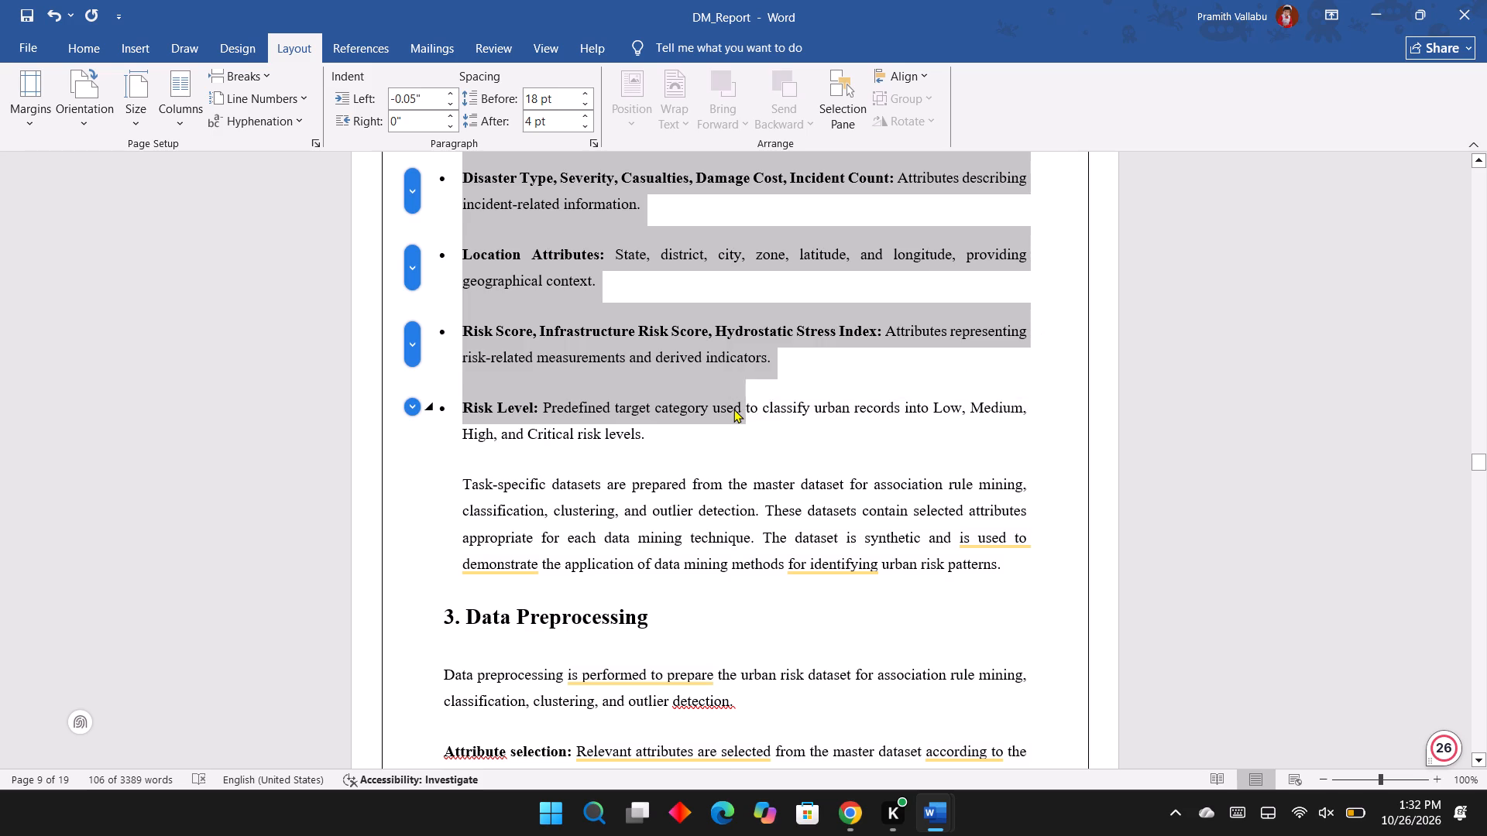
pyautogui.hotkey('shift', 'Down')
pyautogui.hotkey('shift', 'Down')
pyautogui.hotkey('shift', 'Up')
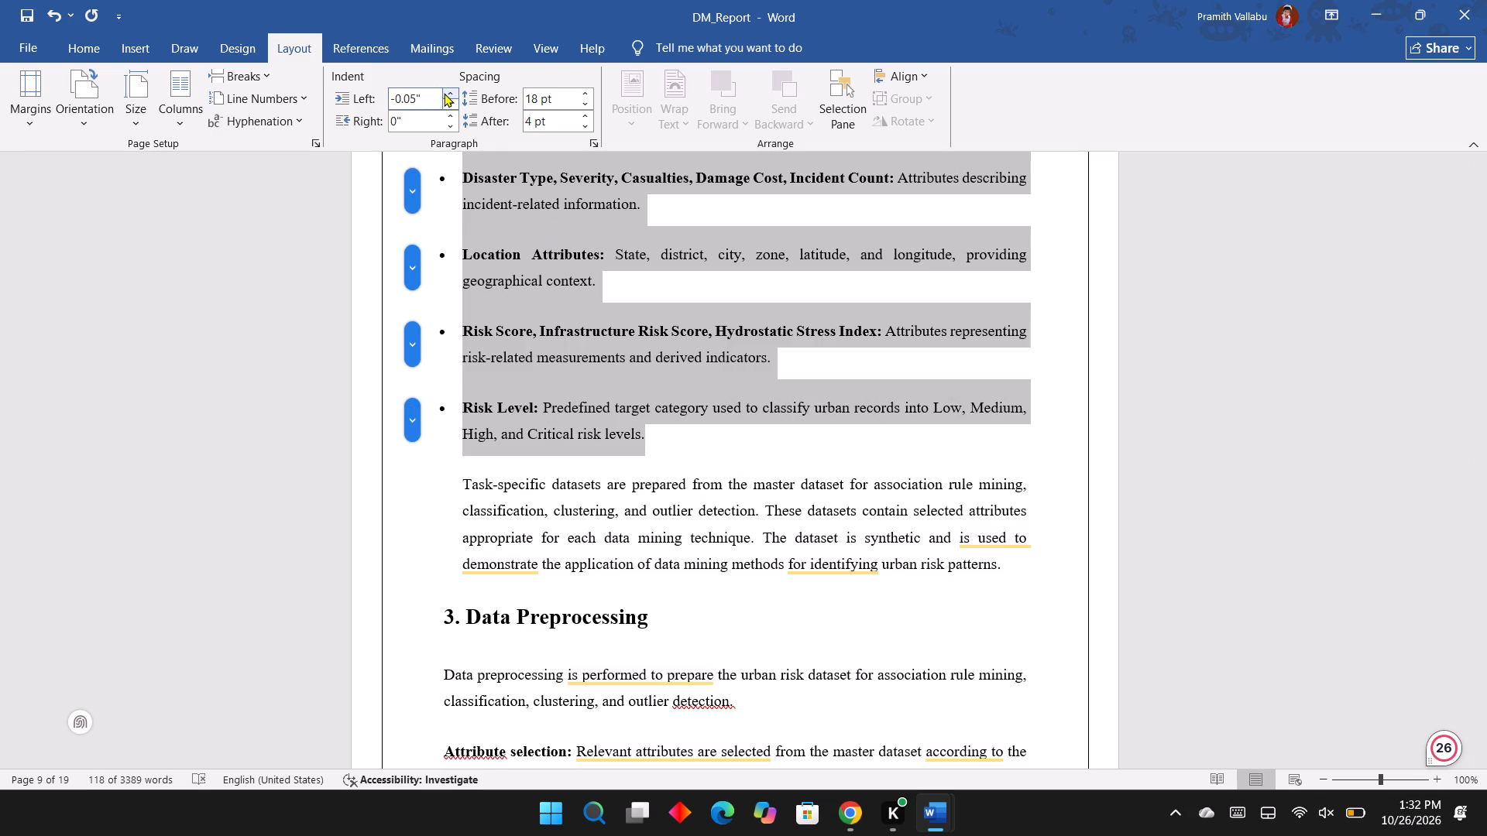
pyautogui.click(444, 93)
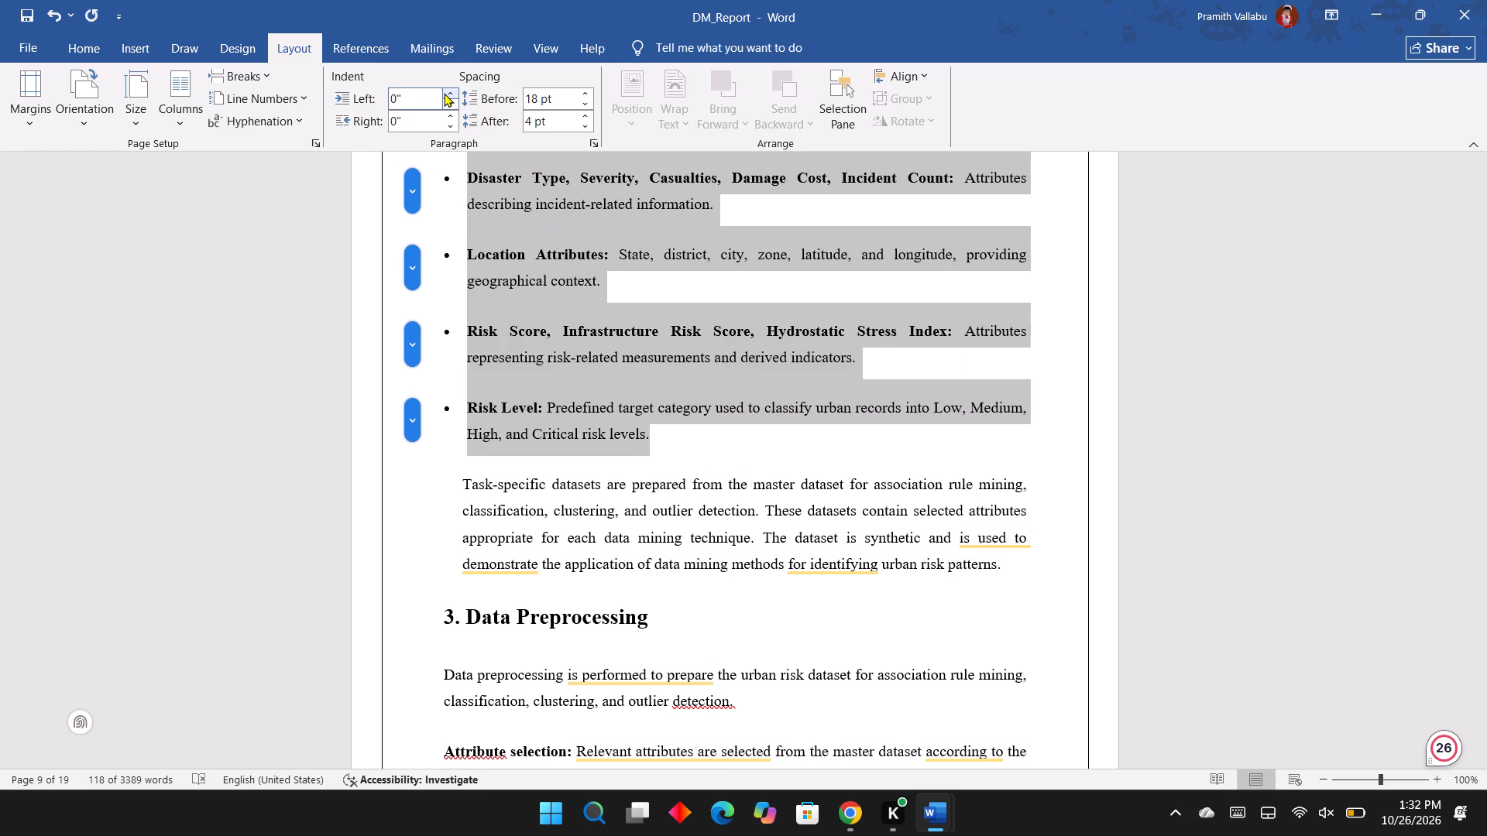
pyautogui.click(444, 93)
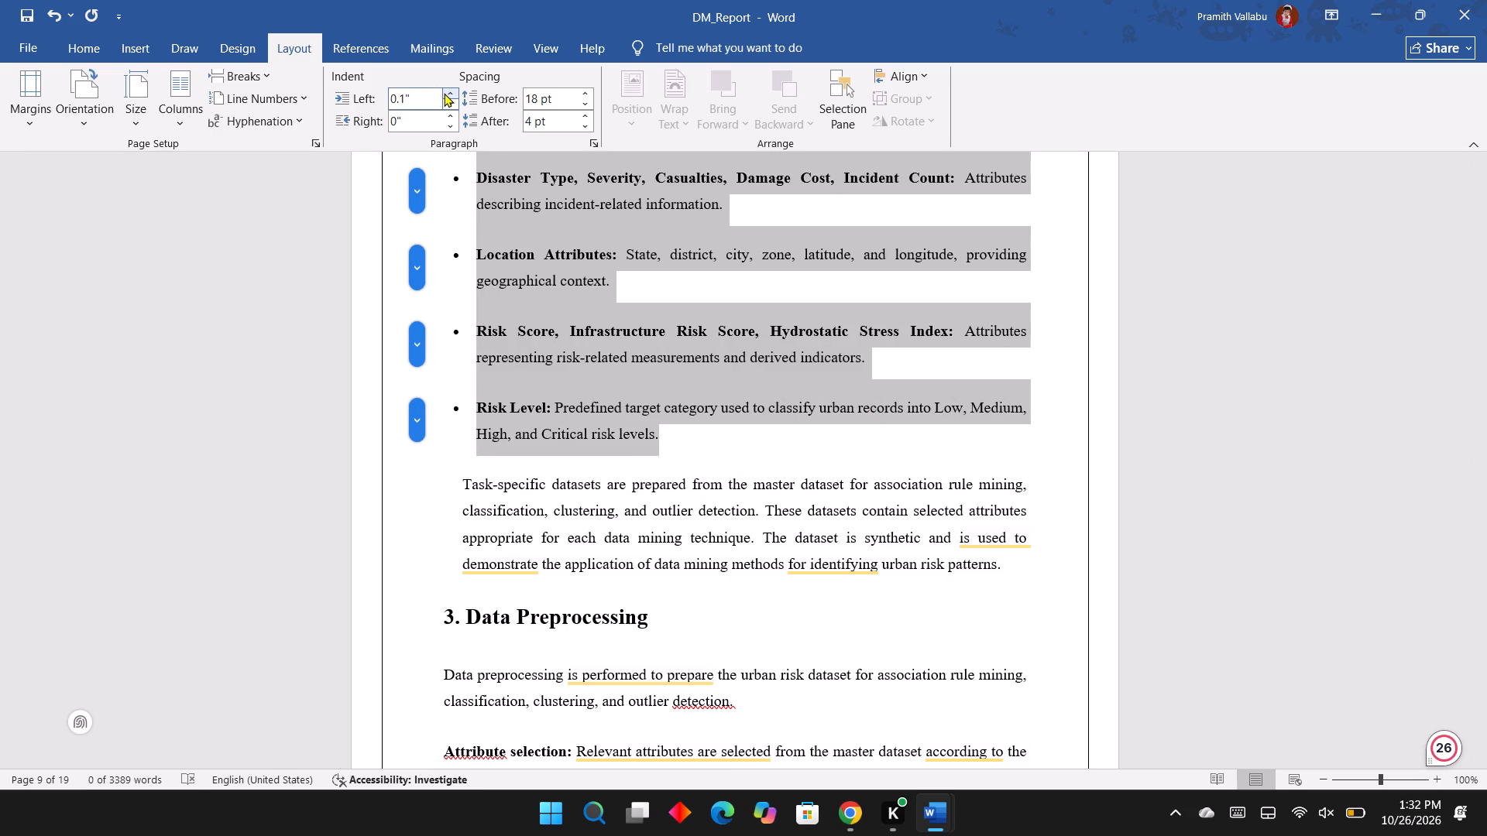
pyautogui.click(448, 100)
pyautogui.scroll(2, 601, 267)
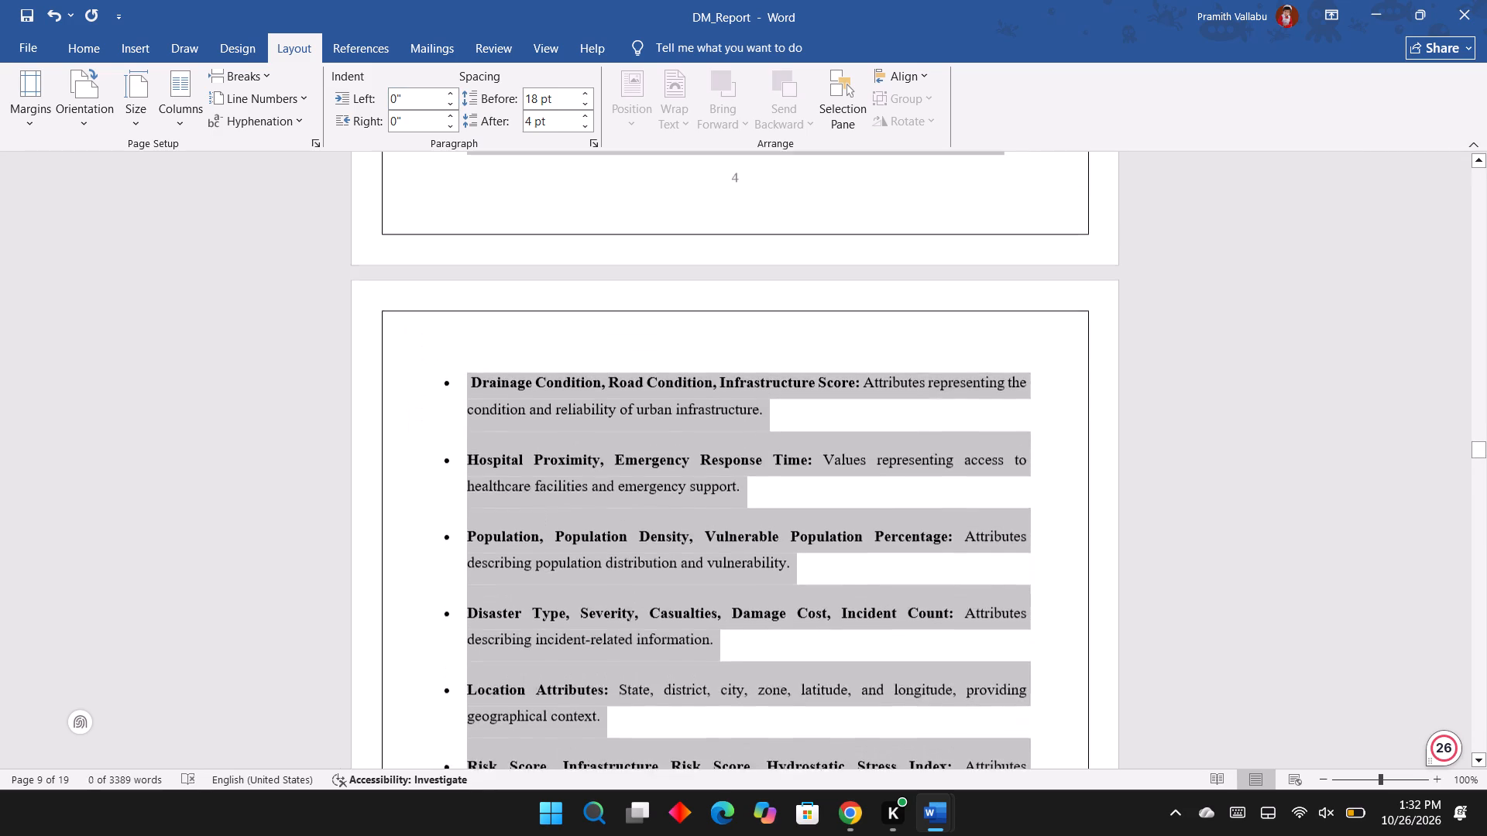
pyautogui.scroll(3, 601, 267)
pyautogui.scroll(-7, 601, 267)
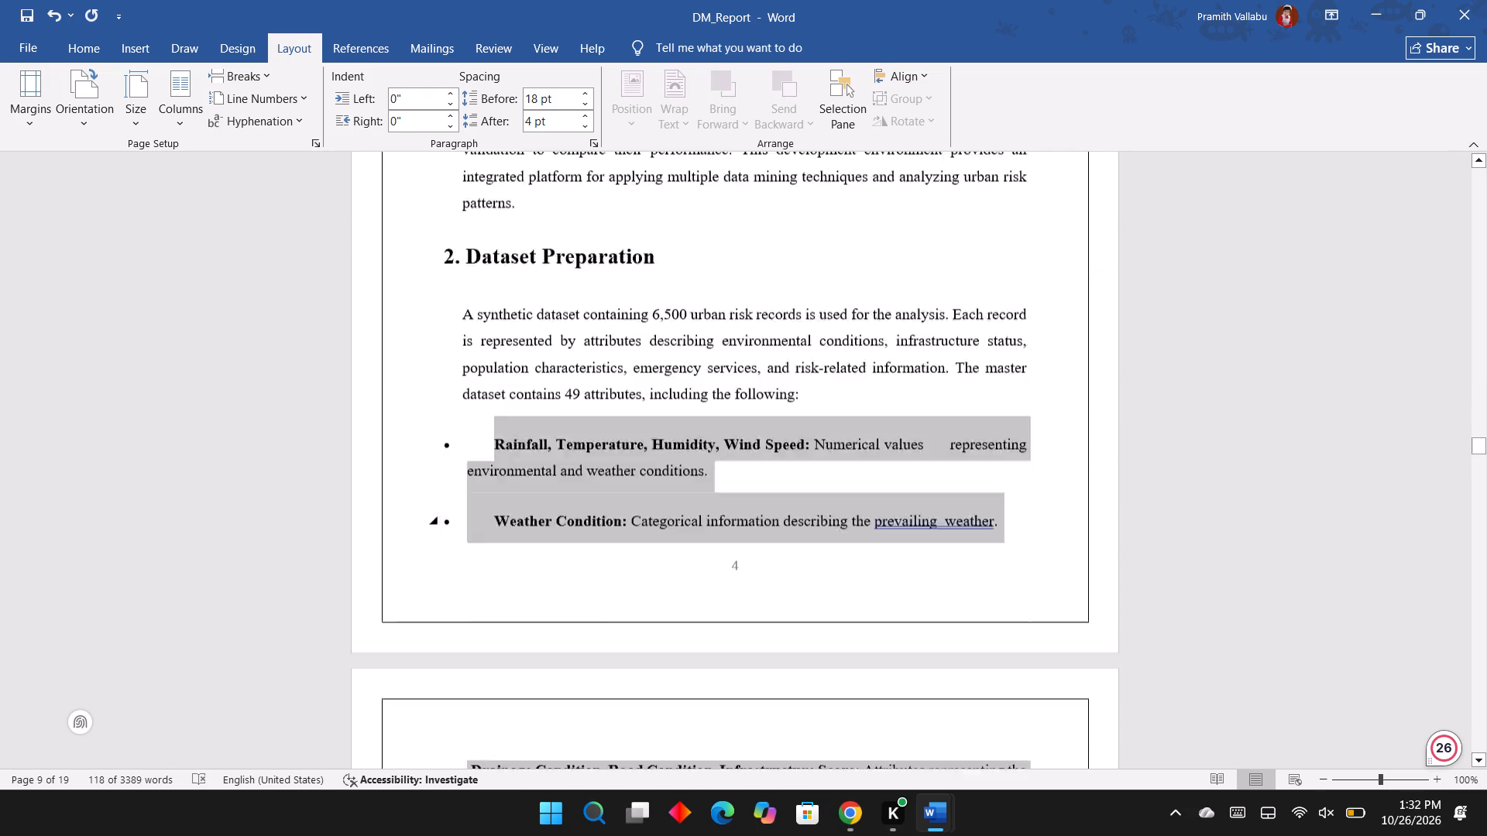
pyautogui.scroll(-2, 601, 267)
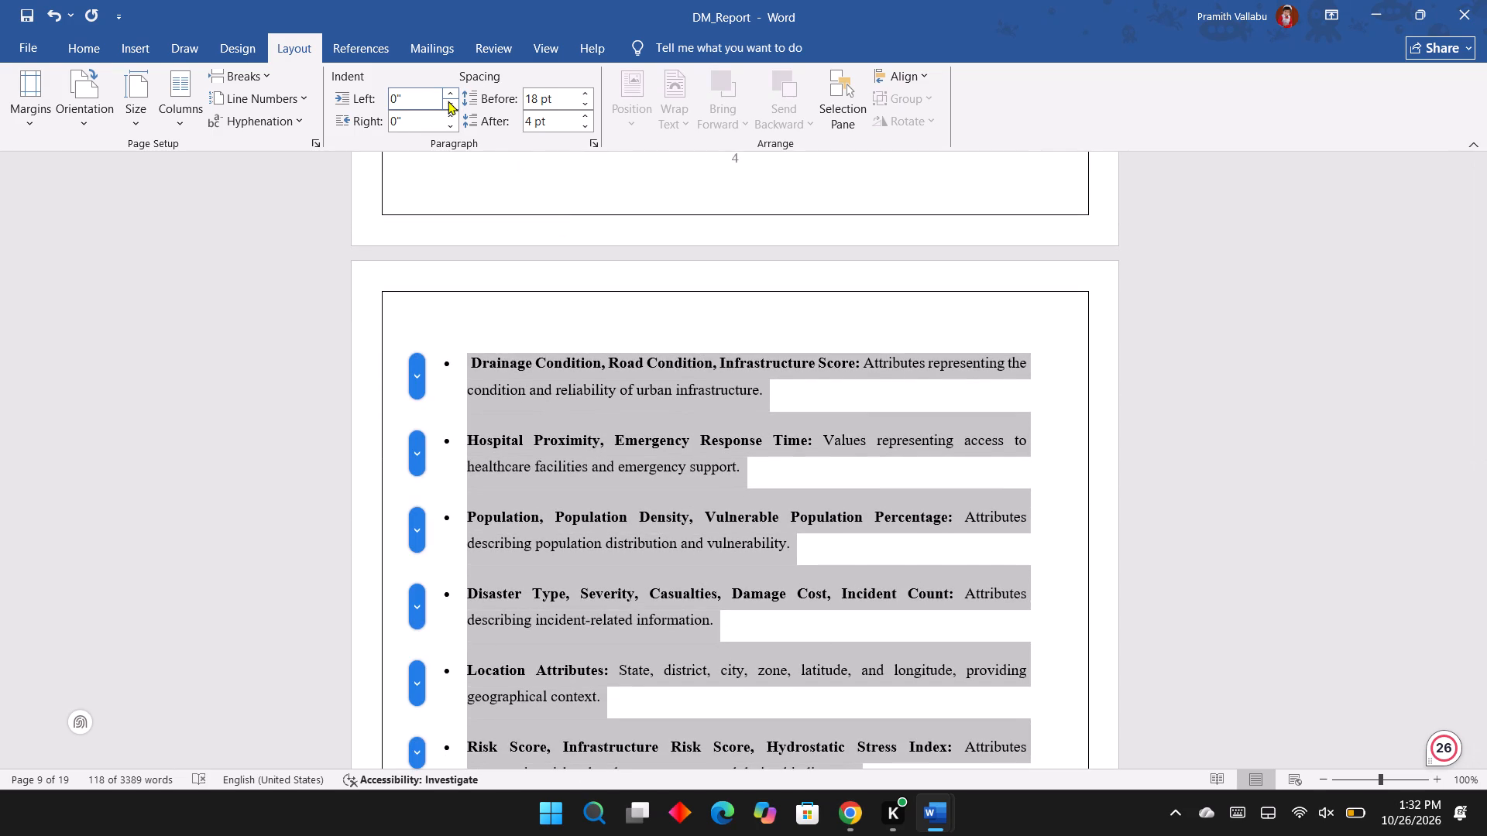
pyautogui.doubleClick(448, 91)
pyautogui.scroll(1, 653, 530)
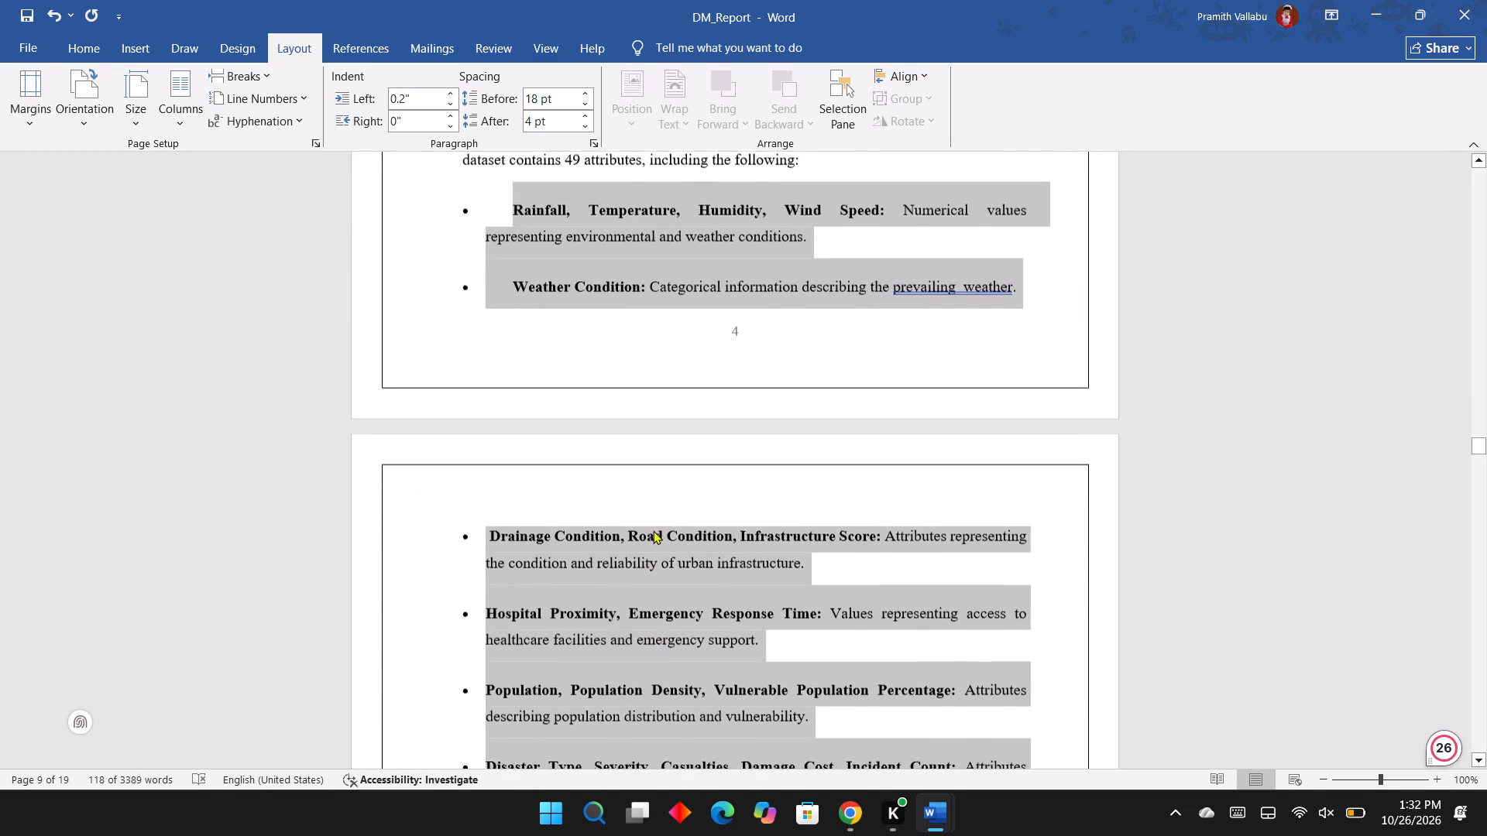
pyautogui.scroll(1, 653, 530)
pyautogui.click(683, 423)
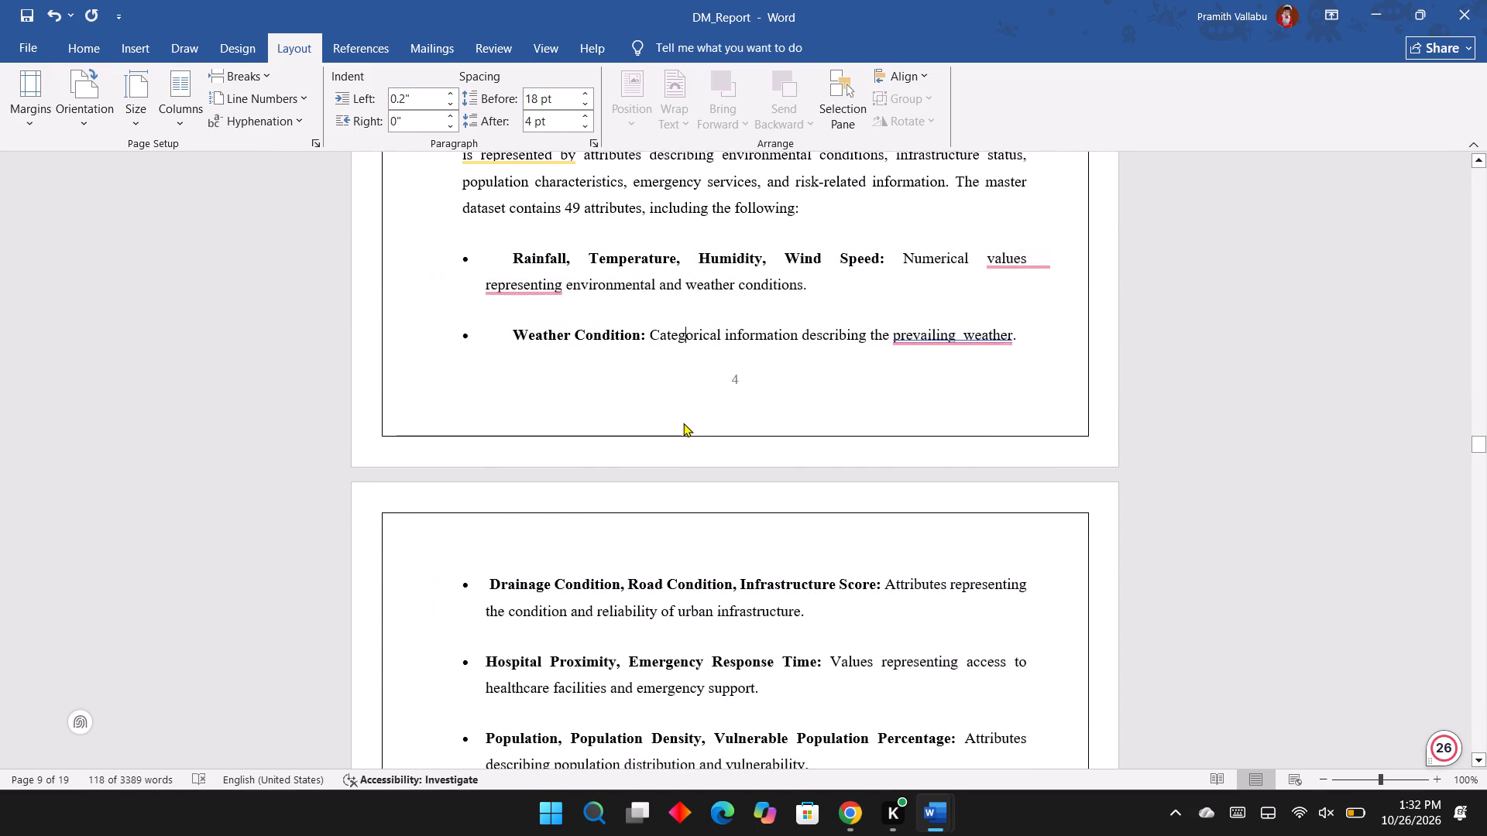
# Set the left indent of all body paragraphs under "3. Data Preprocessing" to 0.2".
pyautogui.scroll(-6, 683, 423)
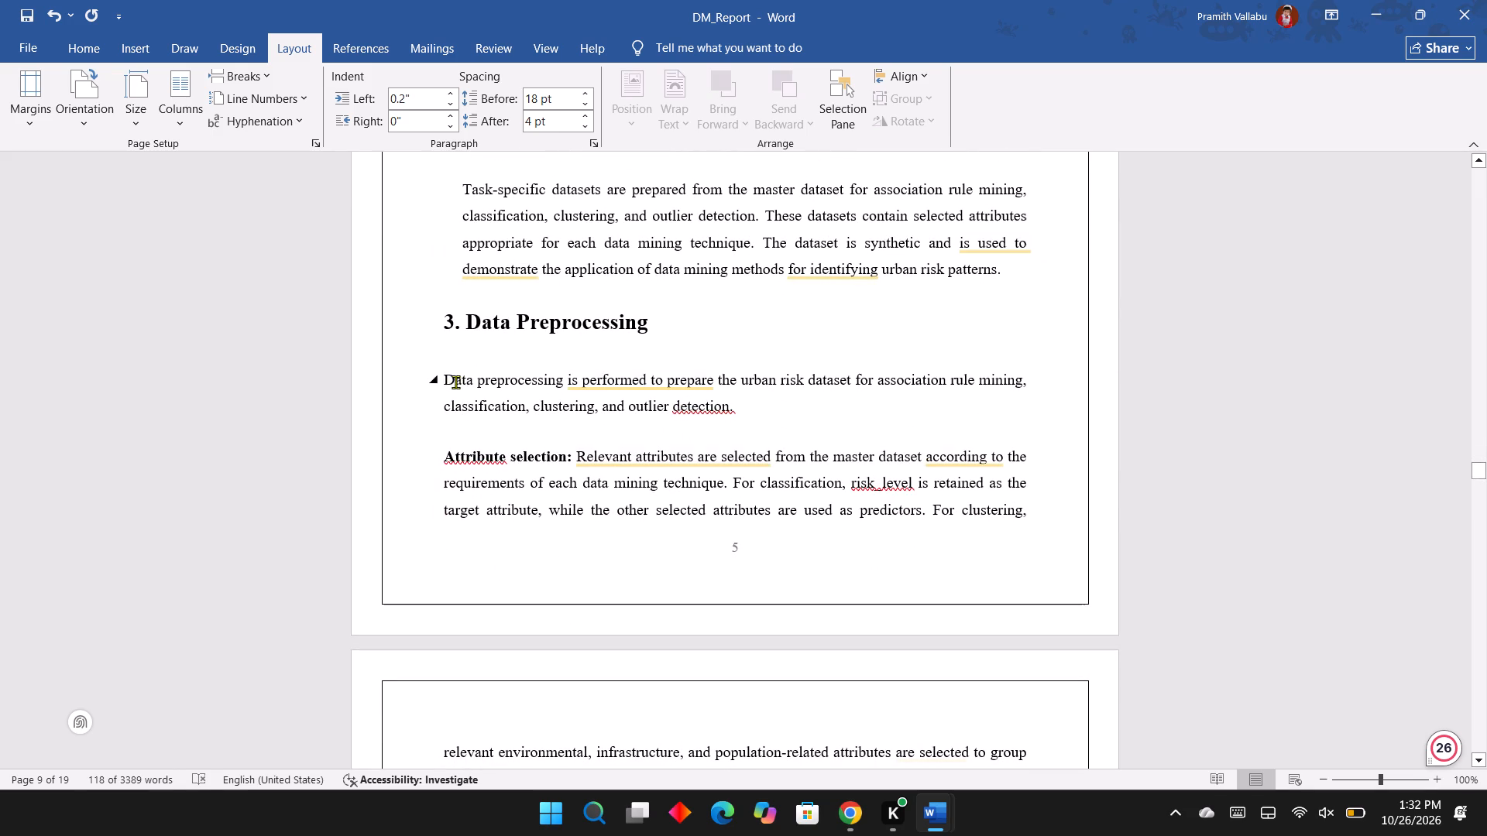
pyautogui.moveTo(444, 377); pyautogui.dragTo(638, 774)
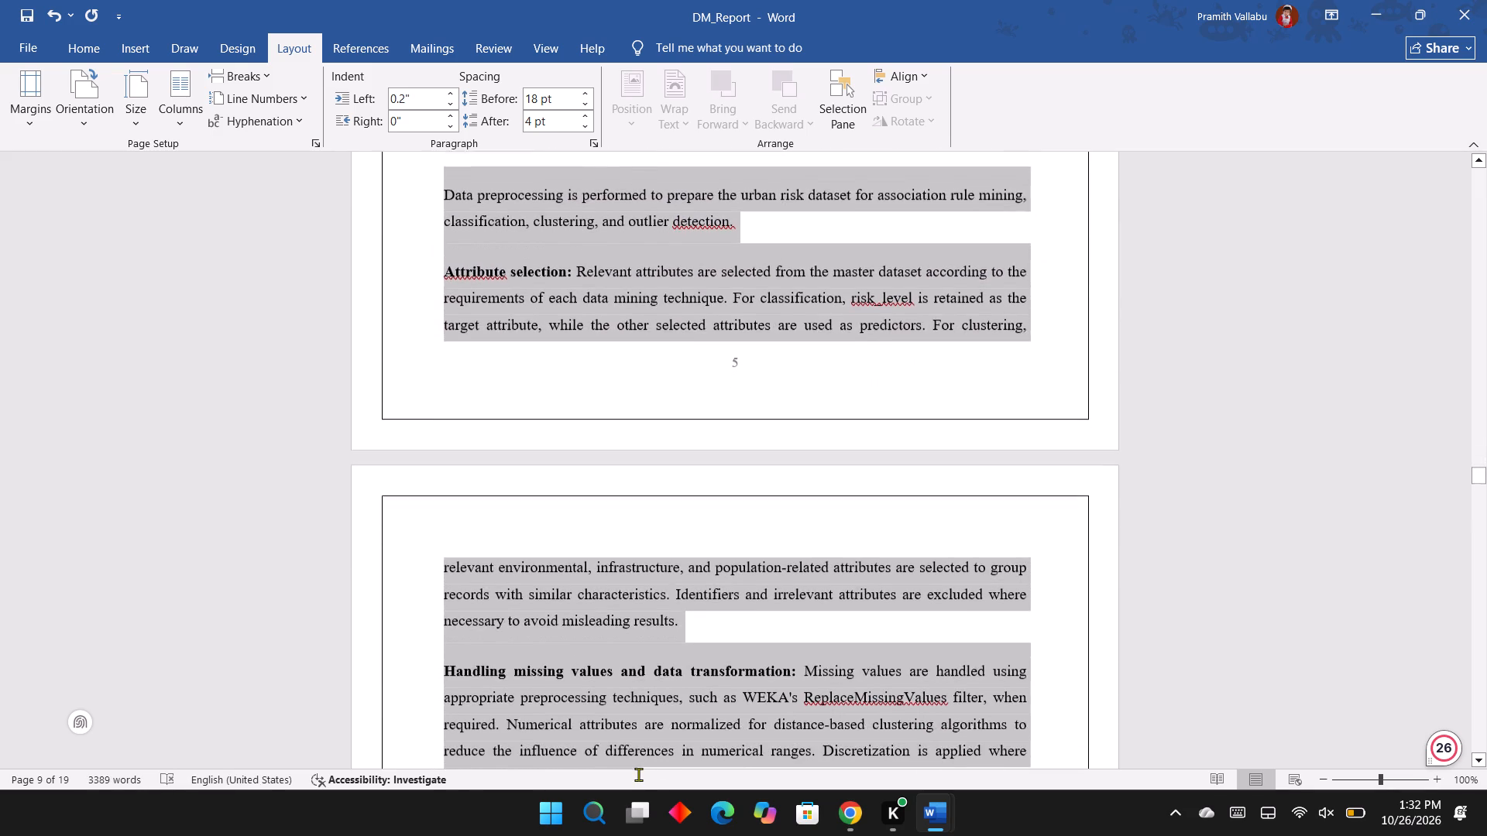
pyautogui.moveTo(638, 774); pyautogui.dragTo(734, 382)
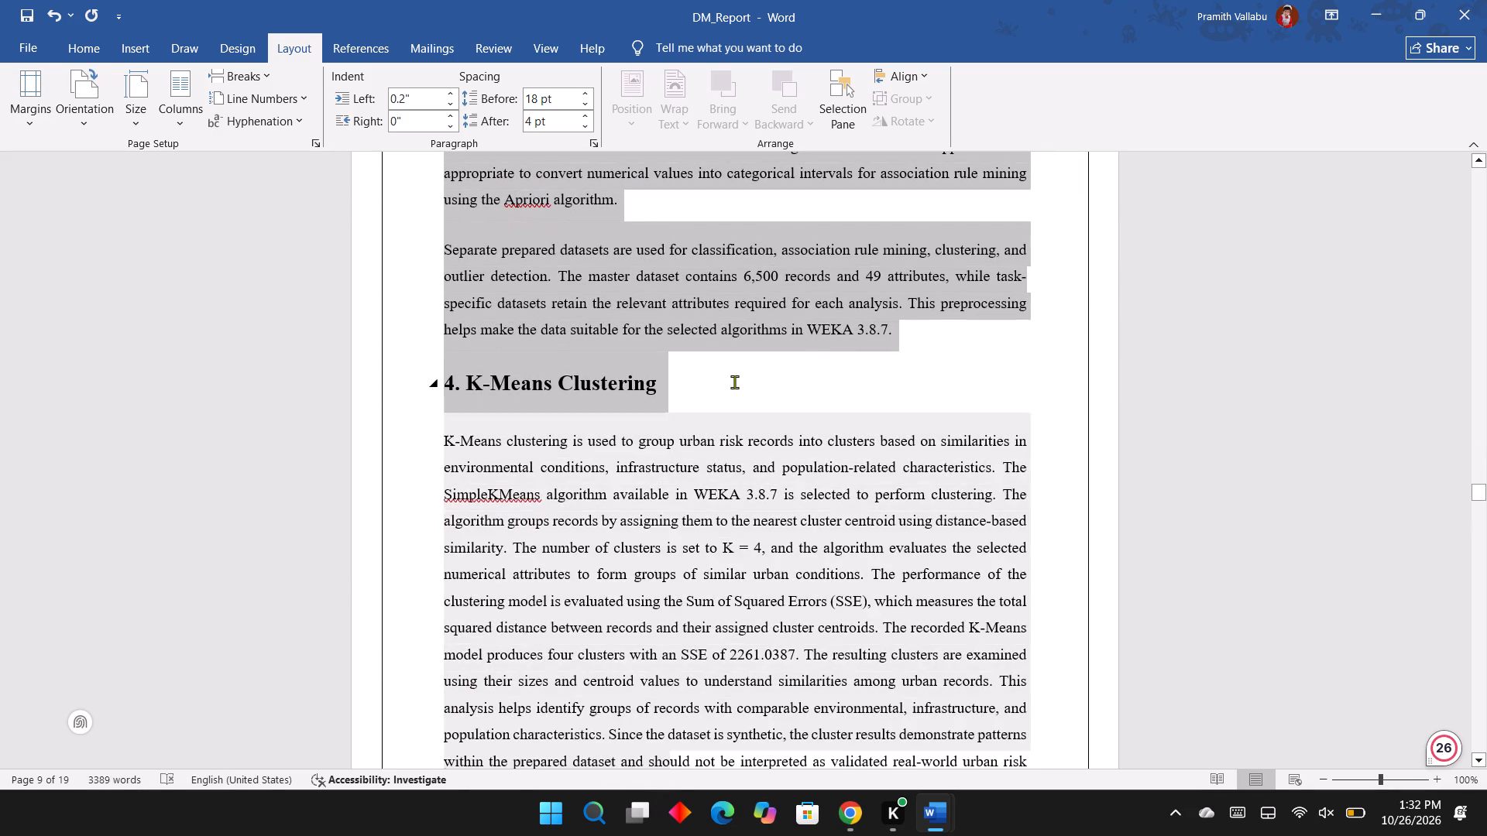
pyautogui.moveTo(734, 382); pyautogui.dragTo(912, 317)
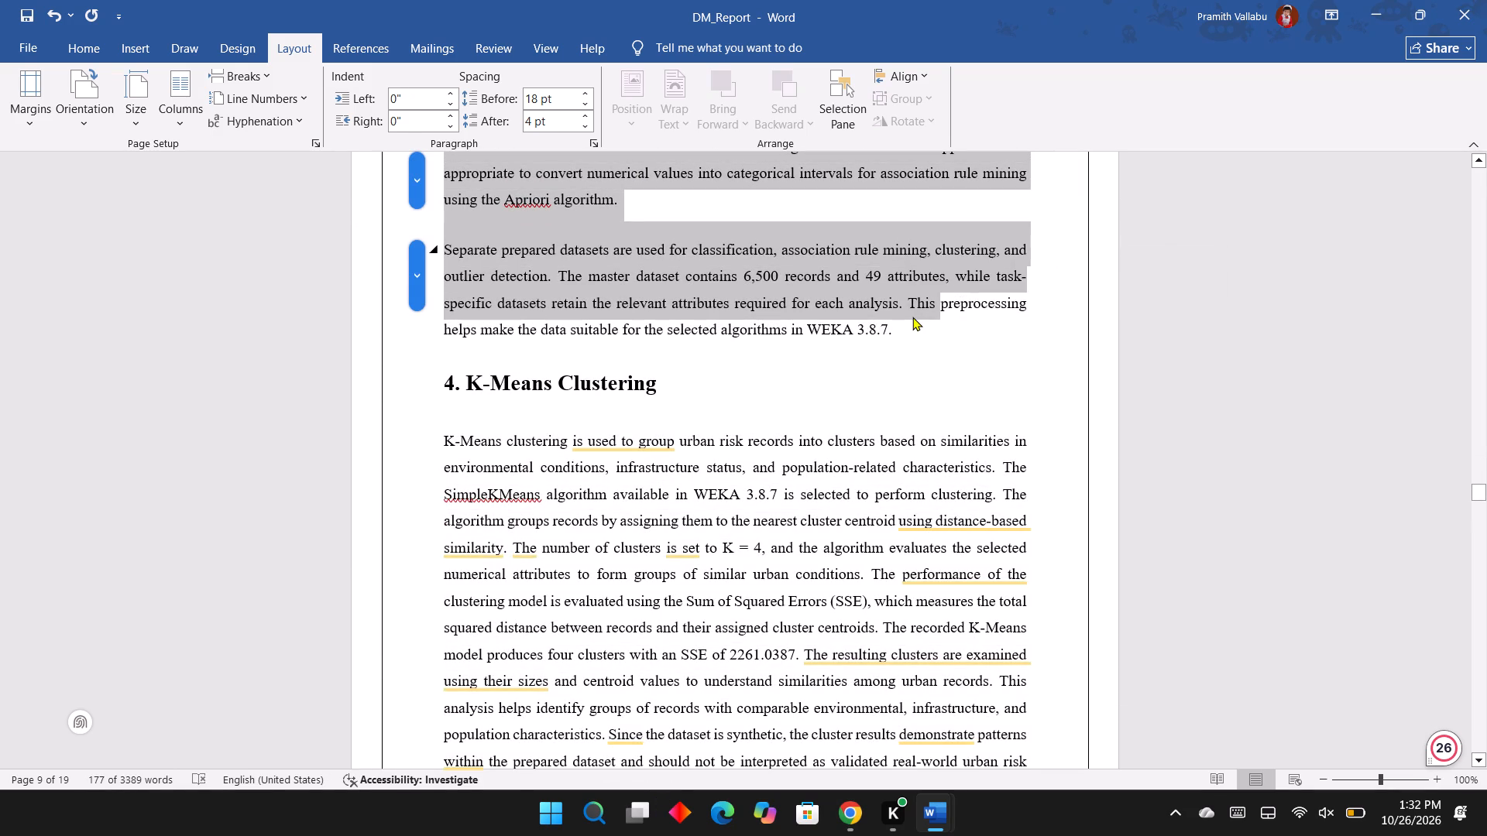
pyautogui.hotkey('shift', 'Down')
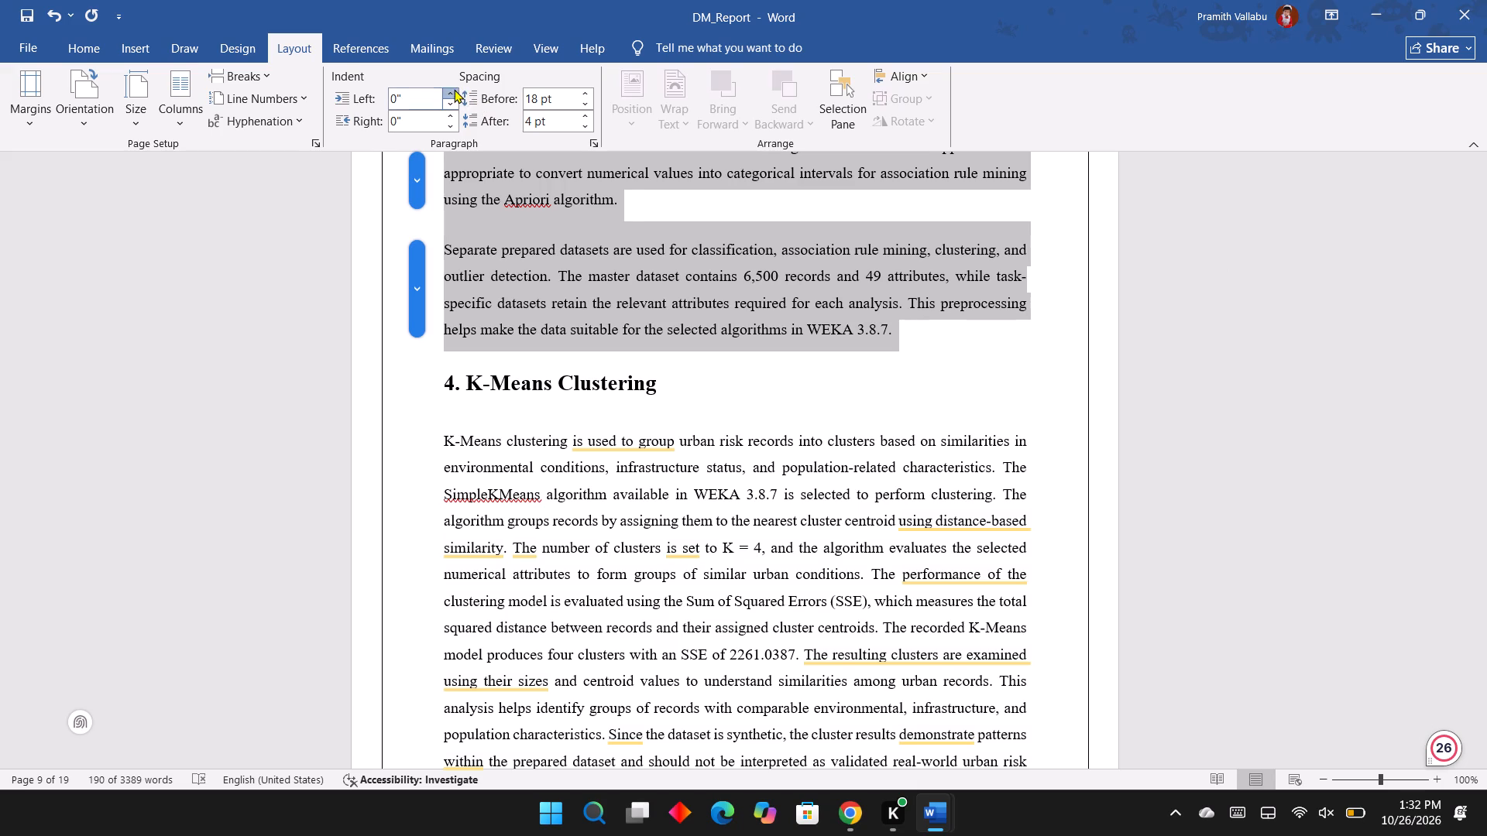
pyautogui.doubleClick(454, 89)
# Set the left indent of the body paragraph under "4. K-Means Clustering" to 0.2".
pyautogui.moveTo(442, 439); pyautogui.dragTo(524, 485)
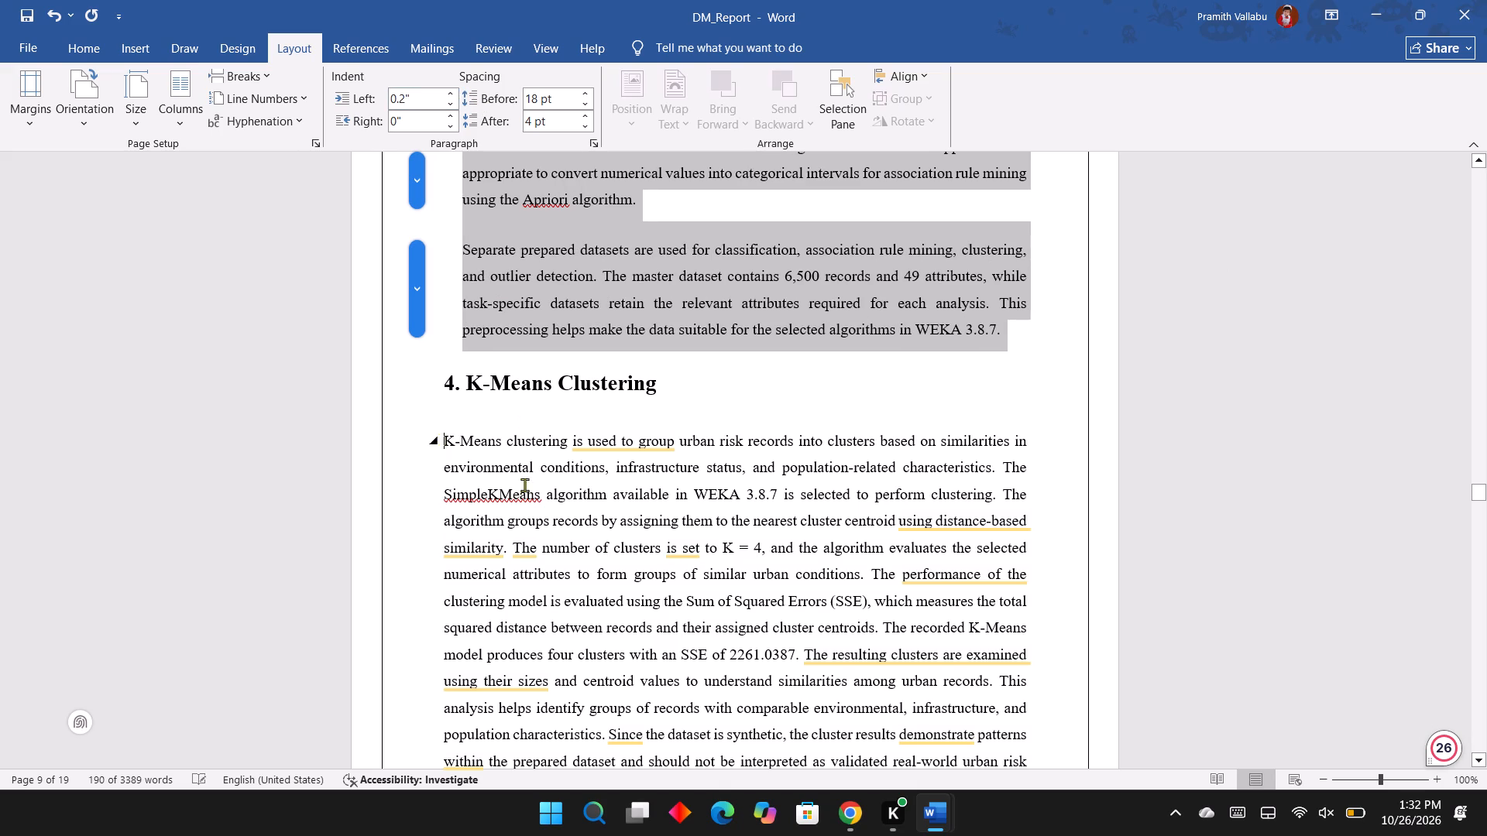
pyautogui.moveTo(524, 485); pyautogui.dragTo(651, 601)
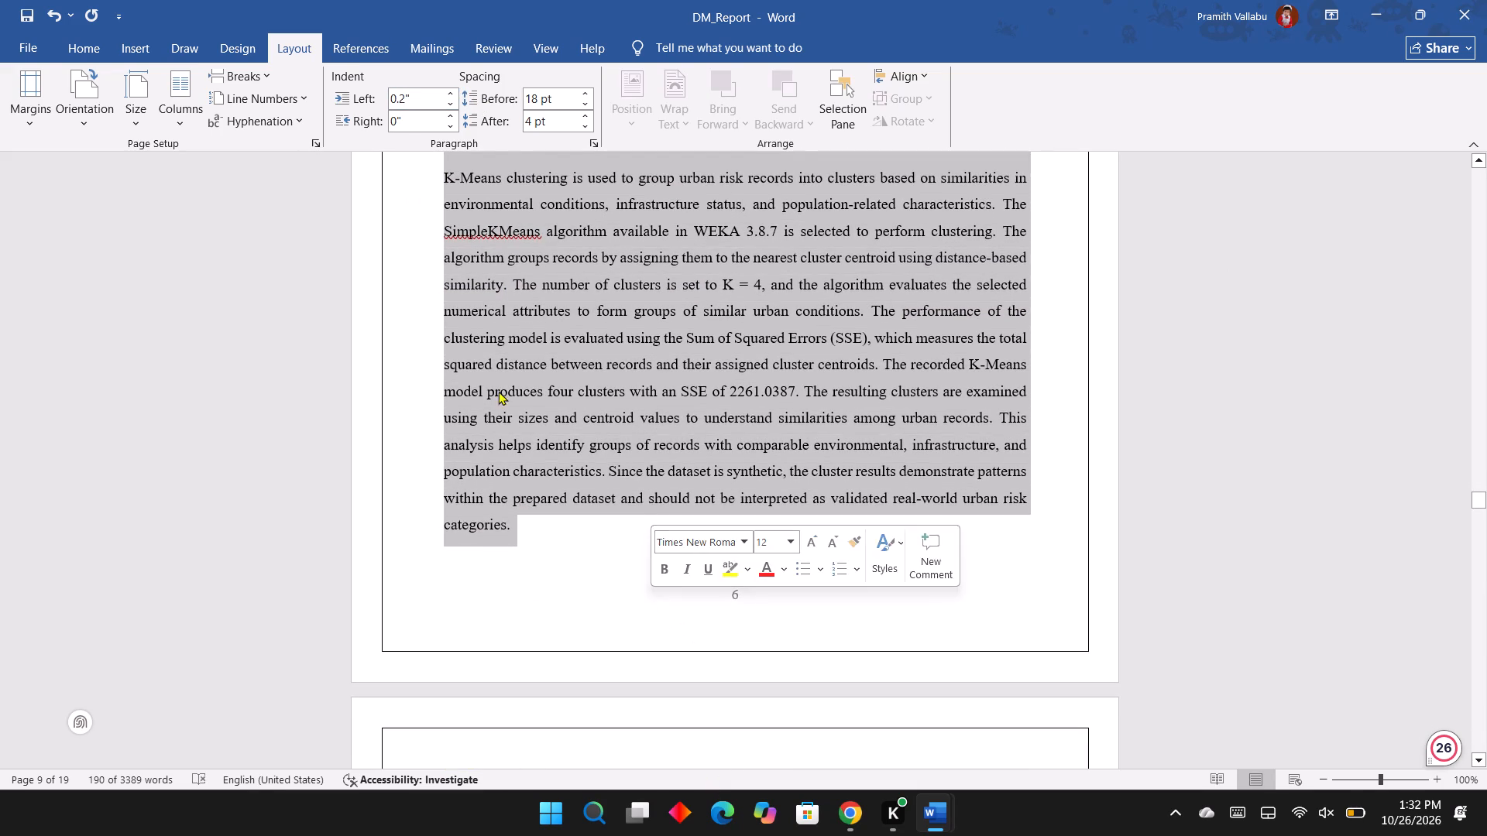
pyautogui.click(576, 401)
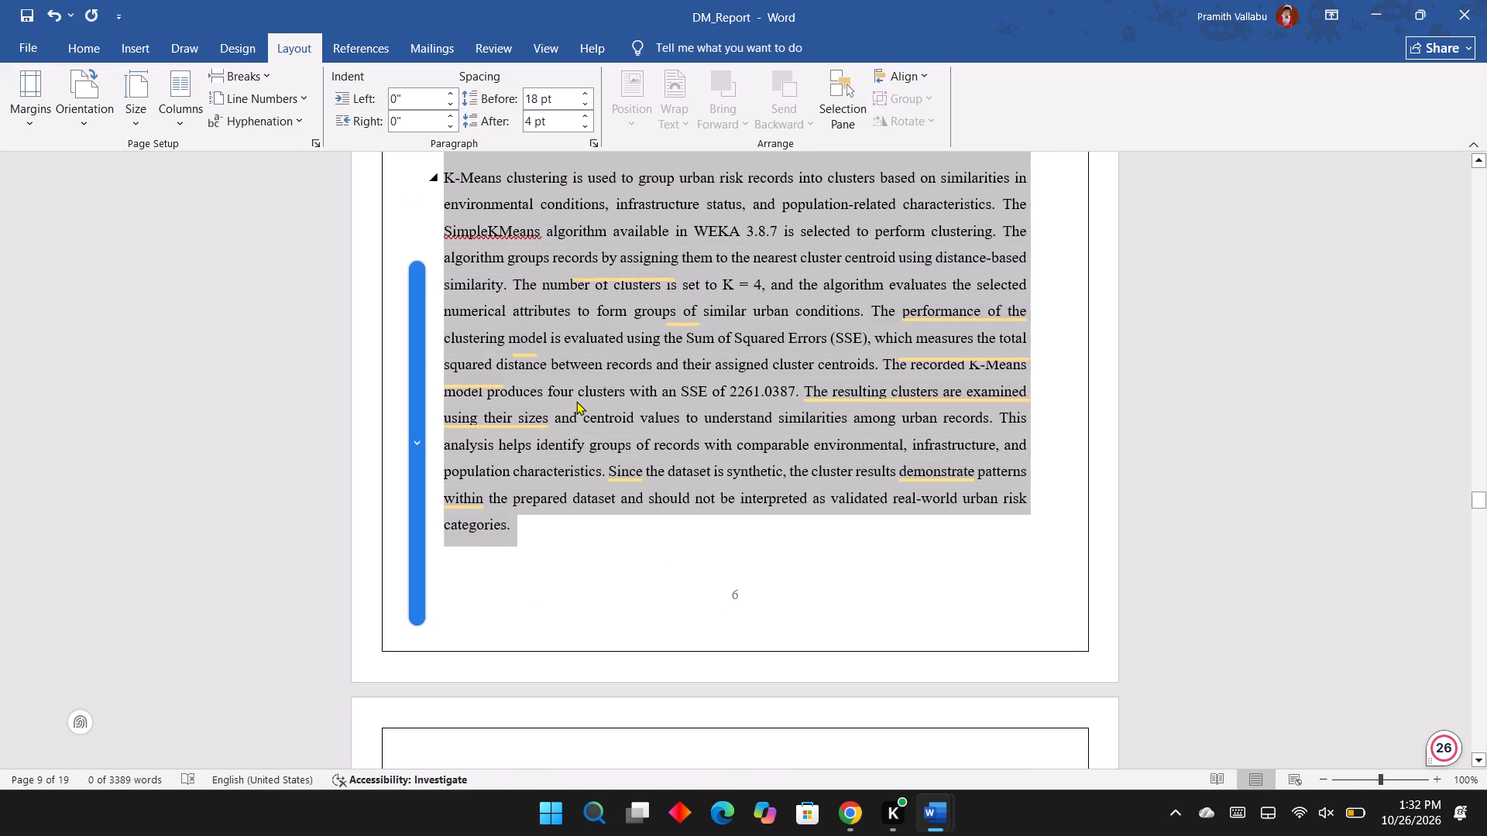
pyautogui.scroll(1, 489, 295)
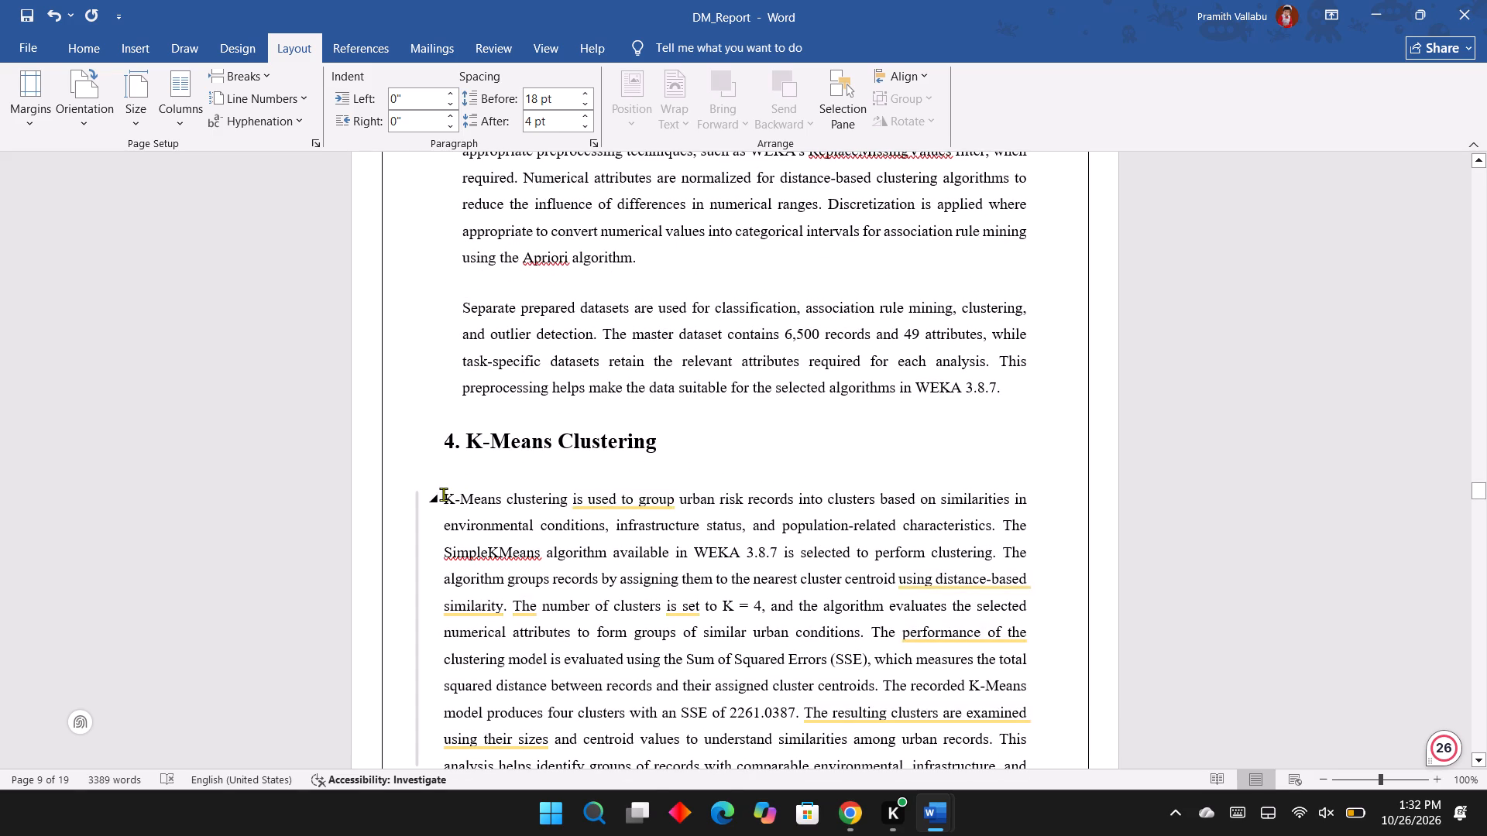
pyautogui.moveTo(443, 495); pyautogui.dragTo(538, 773)
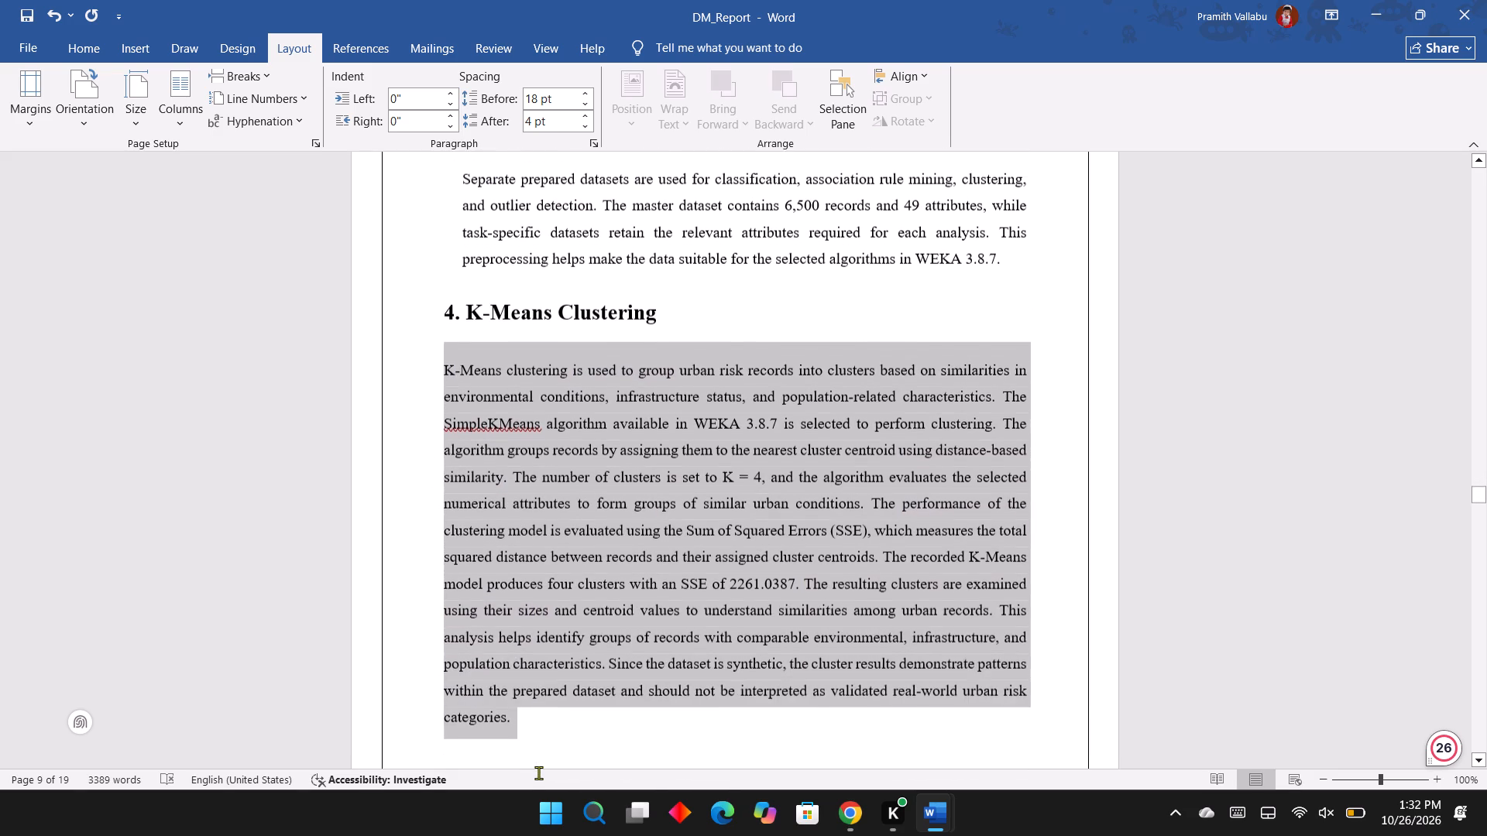
pyautogui.moveTo(538, 773); pyautogui.dragTo(541, 653)
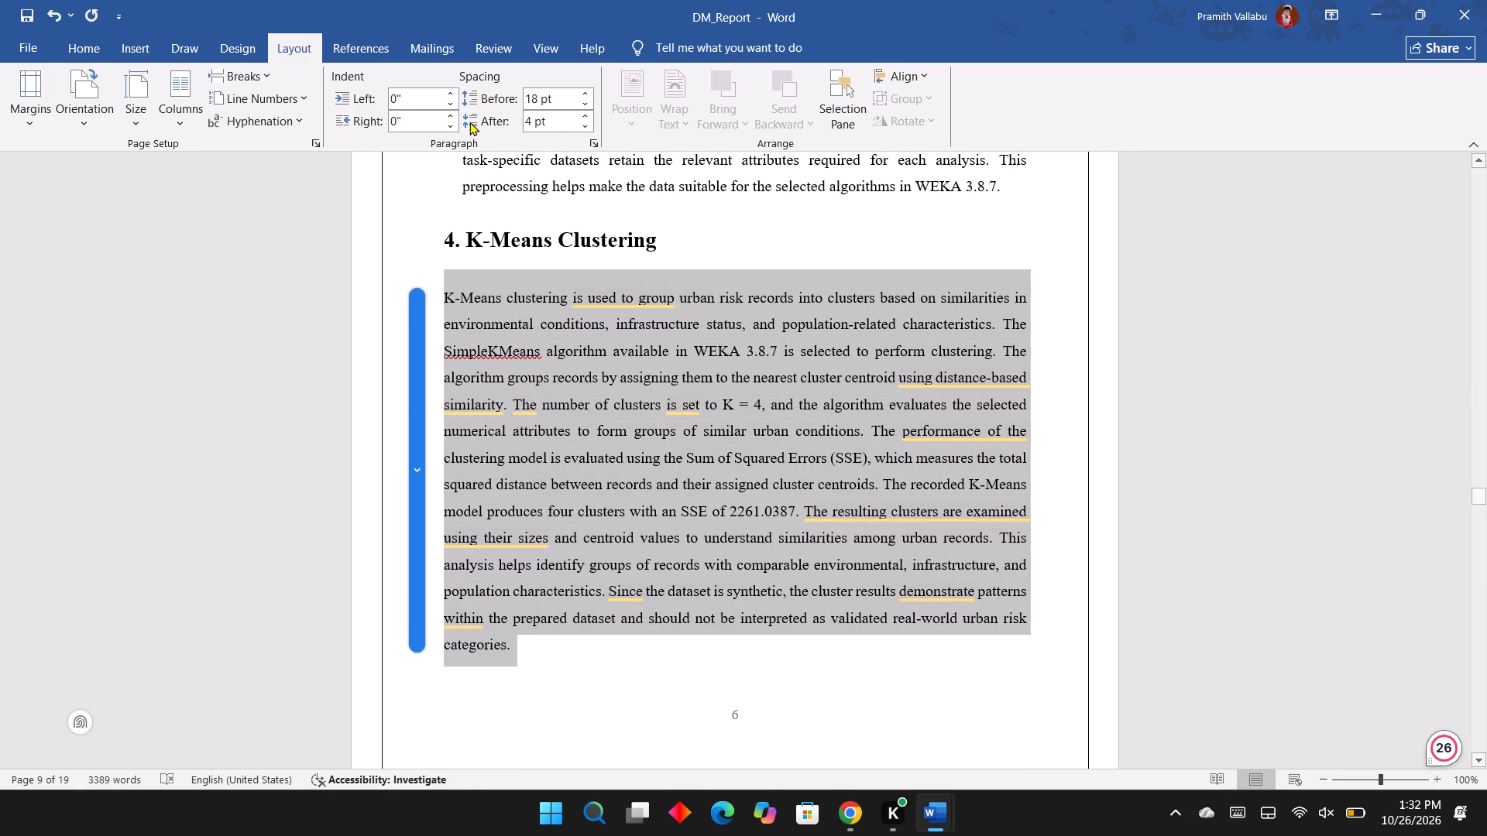
pyautogui.doubleClick(452, 91)
# Set the left indent of the body paragraph under "5. K–Nearest Neighbors (KNN)" to 0.2".
pyautogui.scroll(-4, 621, 516)
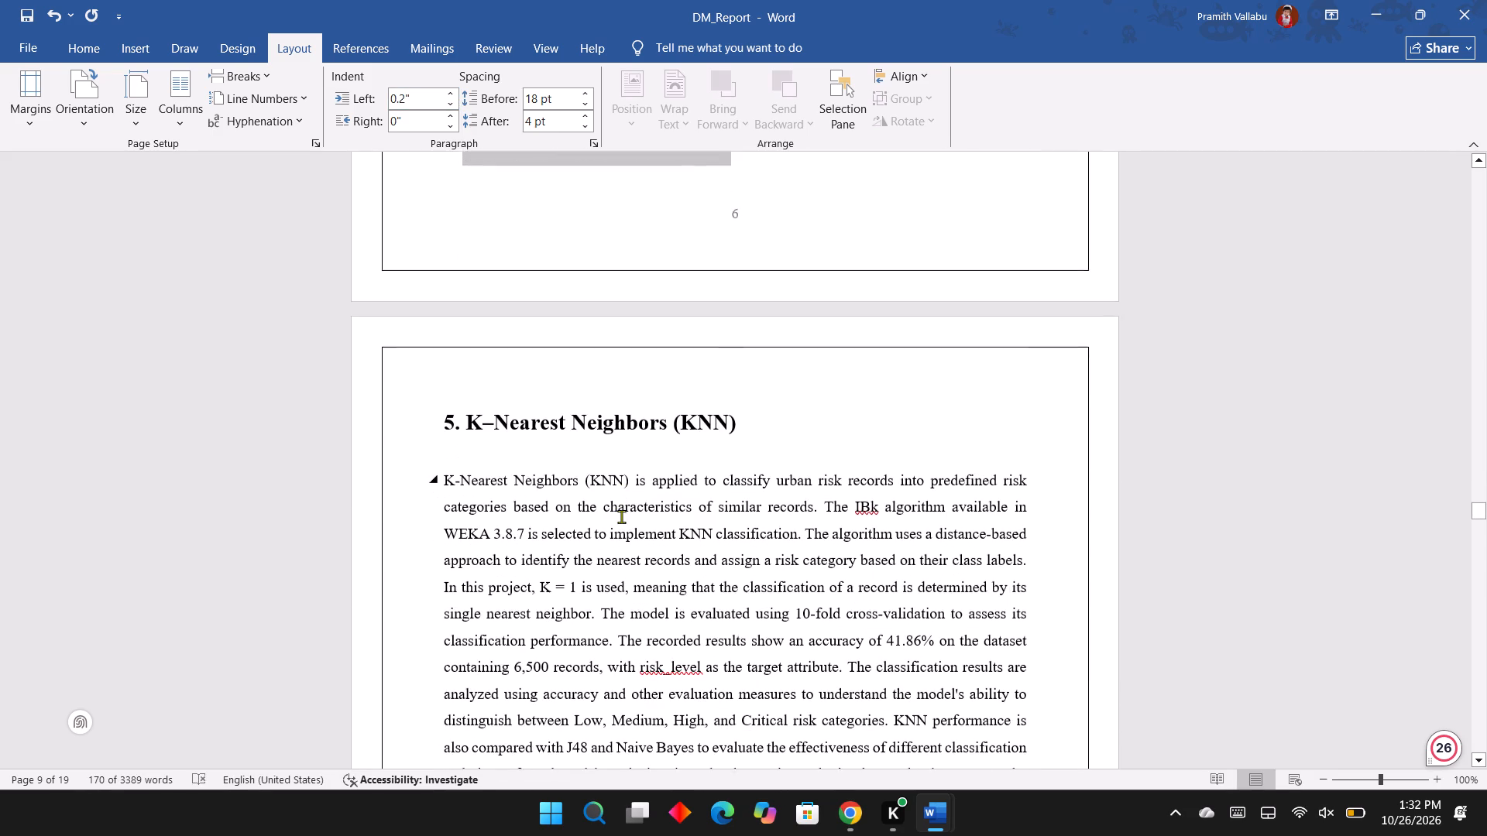
pyautogui.click(445, 469)
pyautogui.moveTo(445, 469); pyautogui.dragTo(547, 550)
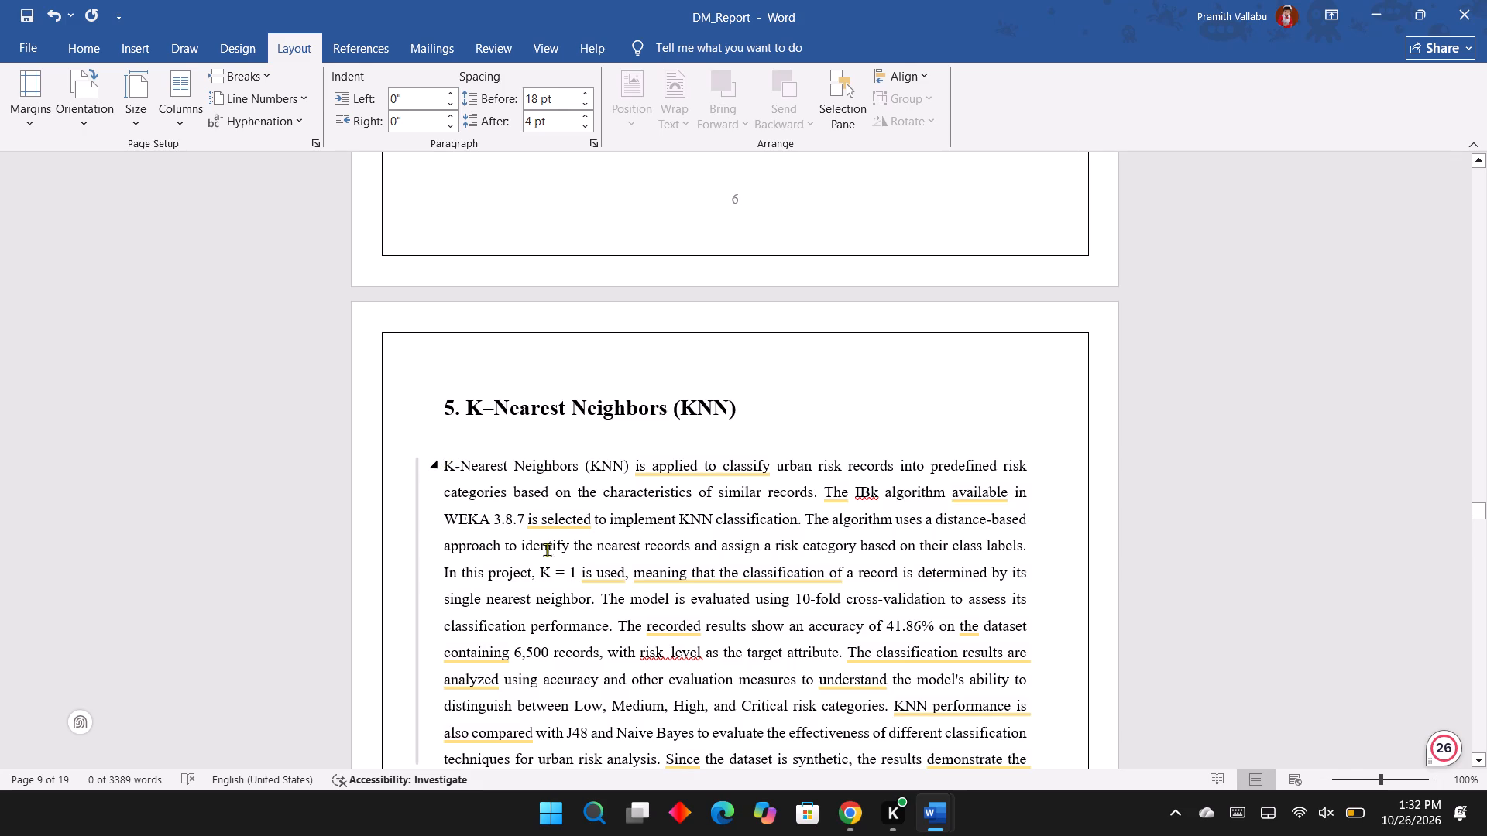
pyautogui.moveTo(547, 550); pyautogui.dragTo(828, 201)
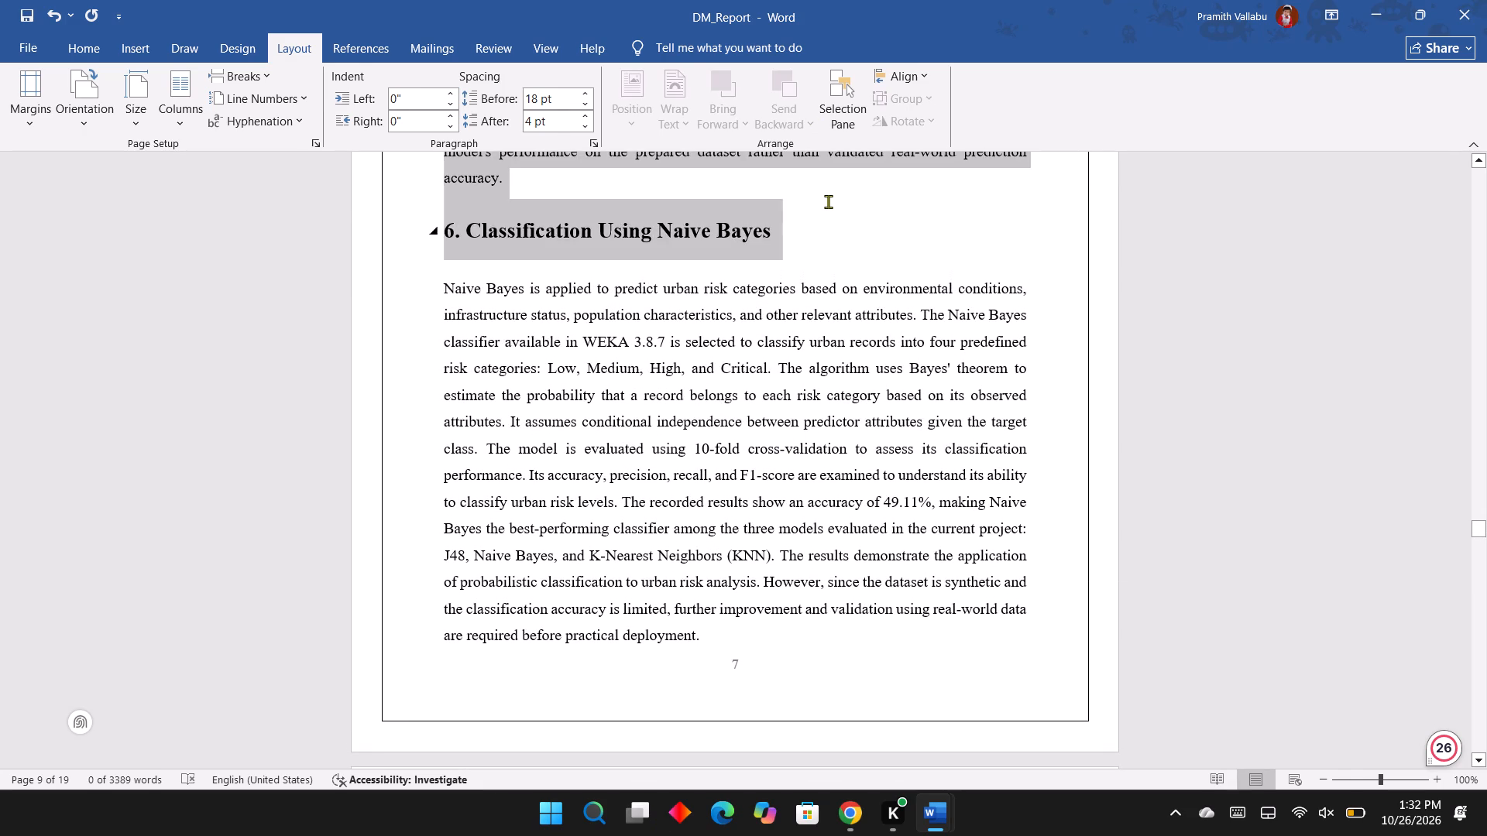
pyautogui.moveTo(828, 201); pyautogui.dragTo(828, 182)
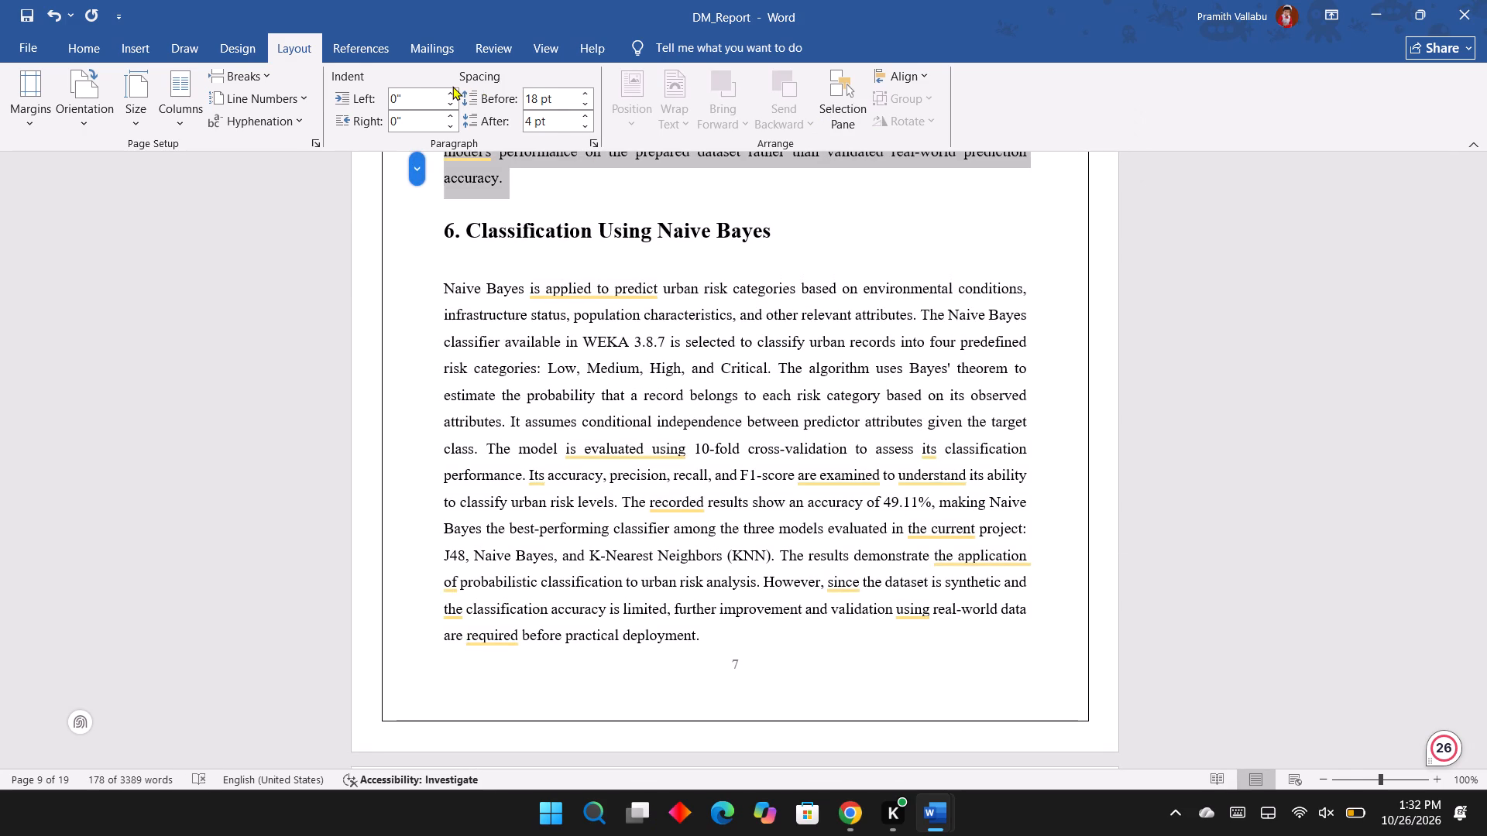
pyautogui.doubleClick(452, 95)
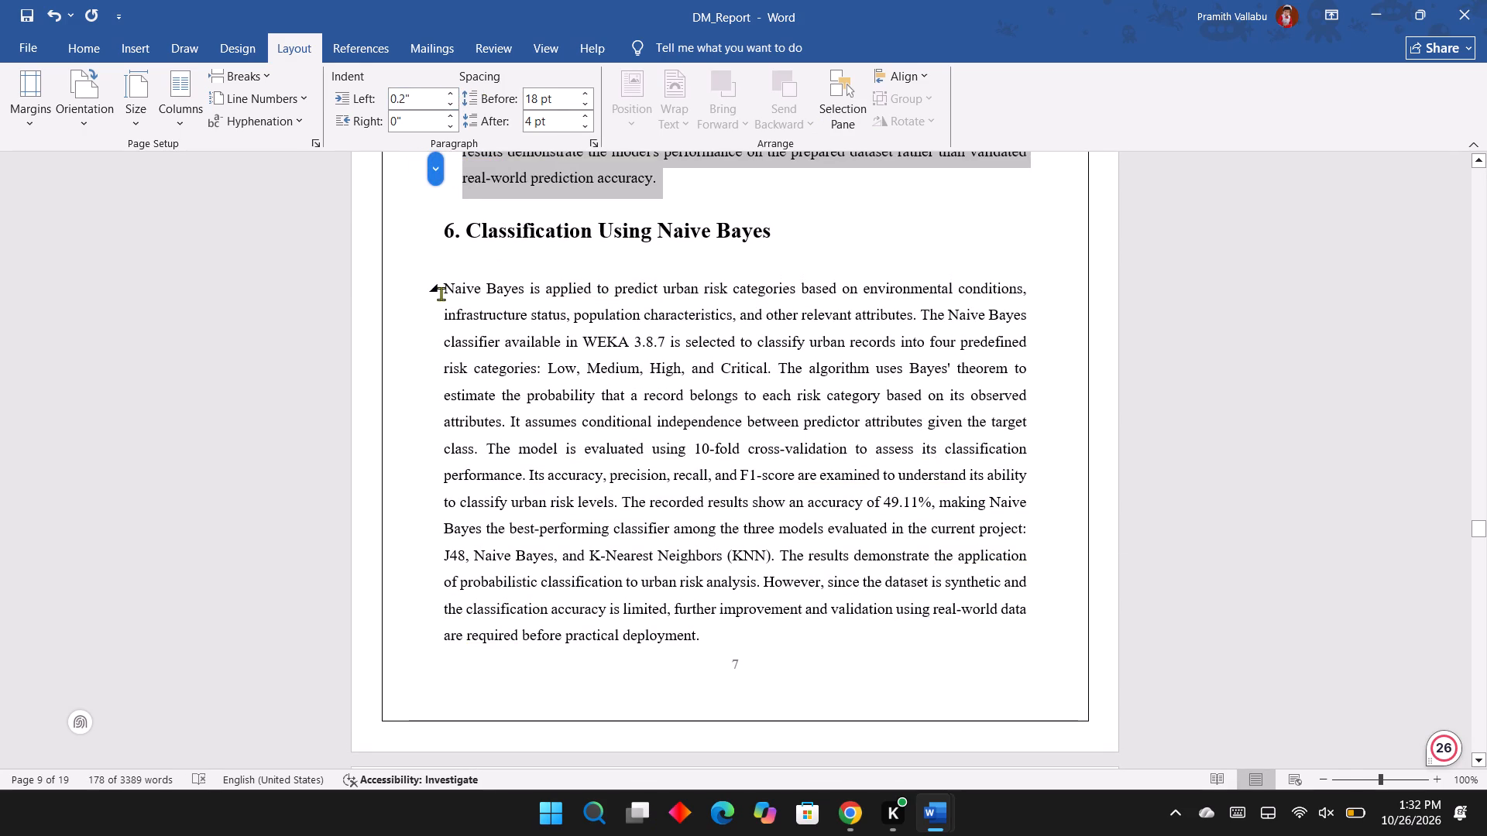
# Set the left indent of the body paragraph under "6. Classification Using Naive Bayes" to 0.2".
pyautogui.moveTo(441, 291); pyautogui.dragTo(709, 629)
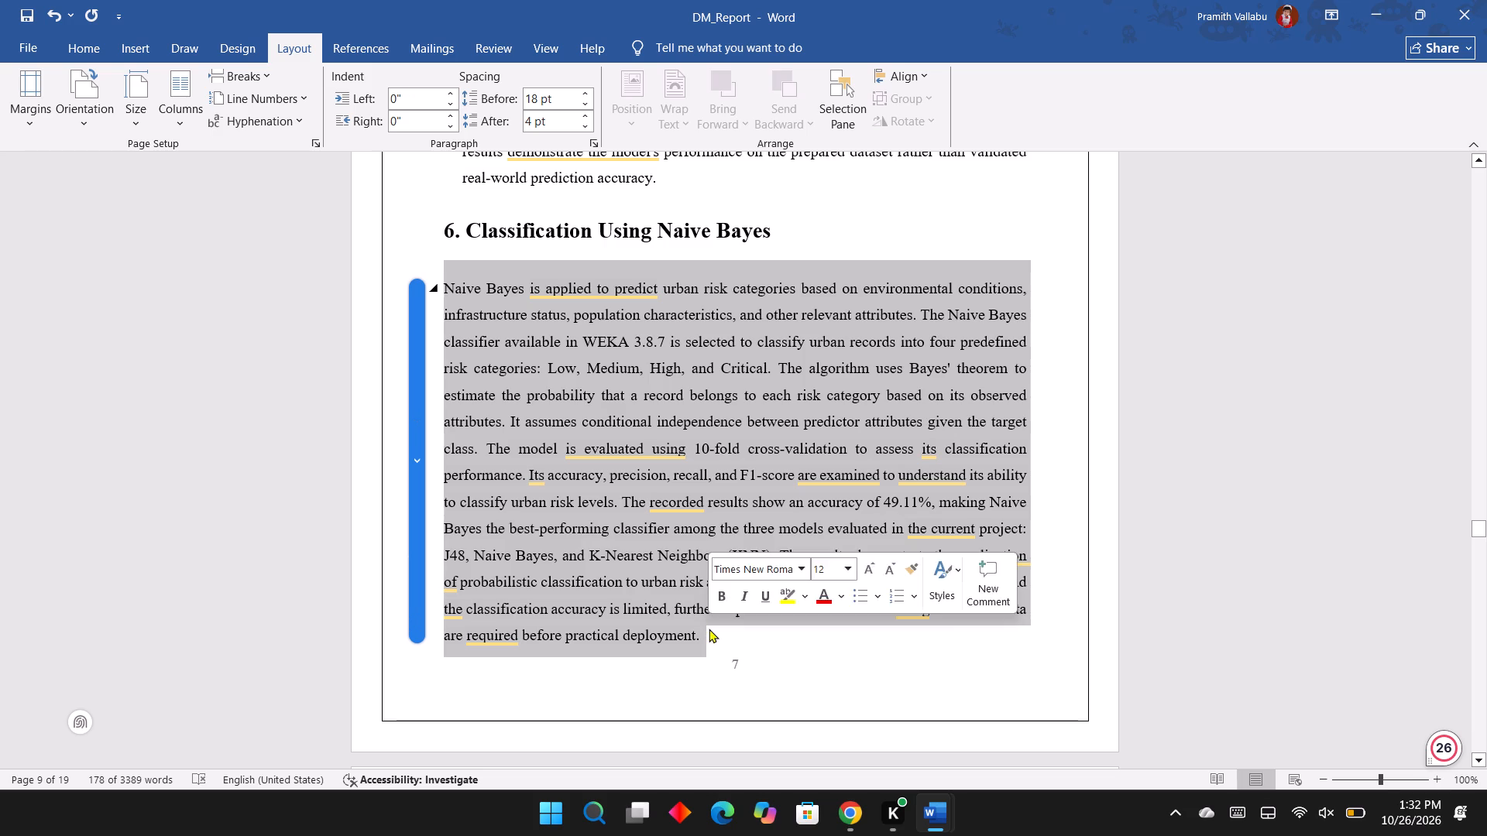
pyautogui.doubleClick(449, 95)
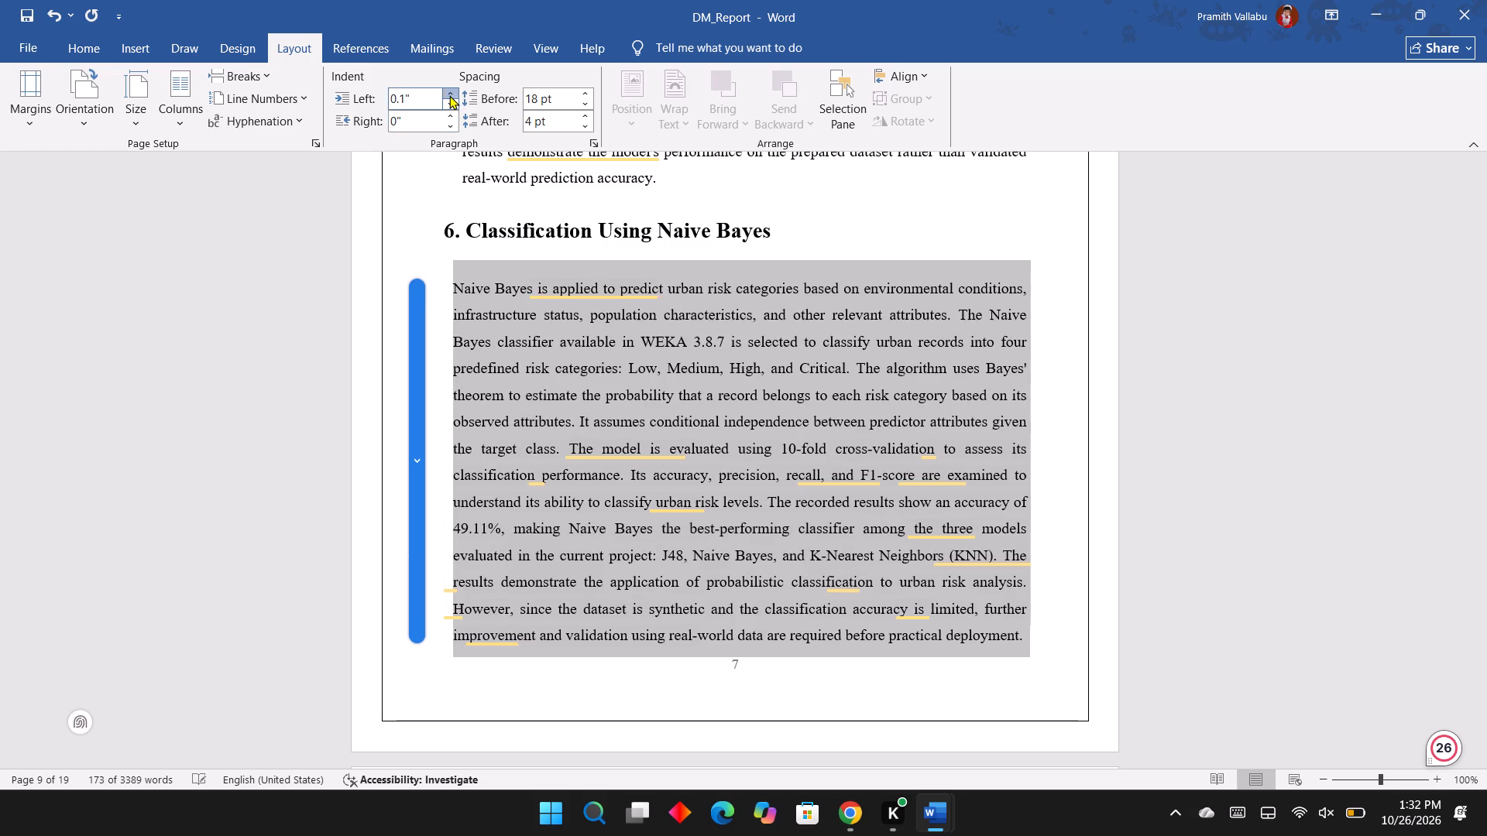
# Set the left indent of the body paragraph in section 7, on the Apriori algorithm, to 0.2".
pyautogui.scroll(-3, 539, 421)
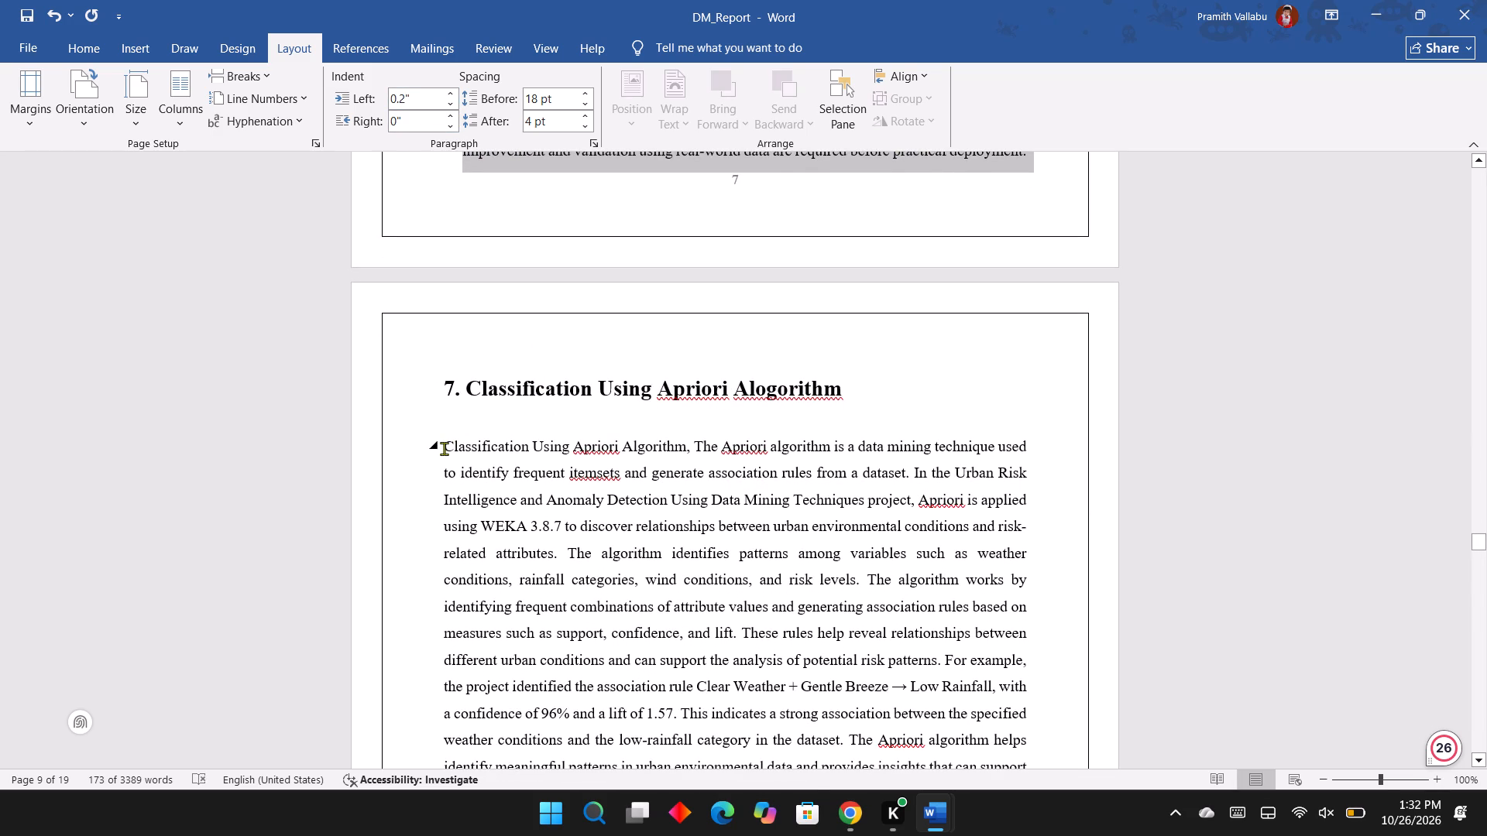
pyautogui.moveTo(444, 448); pyautogui.dragTo(700, 319)
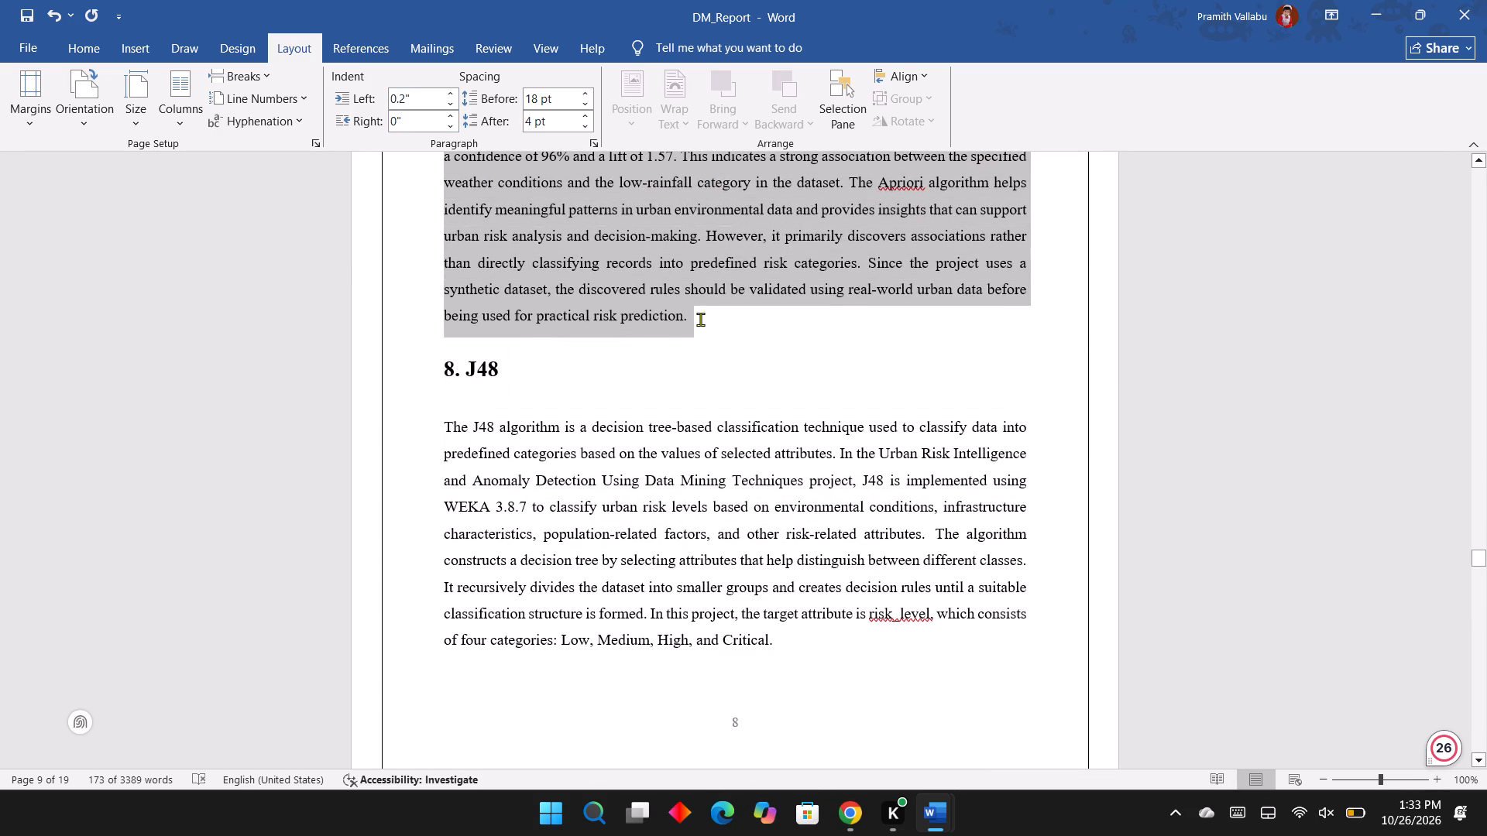
pyautogui.moveTo(700, 319); pyautogui.dragTo(695, 315)
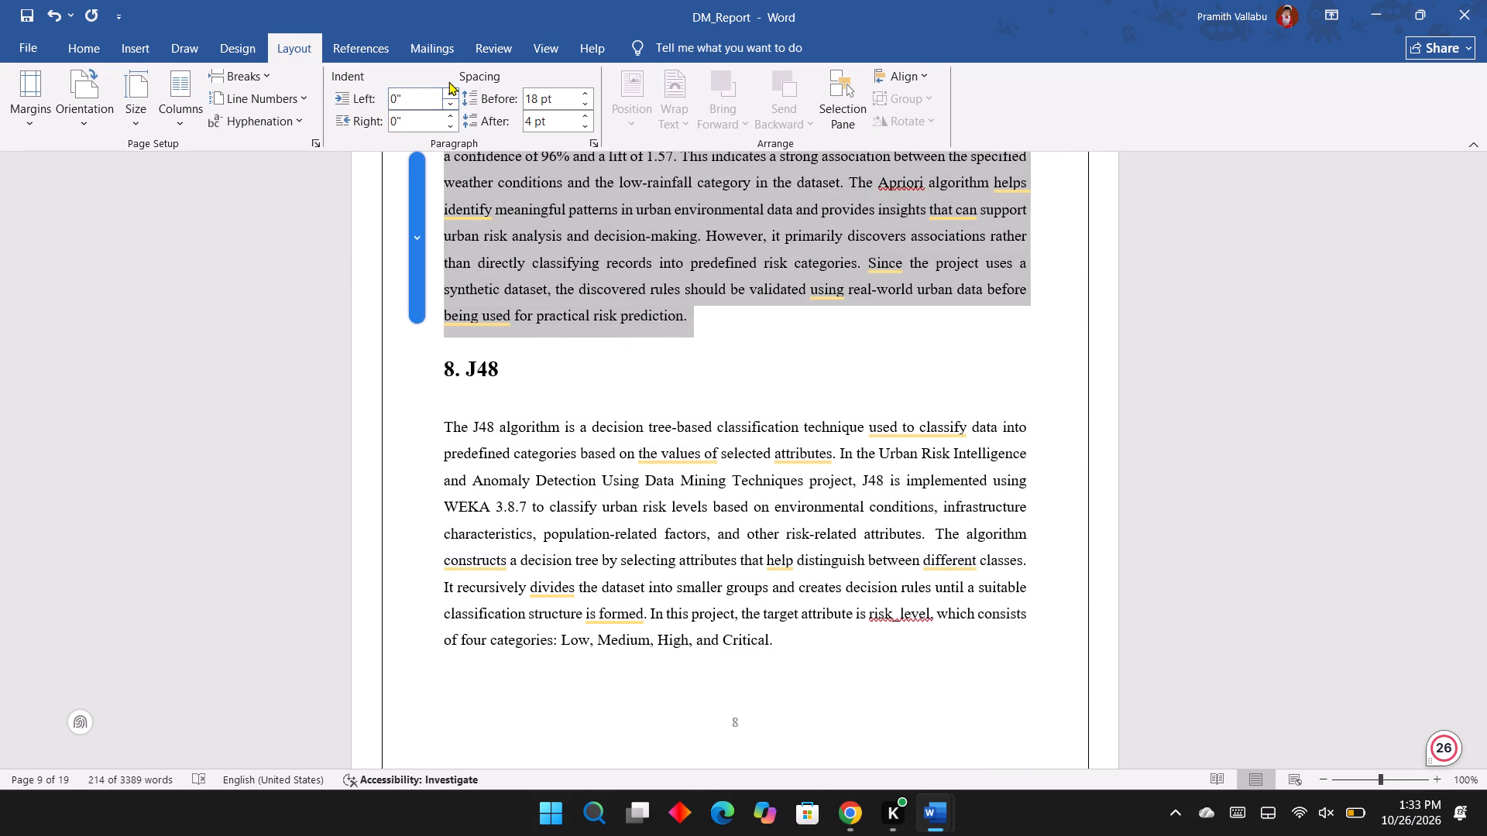
pyautogui.click(452, 92)
pyautogui.moveTo(452, 92); pyautogui.dragTo(455, 471)
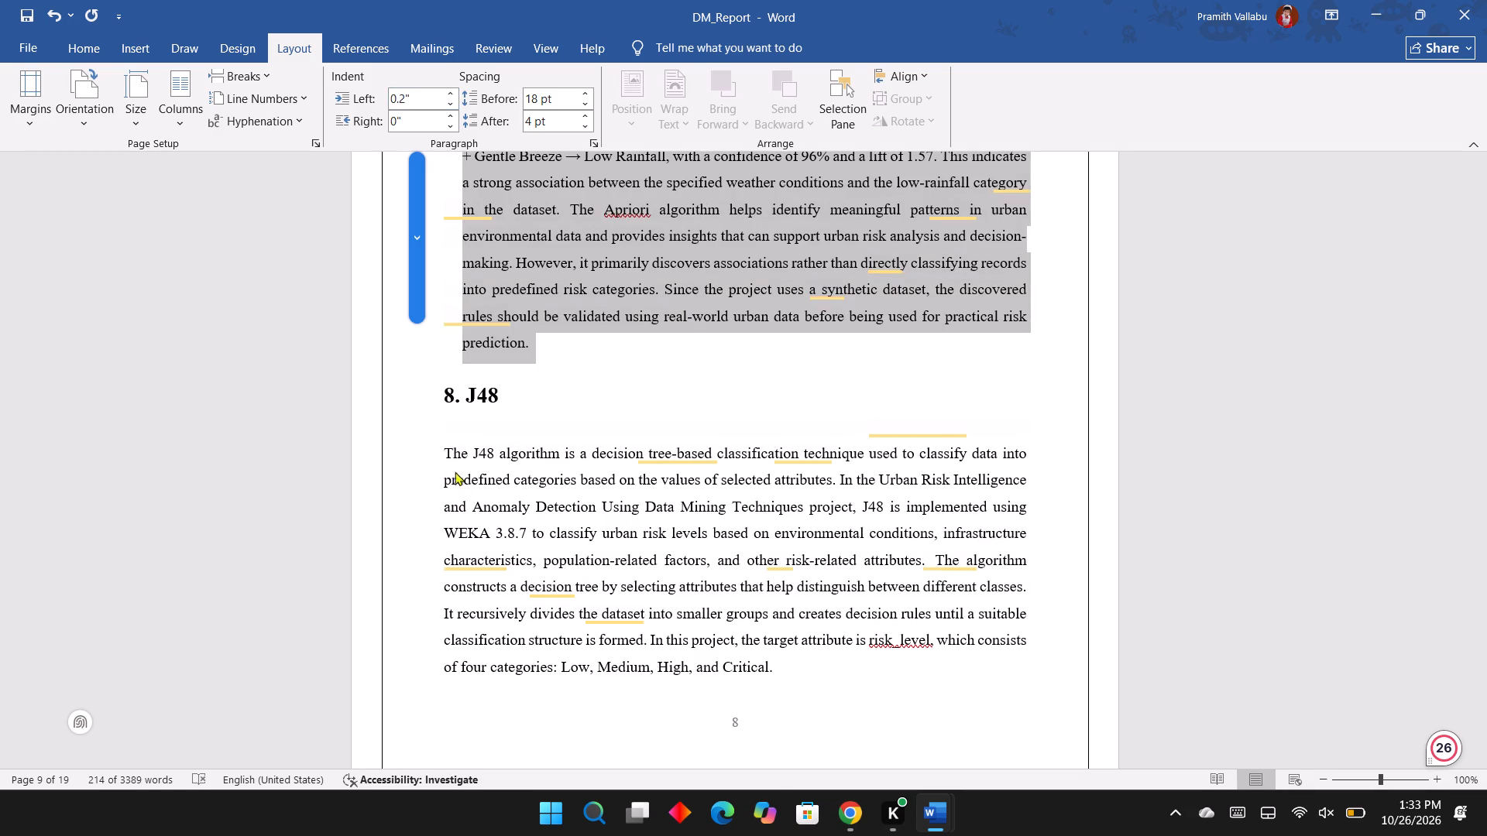
# Set the left indent of the body paragraph under "8. J48" to 0.2".
pyautogui.moveTo(455, 471); pyautogui.dragTo(445, 453)
pyautogui.click(445, 453)
pyautogui.moveTo(445, 453); pyautogui.dragTo(801, 710)
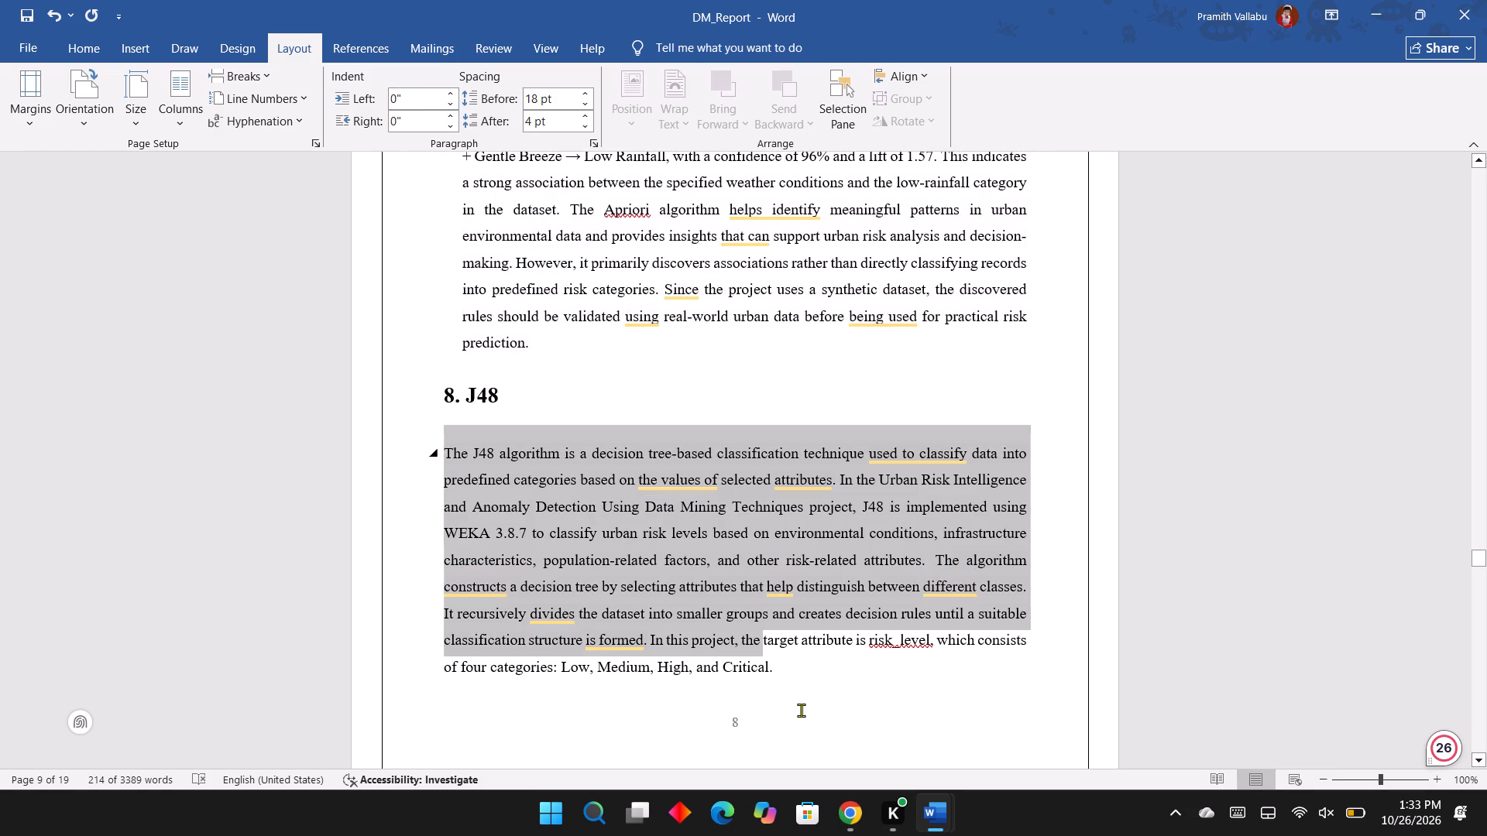
pyautogui.moveTo(801, 710); pyautogui.dragTo(803, 426)
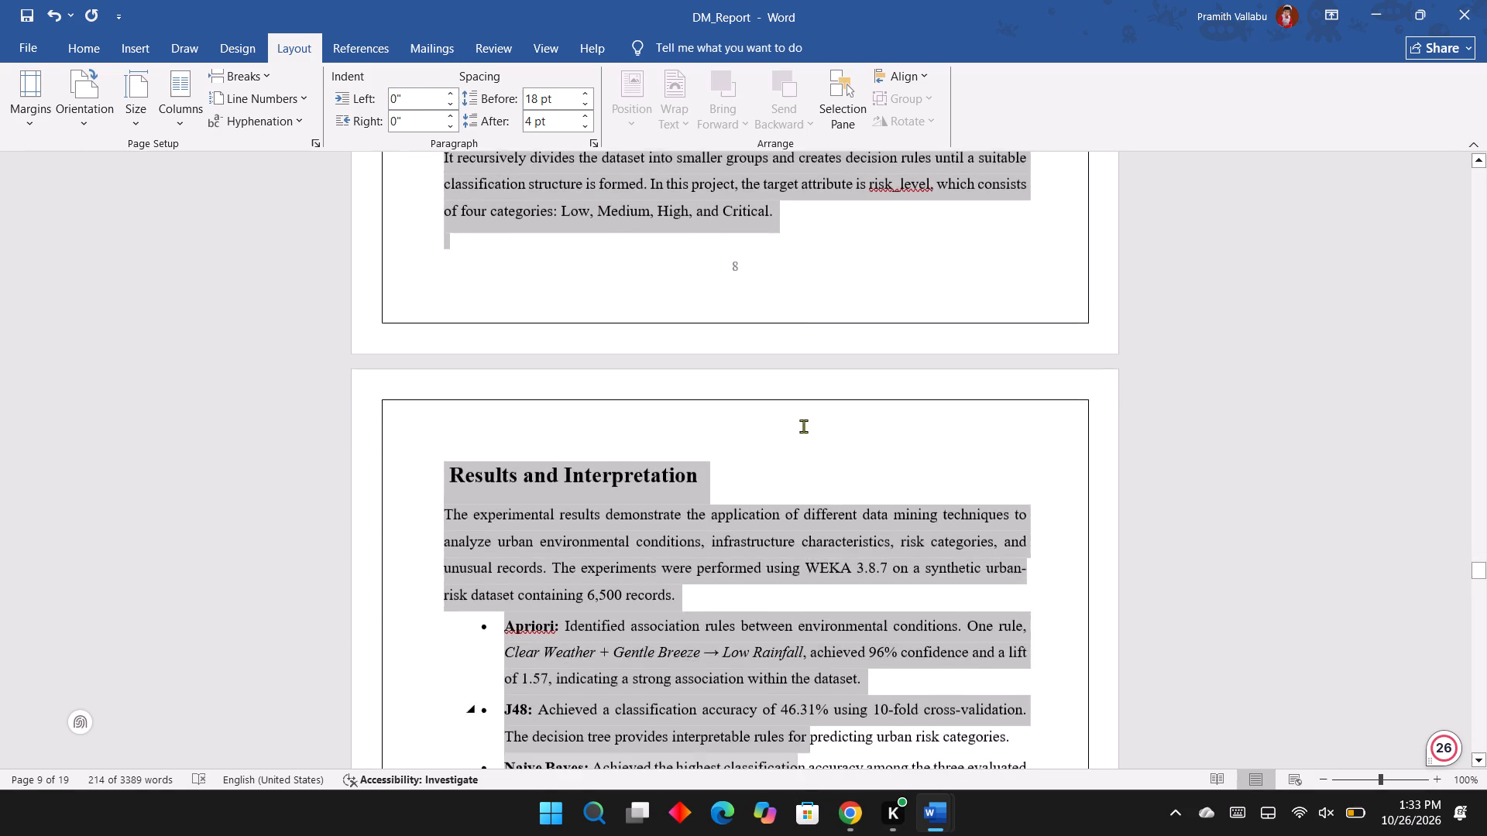
pyautogui.moveTo(803, 426); pyautogui.dragTo(809, 195)
pyautogui.doubleClick(452, 90)
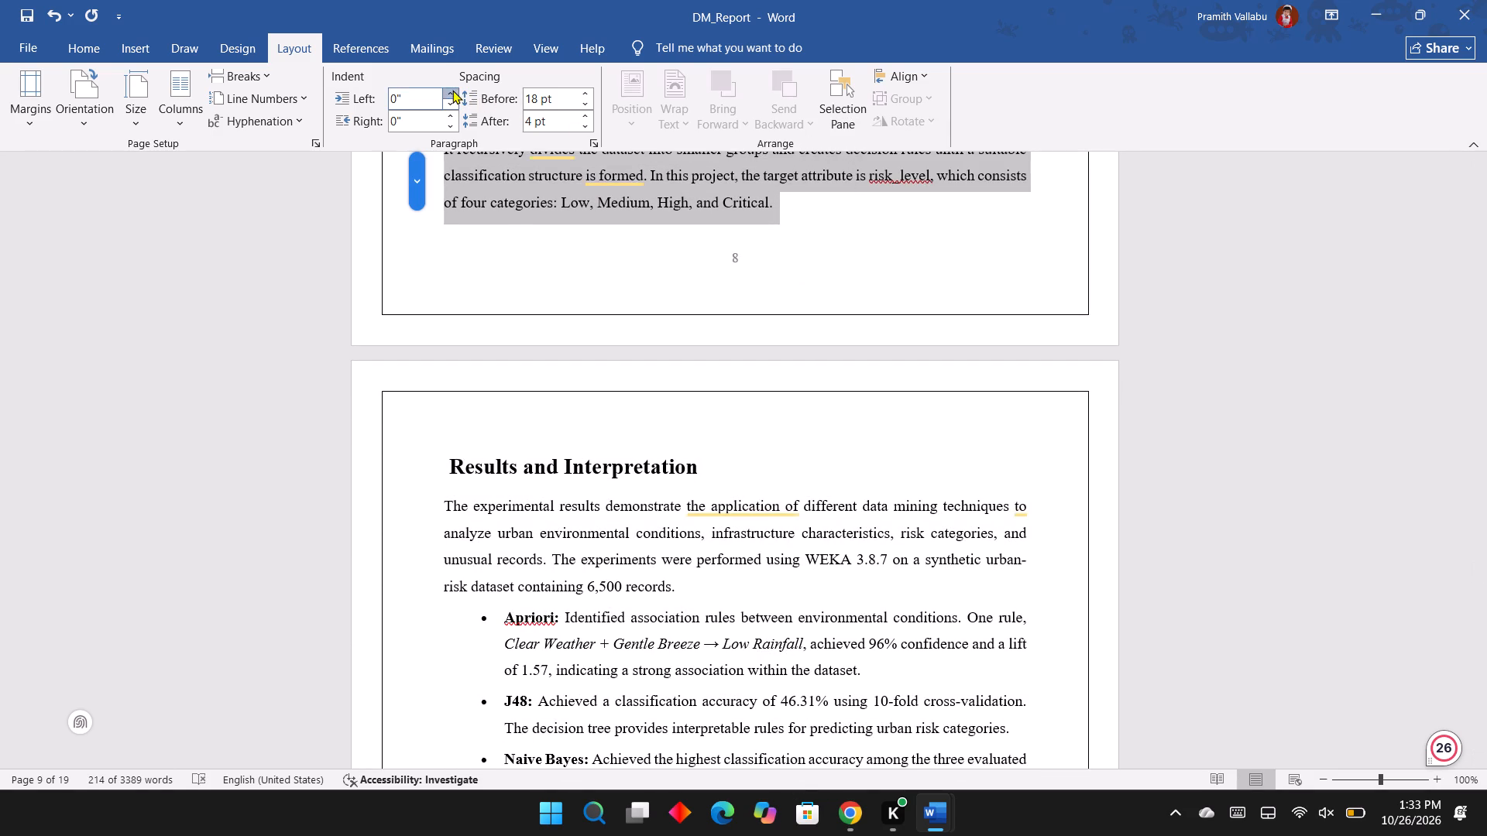
pyautogui.click(586, 302)
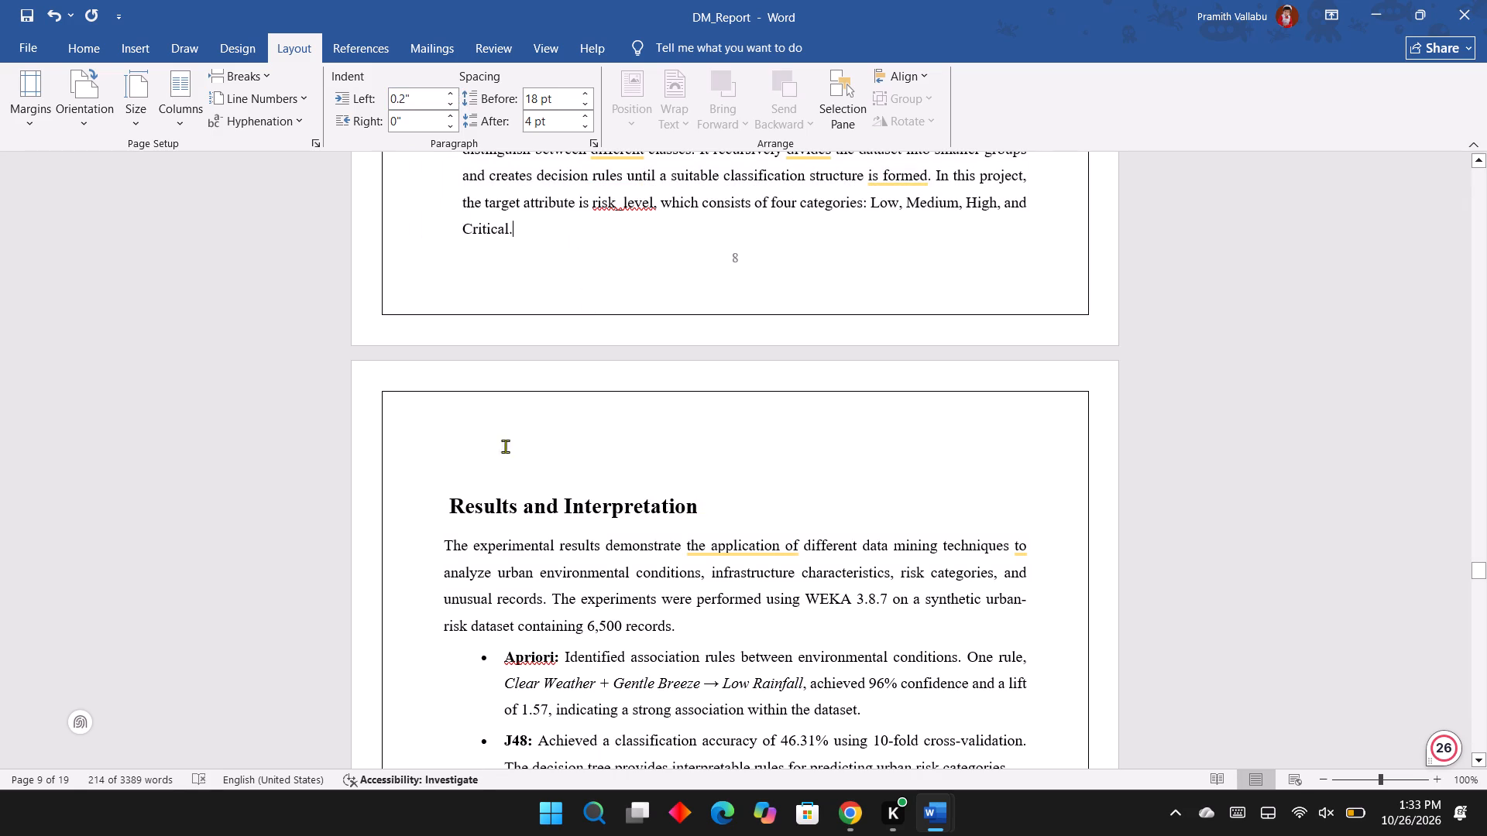
# Delete the blank line above the "Results and Interpretation" heading.
pyautogui.click(495, 469)
pyautogui.press('Left')
pyautogui.press('Left')
pyautogui.press('Left')
pyautogui.press('Left')
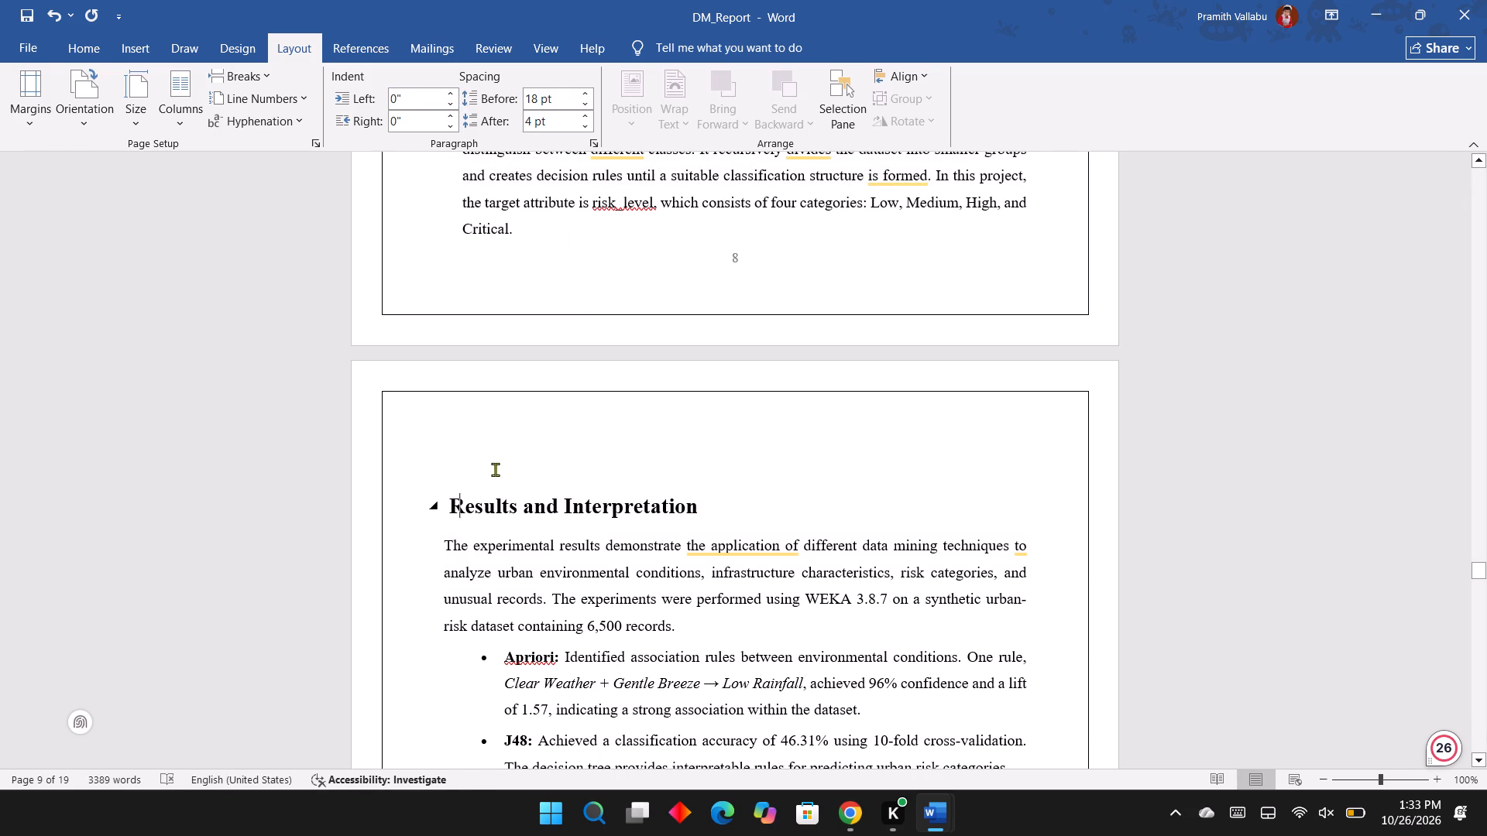
pyautogui.press('Left')
pyautogui.press('Left')
pyautogui.press('BackSpace')
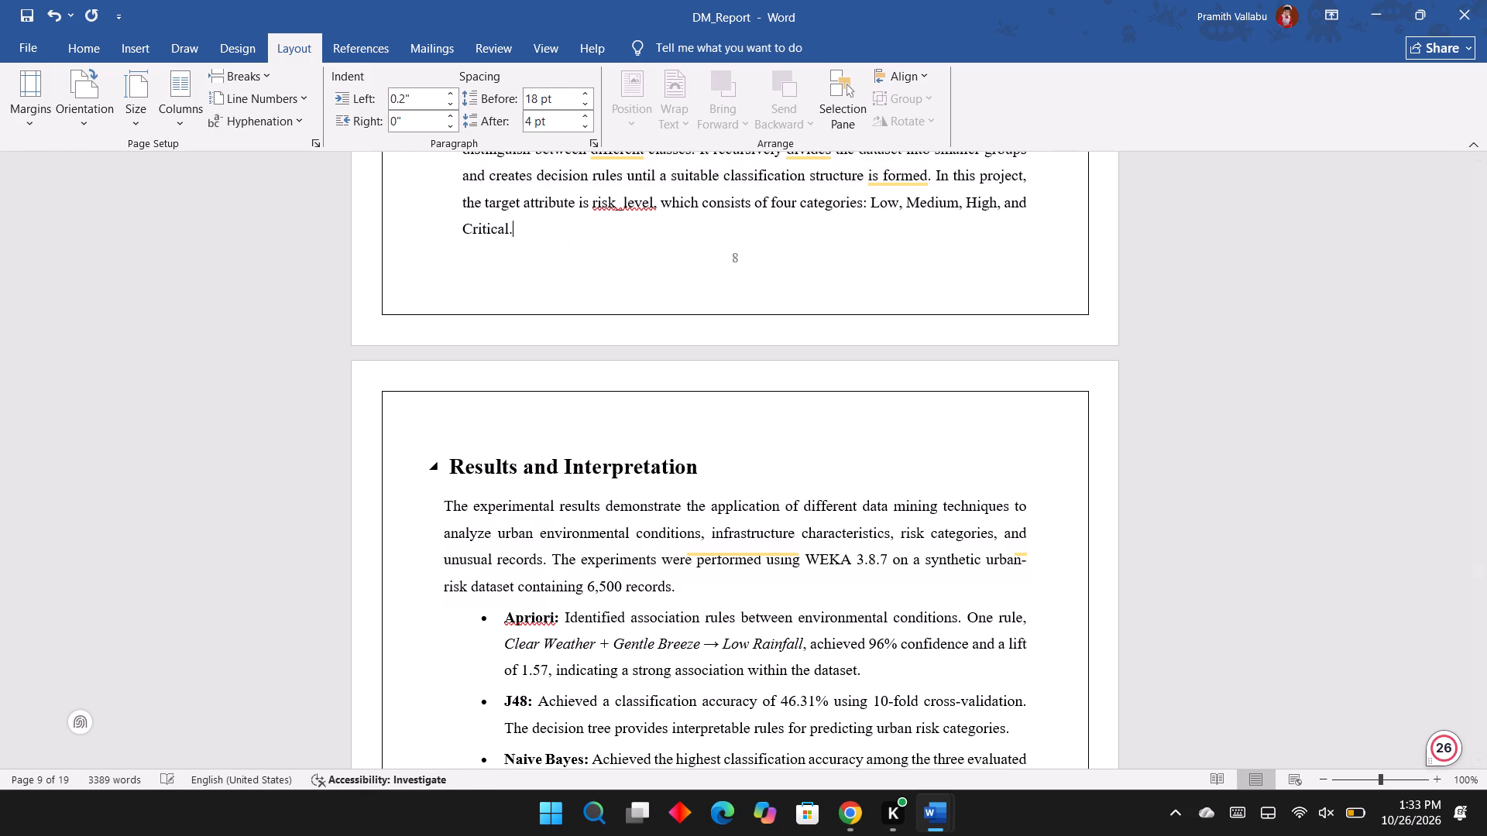
# Set the left indent of the "Results and Interpretation" heading to -0.2".
pyautogui.click(451, 475)
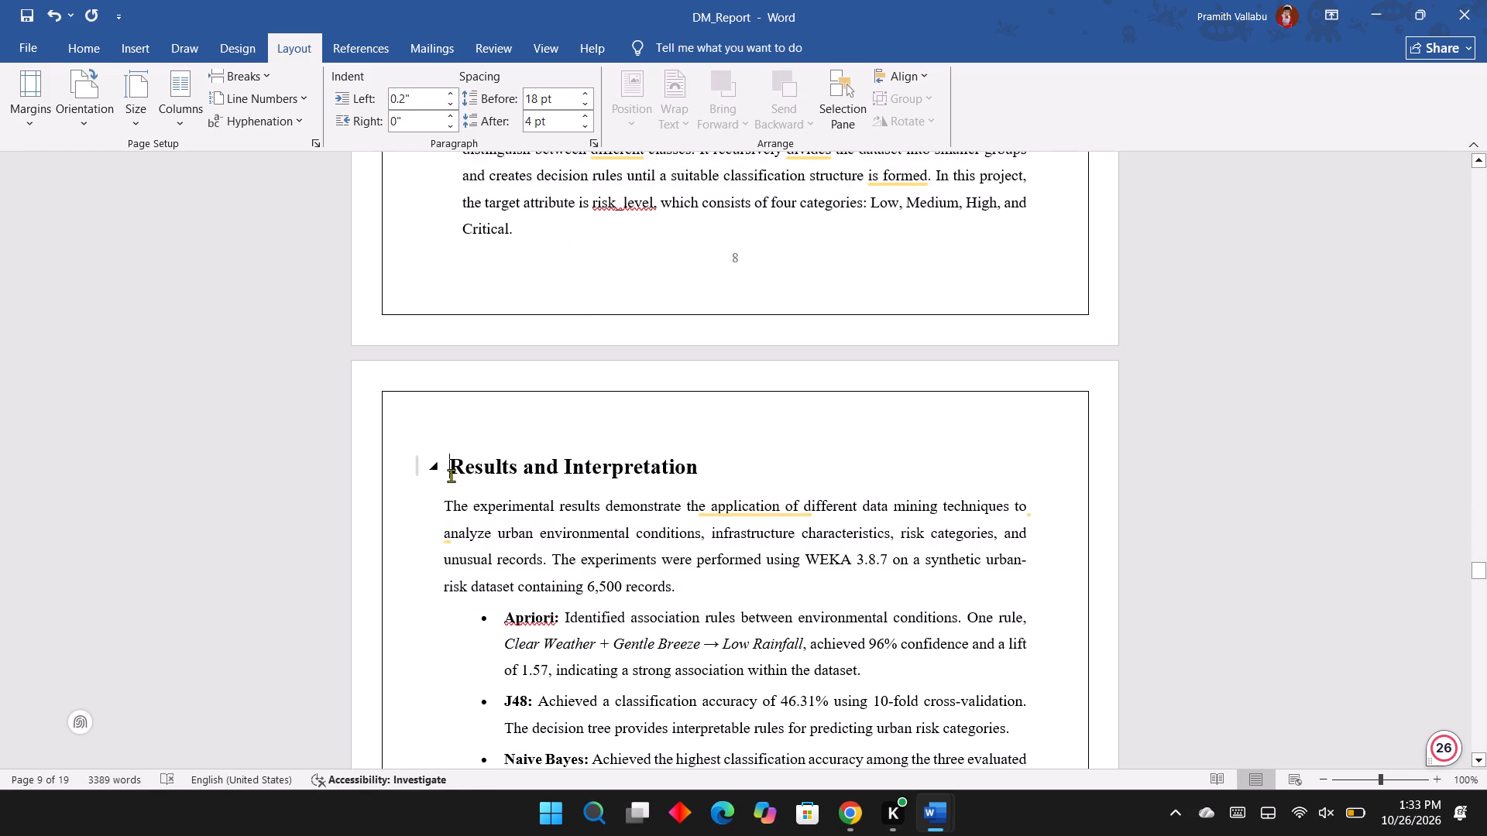
pyautogui.click(451, 108)
pyautogui.click(451, 108)
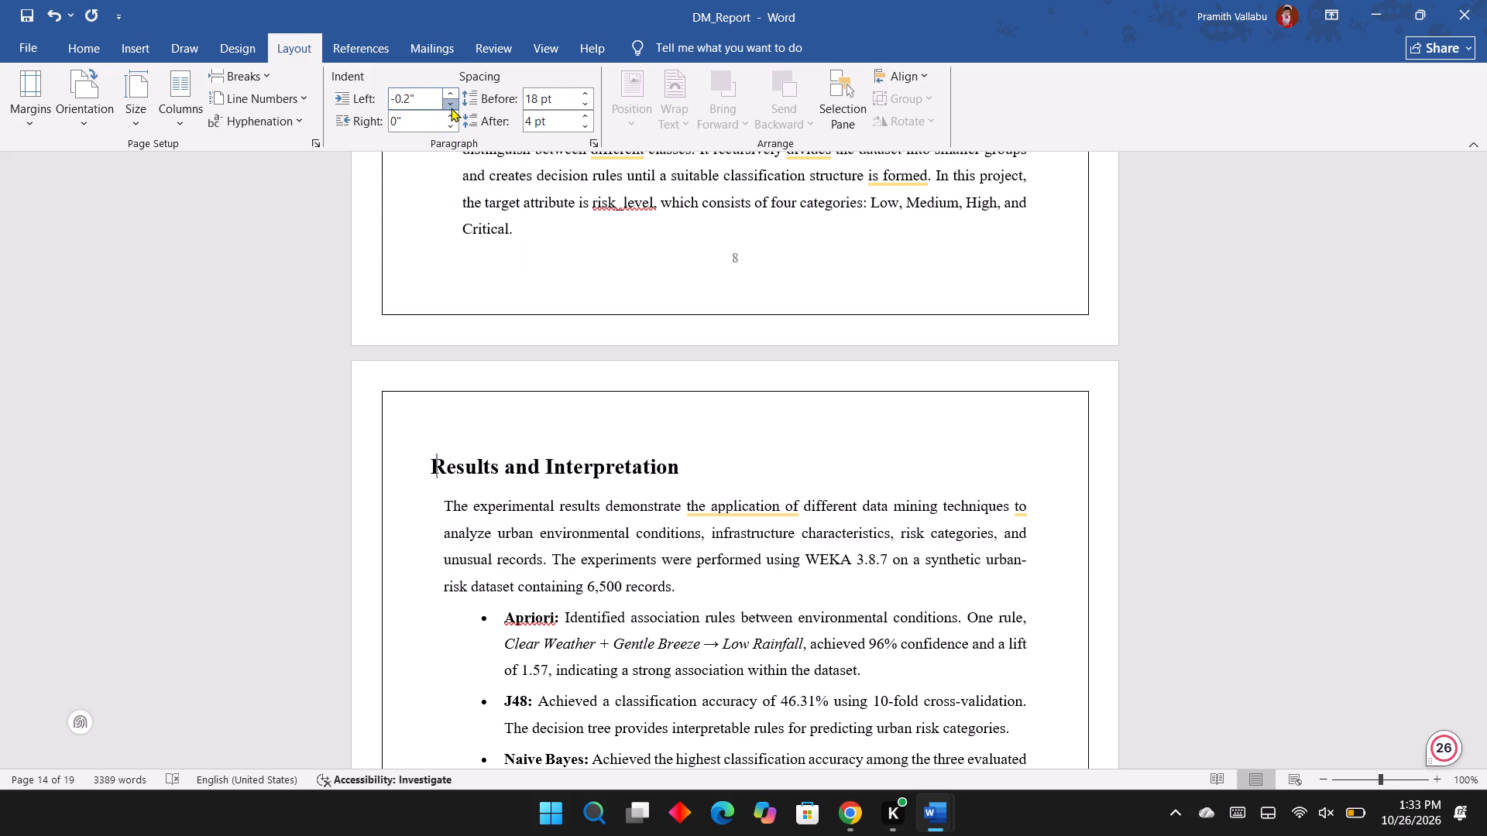
pyautogui.scroll(-1, 891, 505)
pyautogui.click(1290, 529)
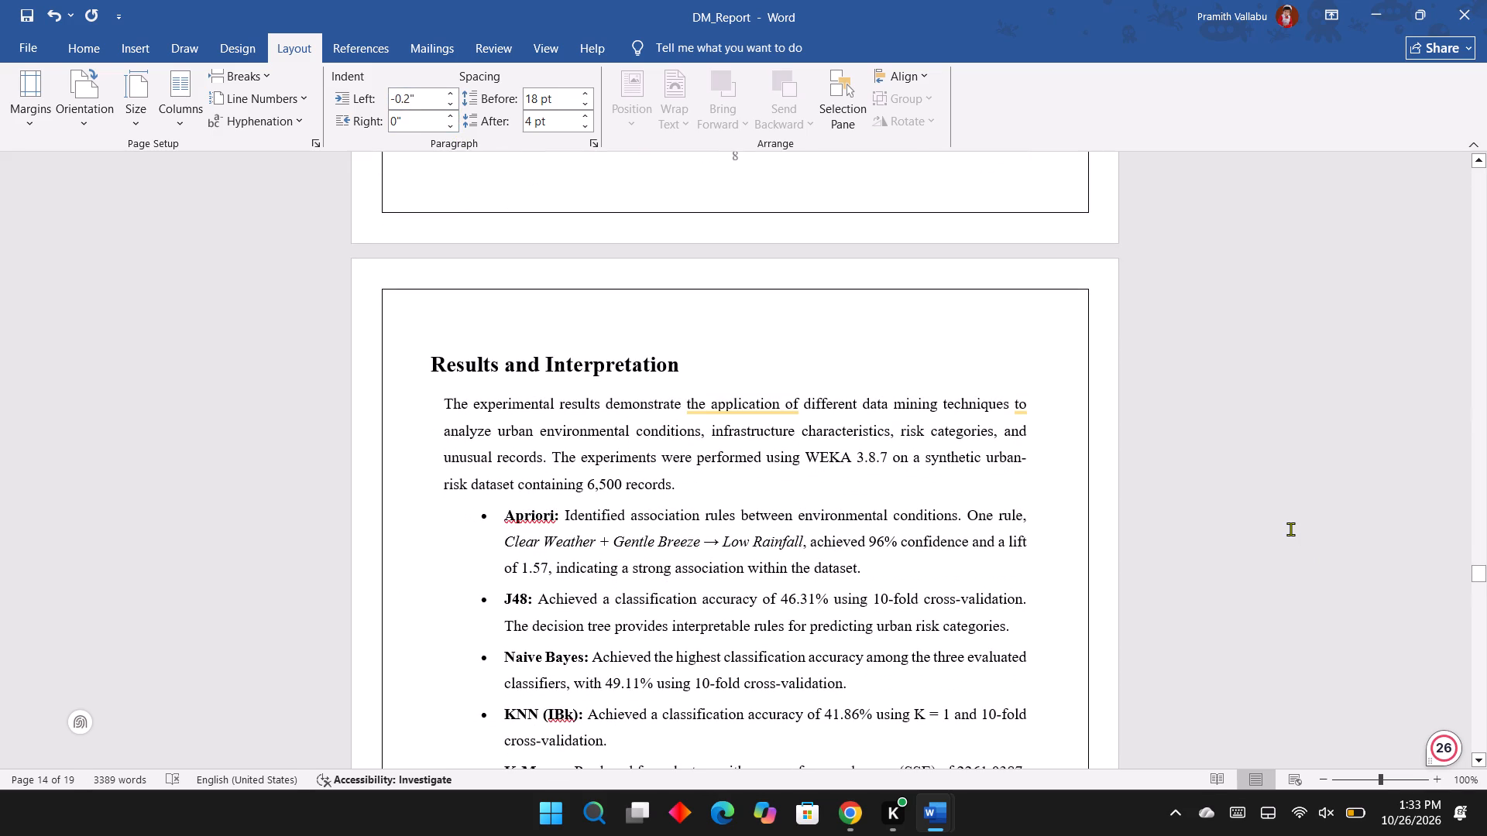
# Review the report's Chapter II sections, results, and output screenshots through to the Chapter-IV conclusion for consistent formatting and outdated content.
pyautogui.scroll(-3, 1290, 529)
pyautogui.scroll(3, 1290, 529)
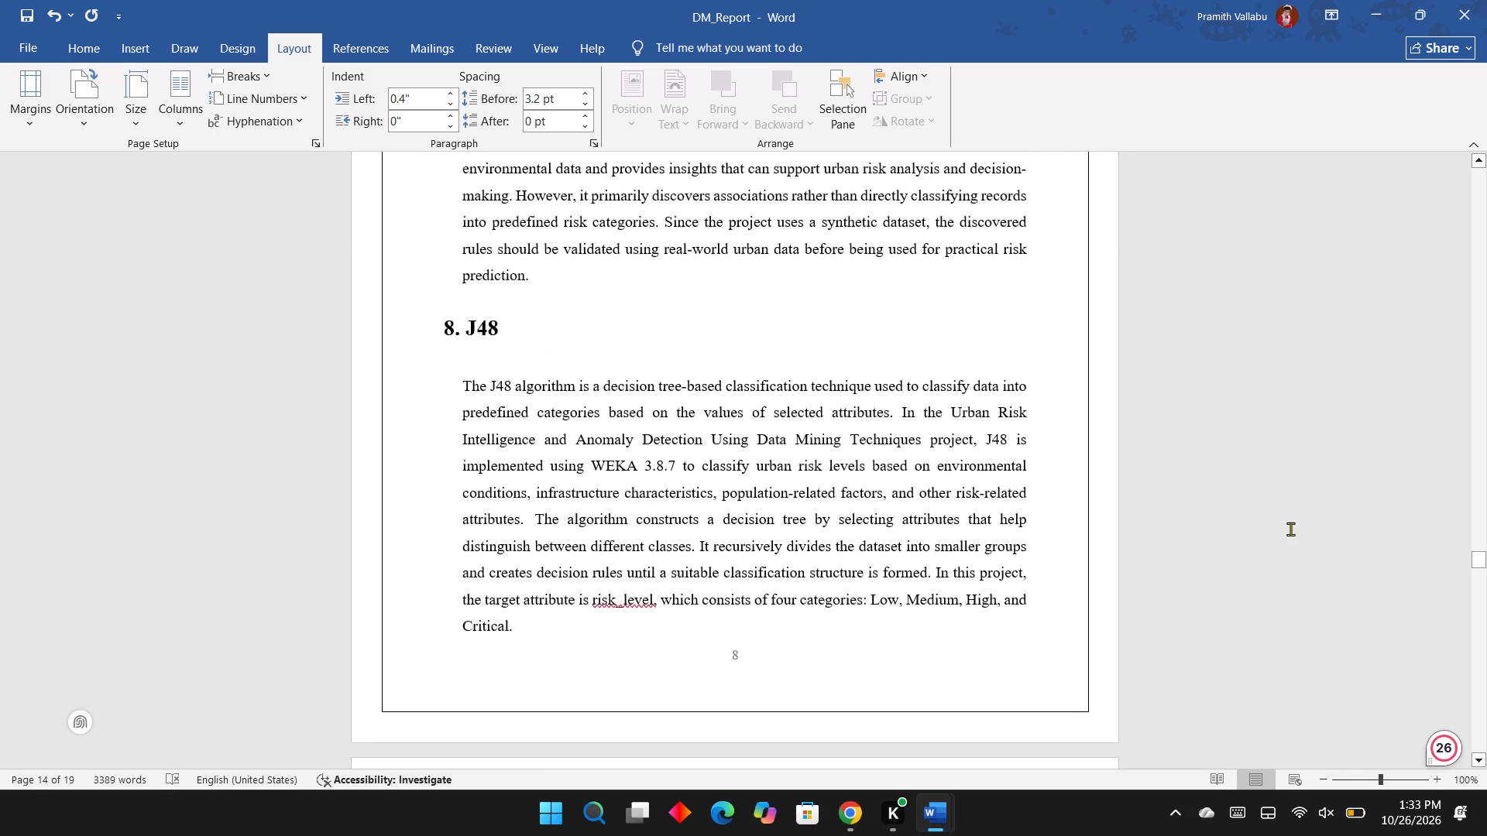
pyautogui.scroll(-2, 1290, 529)
pyautogui.scroll(3, 1290, 529)
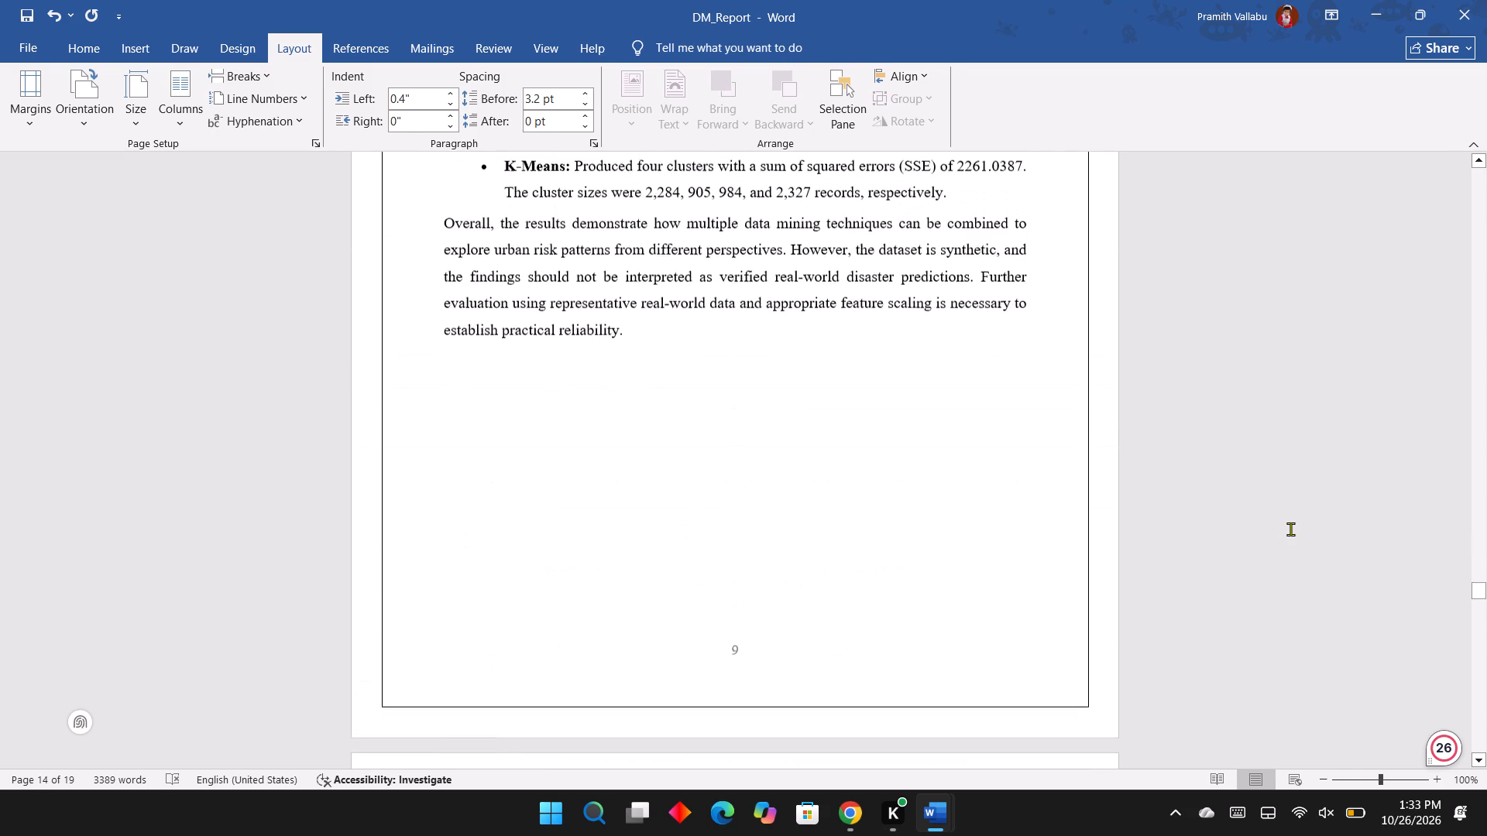
pyautogui.scroll(1, 1290, 529)
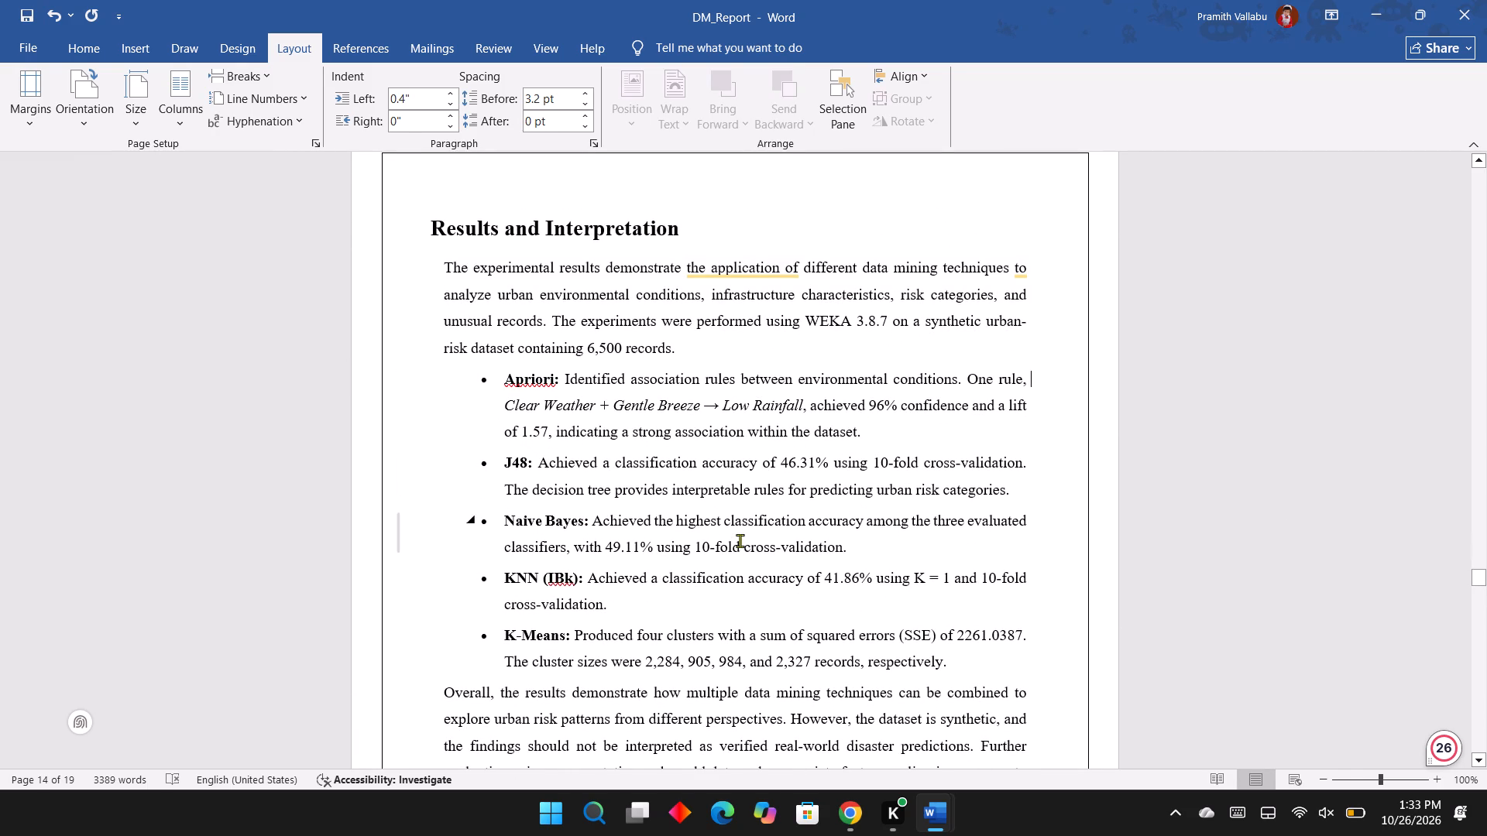
pyautogui.scroll(5, 725, 636)
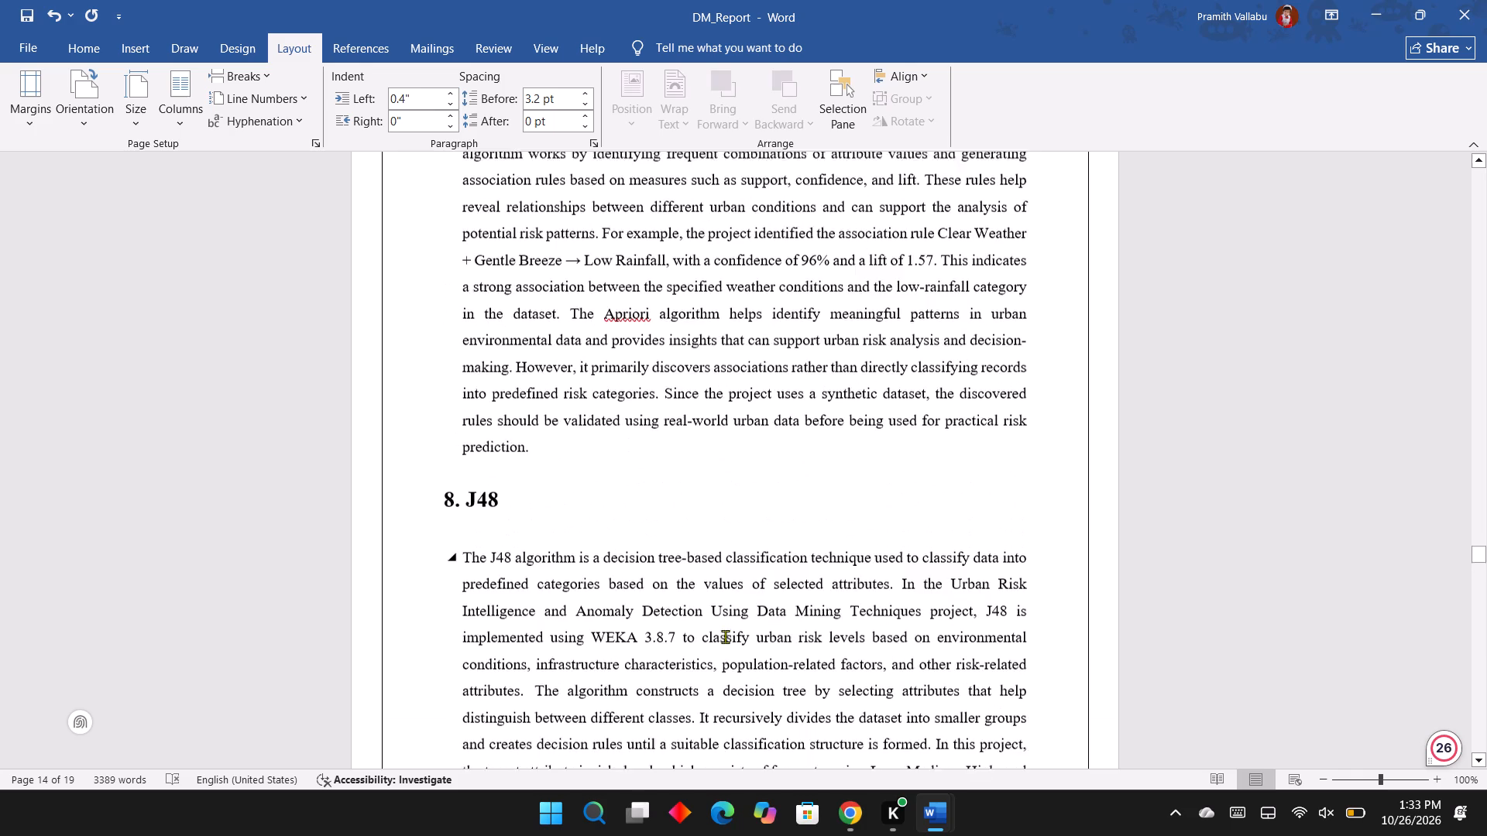
pyautogui.scroll(6, 725, 636)
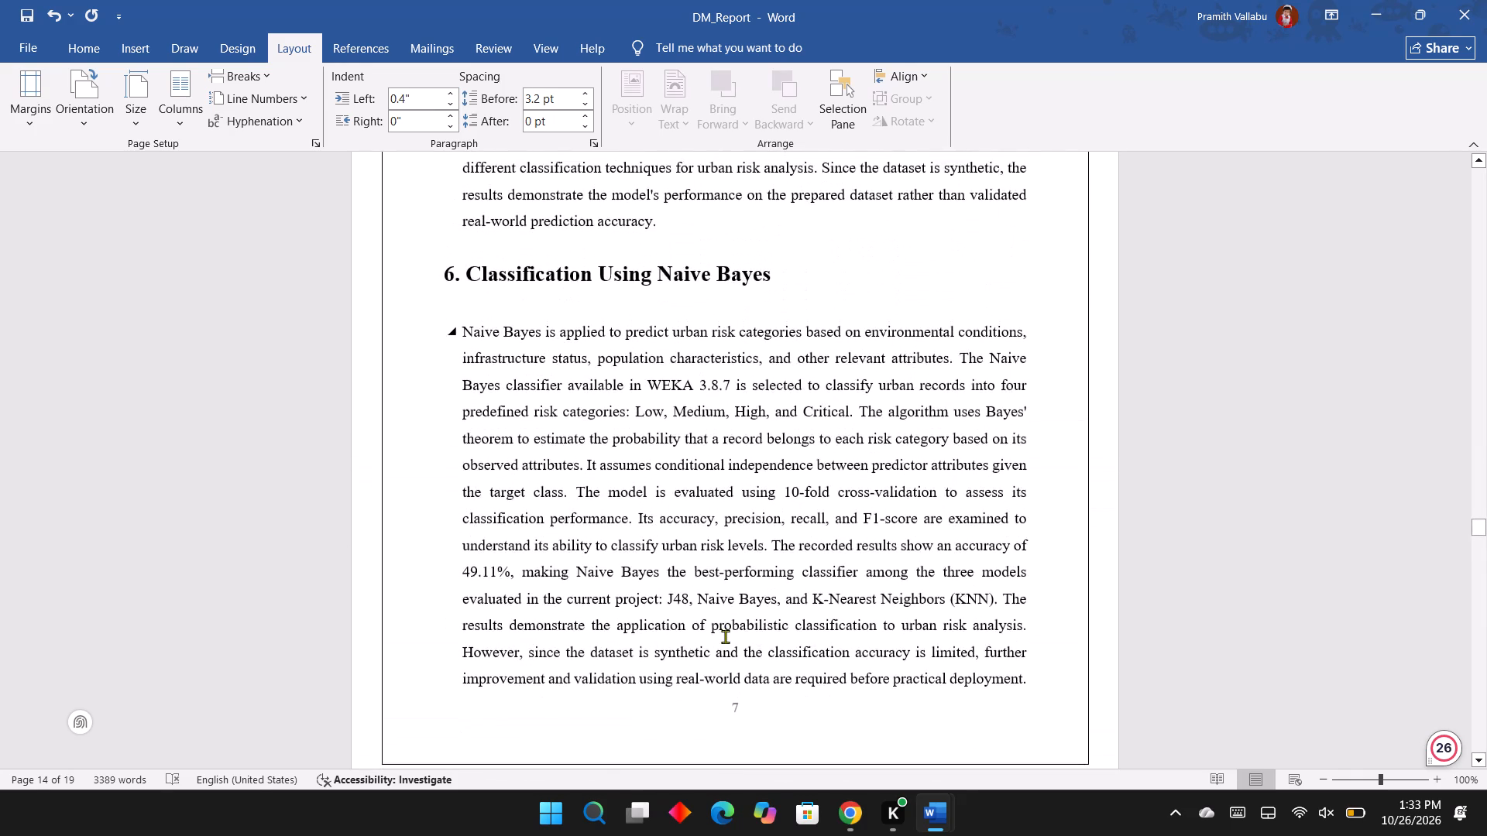
pyautogui.scroll(6, 725, 636)
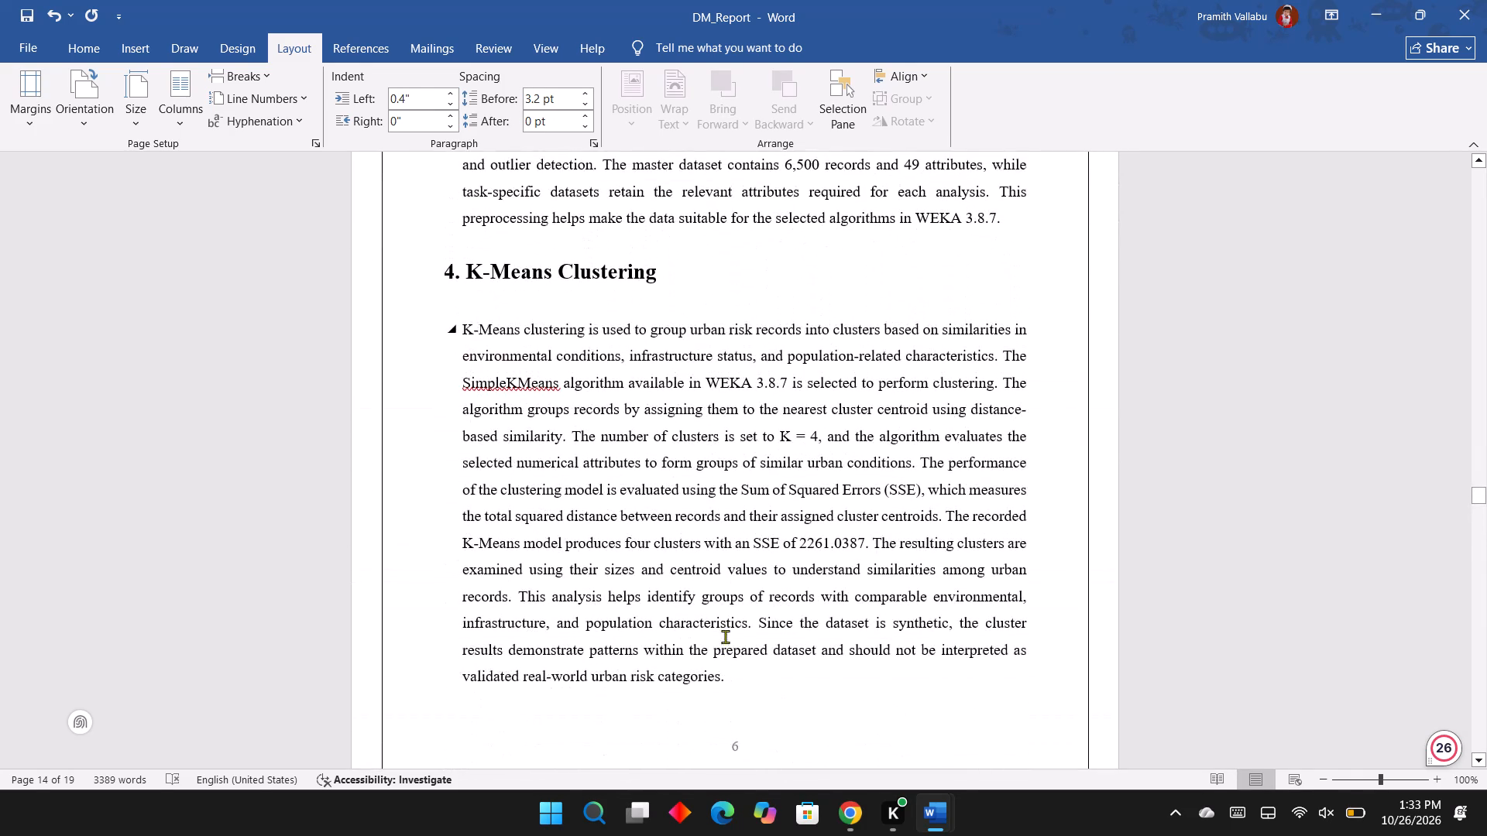
pyautogui.scroll(7, 725, 636)
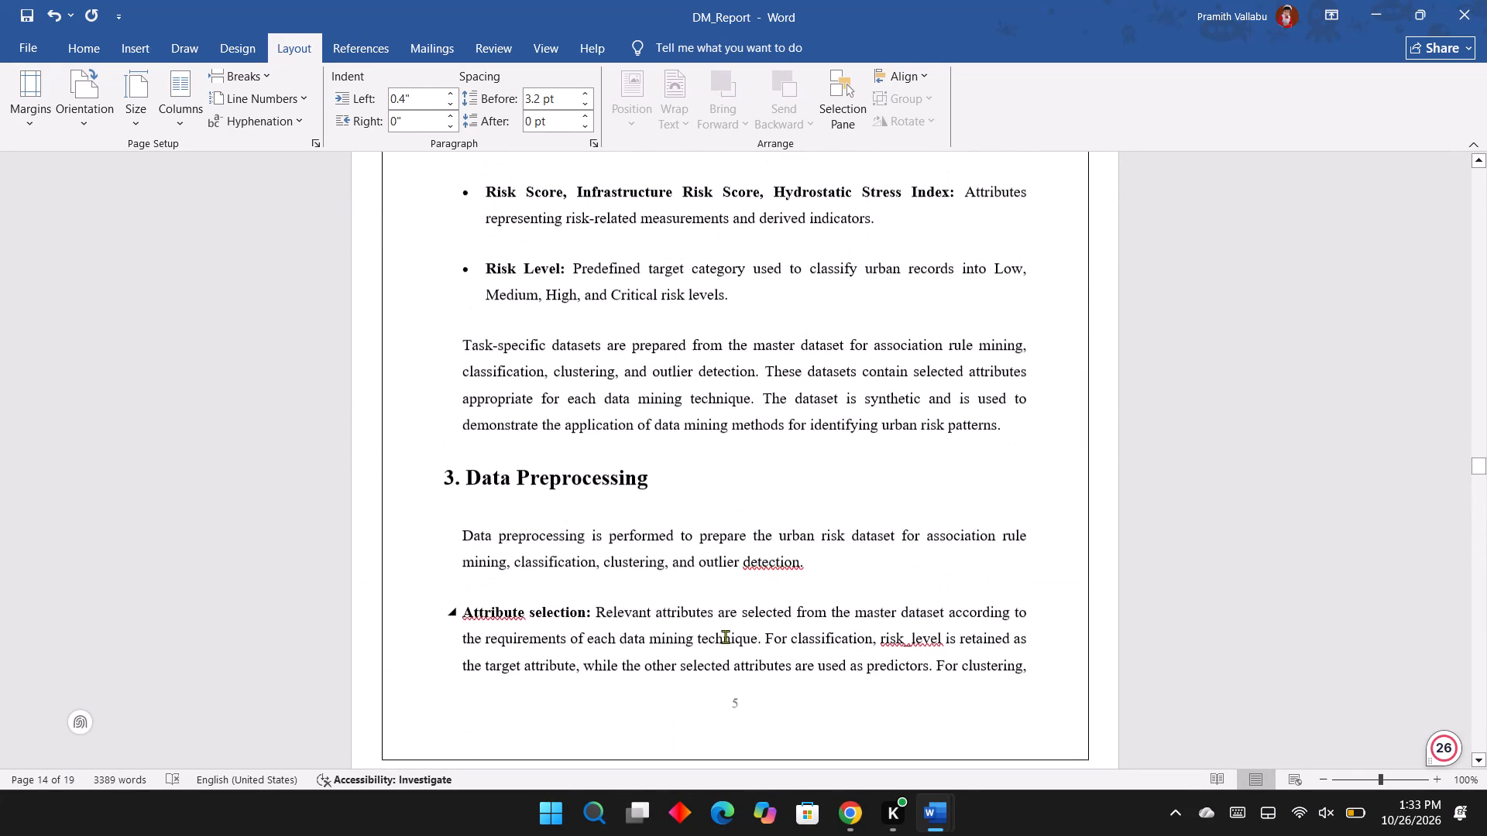
pyautogui.scroll(-7, 725, 636)
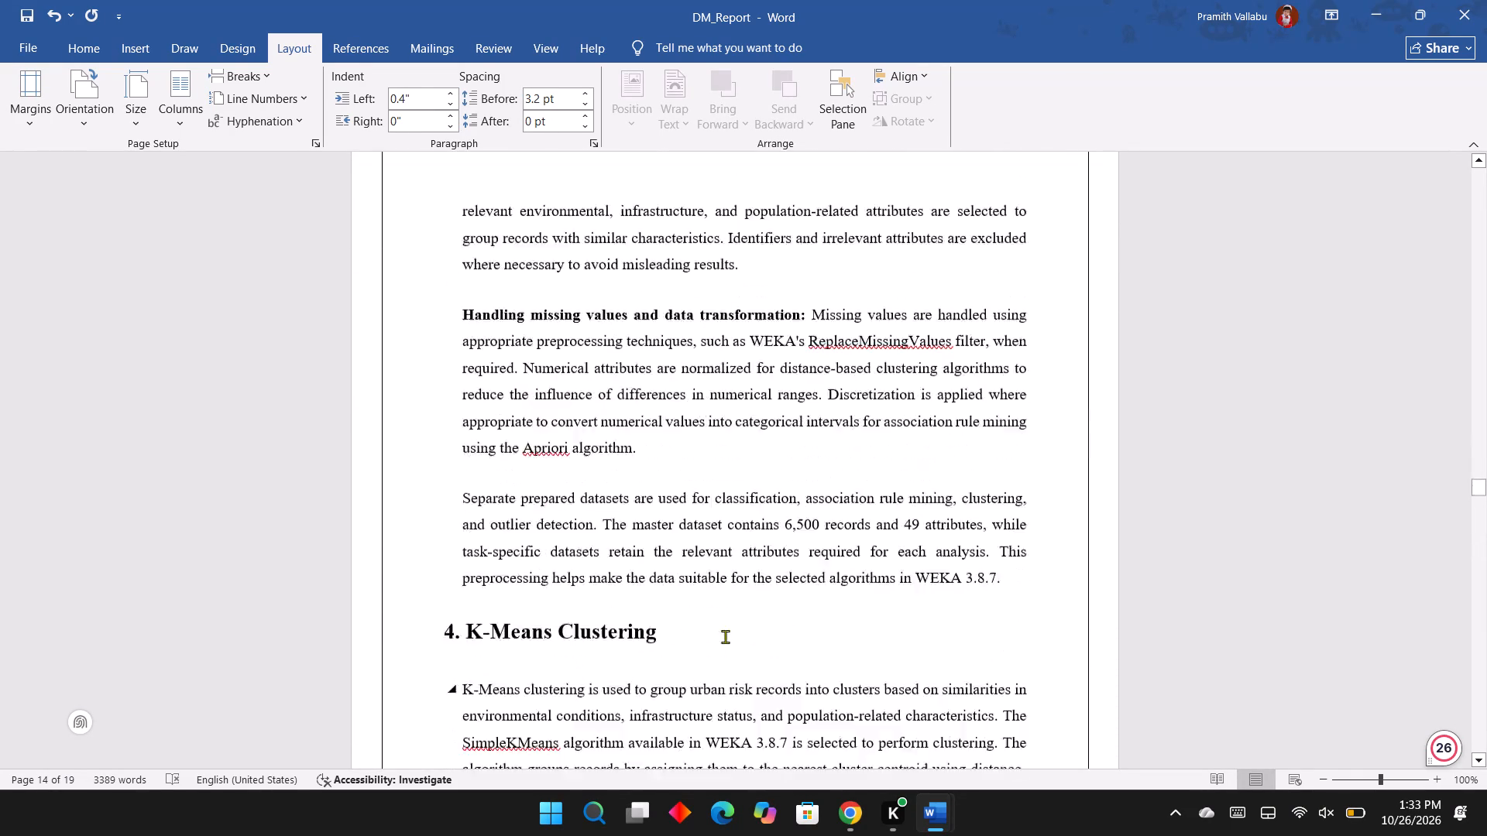
pyautogui.scroll(-9, 725, 636)
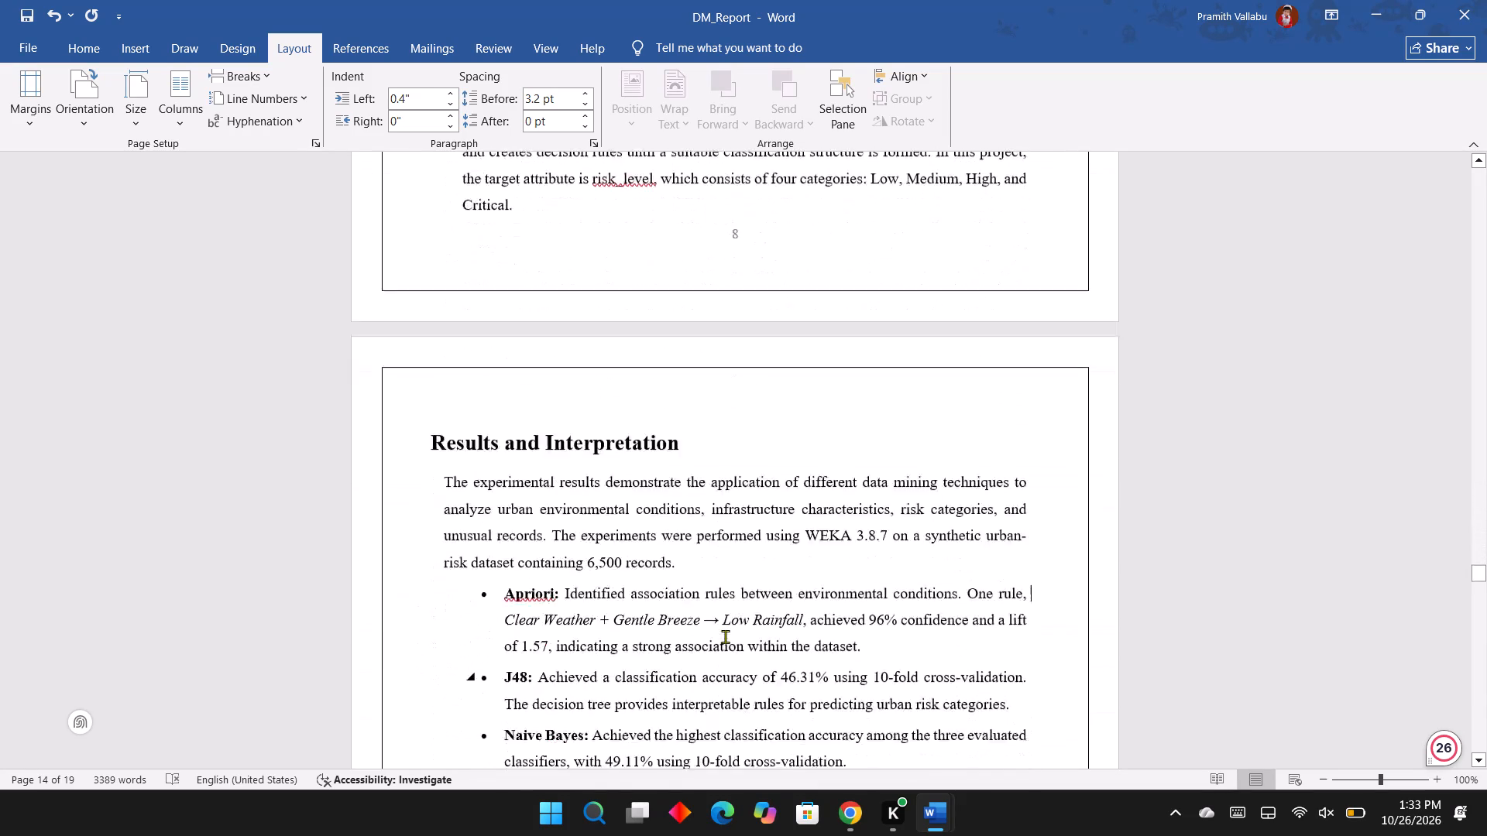
pyautogui.scroll(-5, 725, 636)
pyautogui.scroll(3, 725, 636)
pyautogui.scroll(-1, 725, 636)
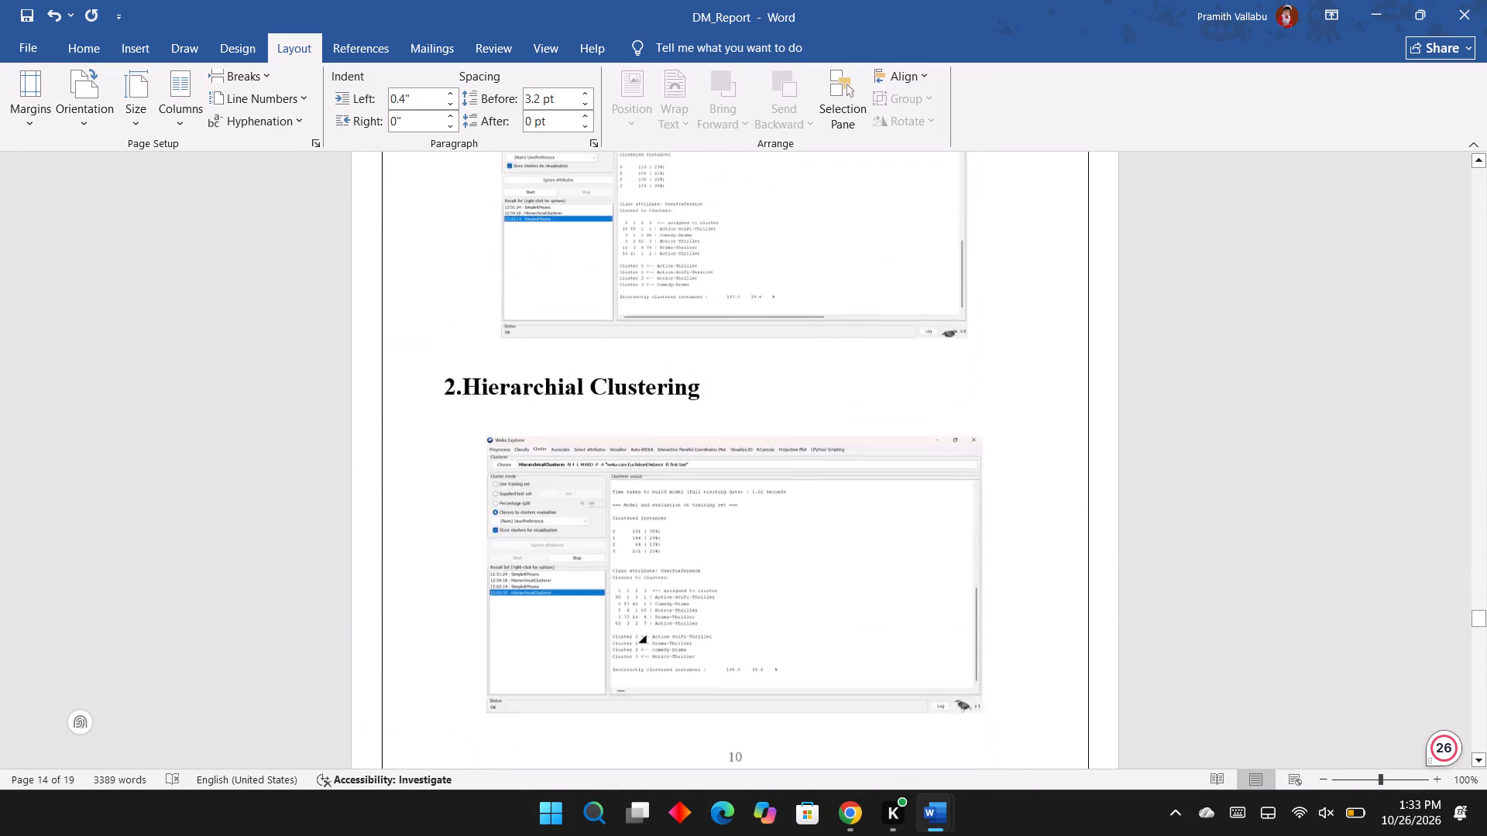
pyautogui.scroll(-6, 725, 636)
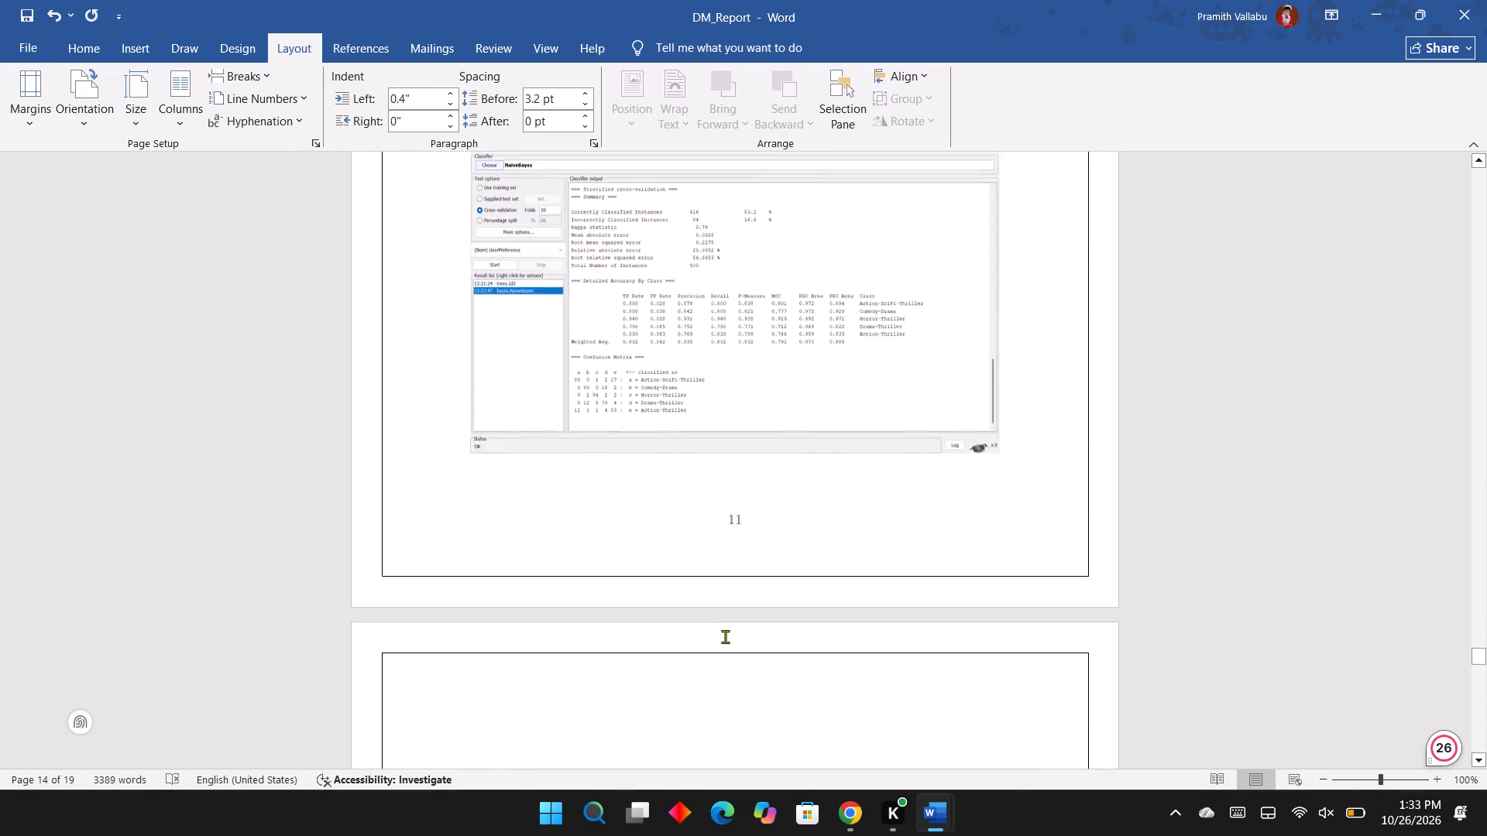
pyautogui.scroll(-4, 725, 636)
pyautogui.scroll(4, 725, 636)
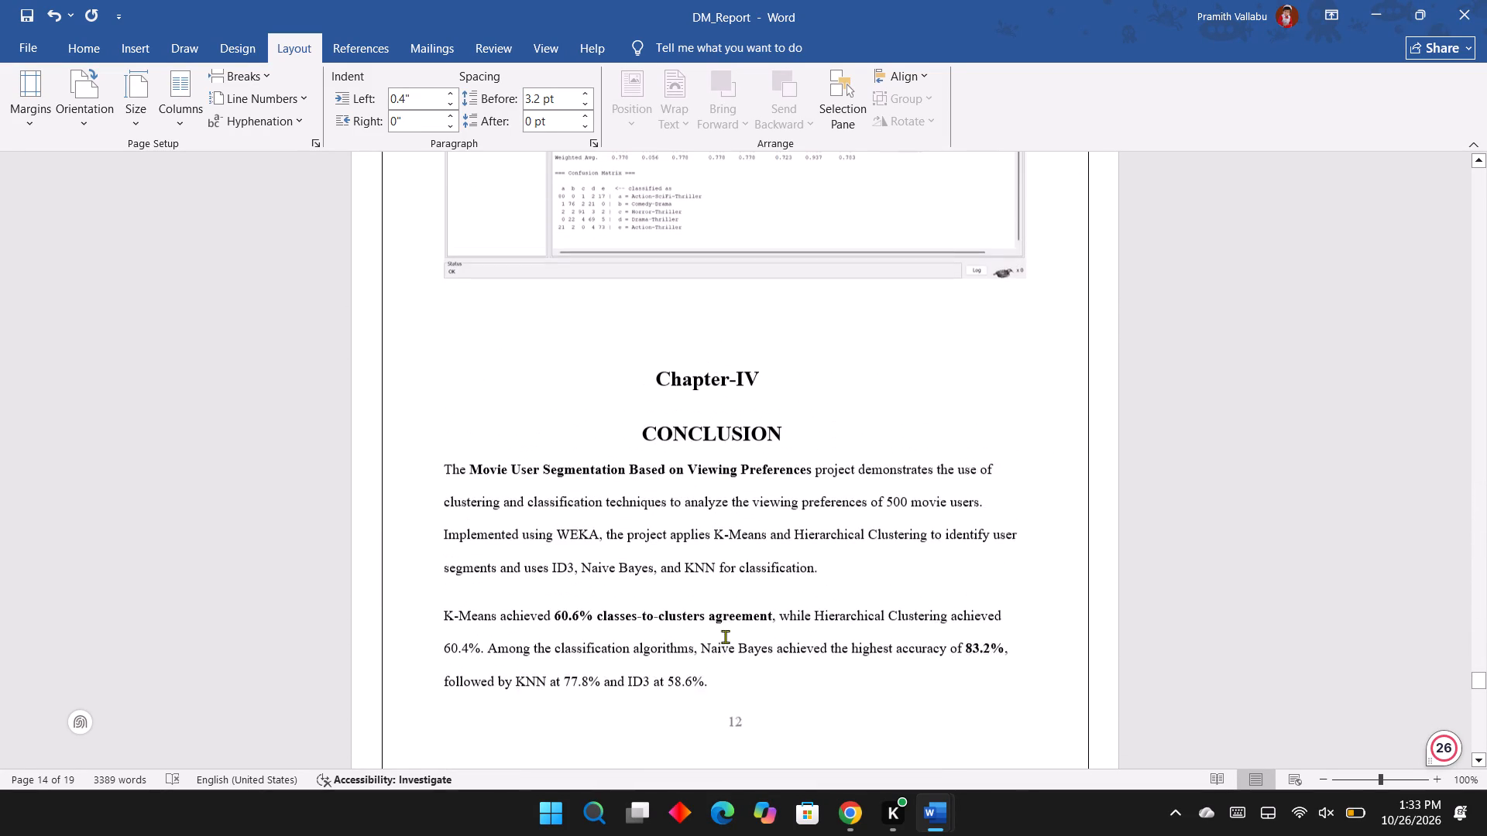
# Insert blank lines below the last output screenshot so the "Chapter-IV" heading starts on a new page.
pyautogui.click(716, 348)
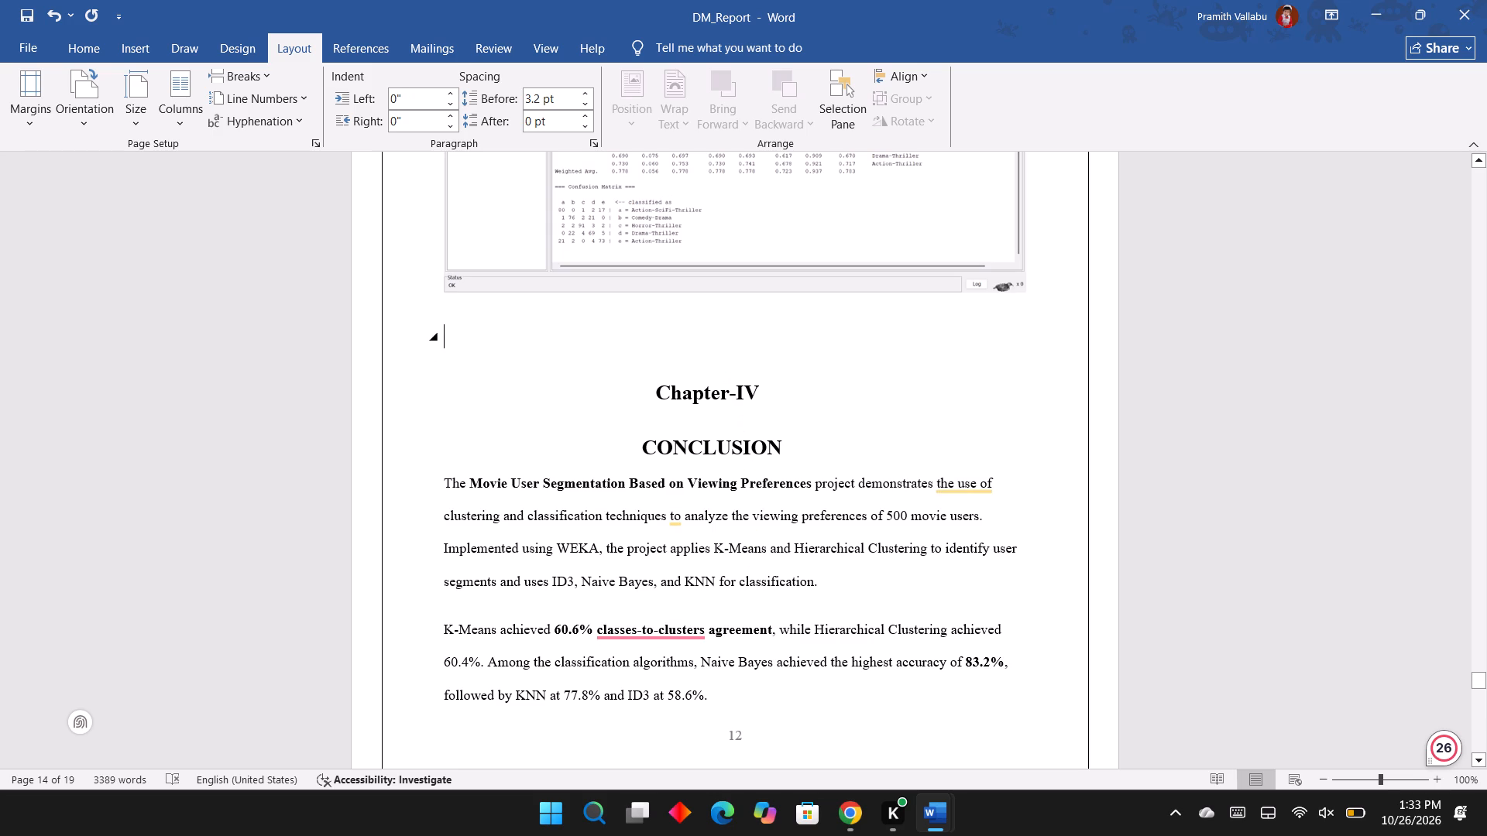
pyautogui.press('Return')
pyautogui.press('Return')
pyautogui.press('Return')
pyautogui.press('Return')
pyautogui.press('Return')
pyautogui.press('Return')
pyautogui.press('Return')
pyautogui.press('Return')
pyautogui.press('Return')
pyautogui.press('Return')
pyautogui.press('Return')
pyautogui.press('Return')
pyautogui.press('Return')
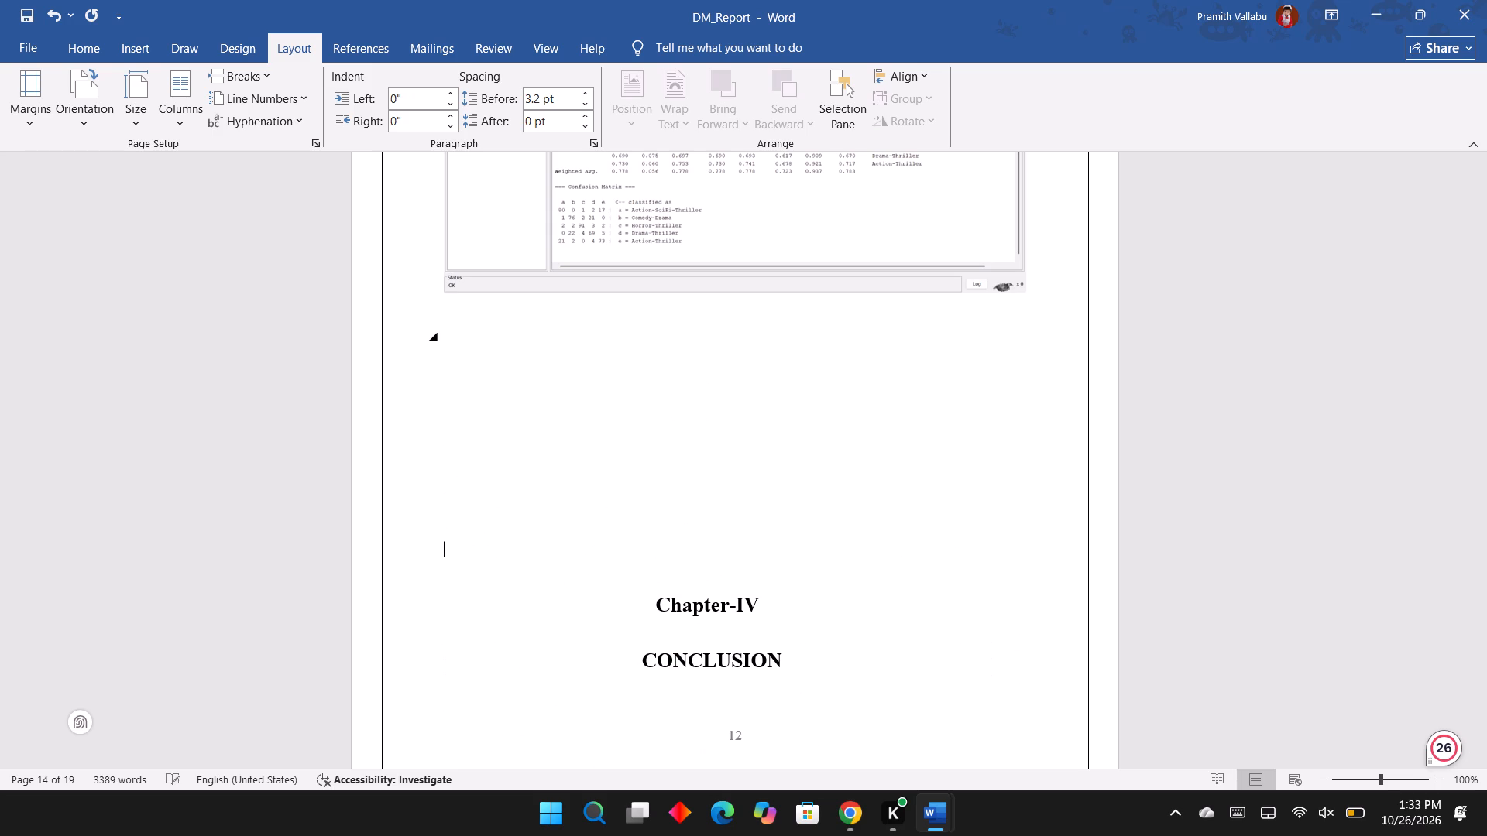
pyautogui.press('Return')
pyautogui.press('Return')
pyautogui.press('Return')
pyautogui.press('Return')
pyautogui.press('Return')
pyautogui.press('Return')
pyautogui.press('Return')
pyautogui.scroll(-1, 716, 348)
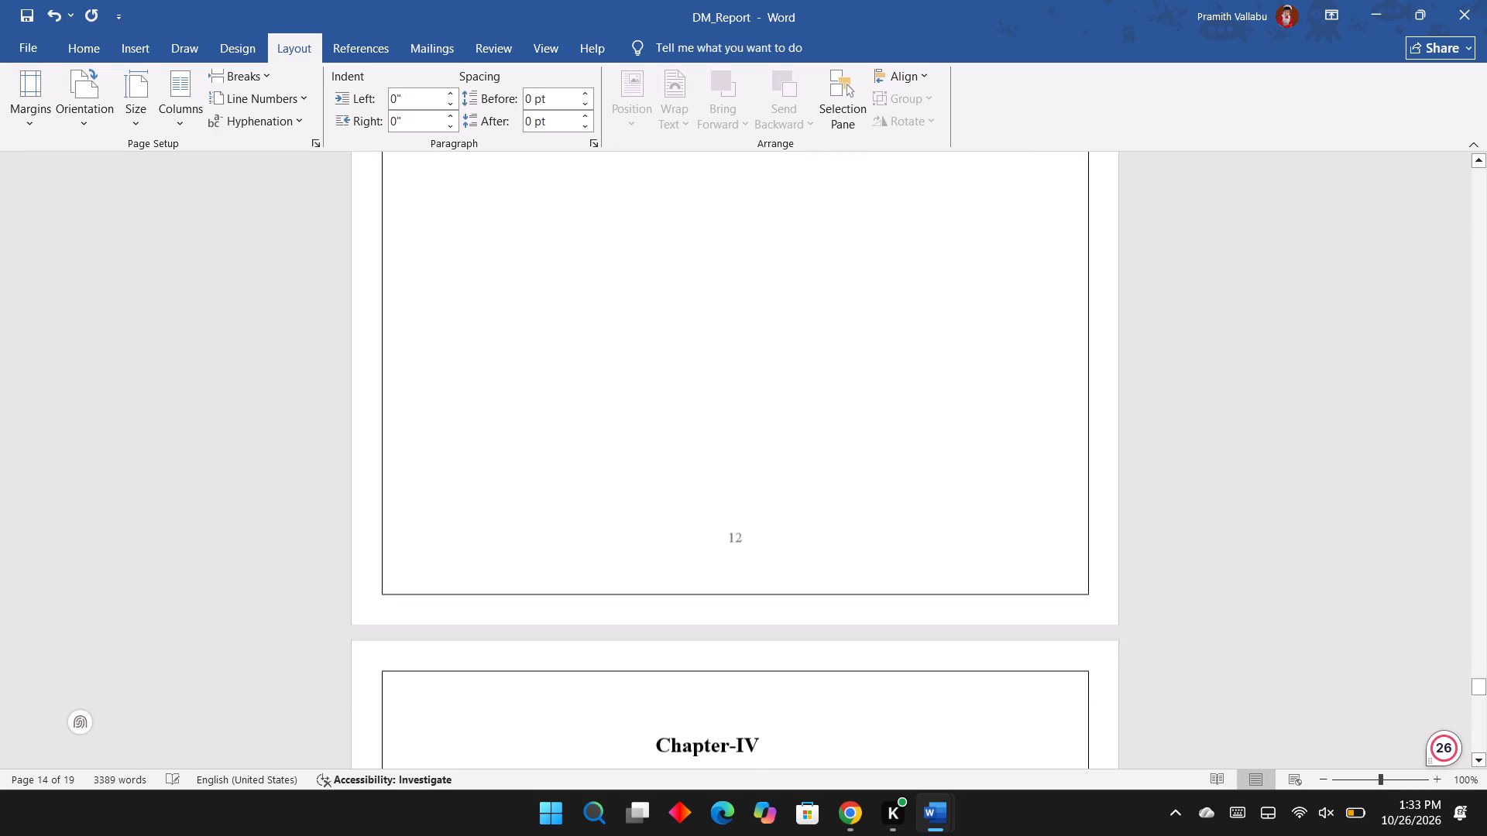
pyautogui.scroll(-1, 716, 348)
pyautogui.scroll(-2, 884, 482)
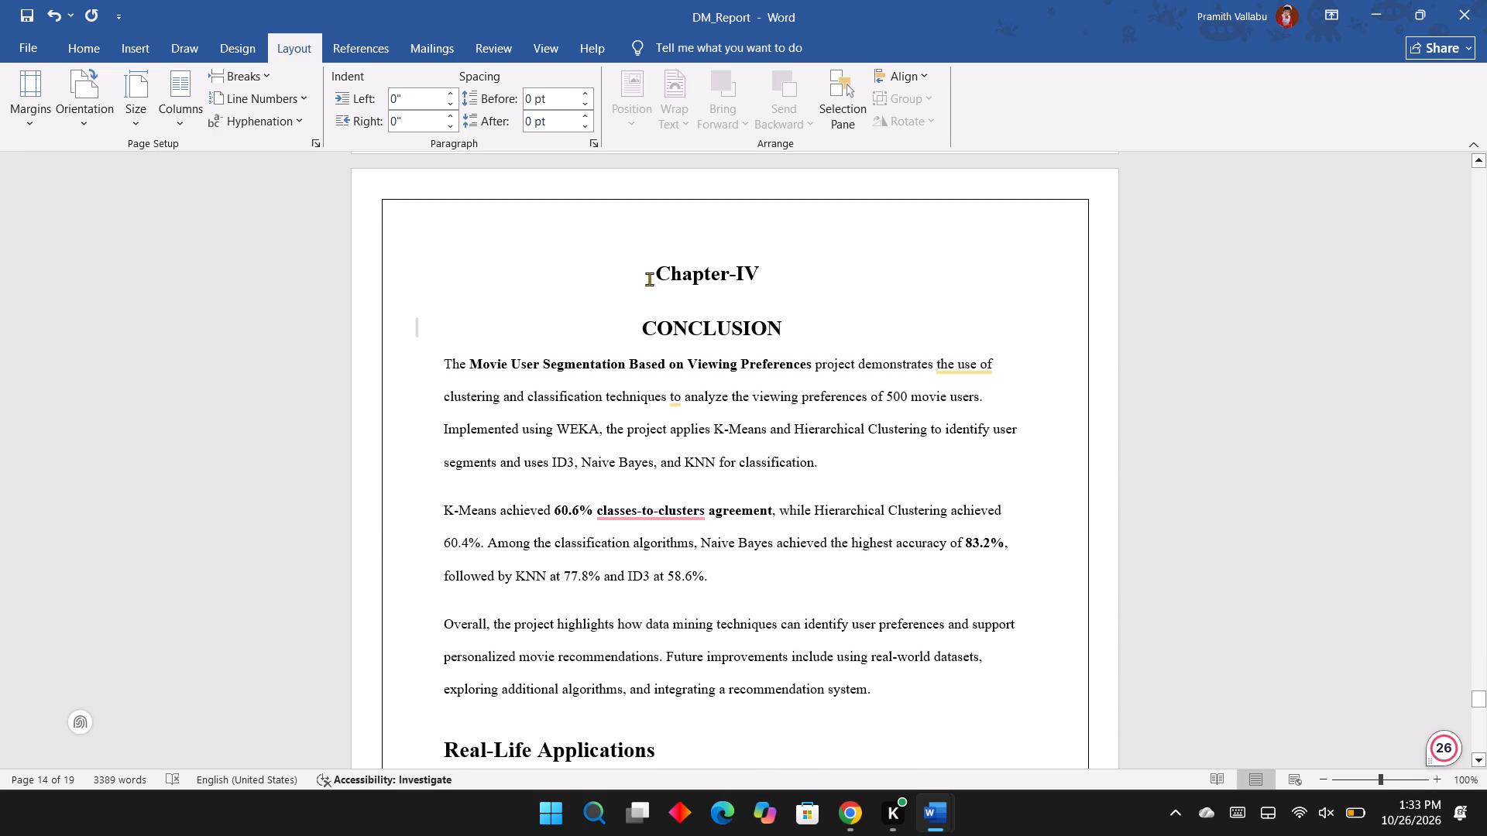
pyautogui.click(630, 224)
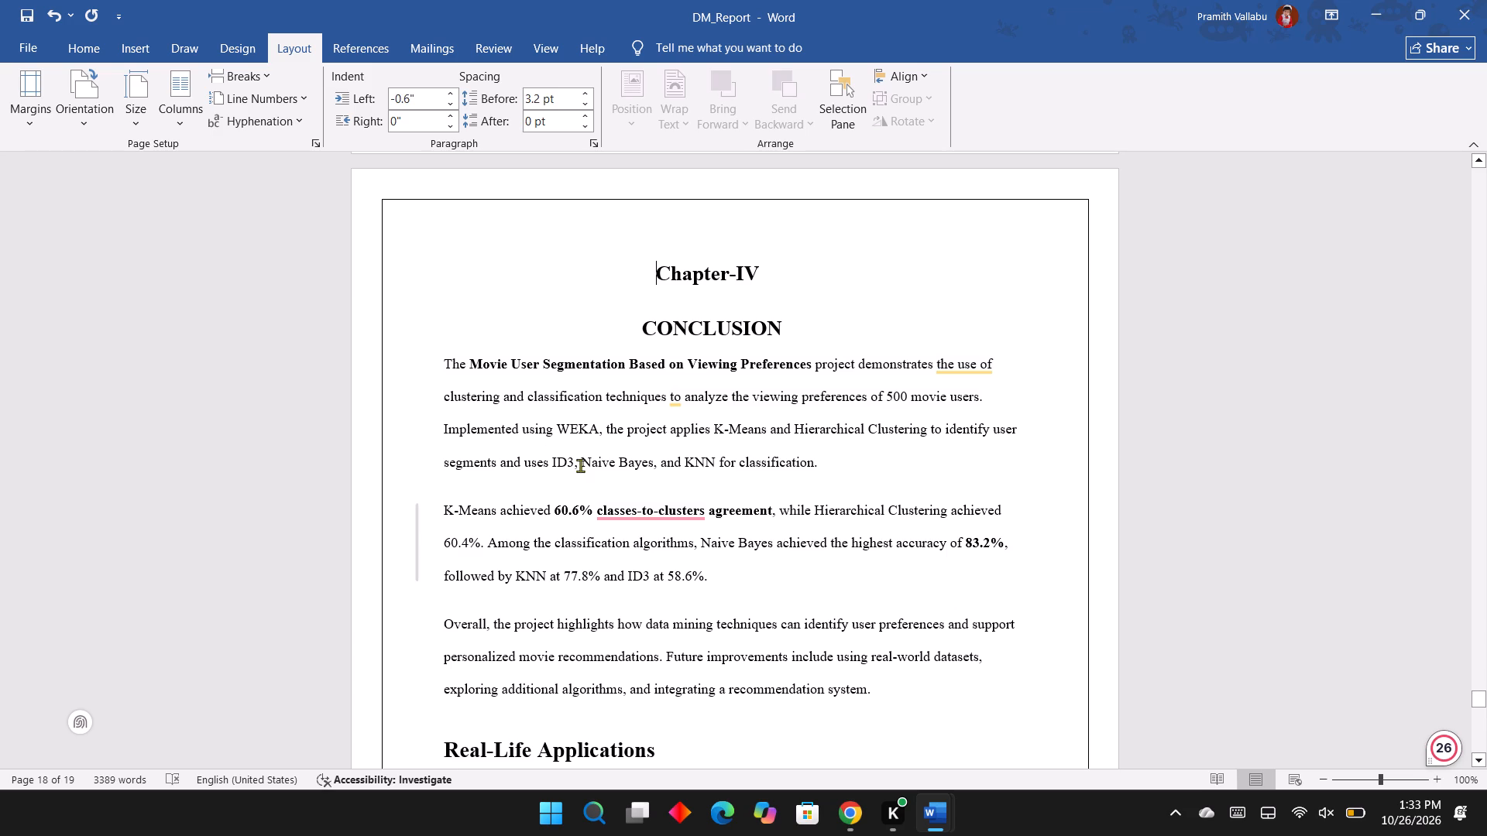
pyautogui.moveTo(442, 355); pyautogui.dragTo(658, 581)
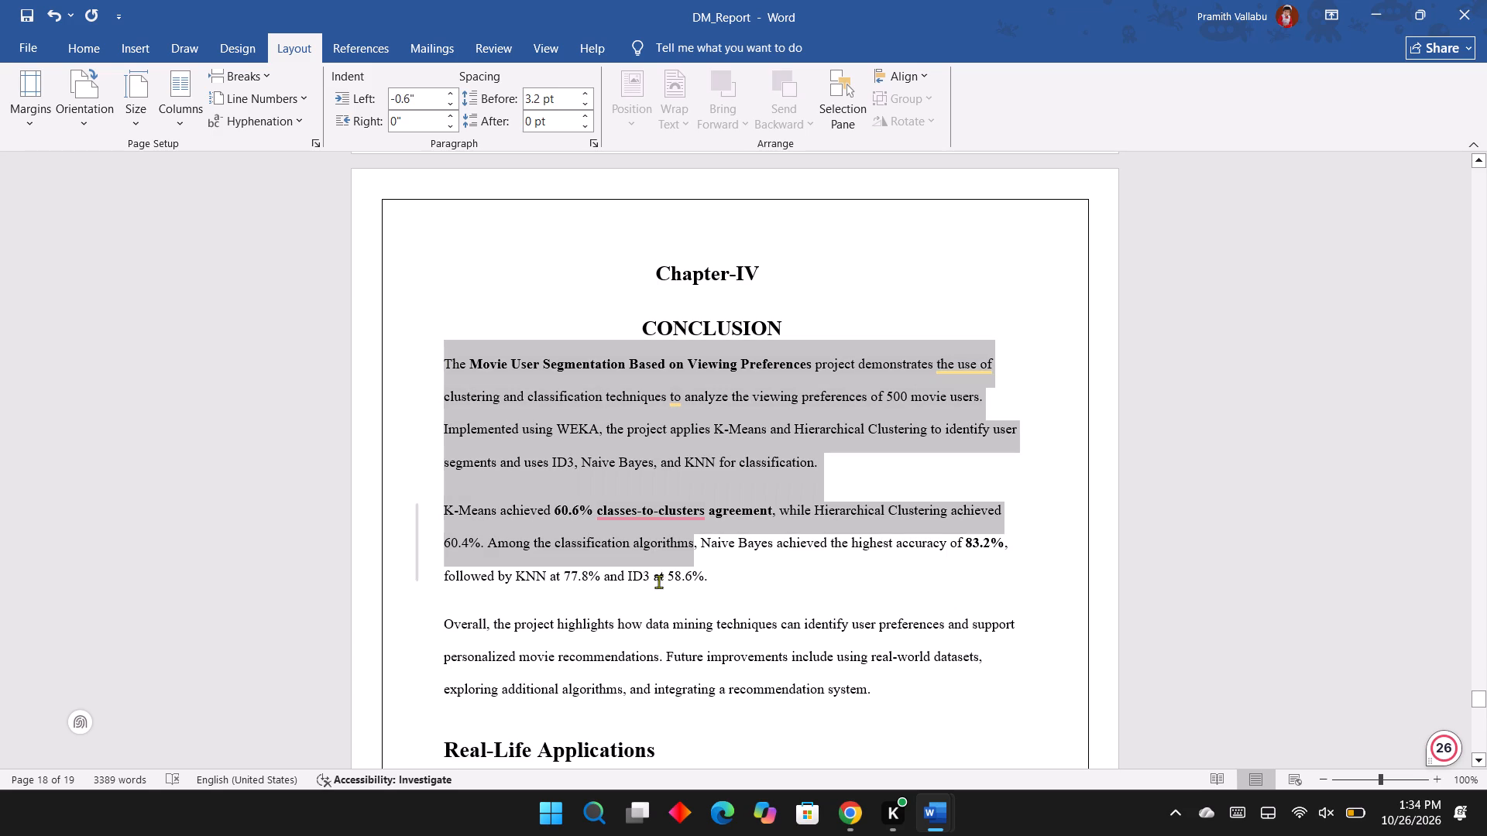
pyautogui.moveTo(658, 581); pyautogui.dragTo(874, 689)
pyautogui.scroll(-1, 874, 689)
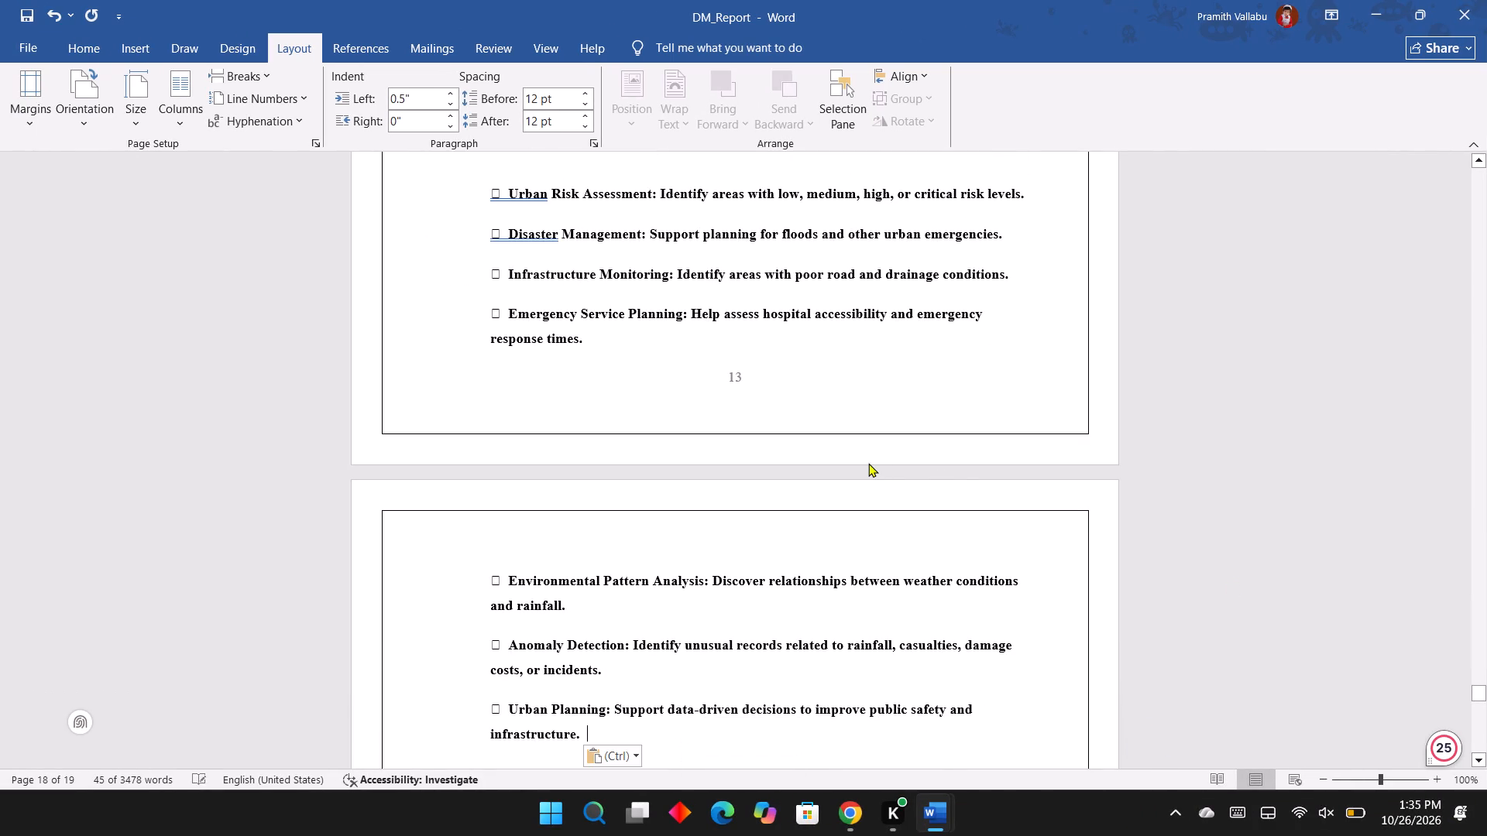
# Set the left indent of all seven pasted real-life application bullets to 0.2".
pyautogui.scroll(1, 748, 351)
pyautogui.moveTo(504, 444); pyautogui.dragTo(764, 782)
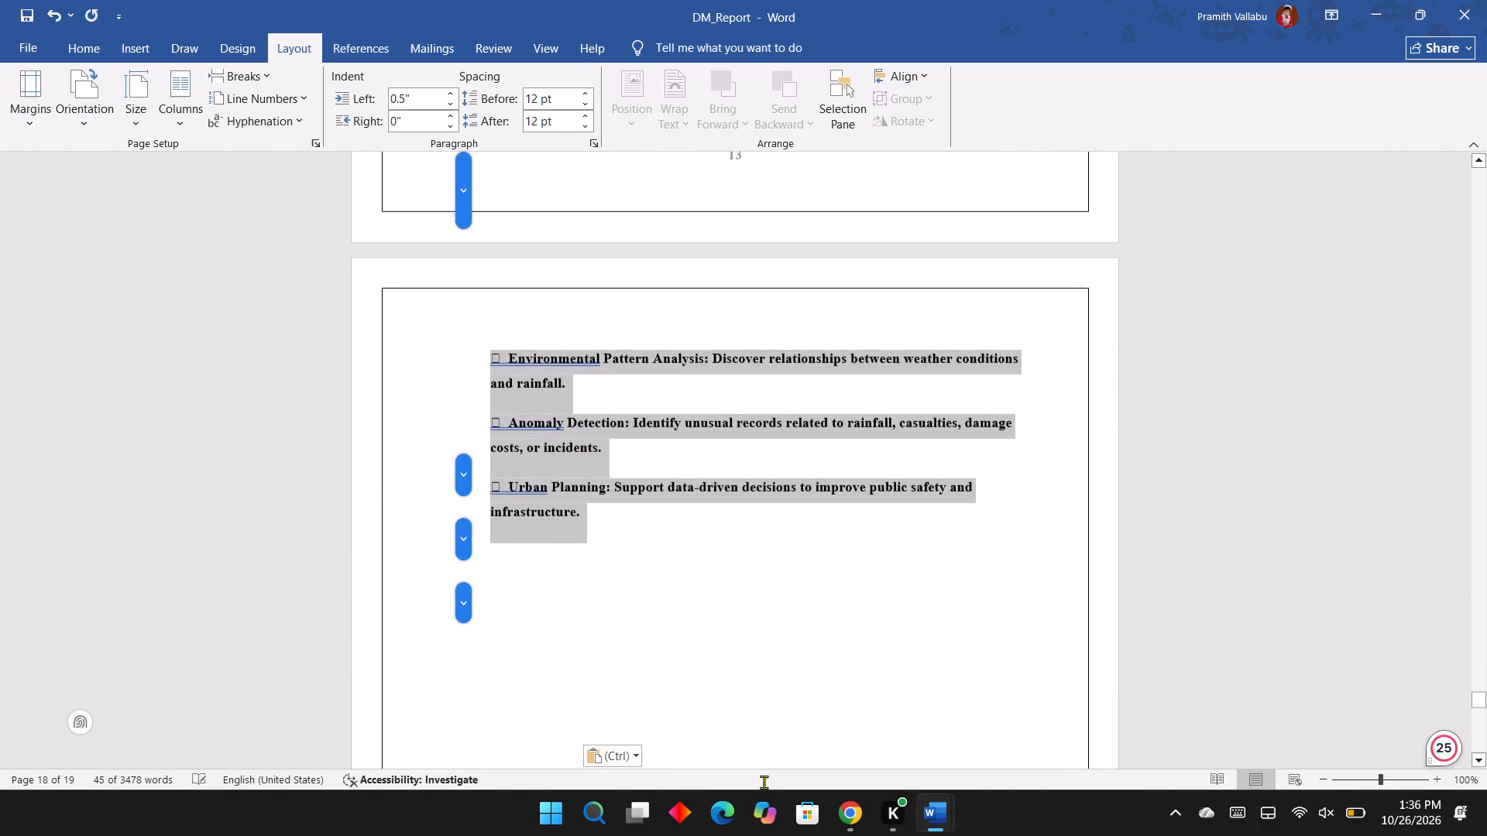
pyautogui.moveTo(764, 782); pyautogui.dragTo(720, 522)
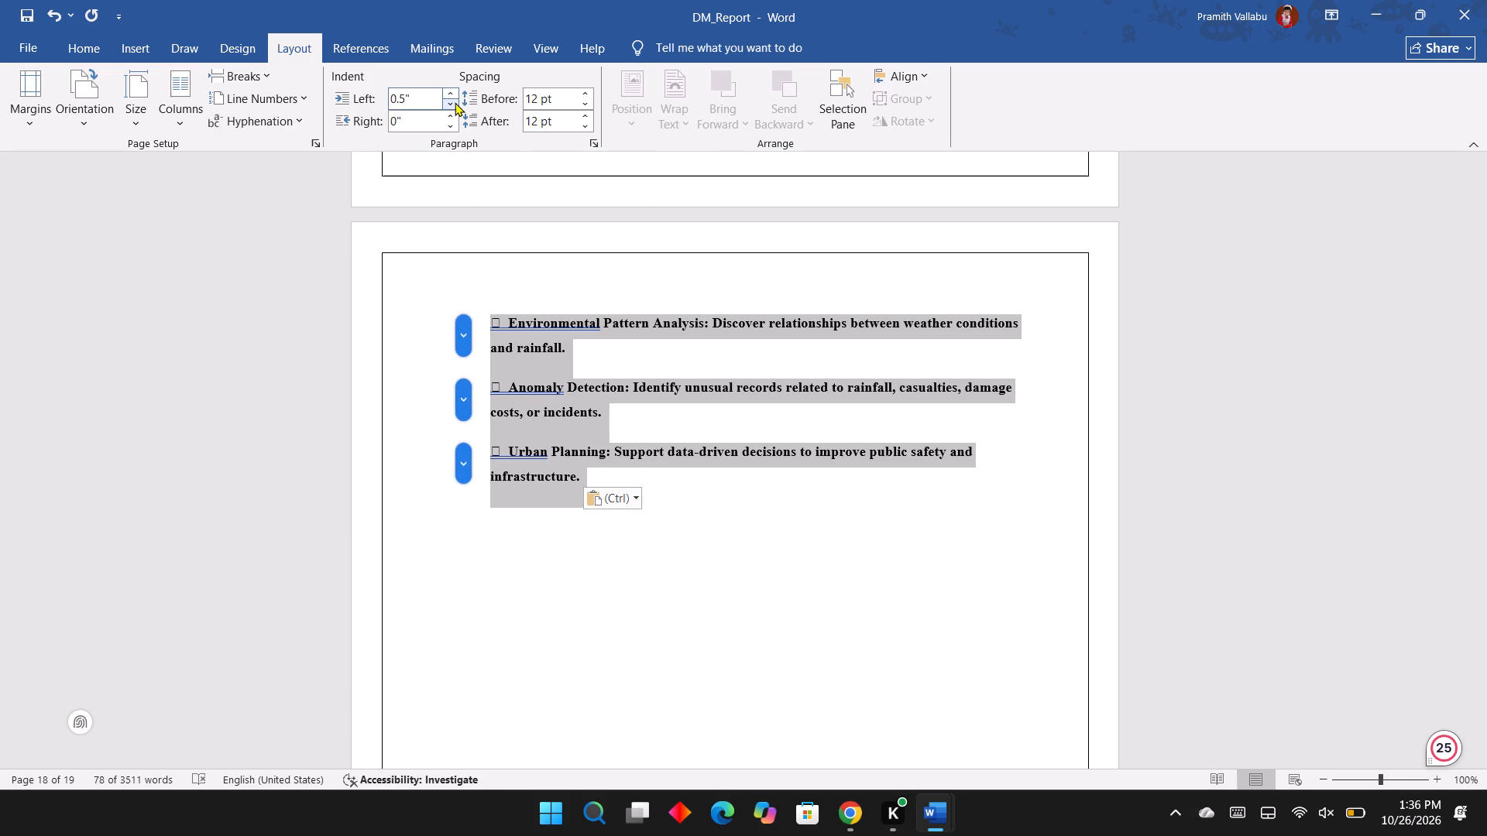
pyautogui.scroll(2, 565, 372)
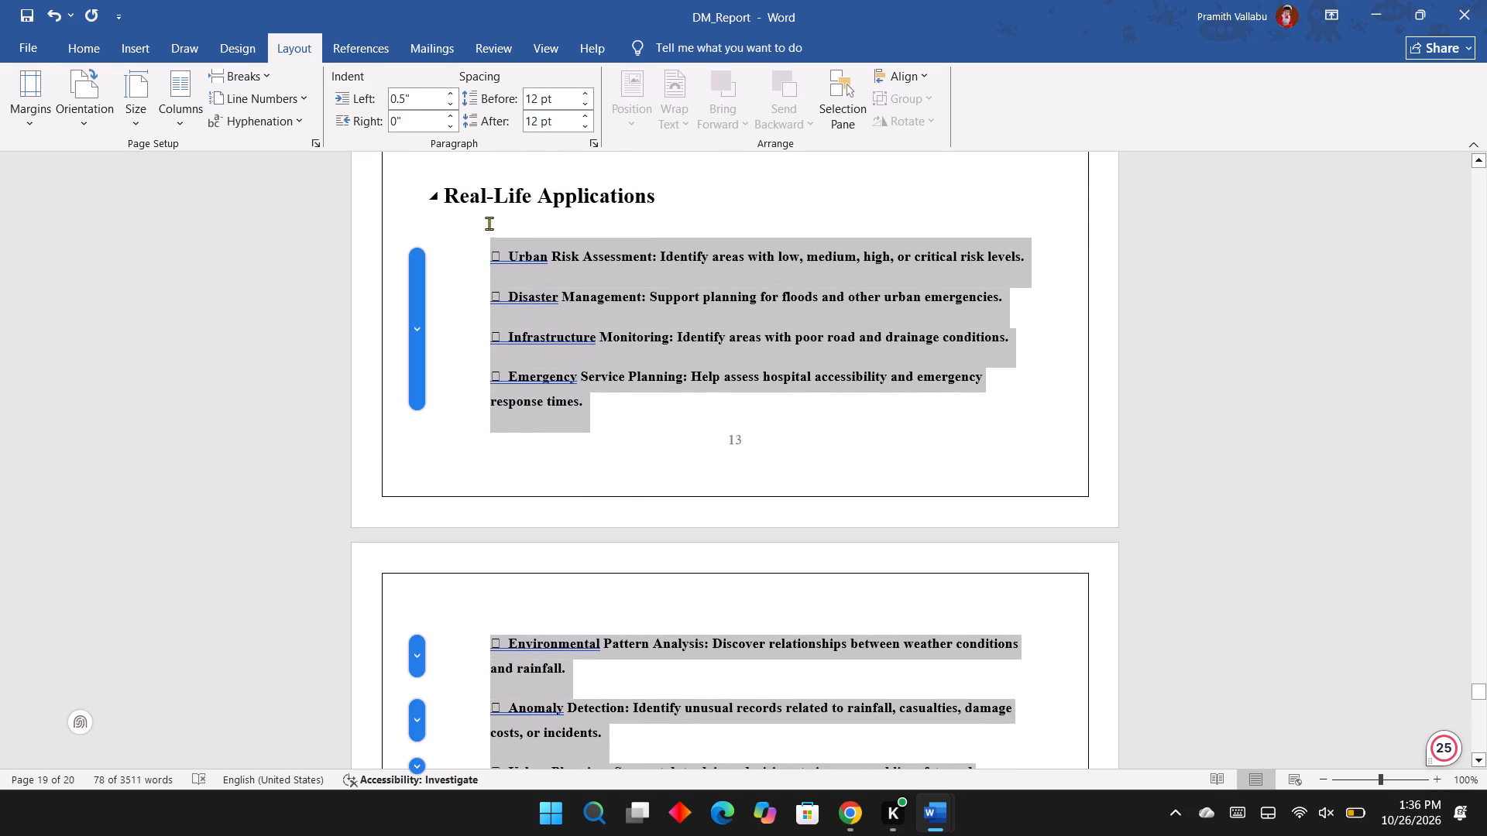
pyautogui.click(451, 104)
pyautogui.doubleClick(451, 104)
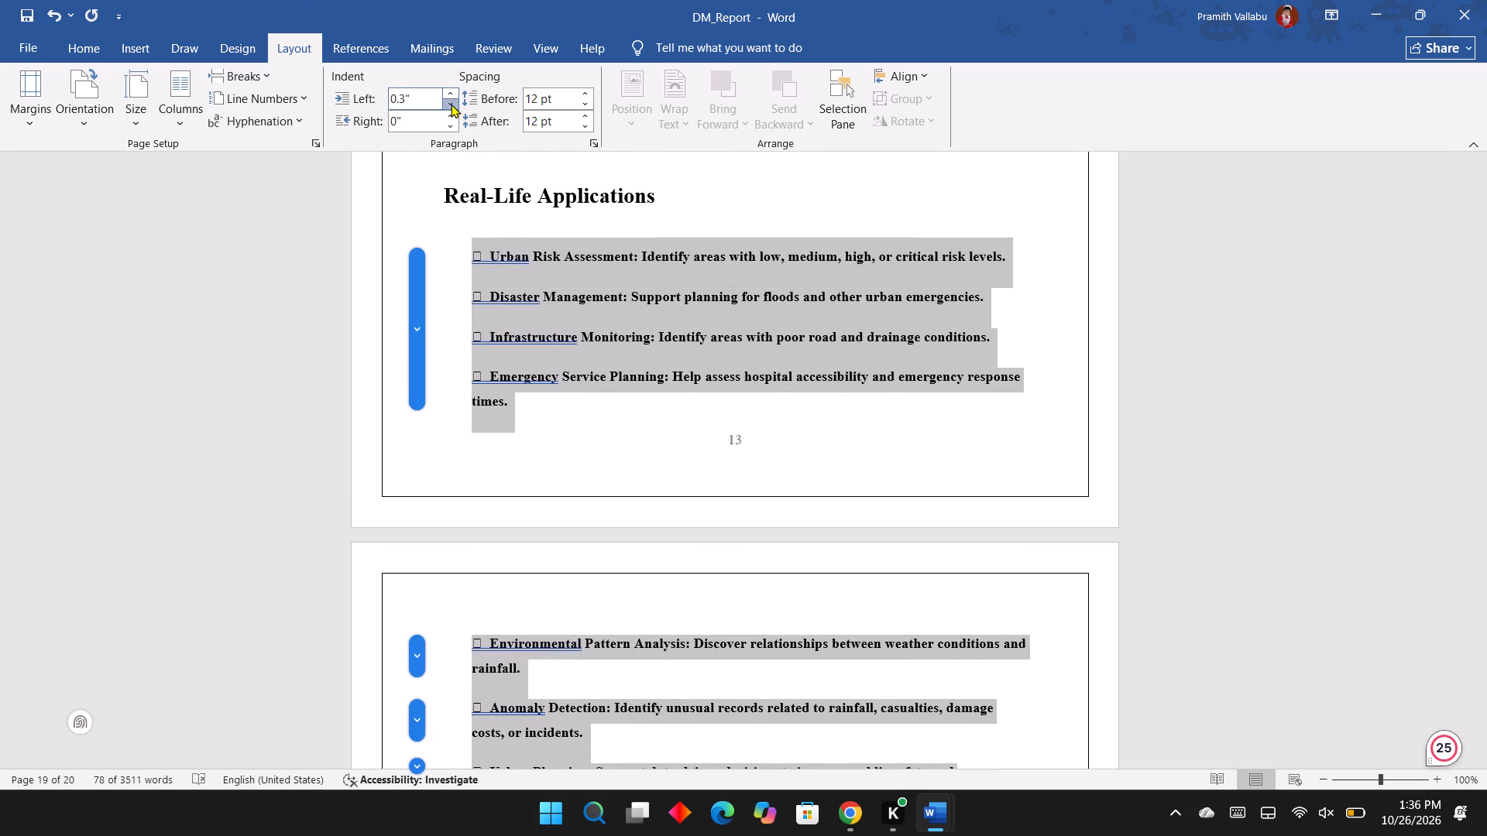
pyautogui.click(451, 104)
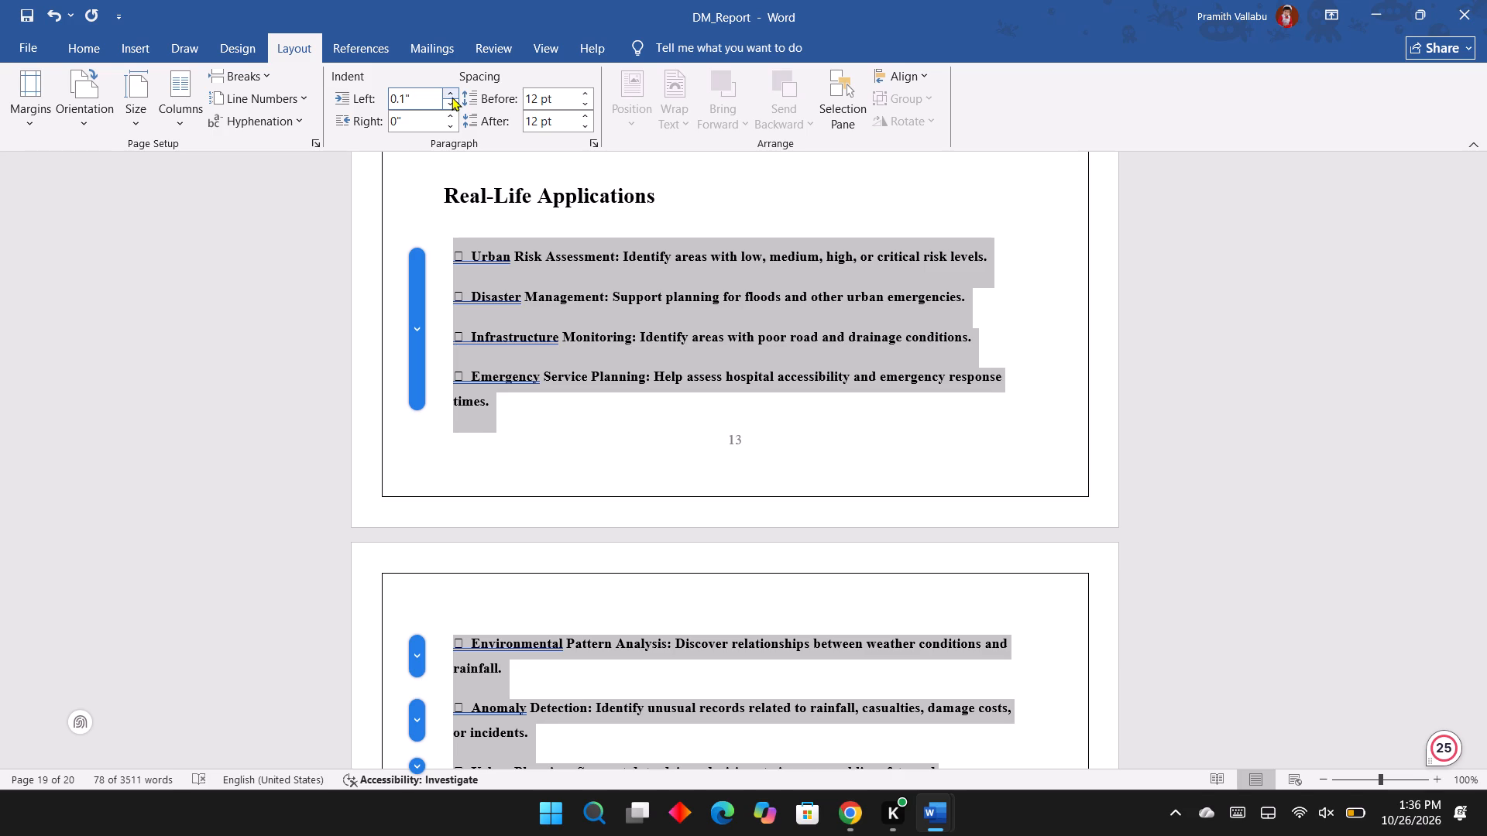
pyautogui.click(452, 97)
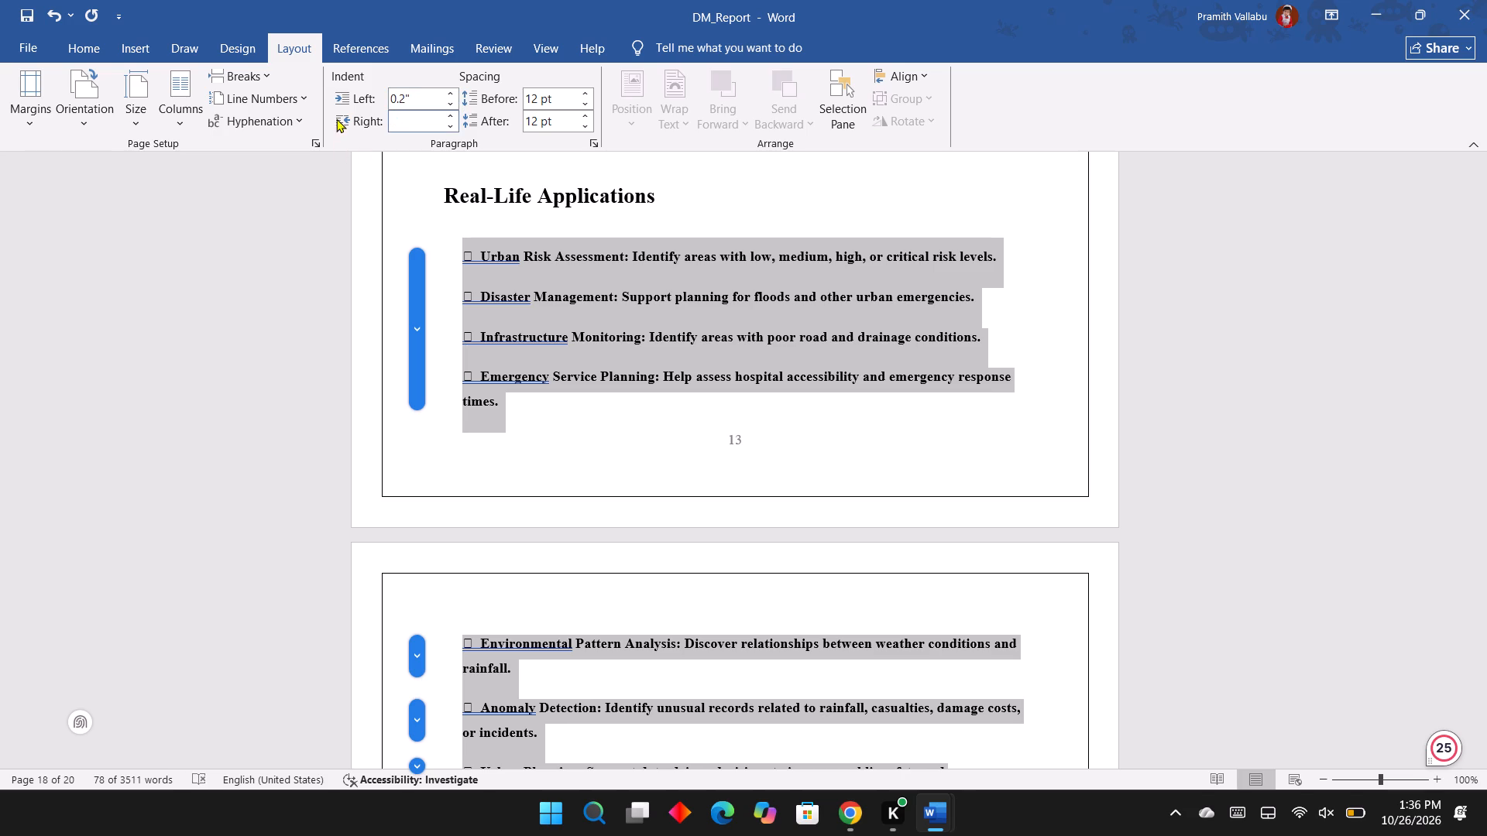
# Remove the bold formatting from the seven application bullets and justify them.
pyautogui.click(108, 60)
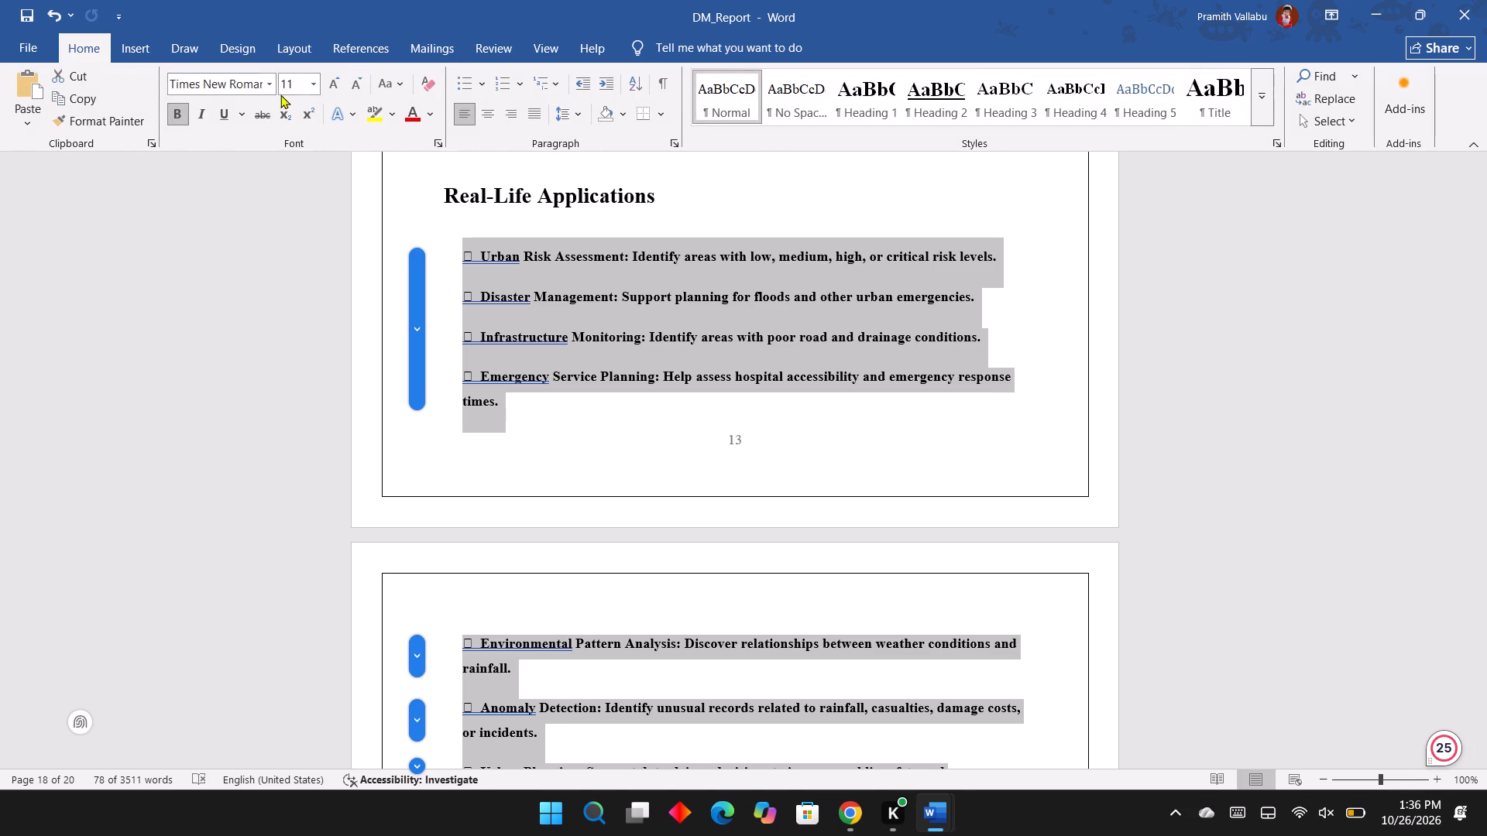
pyautogui.click(180, 121)
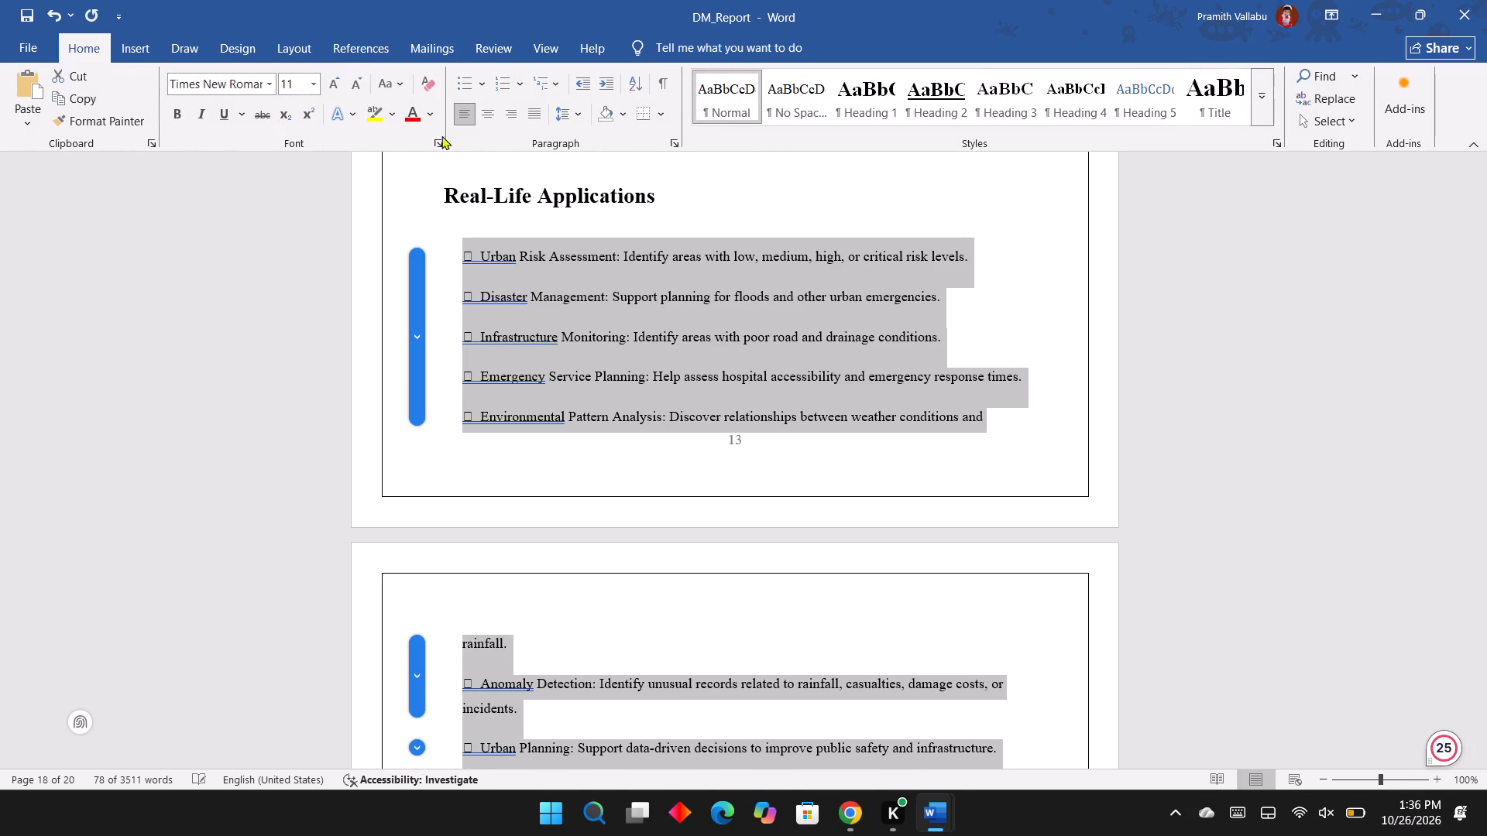
pyautogui.click(533, 121)
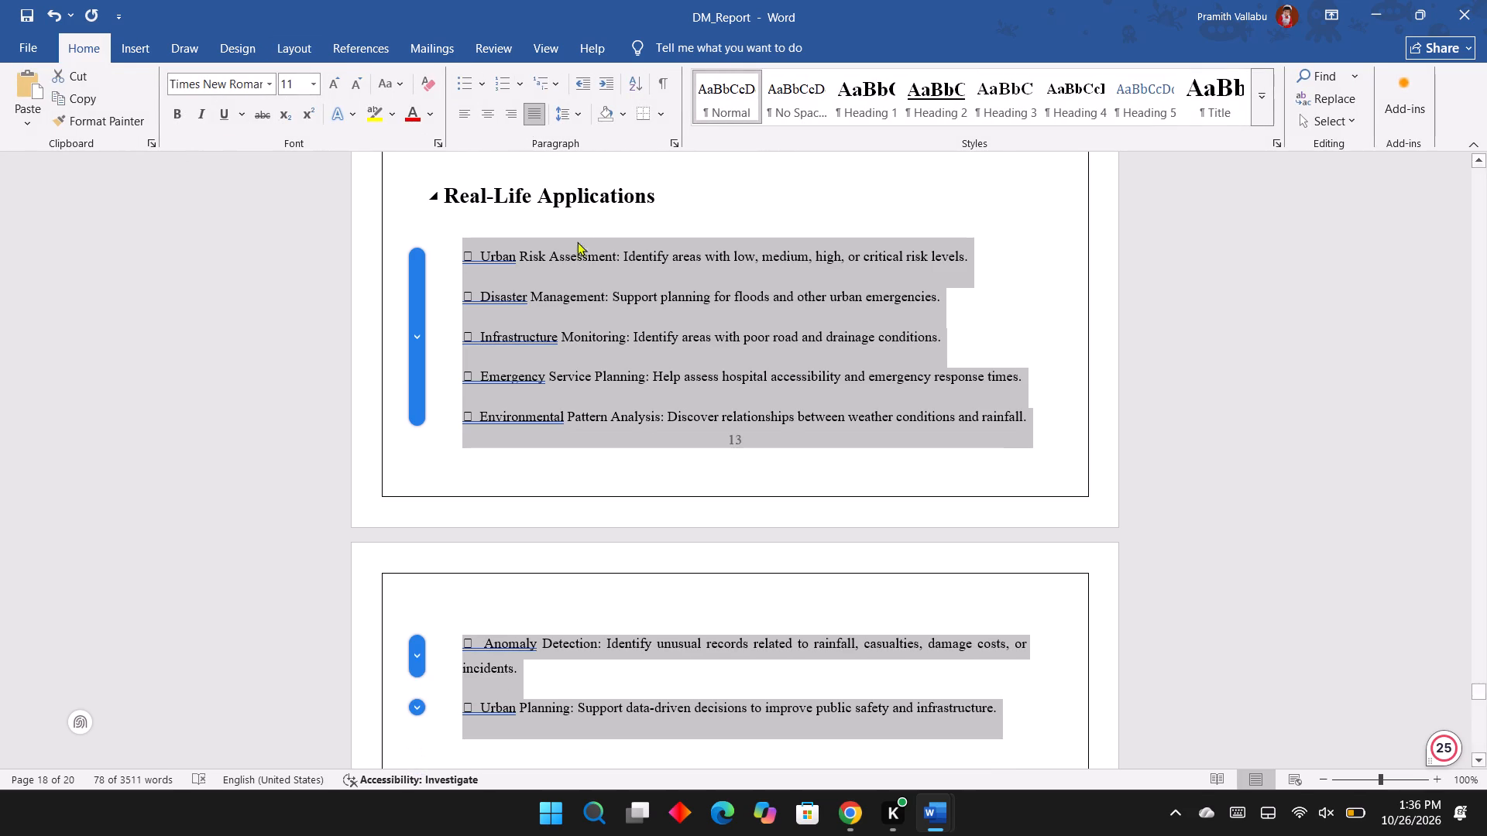
# Remove the space before and after the seven application bullet paragraphs.
pyautogui.click(575, 117)
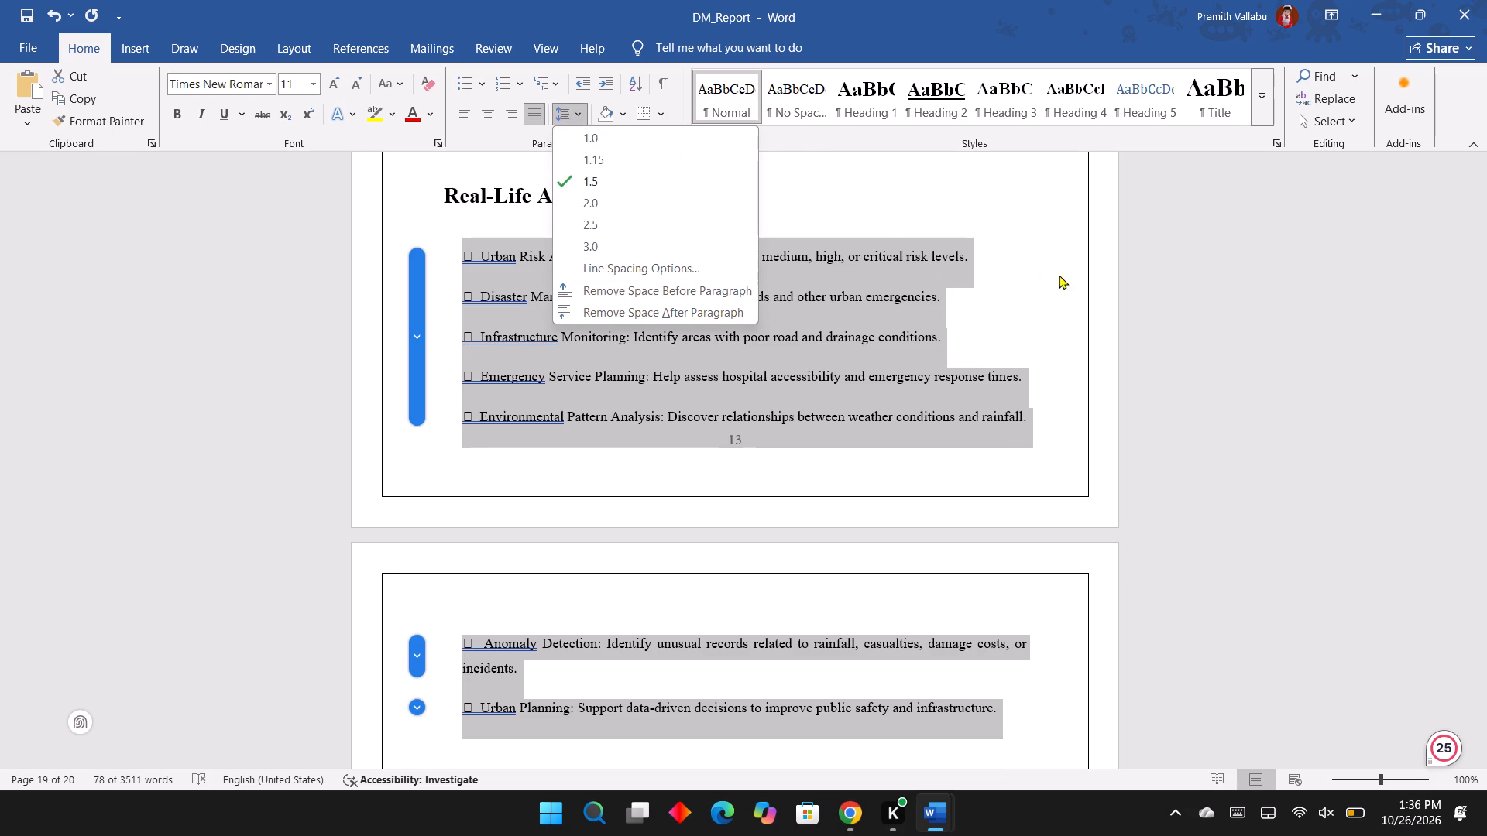
pyautogui.click(725, 284)
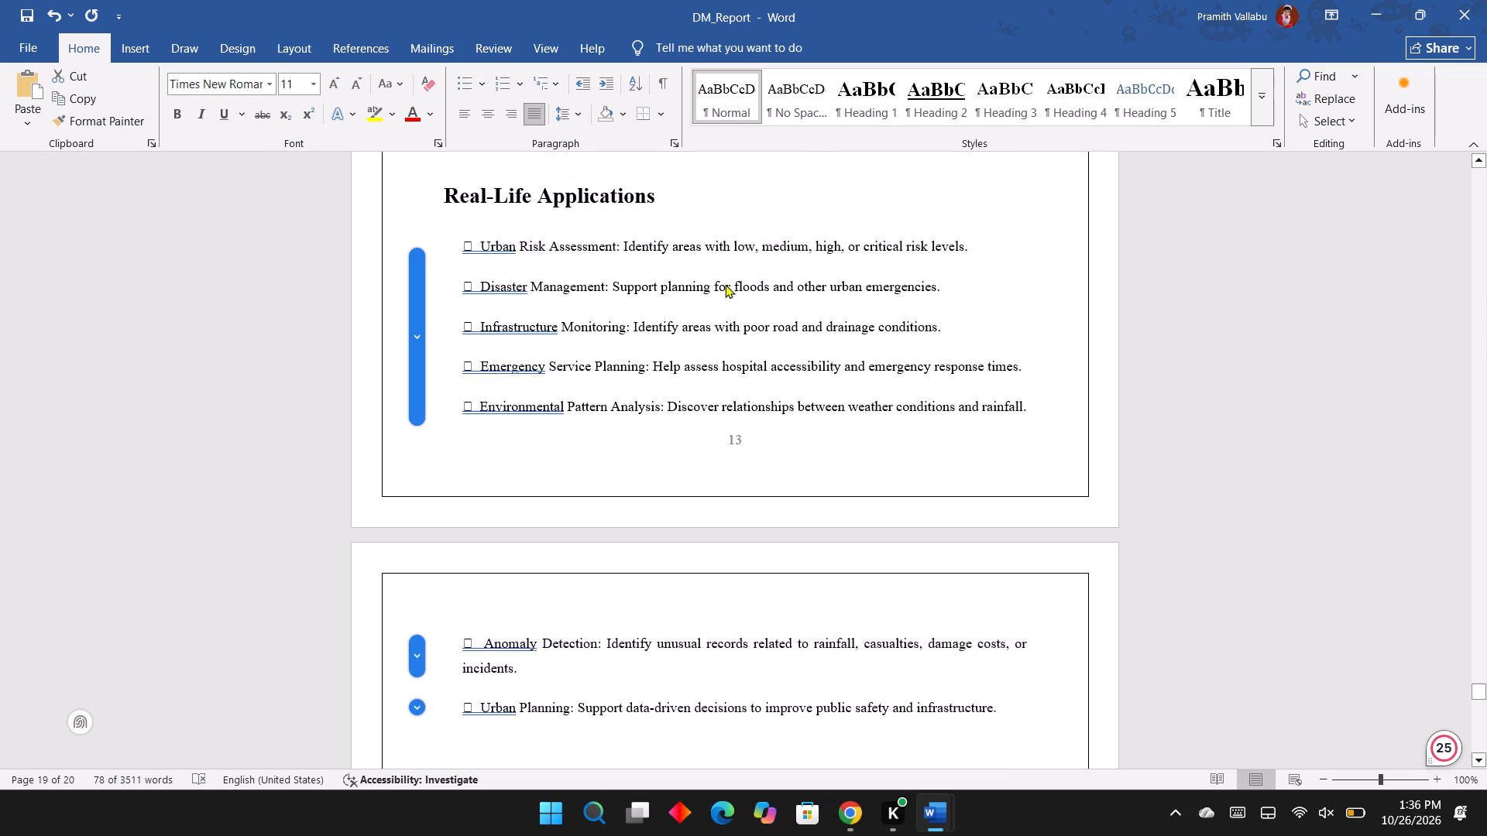
pyautogui.click(580, 119)
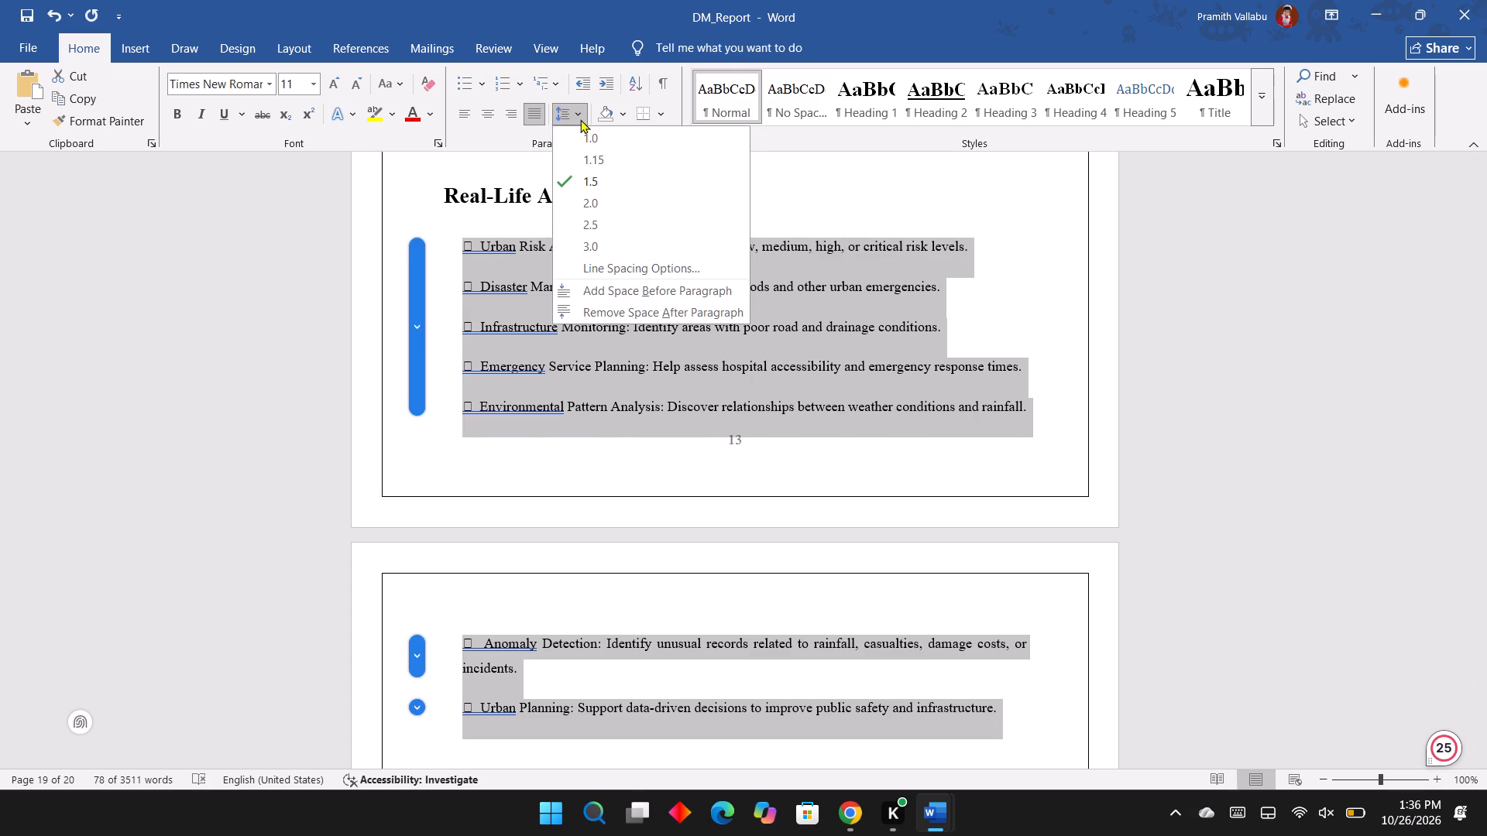
pyautogui.click(655, 301)
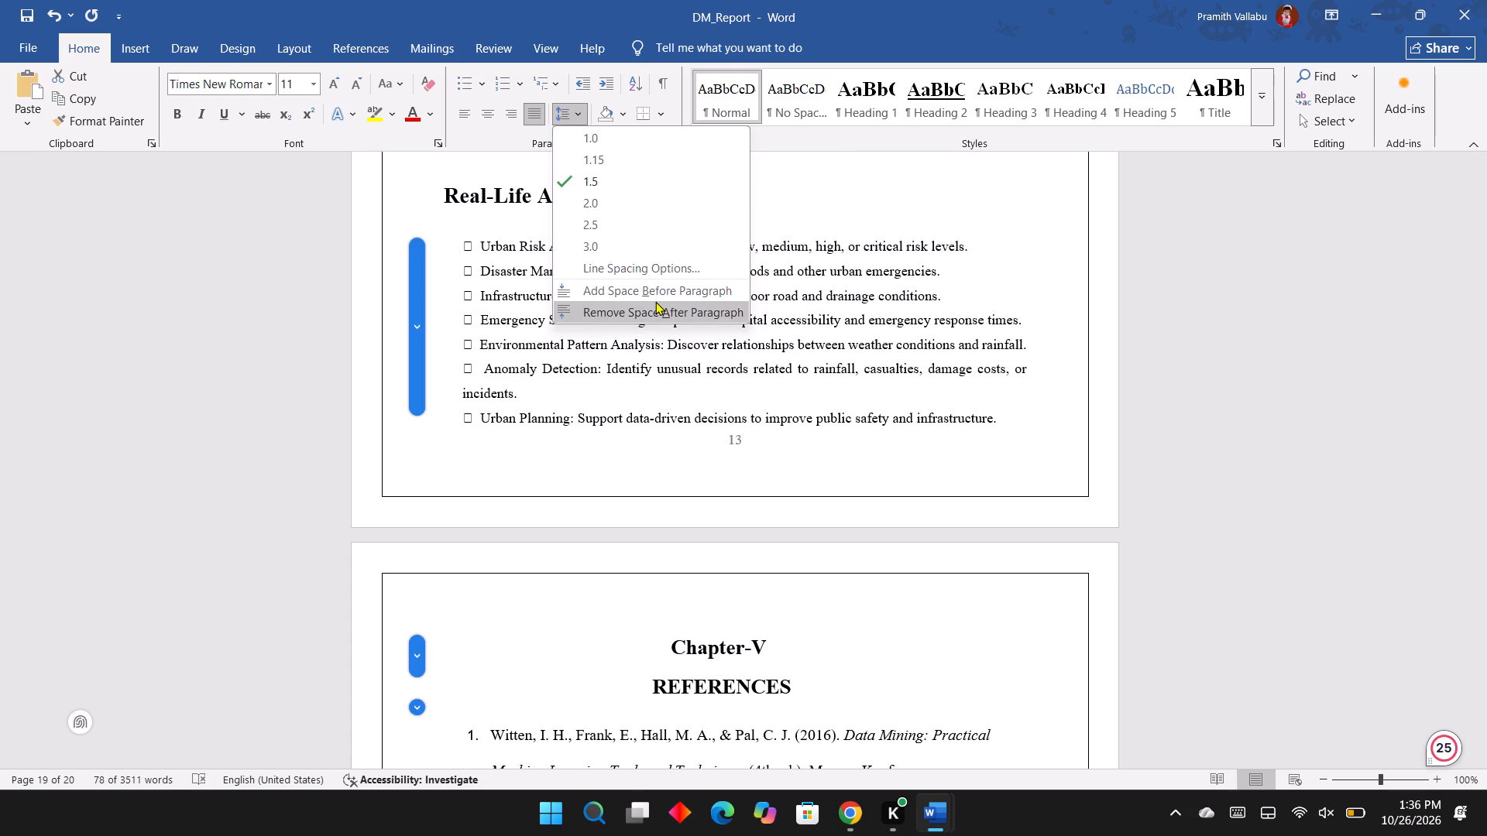
pyautogui.click(778, 475)
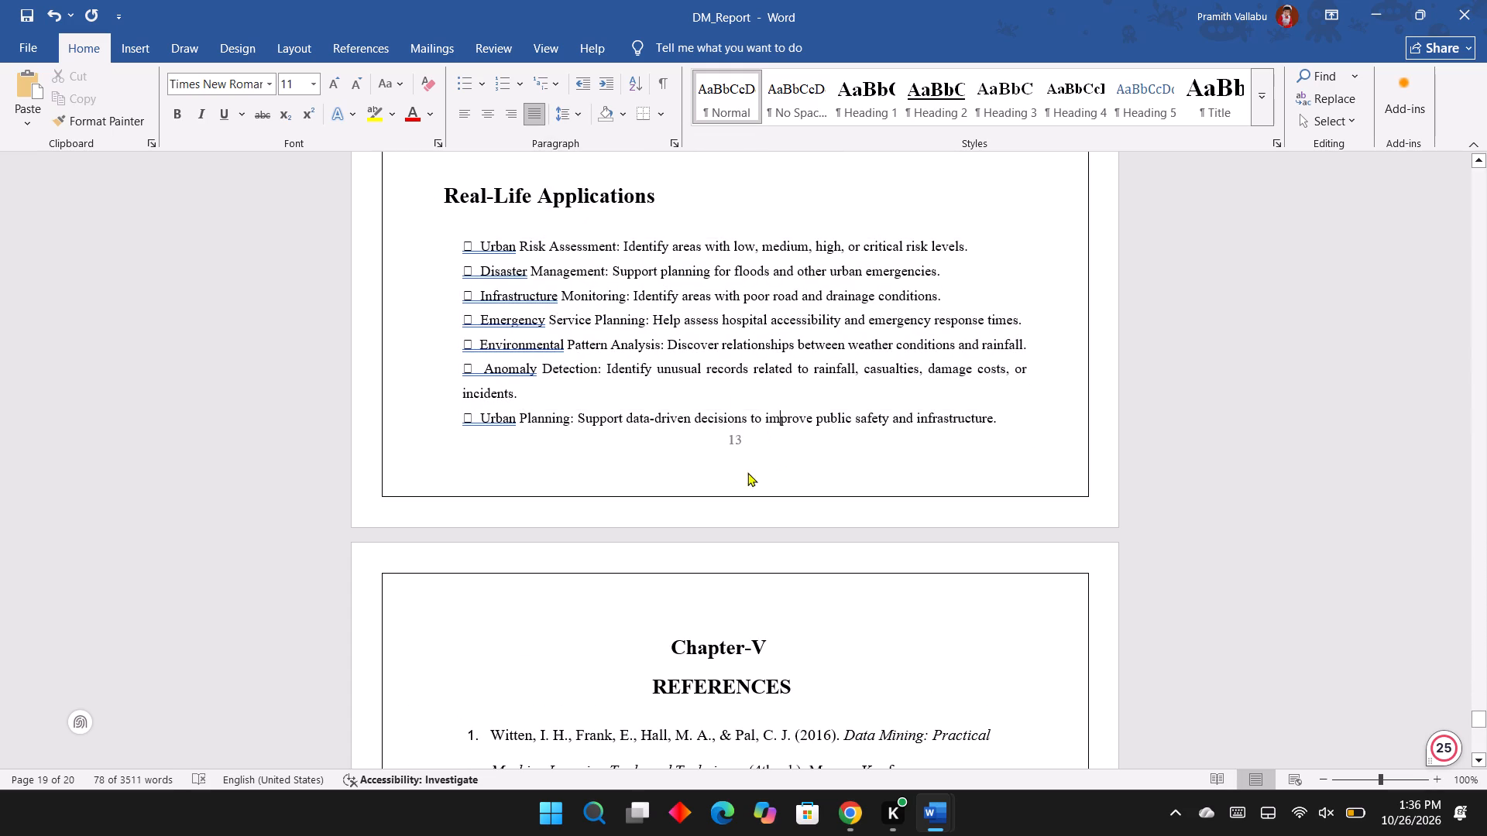
# Make the label "Urban Risk Assessment:" bold in the first application bullet.
pyautogui.click(590, 235)
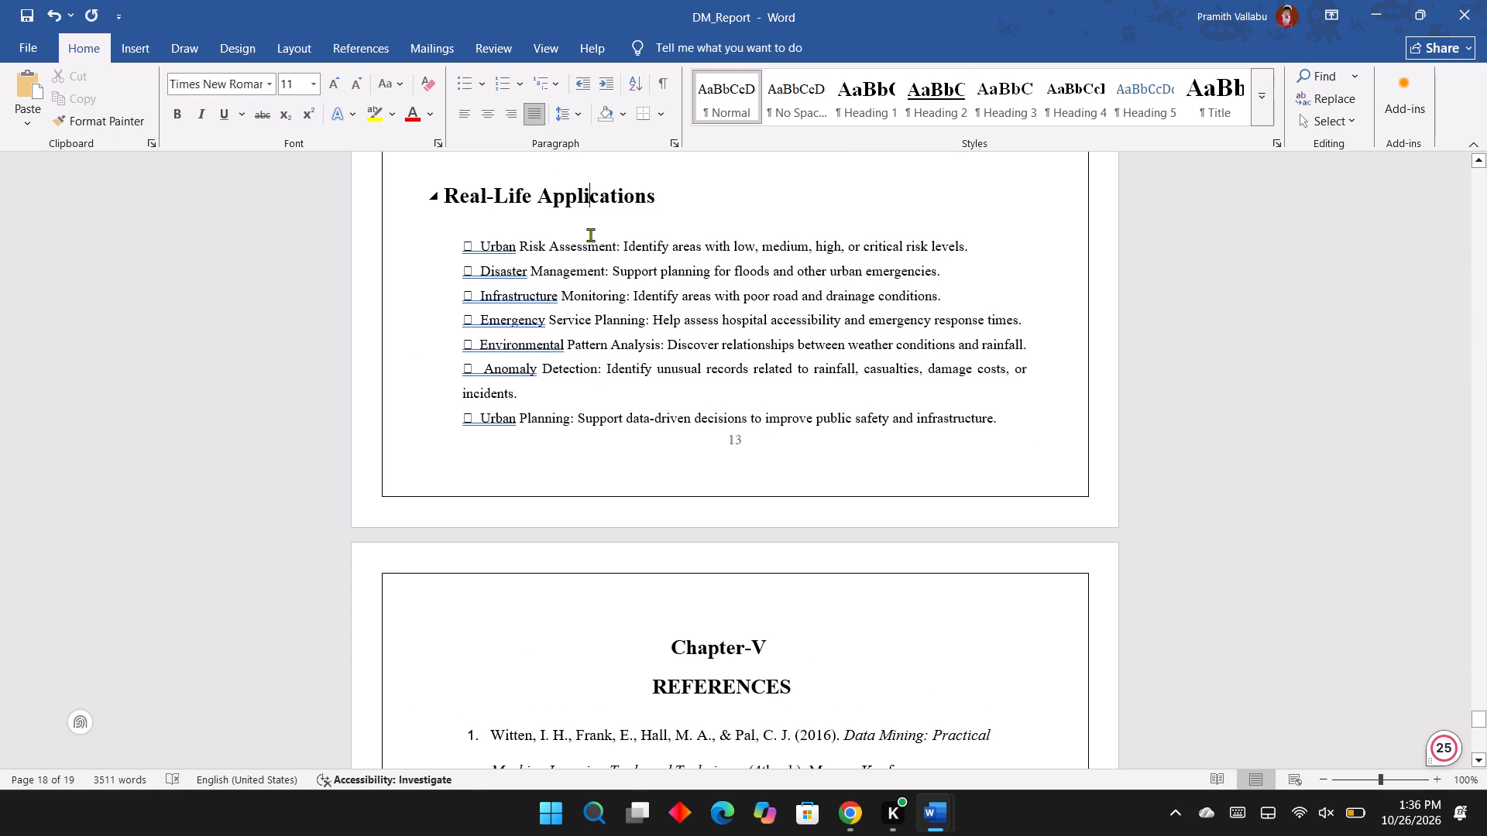
pyautogui.click(617, 243)
pyautogui.press('Right')
pyautogui.hotkey('ctrl', 'shift', 'Left')
pyautogui.hotkey('ctrl', 'shift', 'Left')
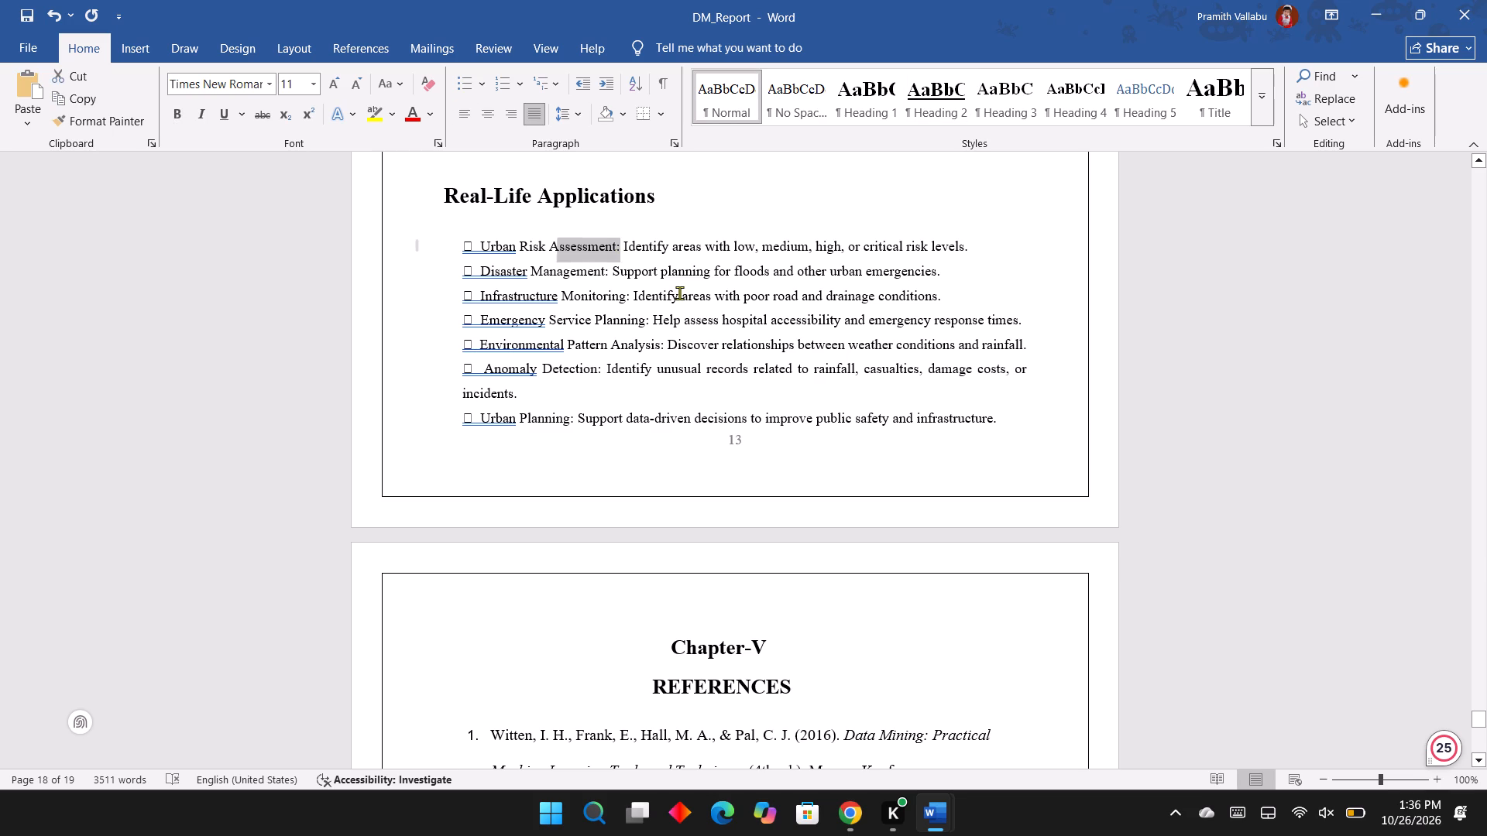
pyautogui.hotkey('ctrl', 'shift', 'Left')
pyautogui.hotkey('ctrl', 'shift', 'Left')
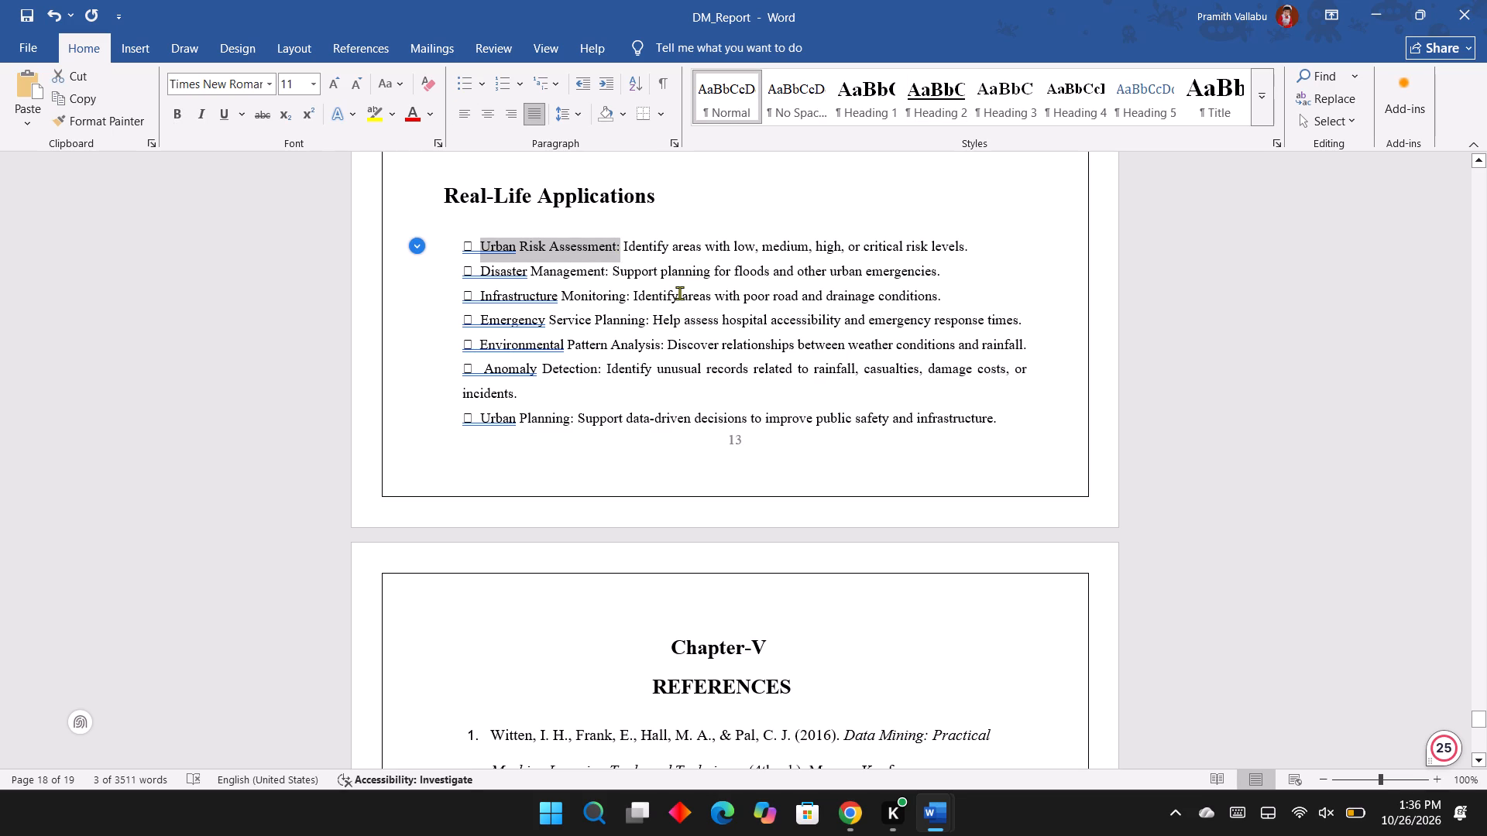
pyautogui.hotkey('ctrl', 'b')
# Make the label "Disaster Management:" bold in the second application bullet.
pyautogui.press('Down')
pyautogui.press('Left')
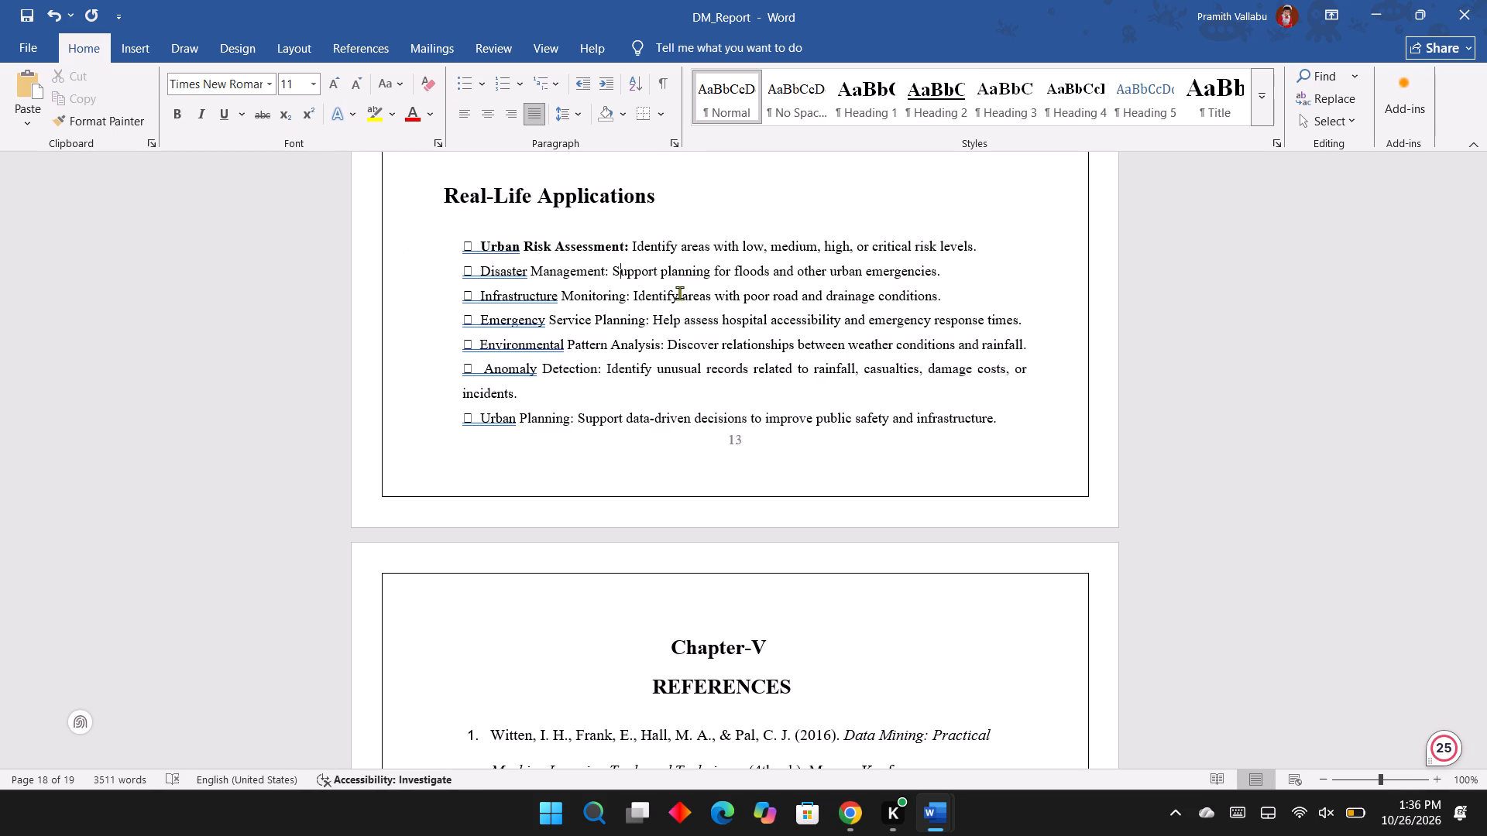
pyautogui.press('Left')
pyautogui.press('Left')
pyautogui.hotkey('ctrl', 'shift', 'Left')
pyautogui.hotkey('ctrl', 'shift', 'Left')
pyautogui.hotkey('ctrl', 'shift', 'Left')
pyautogui.hotkey('ctrl', 'shift', 'Left')
pyautogui.hotkey('ctrl', 'shift', 'Right')
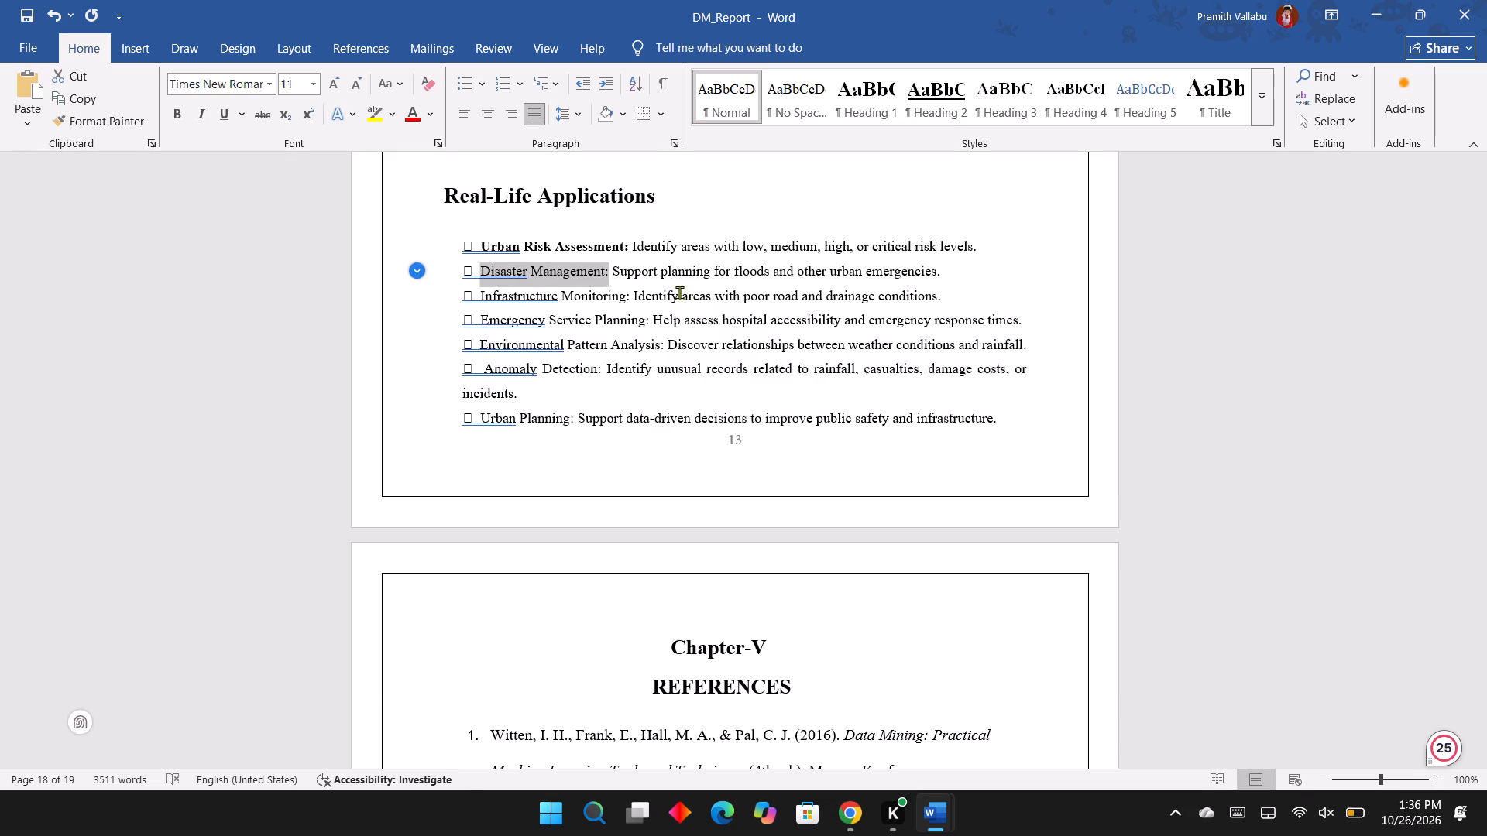
pyautogui.hotkey('ctrl', 'b')
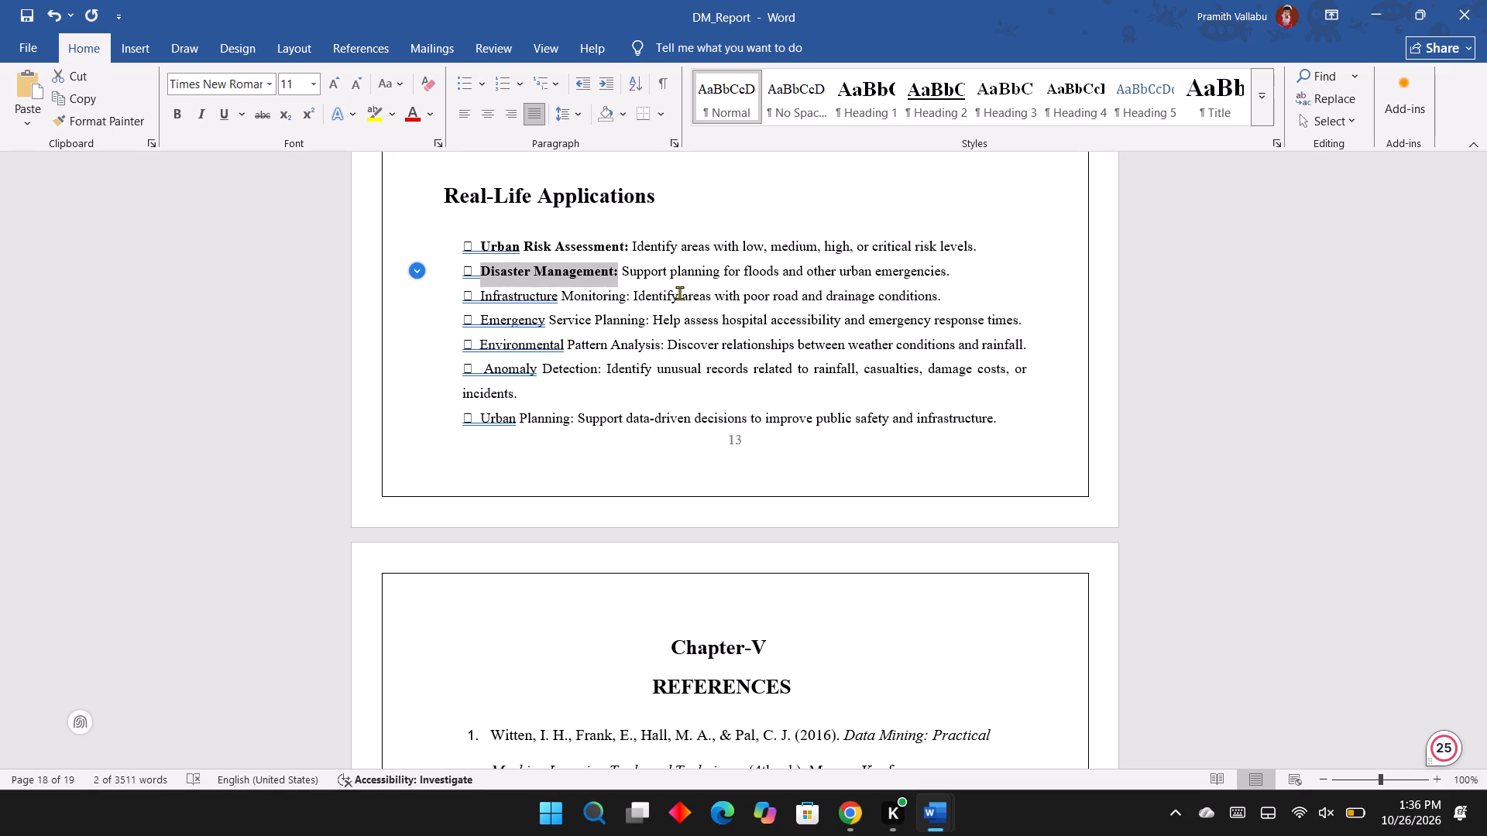
# Make the label "Infrastructure Monitoring:" bold in the third application bullet.
pyautogui.press('Down')
pyautogui.press('Right')
pyautogui.press('Right')
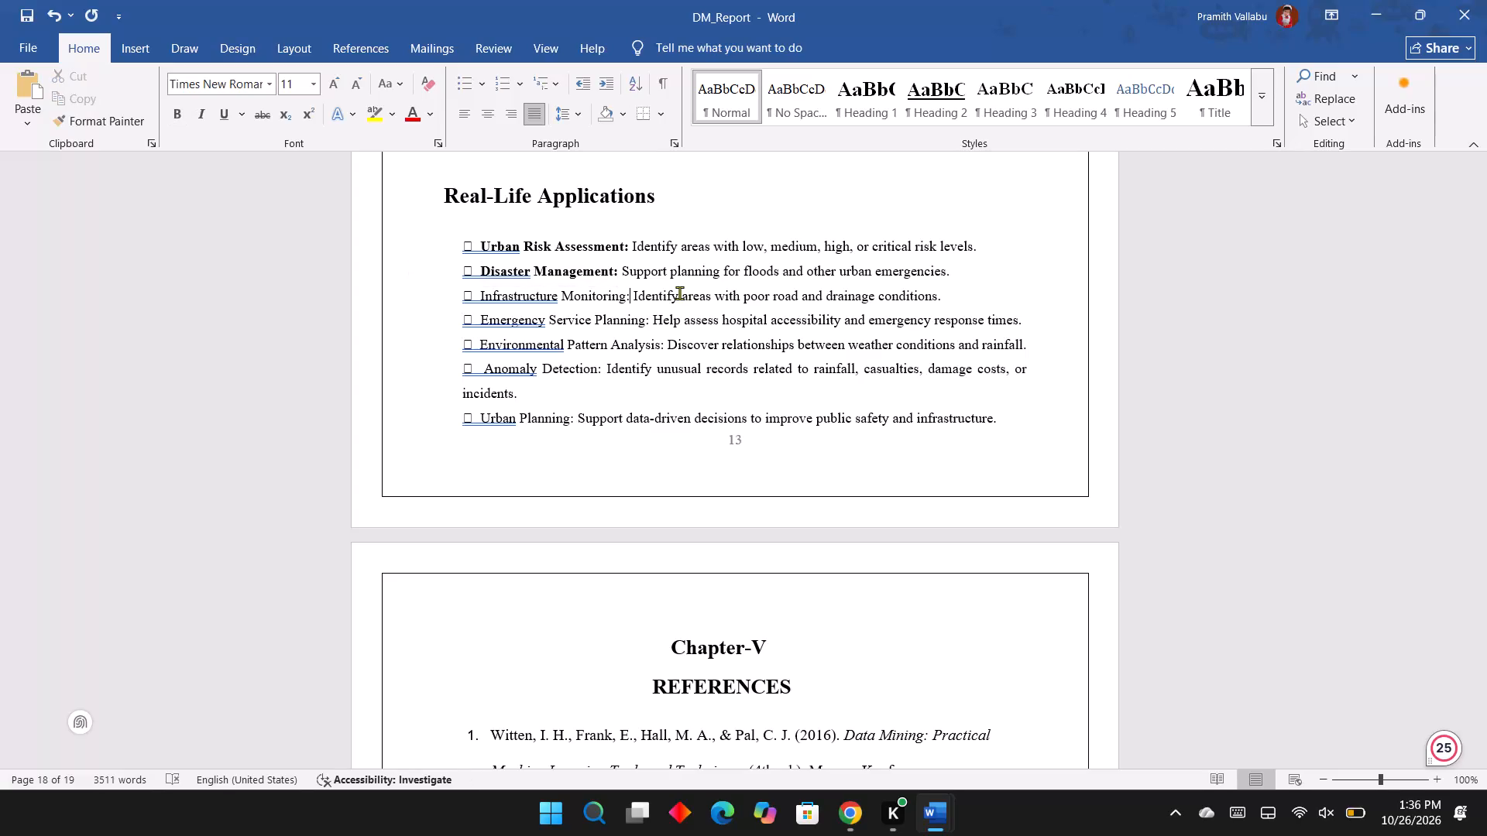
pyautogui.hotkey('ctrl', 'shift', 'Left')
pyautogui.hotkey('ctrl', 'shift', 'Left')
pyautogui.hotkey('ctrl', 'shift', 'Left')
pyautogui.hotkey('ctrl', 'shift', 'Left')
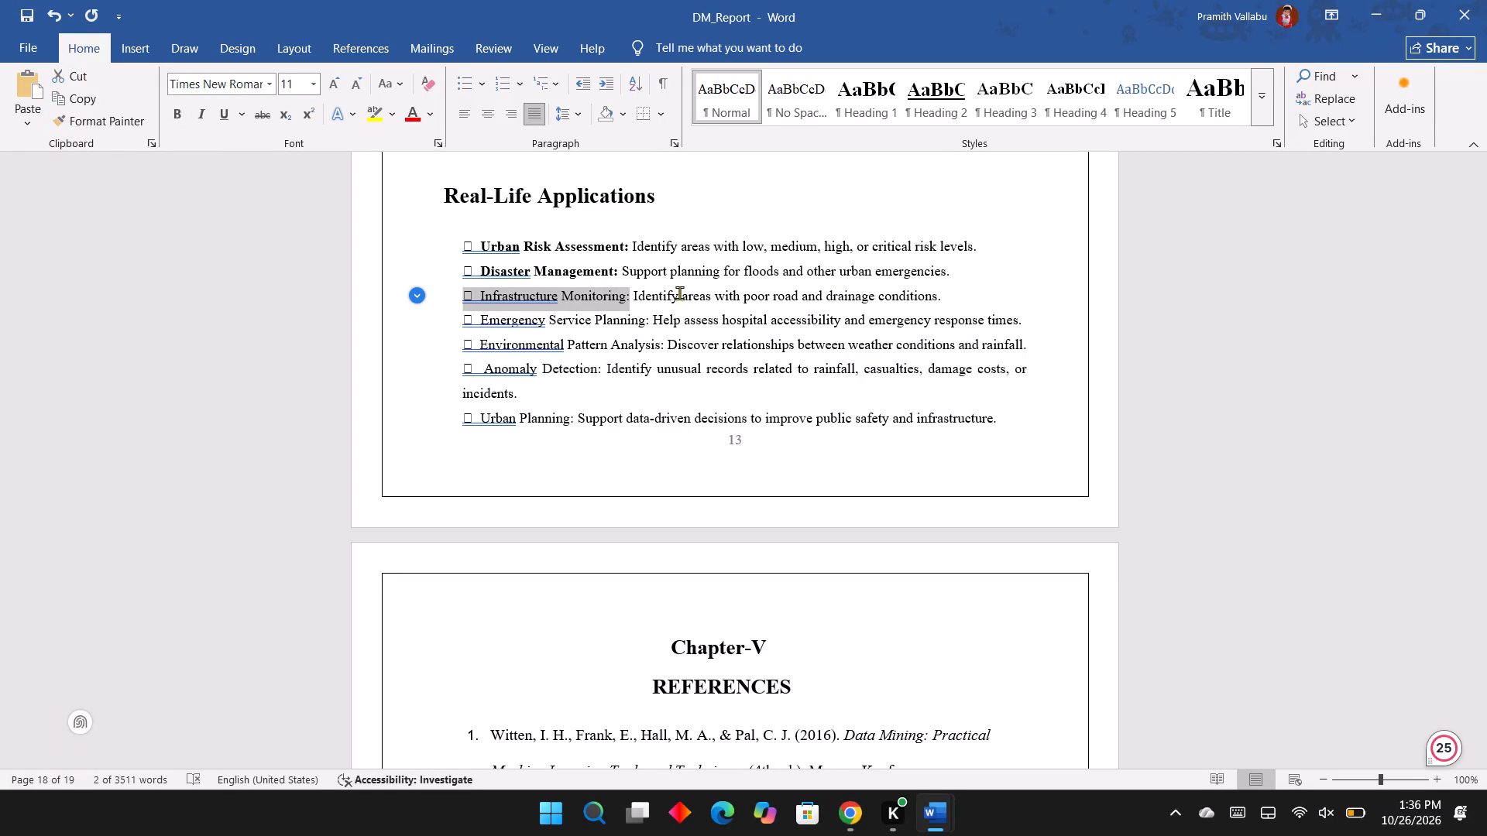
pyautogui.hotkey('ctrl', 'b')
# Make the label "Emergency Service Planning:" bold in the fourth application bullet.
pyautogui.press('Right')
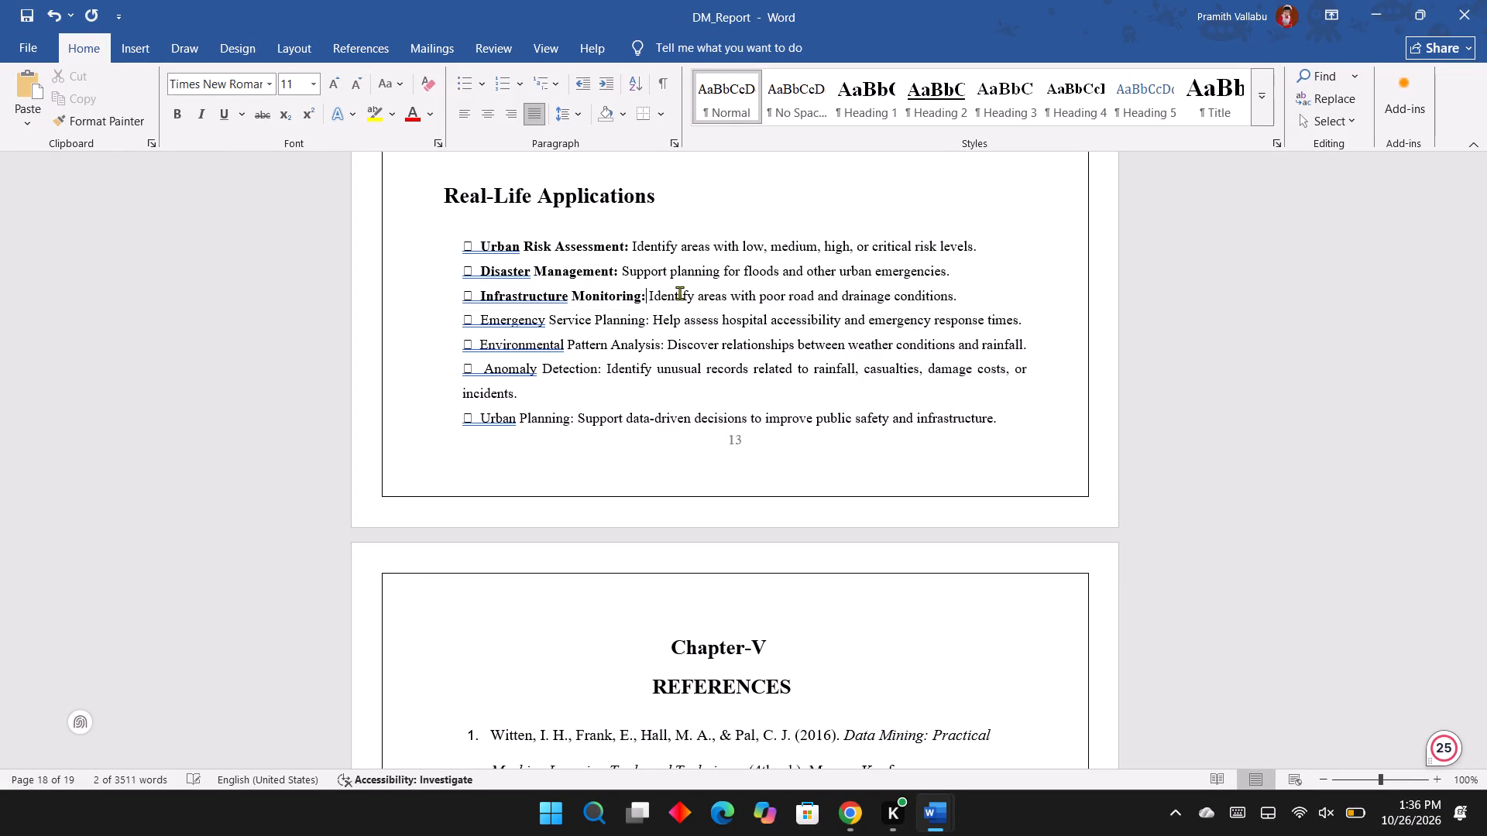
pyautogui.hotkey('ctrl', 'Down')
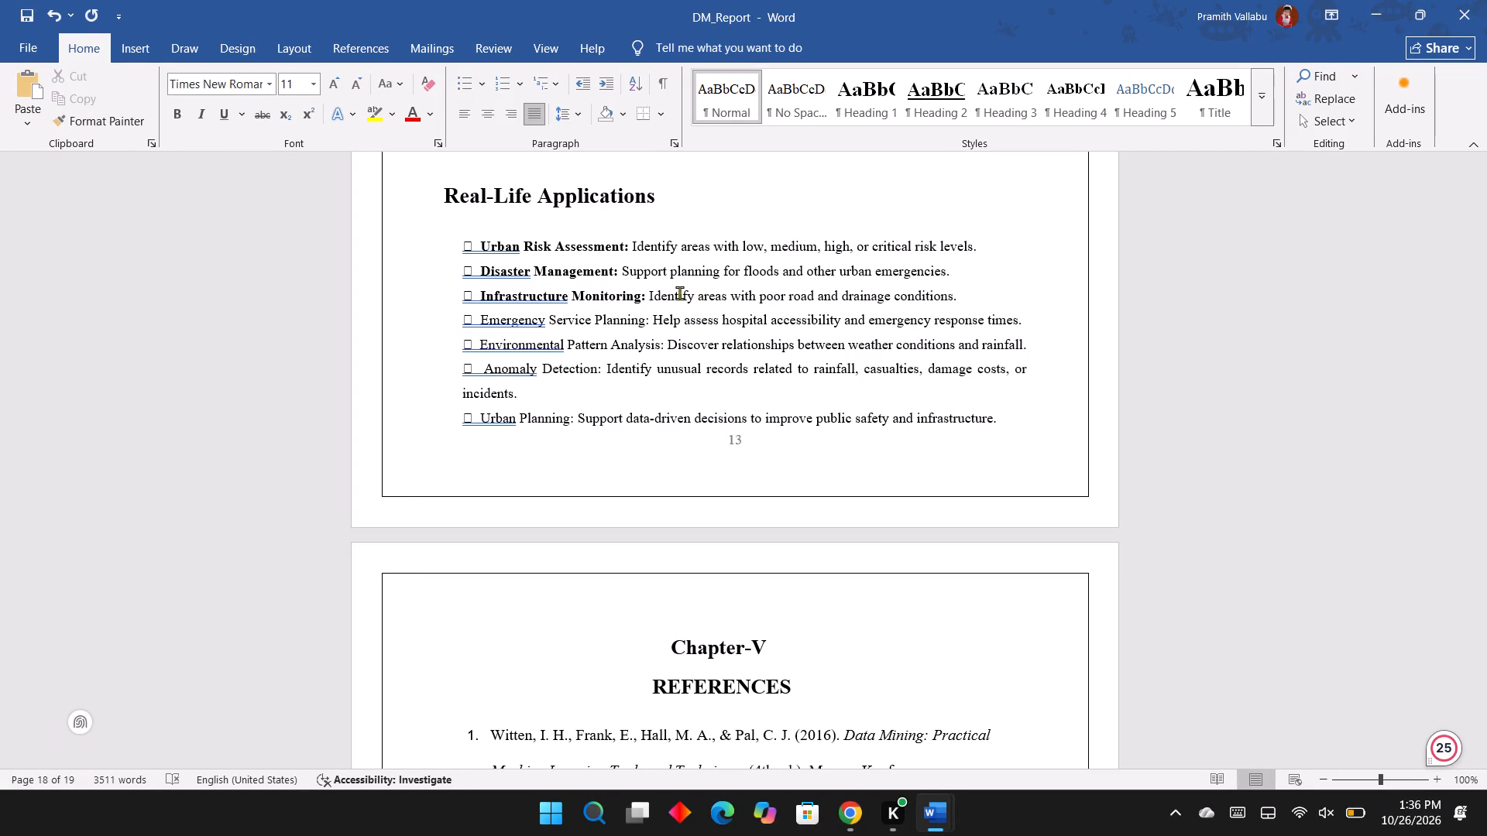
pyautogui.hotkey('ctrl', 'shift', 'Right')
pyautogui.hotkey('ctrl', 'shift', 'Right')
pyautogui.hotkey('ctrl', 'shift', 'Right')
pyautogui.hotkey('ctrl', 'shift', 'Right')
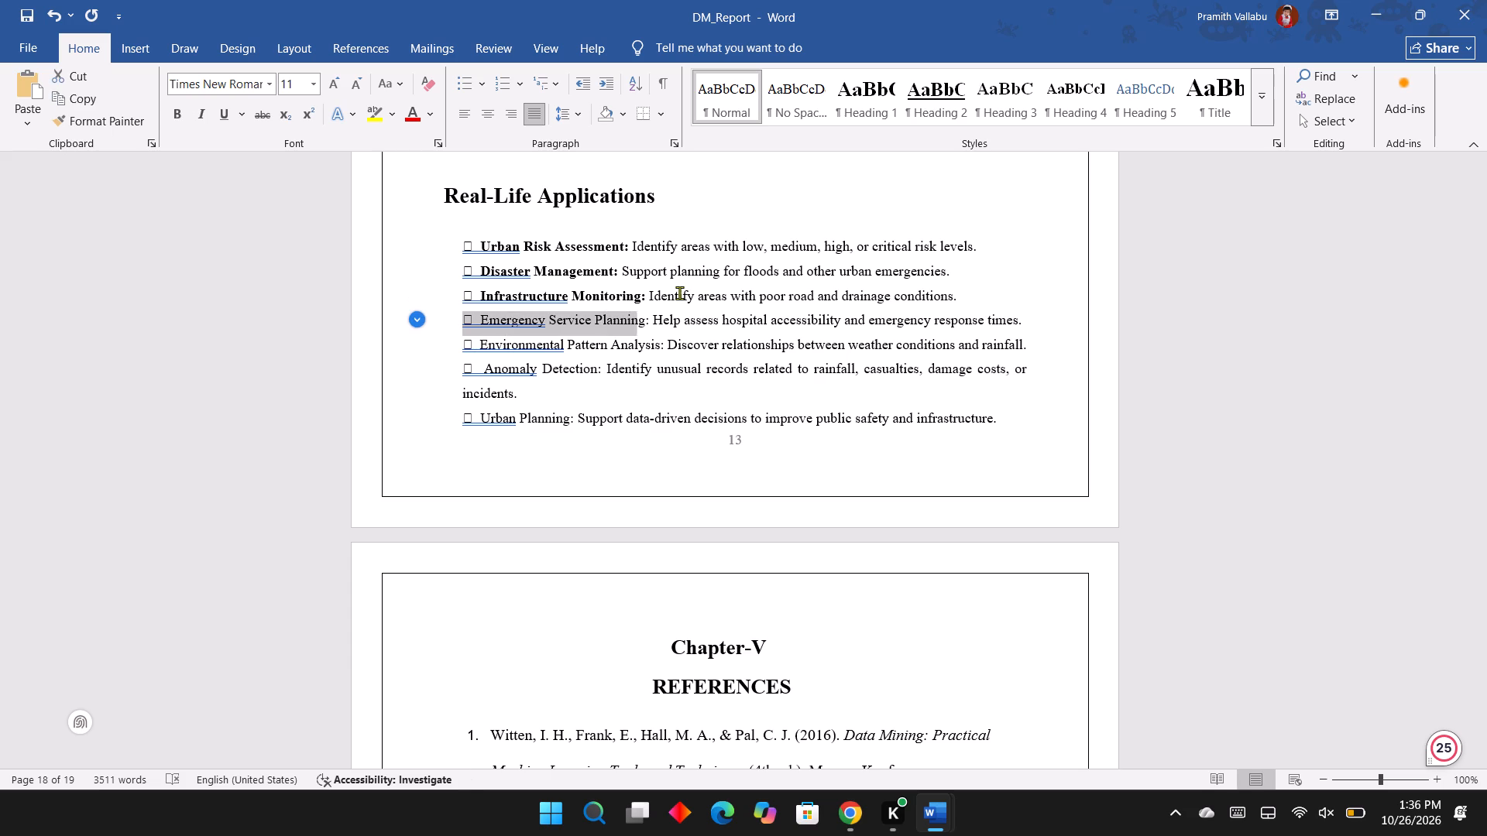
pyautogui.hotkey('ctrl', 'shift', 'Right')
pyautogui.hotkey('ctrl', 'shift', 'Left')
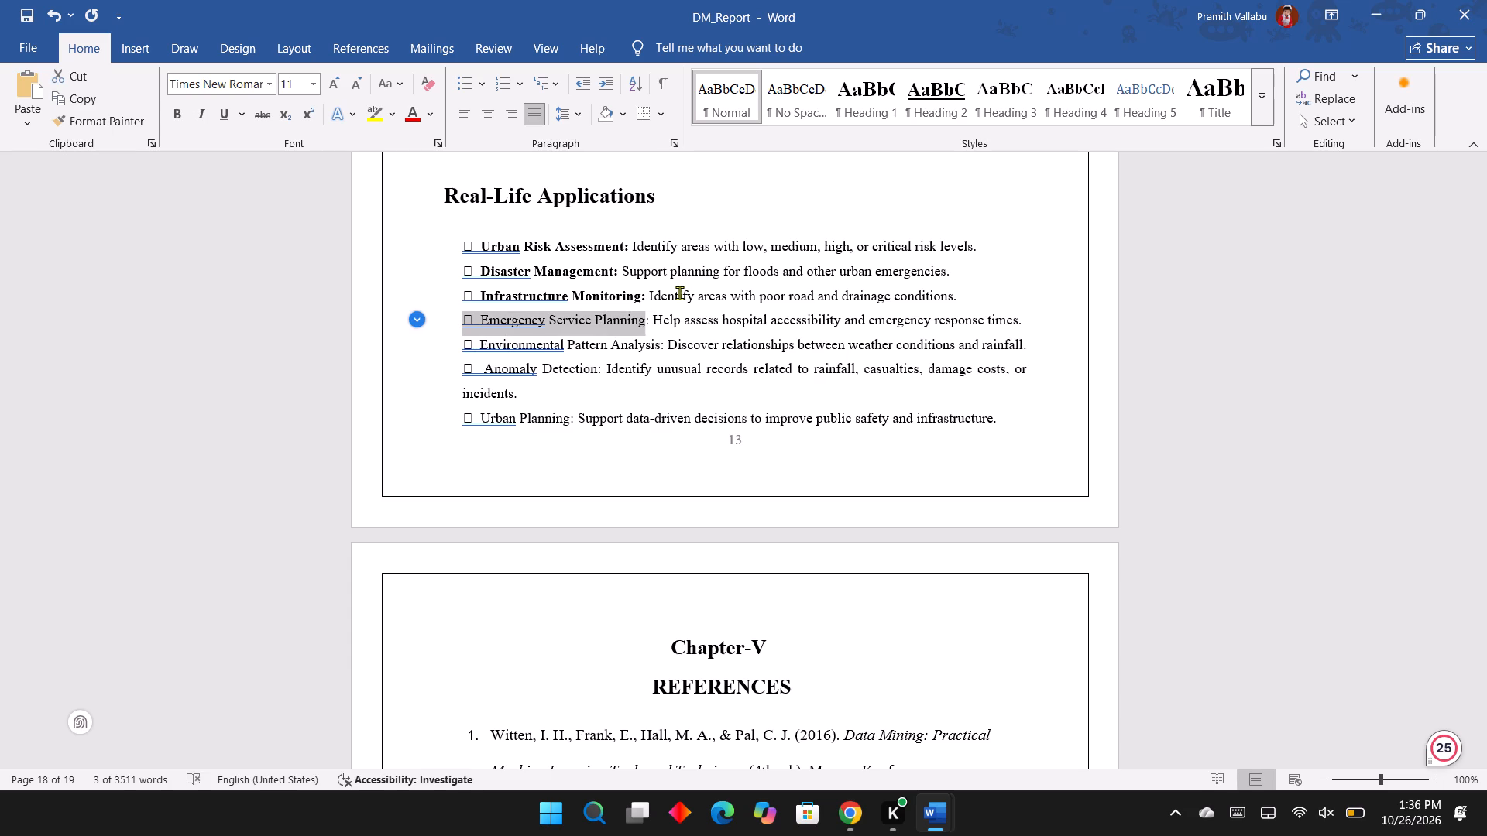
pyautogui.hotkey('shift', 'Right')
pyautogui.hotkey('ctrl', 'b')
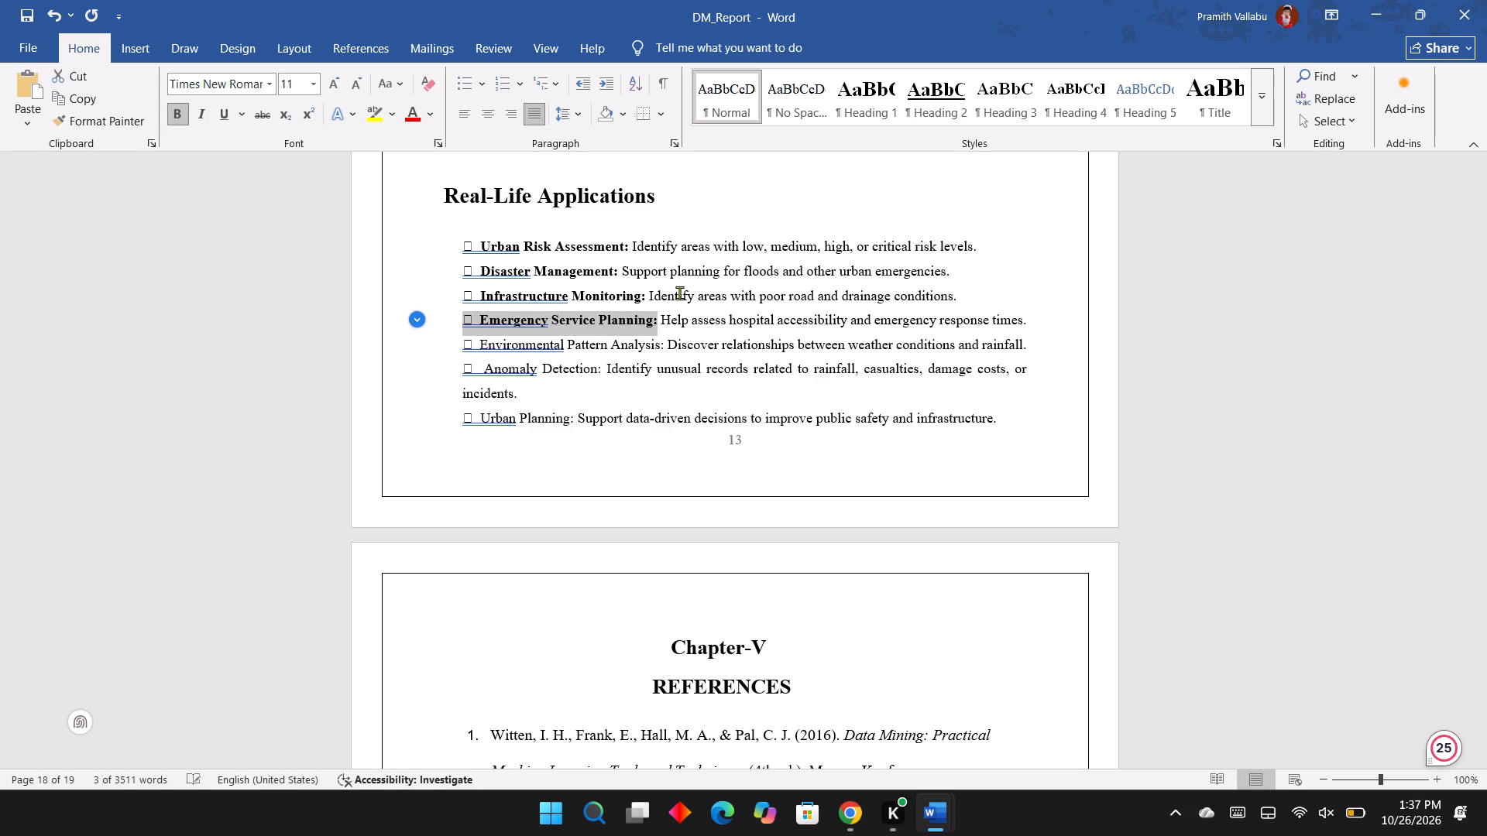
# Set the font size of the label "Emergency Service Planning:" to 12.
pyautogui.click(309, 88)
pyautogui.click(297, 180)
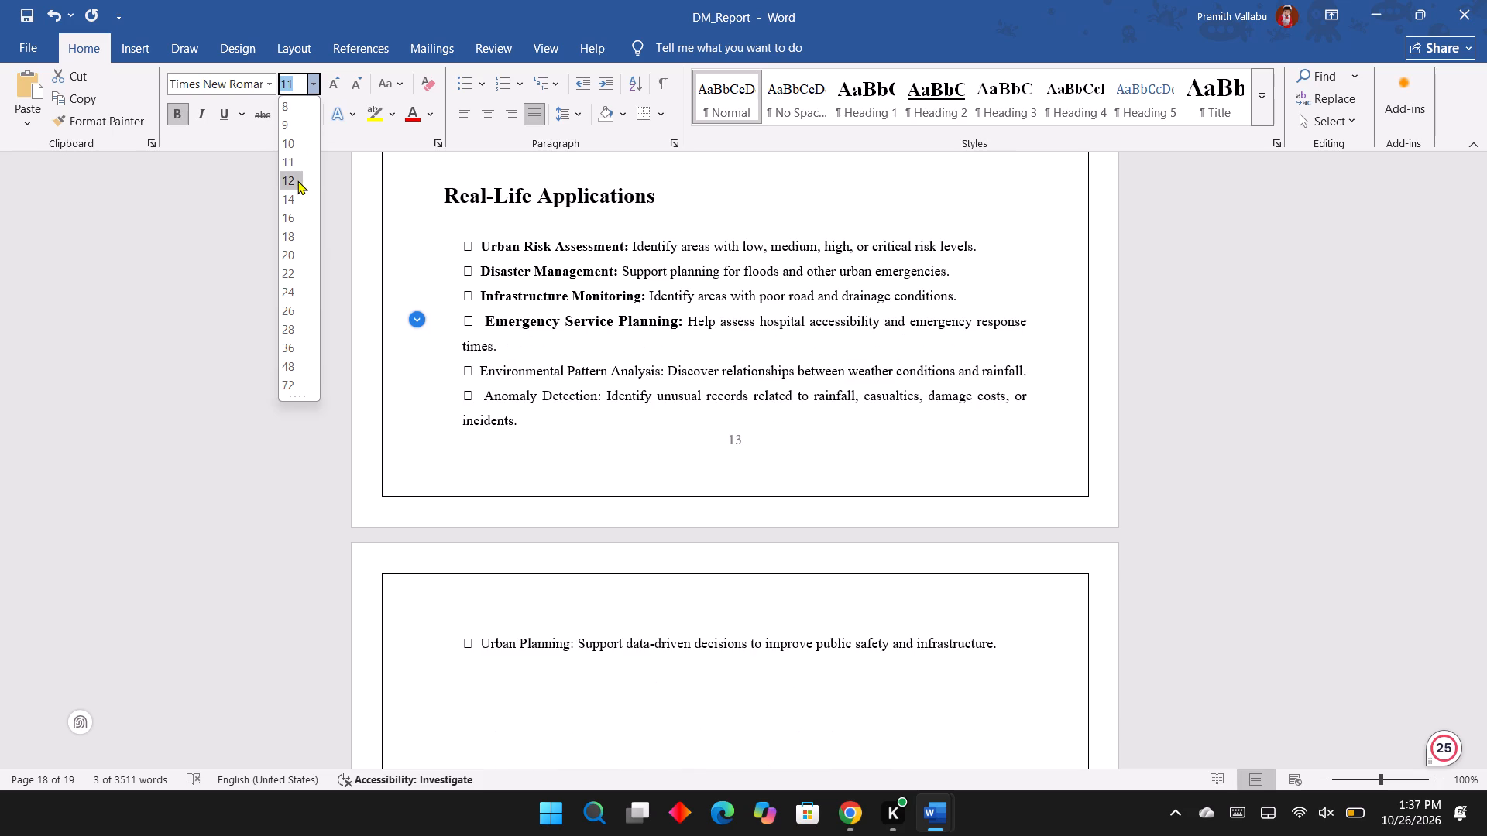
# Set the font size of the label "Urban Risk Assessment:" in the first application bullet to 12.
pyautogui.click(480, 245)
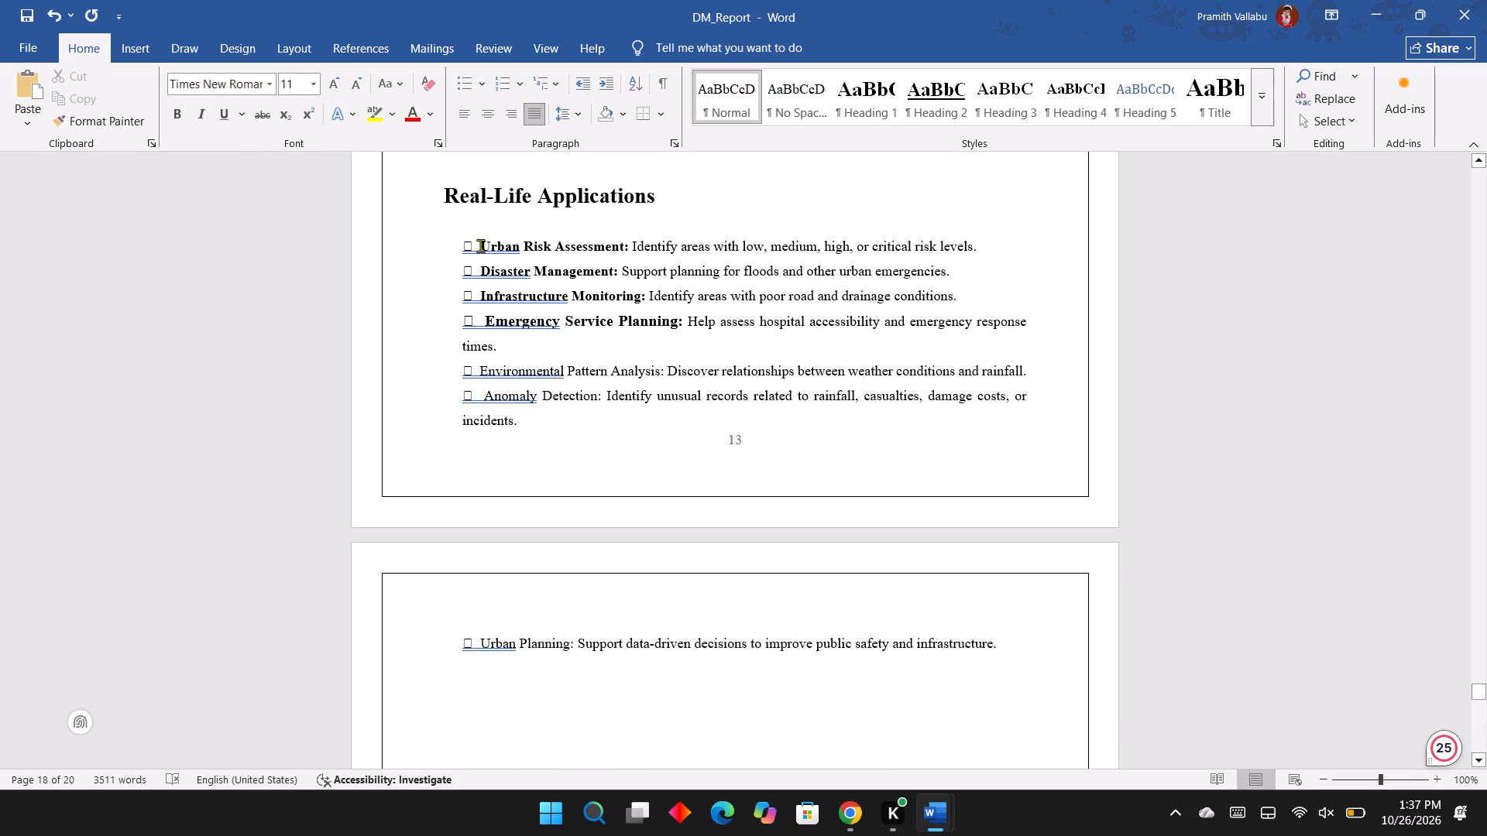
pyautogui.hotkey('ctrl', 'shift', 'Right')
pyautogui.hotkey('ctrl', 'shift', 'Right')
pyautogui.hotkey('ctrl', 'shift', 'Right')
pyautogui.hotkey('shift', 'Right')
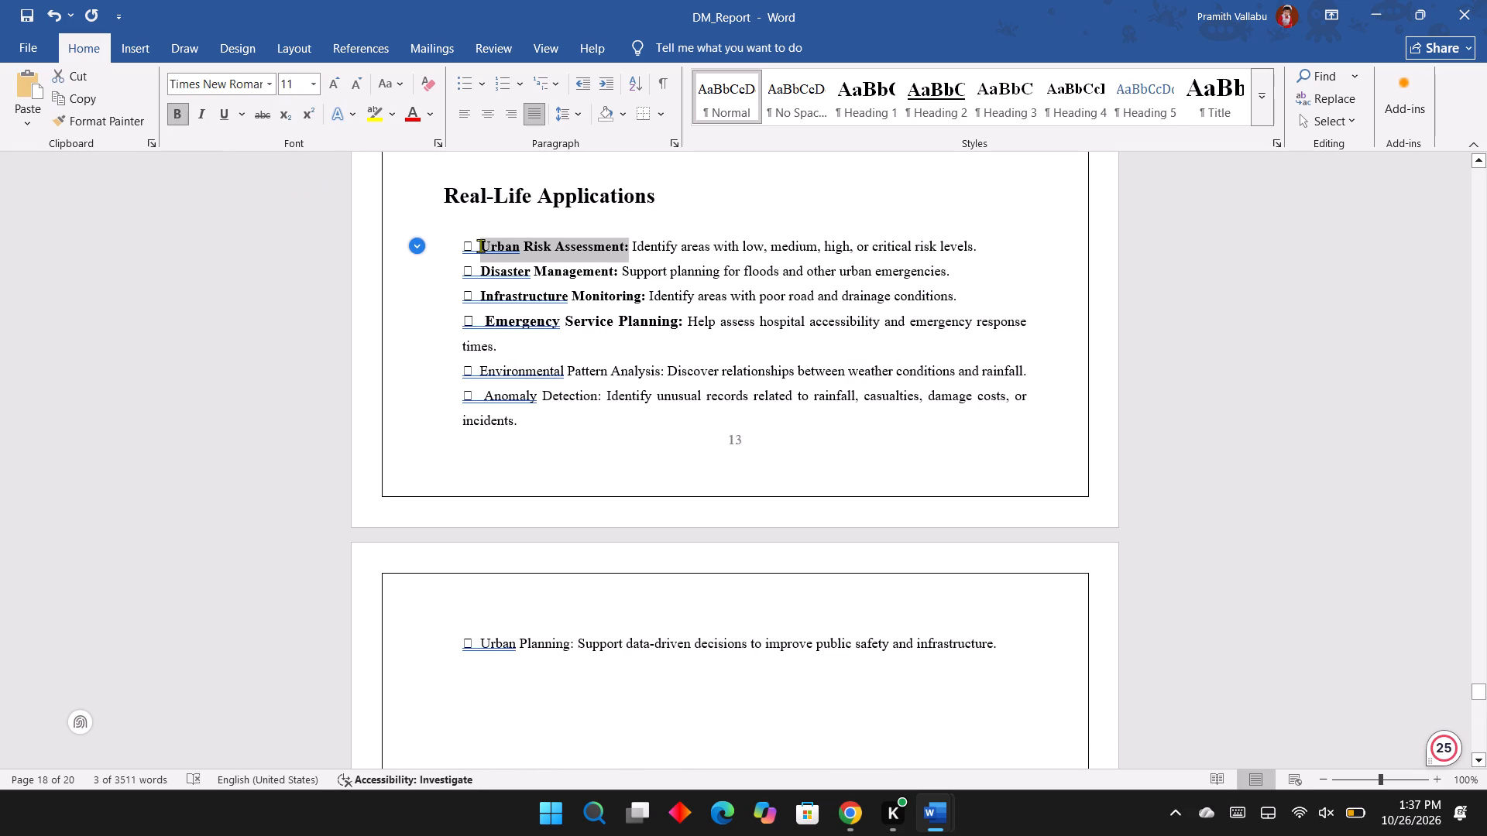
pyautogui.click(320, 84)
pyautogui.moveTo(314, 81); pyautogui.dragTo(295, 183)
pyautogui.click(295, 183)
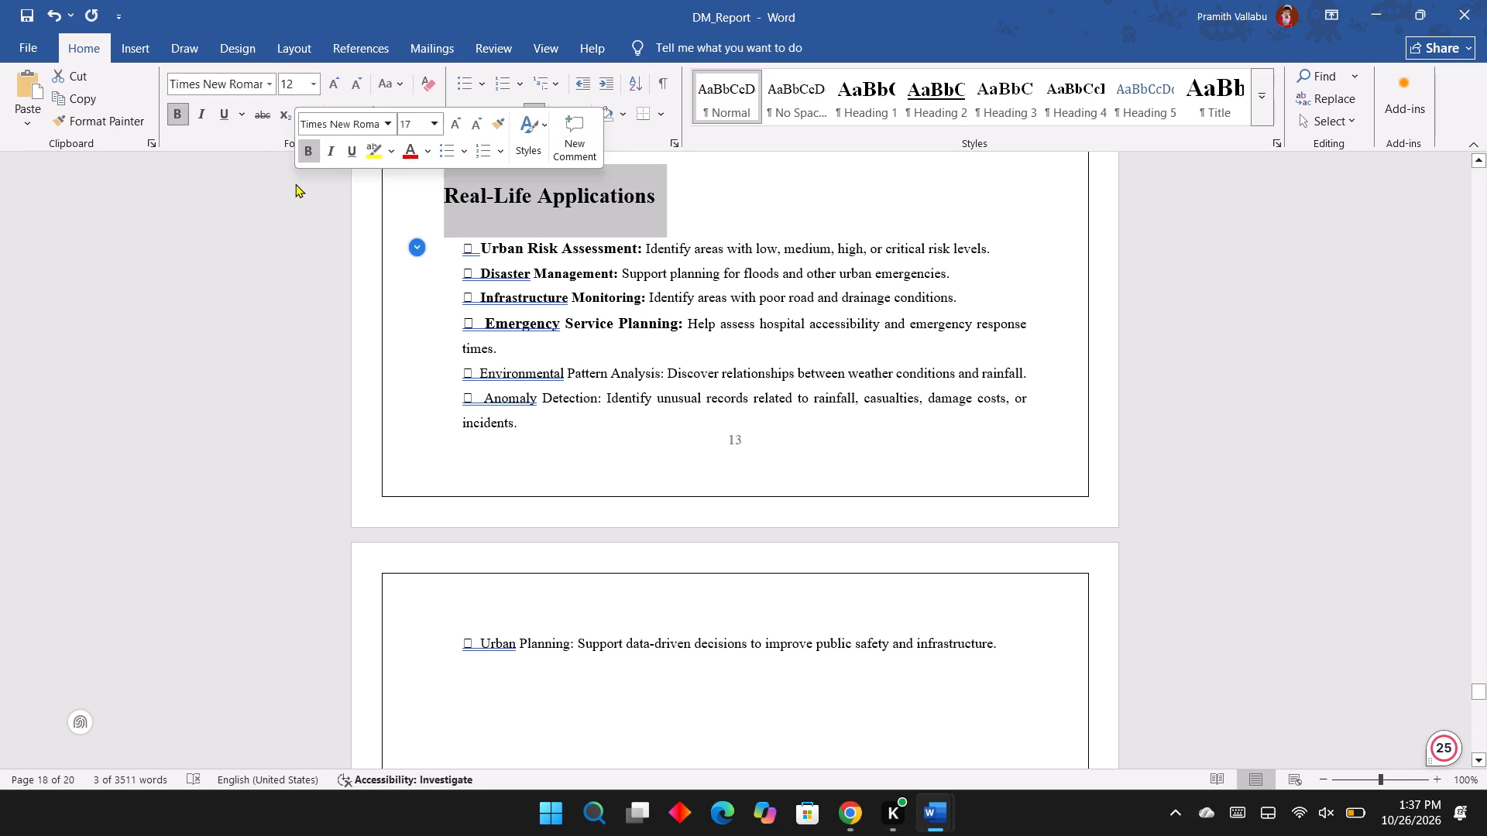
# Set the font size of the label "Disaster Management:" in the second application bullet to 12.
pyautogui.click(483, 277)
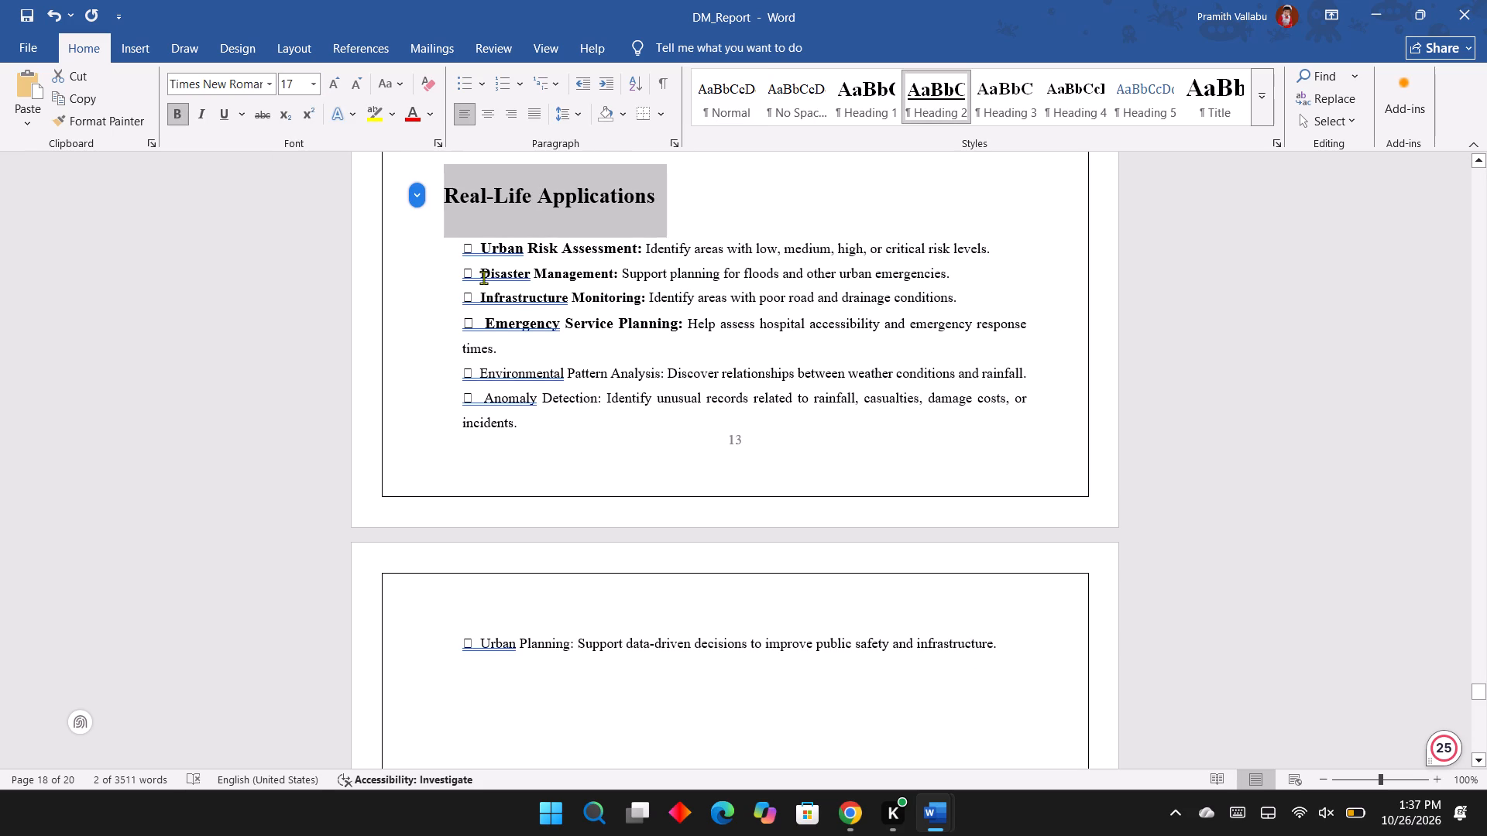
pyautogui.hotkey('ctrl', 'shift', 'Right')
pyautogui.hotkey('ctrl', 'shift', 'Right')
pyautogui.hotkey('ctrl', 'shift', 'Right')
pyautogui.hotkey('ctrl', 'shift', 'Left')
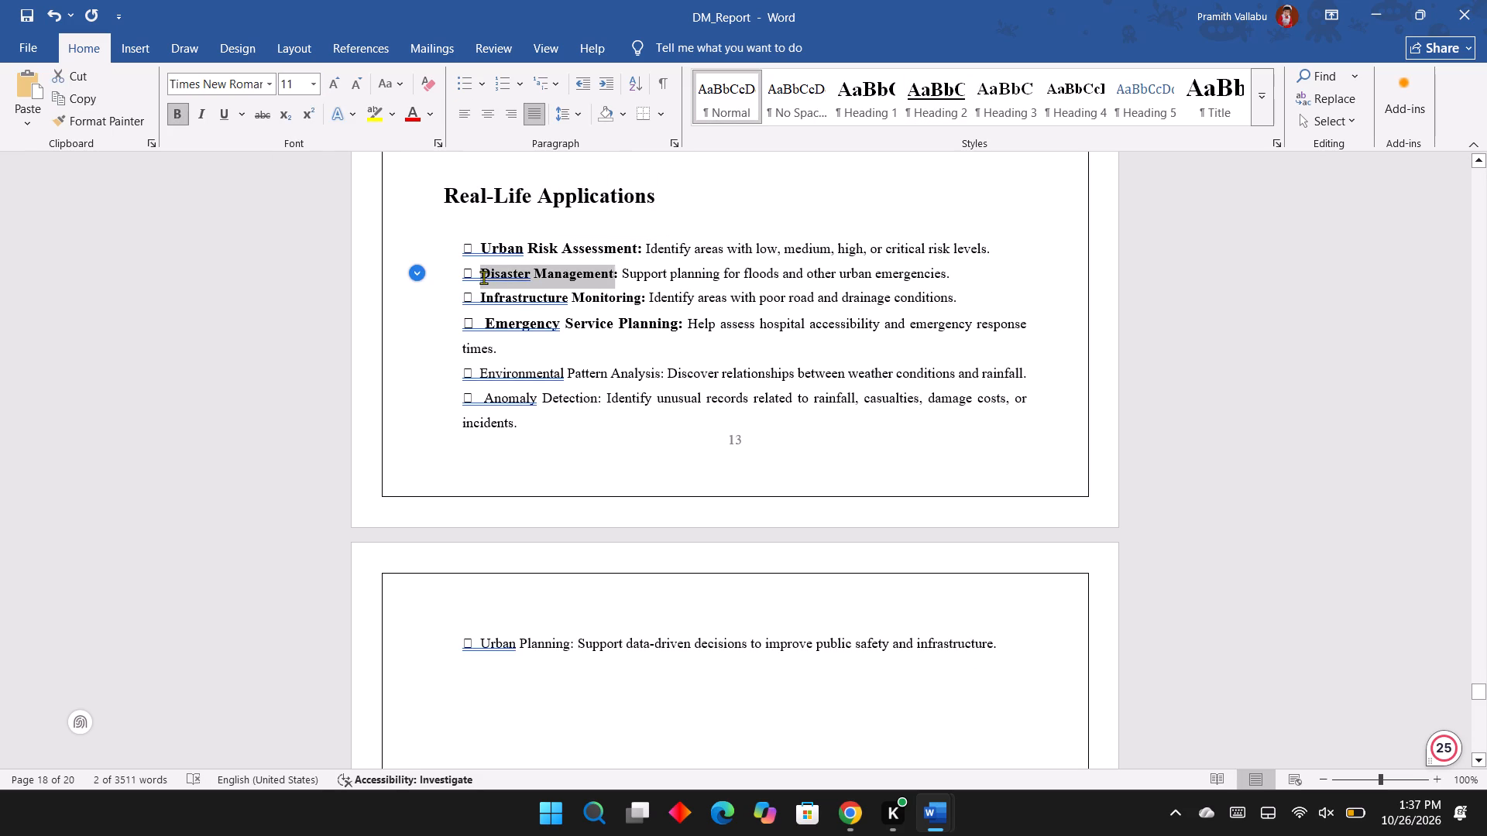
pyautogui.hotkey('ctrl', 'shift', 'Right')
pyautogui.hotkey('ctrl', 'shift', 'Left')
pyautogui.hotkey('shift', 'Right')
pyautogui.click(312, 89)
pyautogui.click(297, 182)
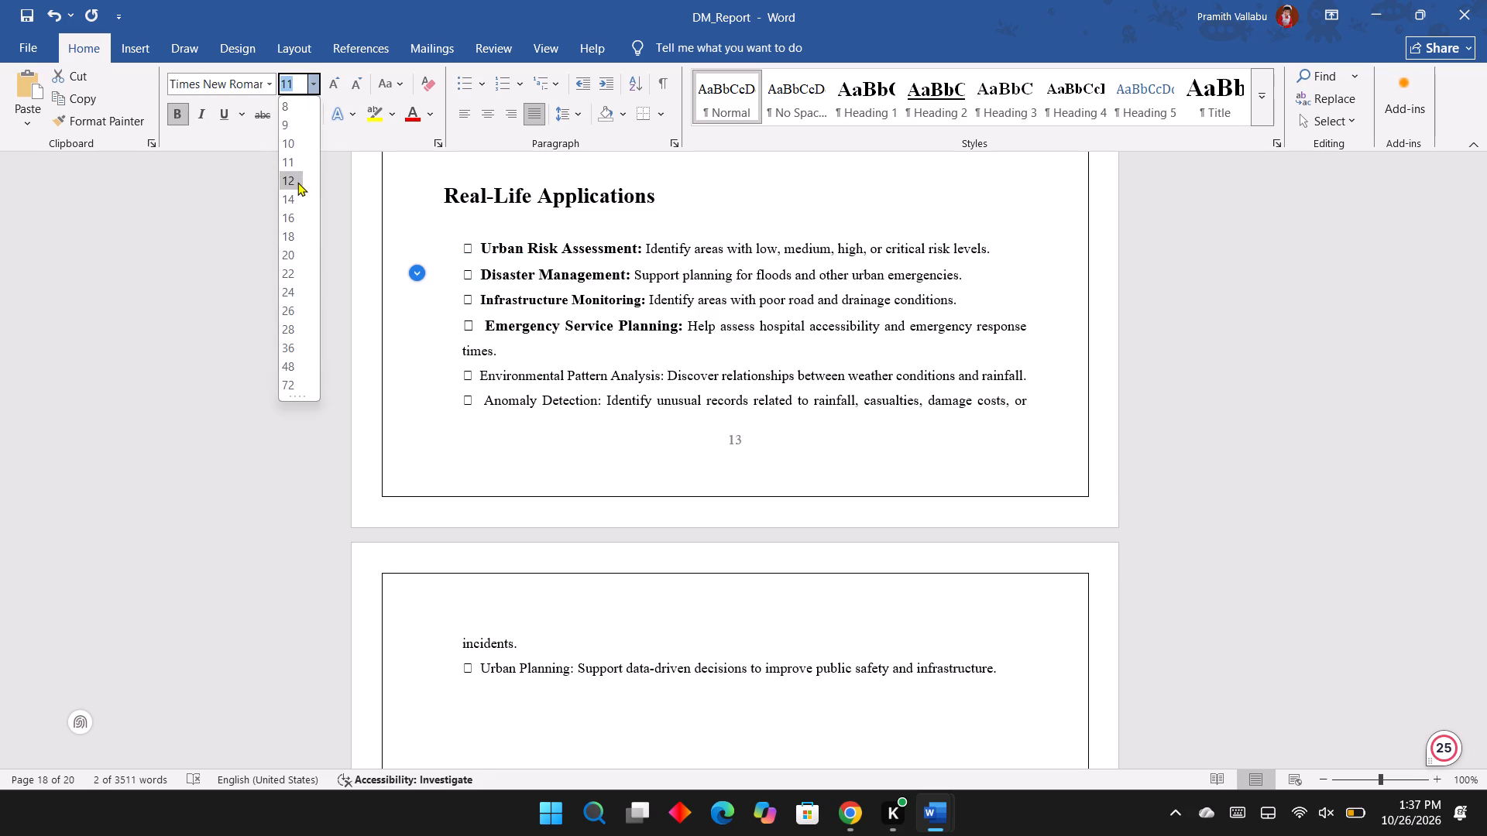
# Set the font size of the label "Infrastructure Monitoring:" in the third application bullet to 12.
pyautogui.click(476, 300)
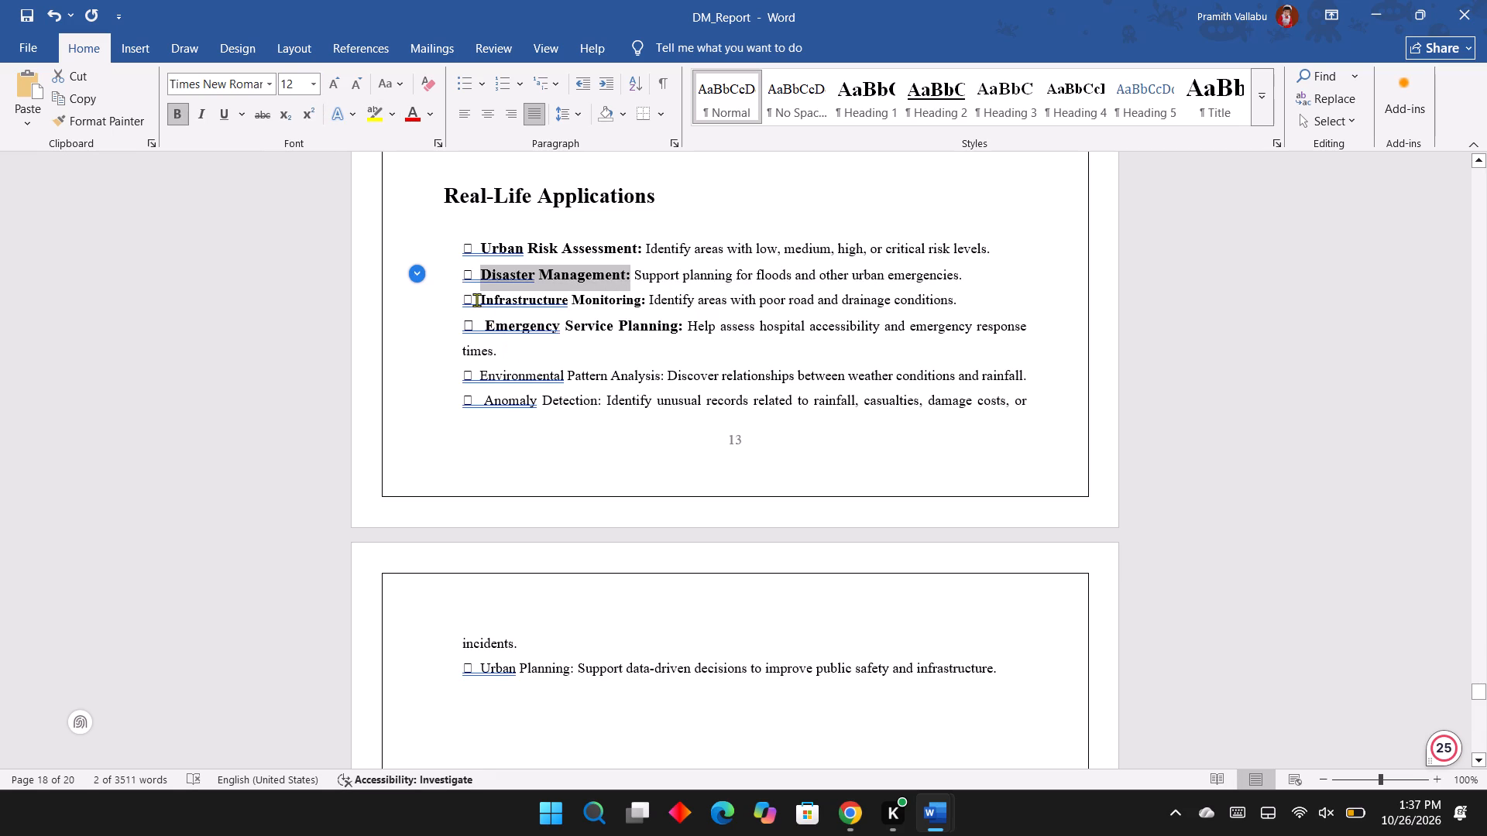
pyautogui.press('Down')
pyautogui.press('Up')
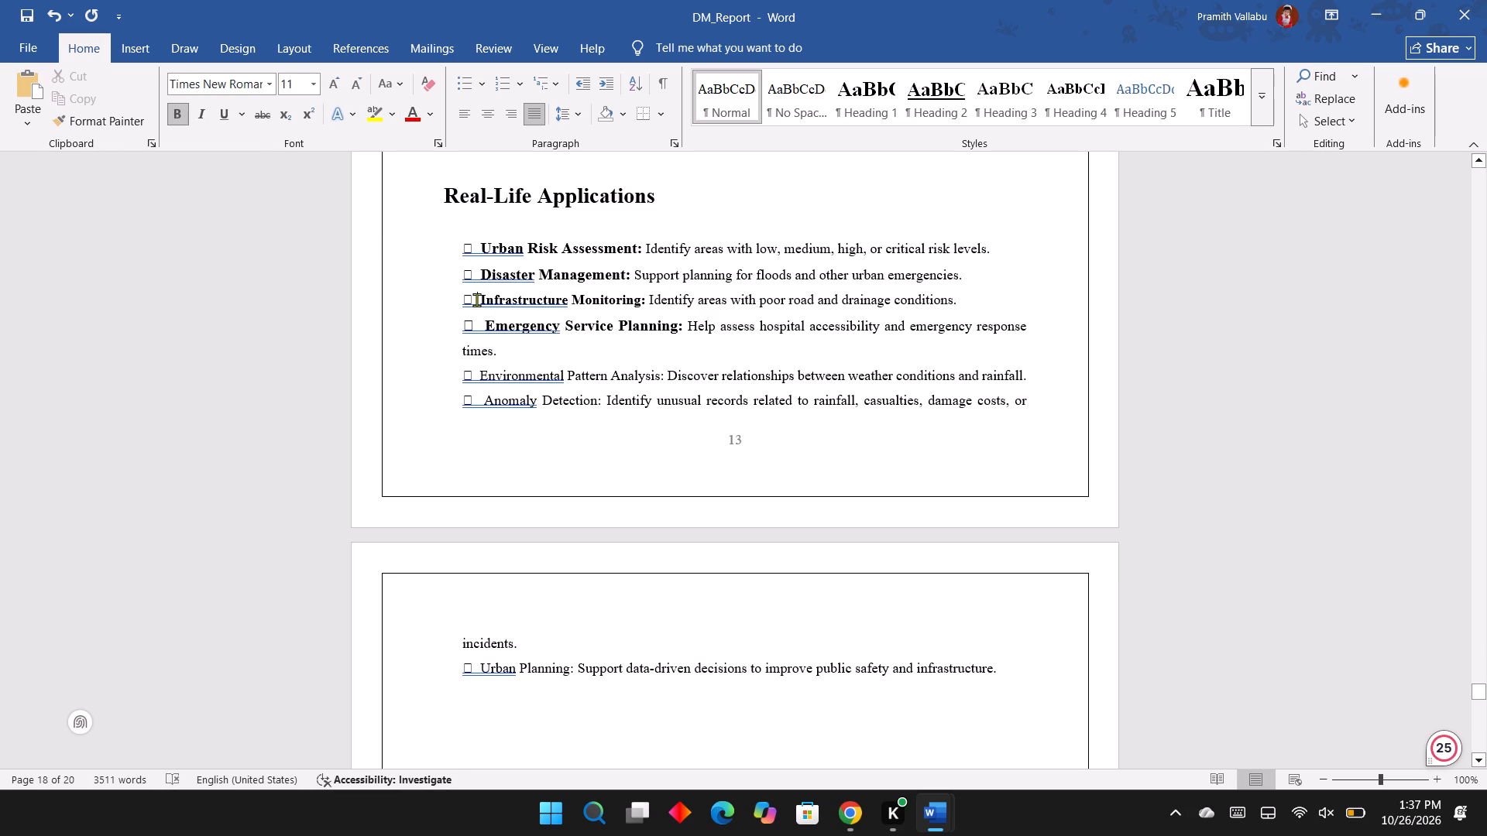
pyautogui.hotkey('ctrl', 'shift', 'Right')
pyautogui.hotkey('ctrl', 'shift', 'Right')
pyautogui.hotkey('ctrl', 'shift', 'Right')
pyautogui.hotkey('shift', 'Right')
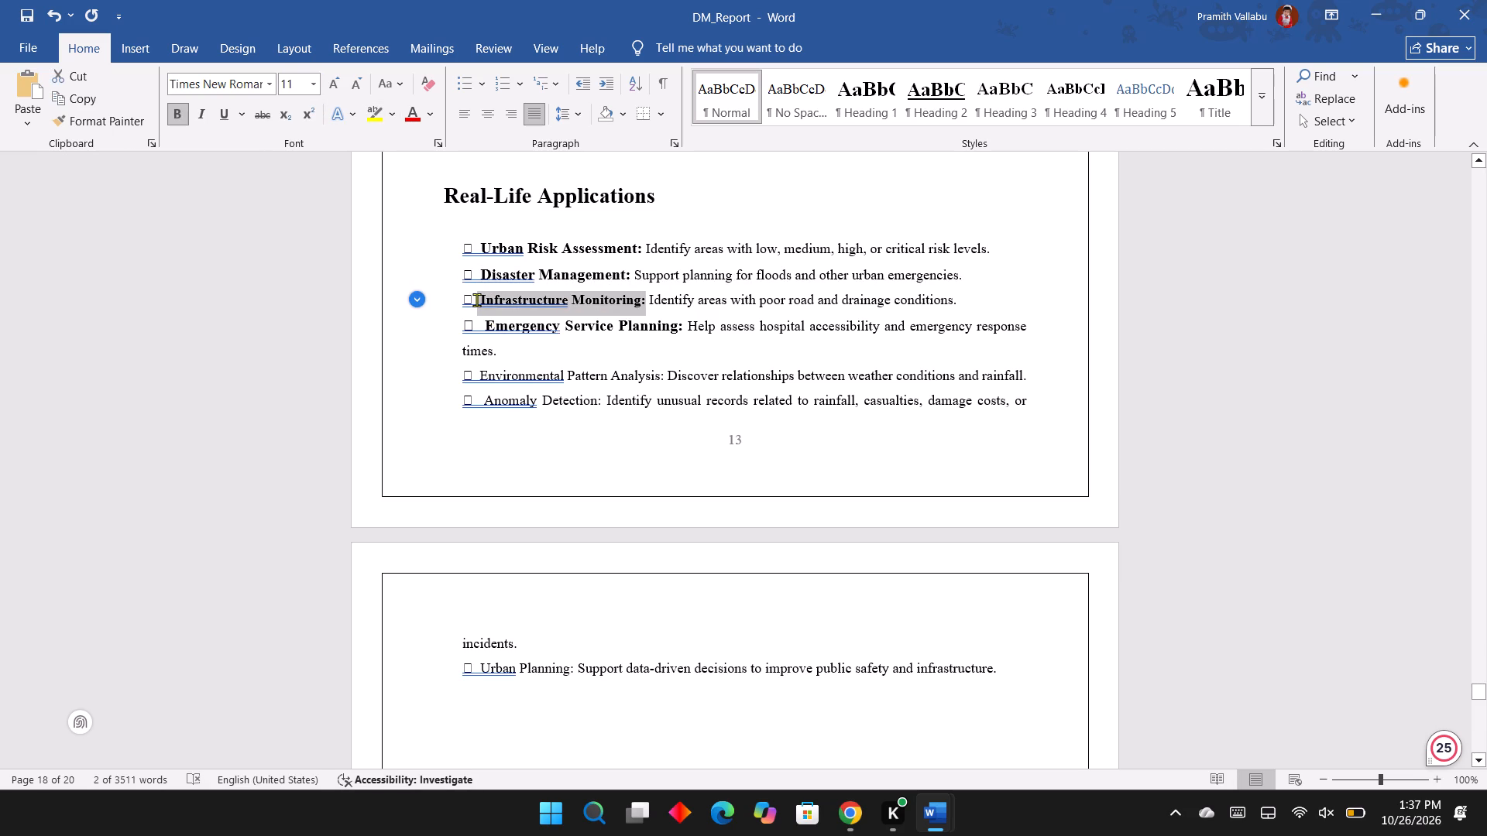
pyautogui.moveTo(318, 87); pyautogui.dragTo(308, 173)
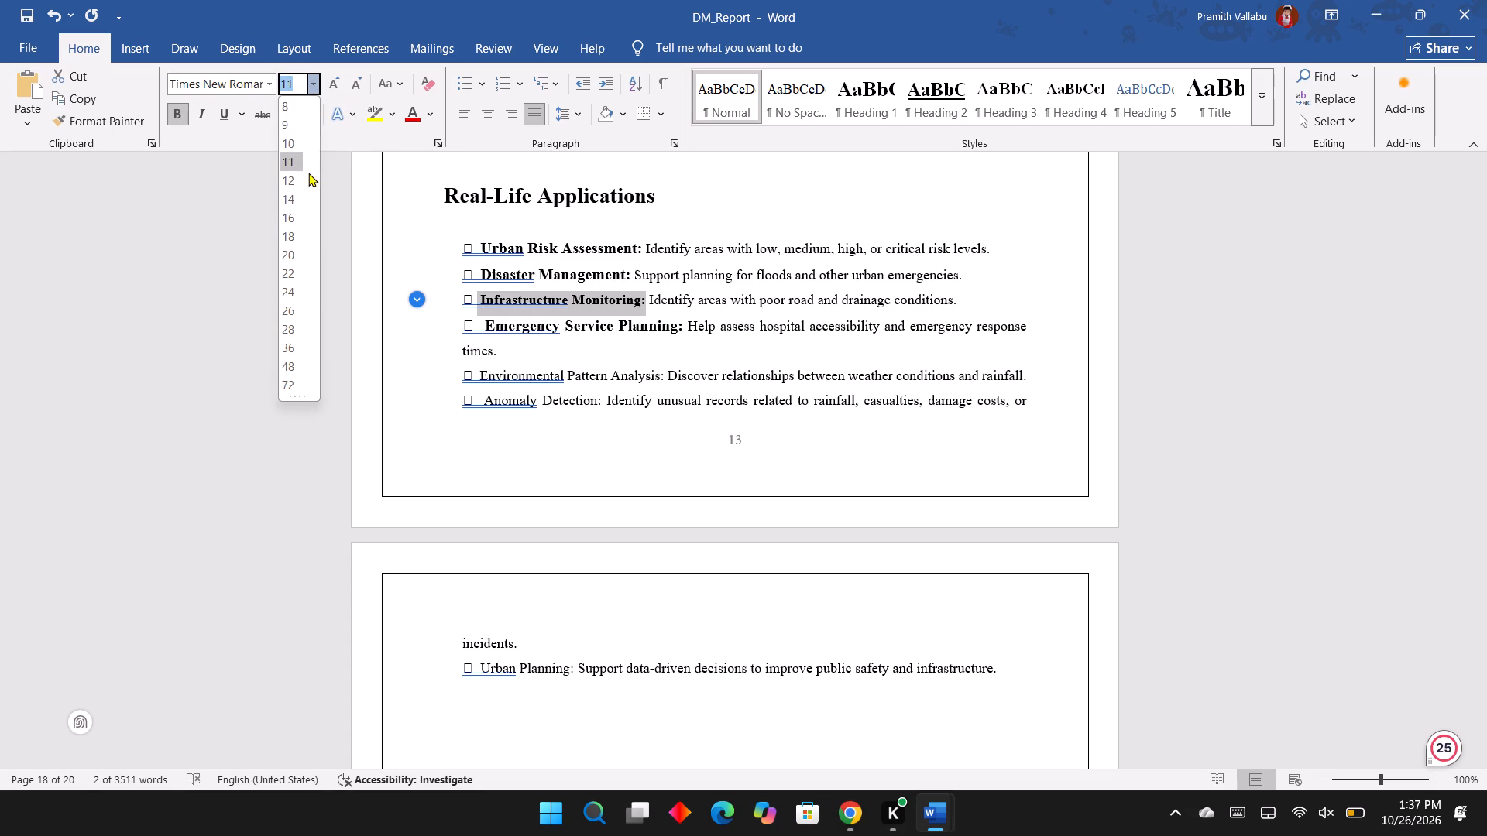
pyautogui.moveTo(308, 173); pyautogui.dragTo(298, 180)
pyautogui.click(298, 180)
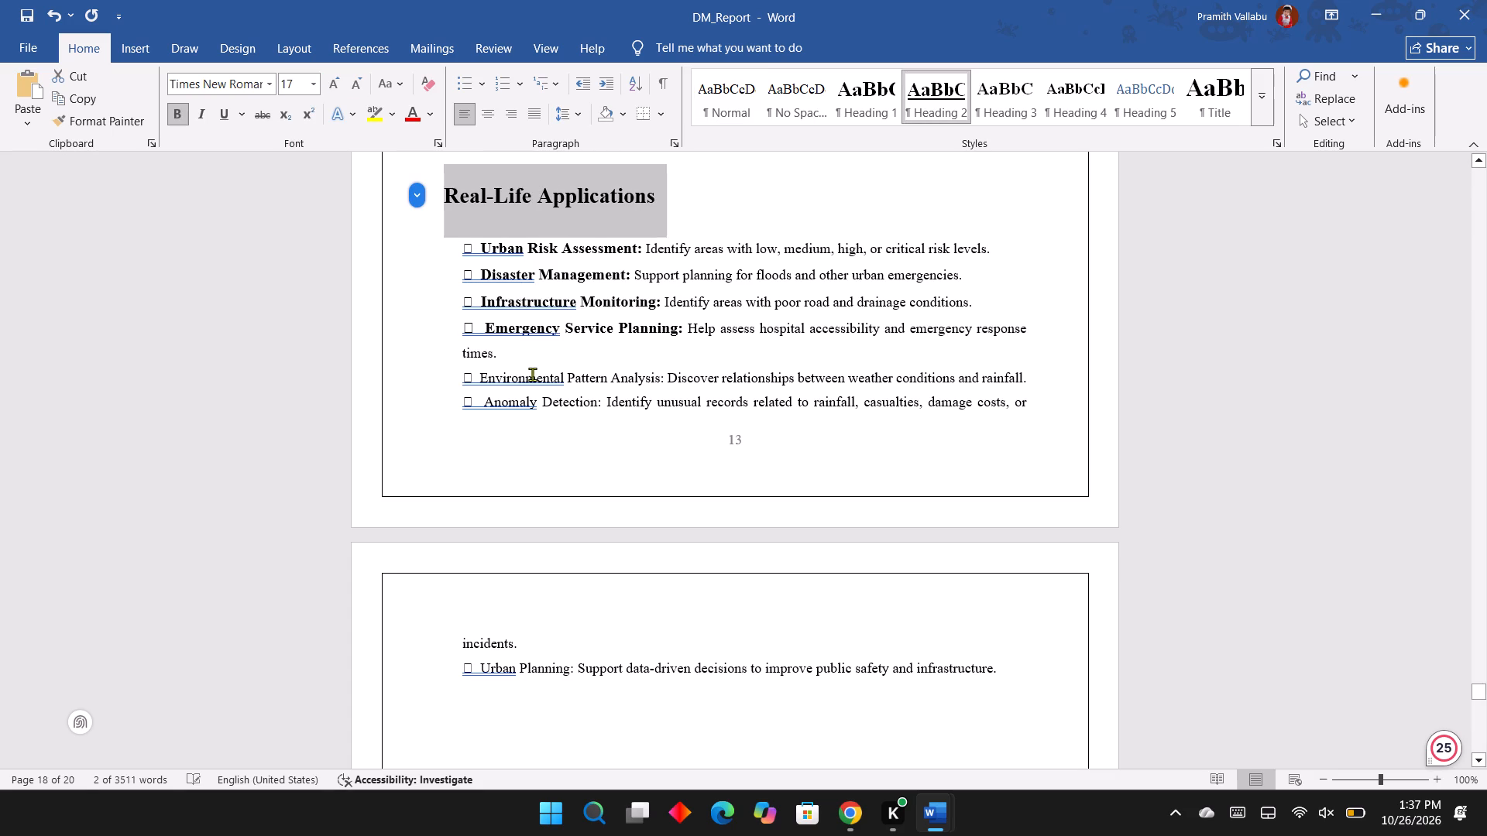
# Delete the extra space before "Environmental Pattern Analysis:" in the fifth application bullet.
pyautogui.click(477, 382)
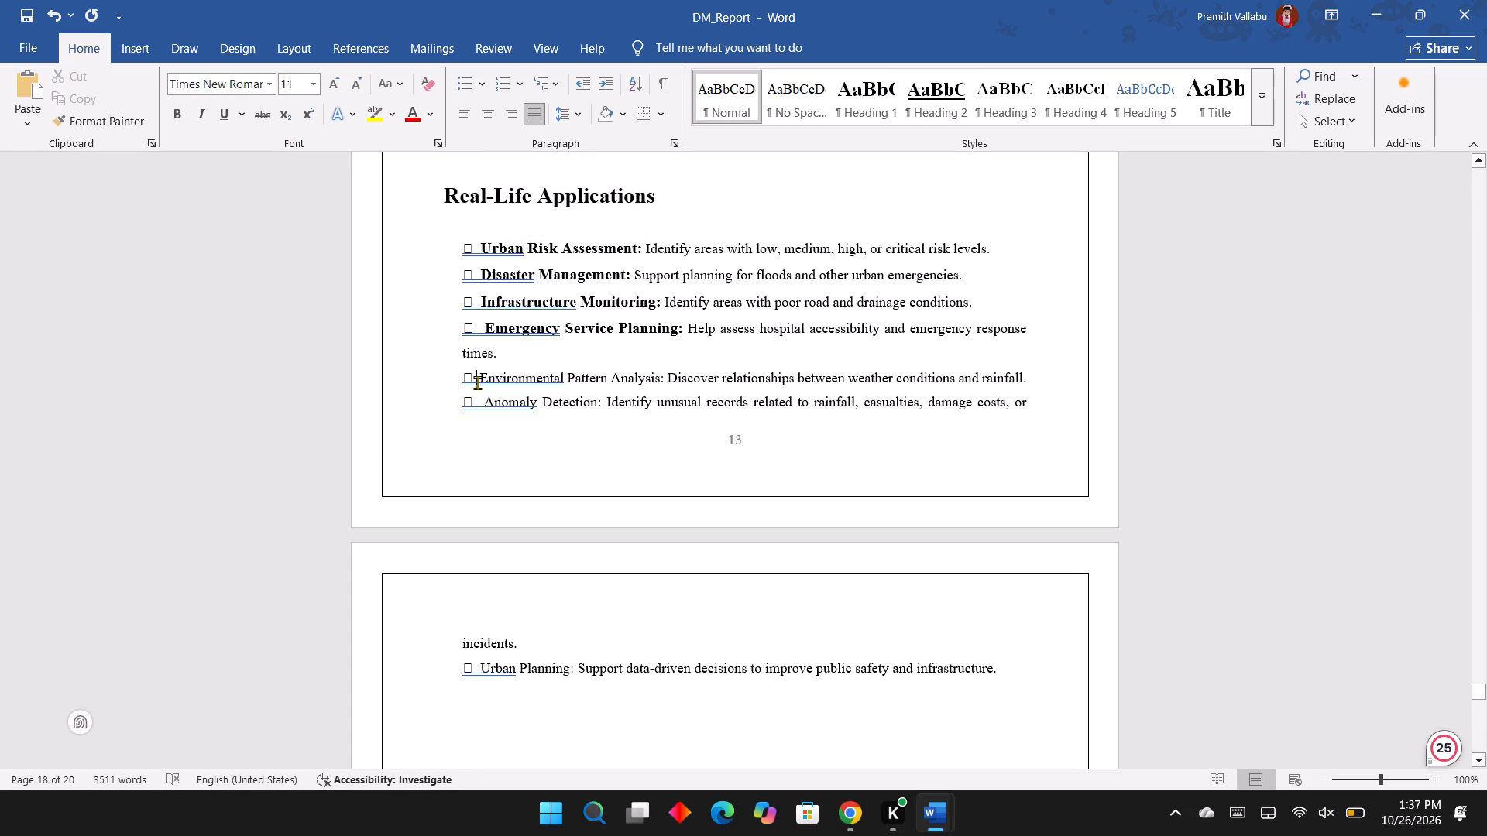
pyautogui.press('Down')
pyautogui.press('Up')
pyautogui.press('Right')
pyautogui.press('BackSpace')
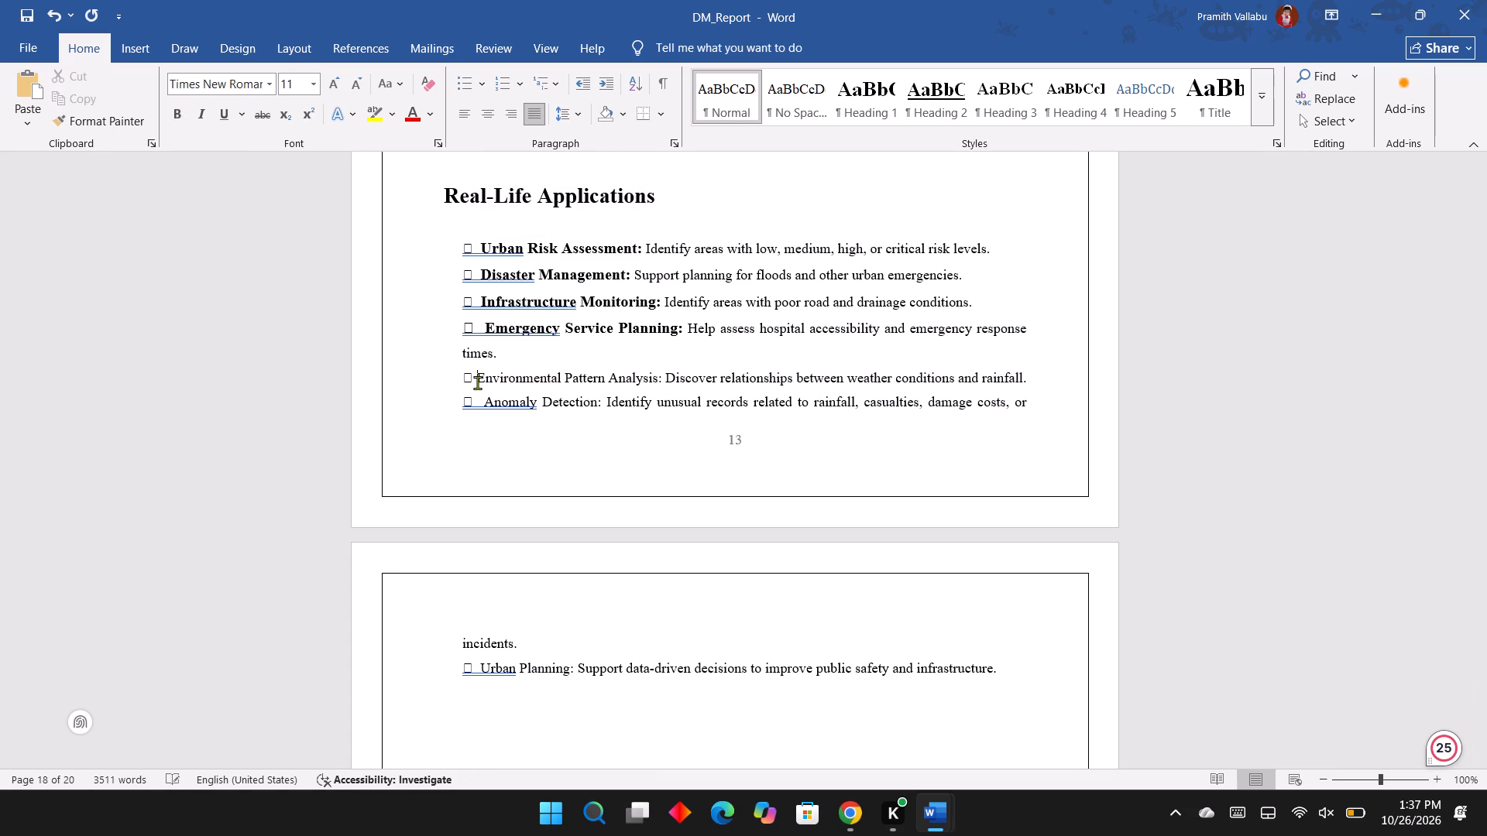
# Format the label "Environmental Pattern Analysis:" in the fifth application bullet as size 12 bold.
pyautogui.hotkey('ctrl', 'shift', 'Right')
pyautogui.hotkey('ctrl', 'shift', 'Right')
pyautogui.hotkey('ctrl', 'shift', 'Right')
pyautogui.hotkey('ctrl', 'shift', 'Right')
pyautogui.hotkey('ctrl', 'shift', 'Left')
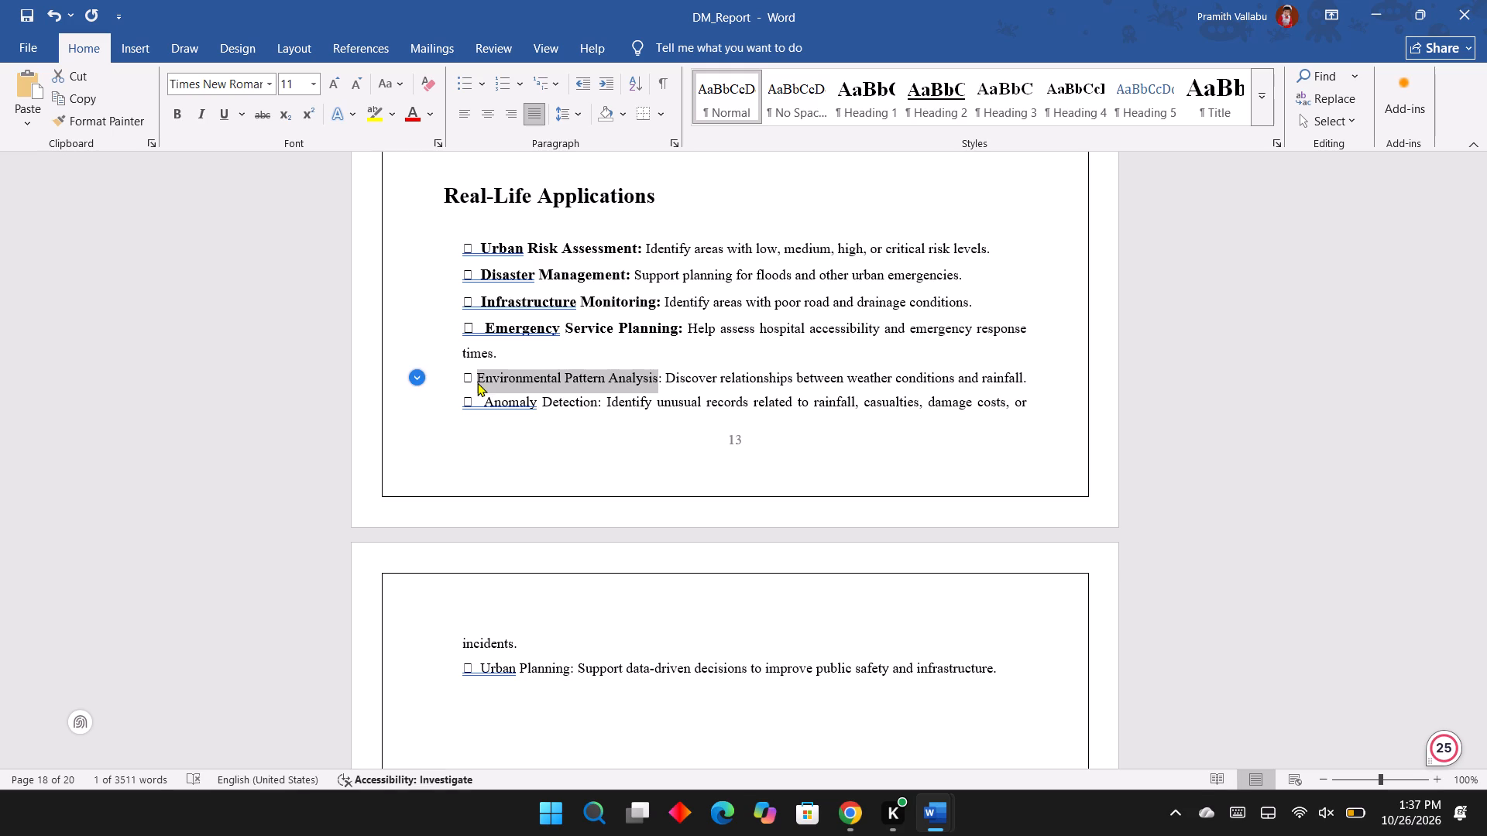
pyautogui.hotkey('shift', 'Right')
pyautogui.click(304, 81)
pyautogui.write('12')
pyautogui.press('Return')
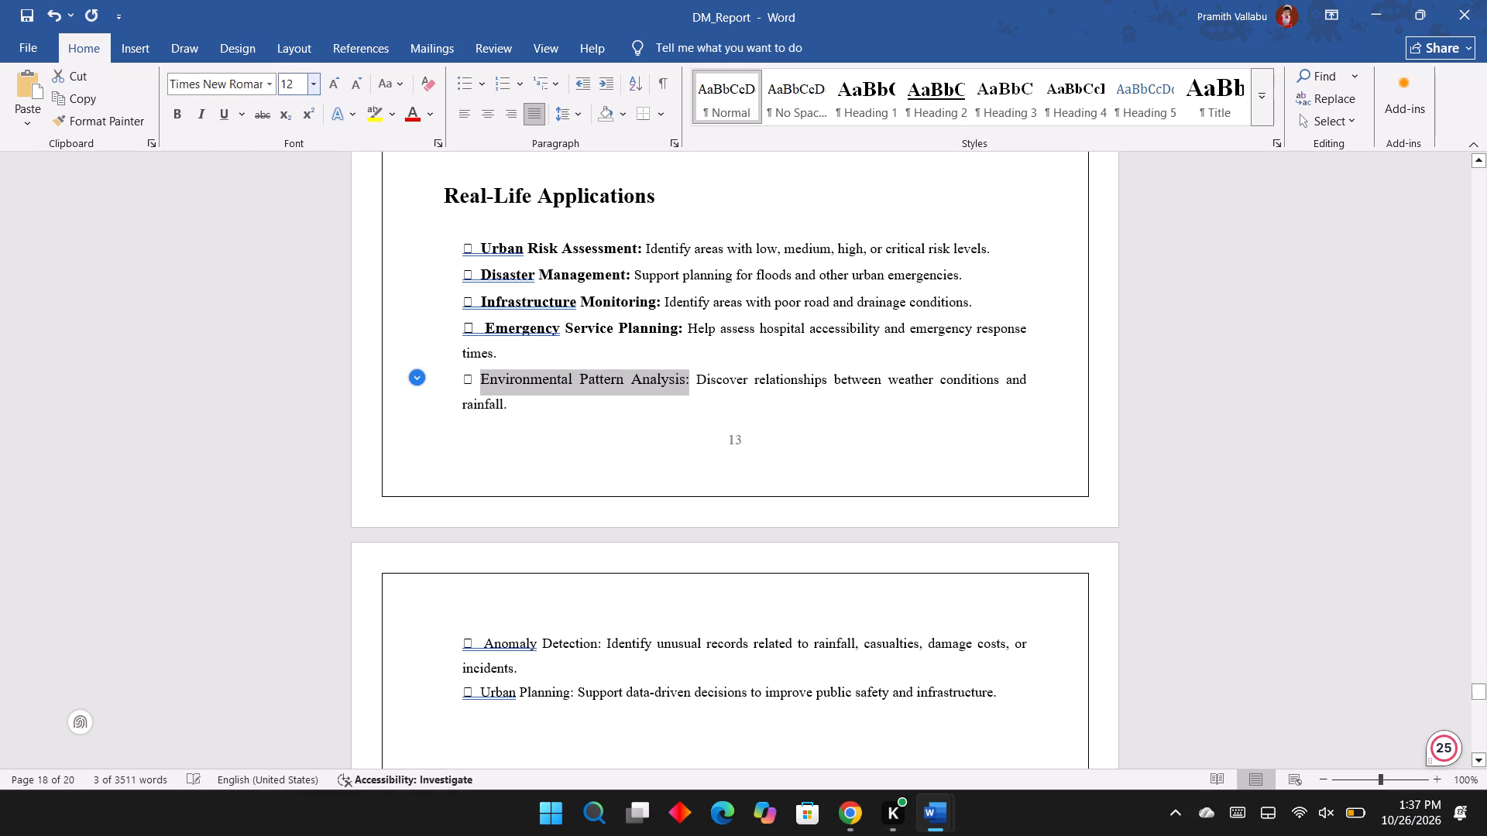
pyautogui.click(185, 114)
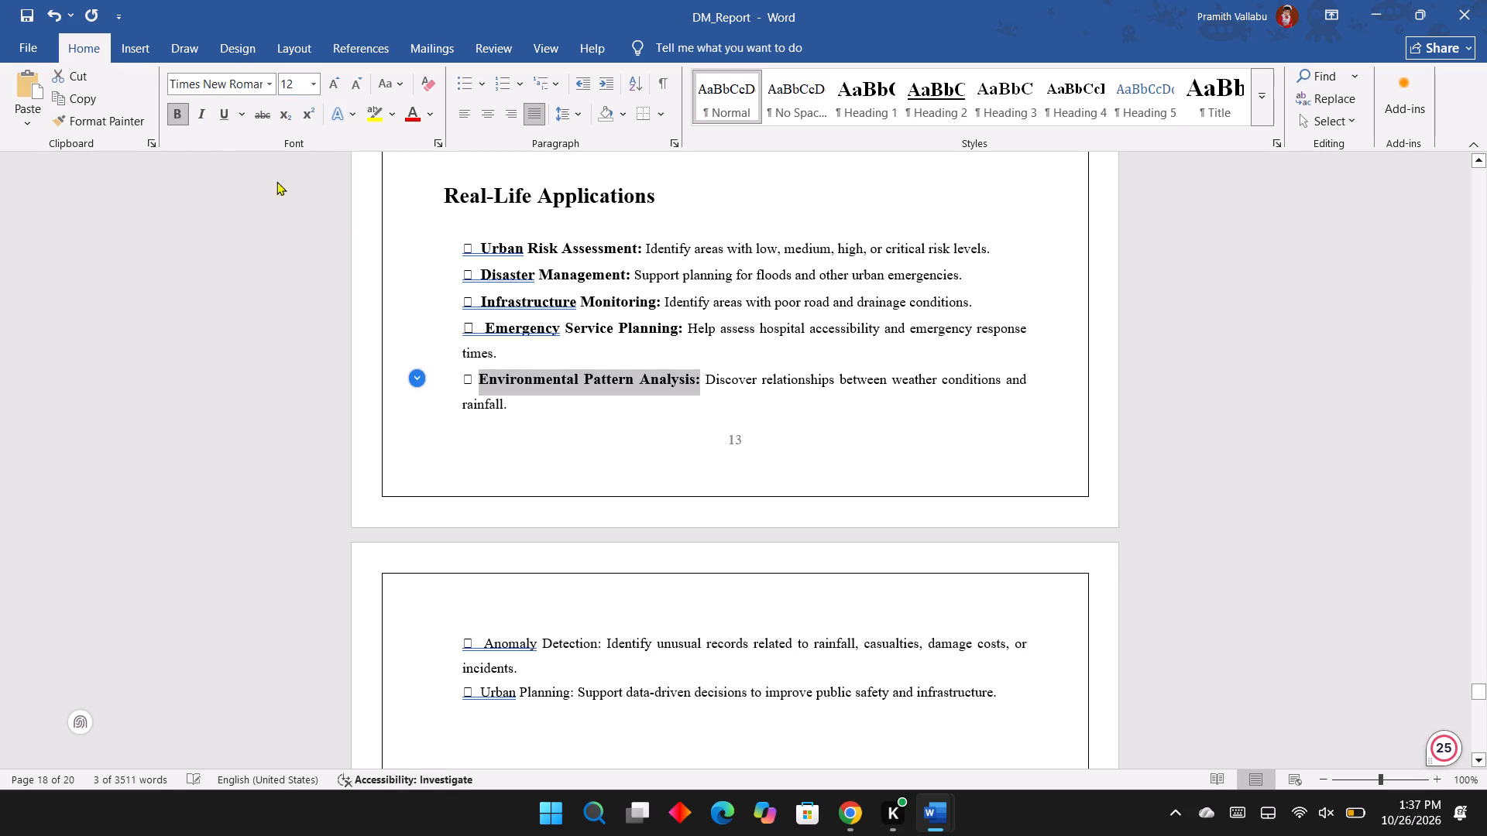
# Delete the "Anomaly Detection" and "Urban Planning" bullets from the end of the Real-Life Applications list.
pyautogui.click(558, 442)
pyautogui.click(477, 663)
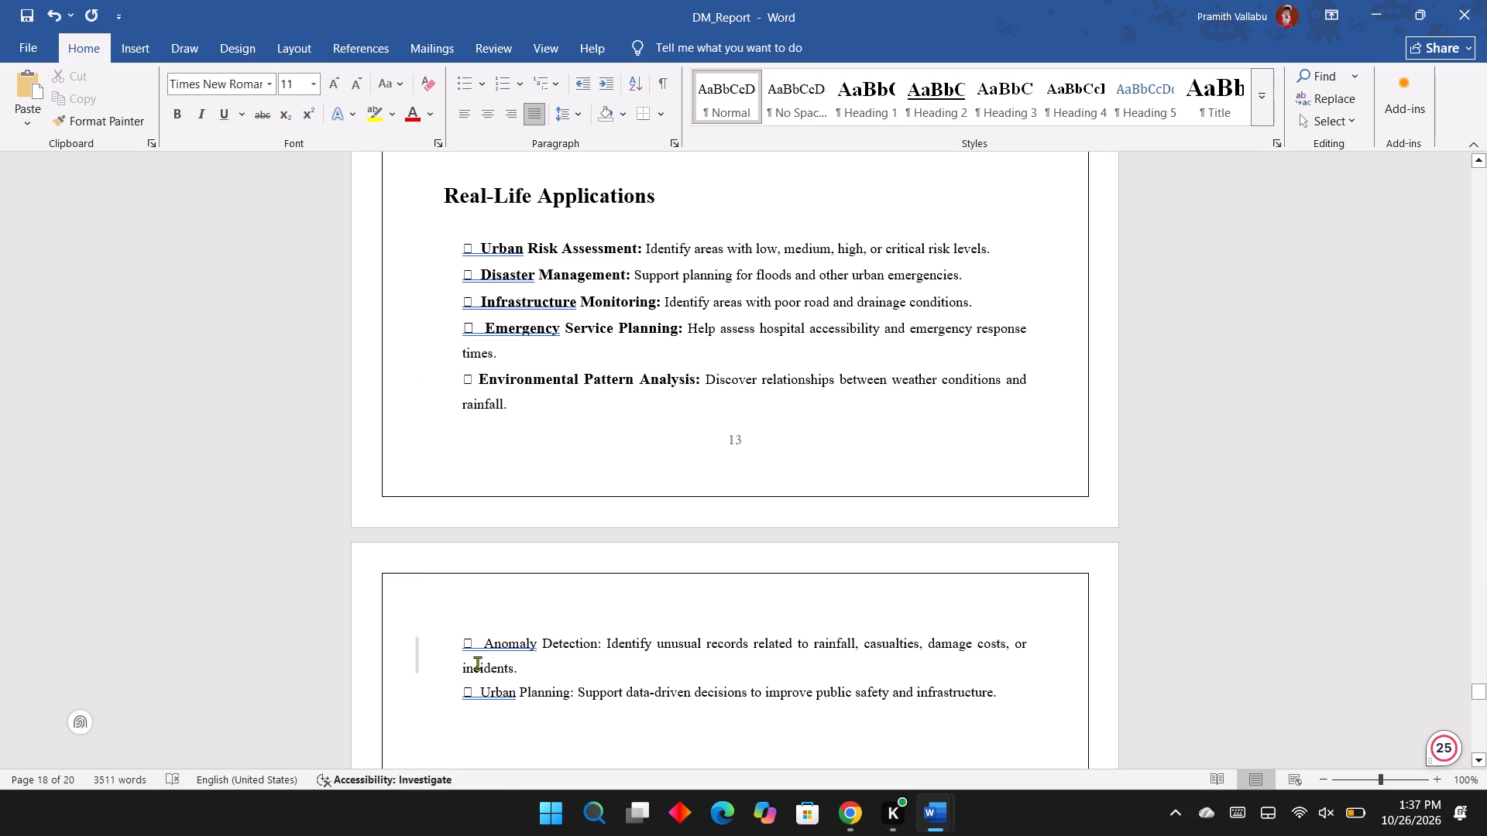
pyautogui.moveTo(1032, 695); pyautogui.dragTo(414, 706)
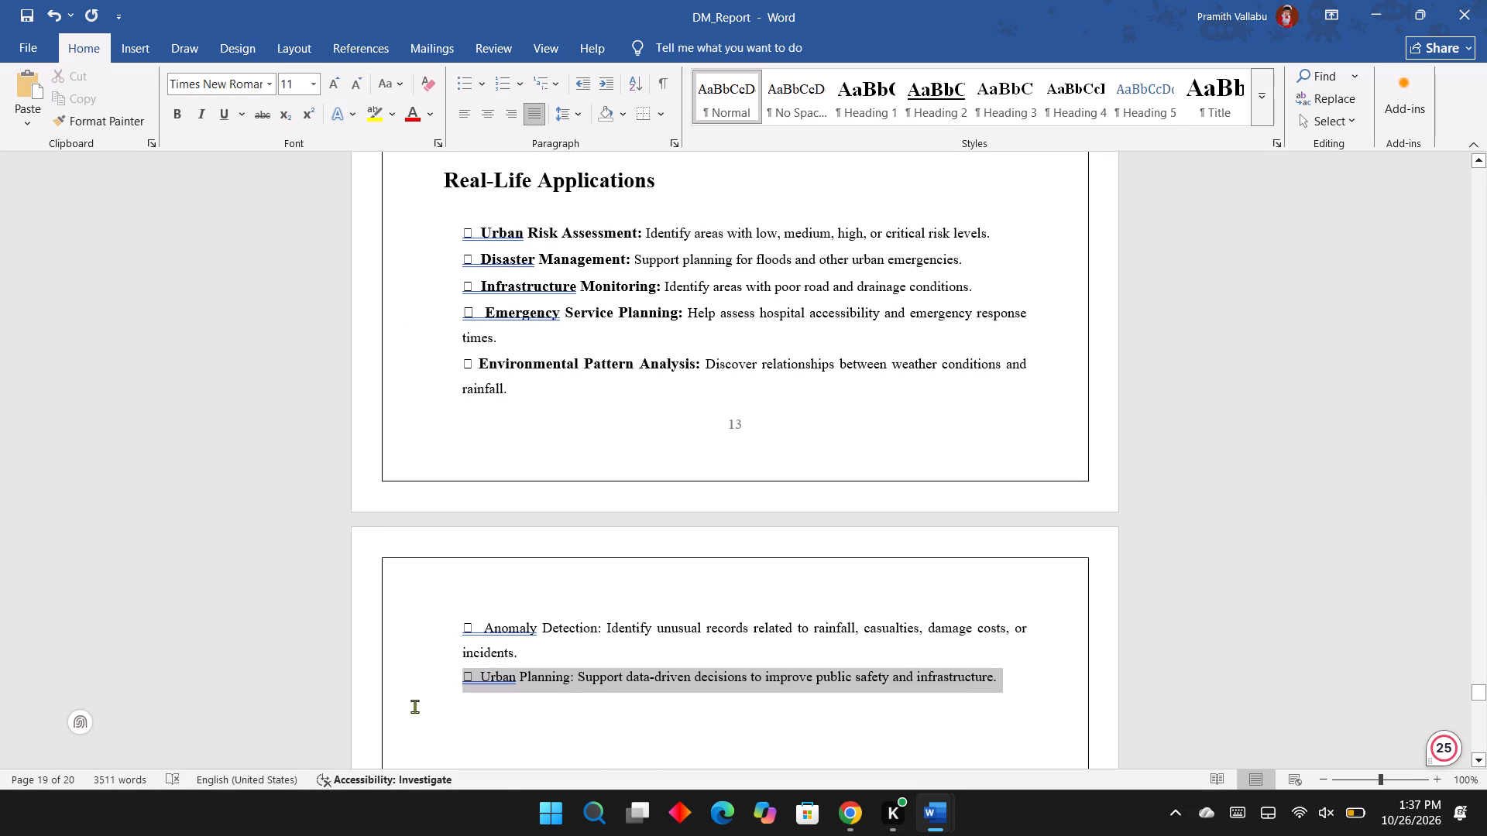
pyautogui.moveTo(414, 706); pyautogui.dragTo(400, 622)
pyautogui.press('BackSpace')
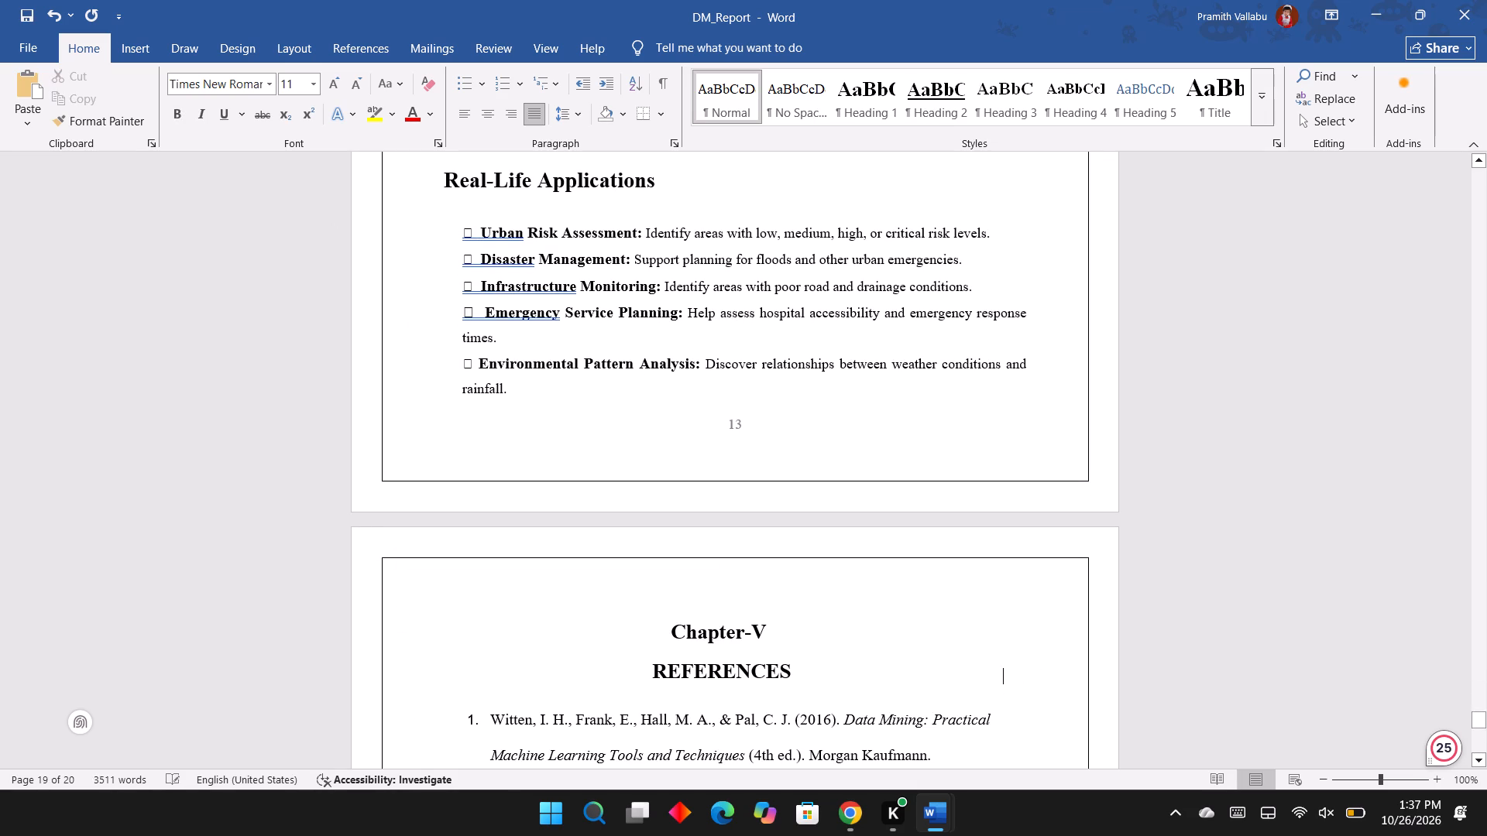
# Review the layout of the Real-Life Applications section and the Chapter-V References page after it.
pyautogui.scroll(1, 580, 495)
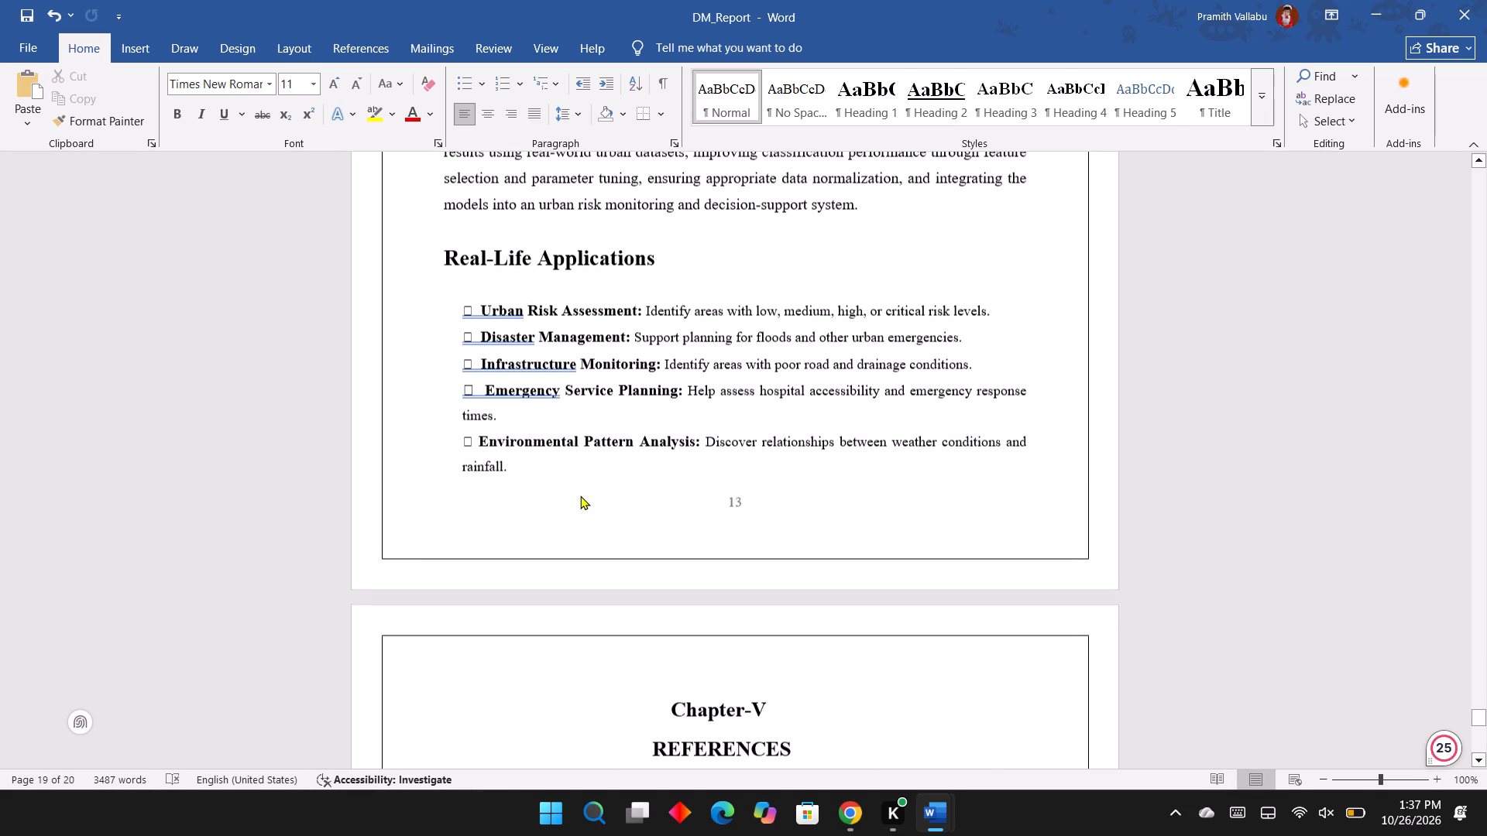
pyautogui.scroll(3, 580, 495)
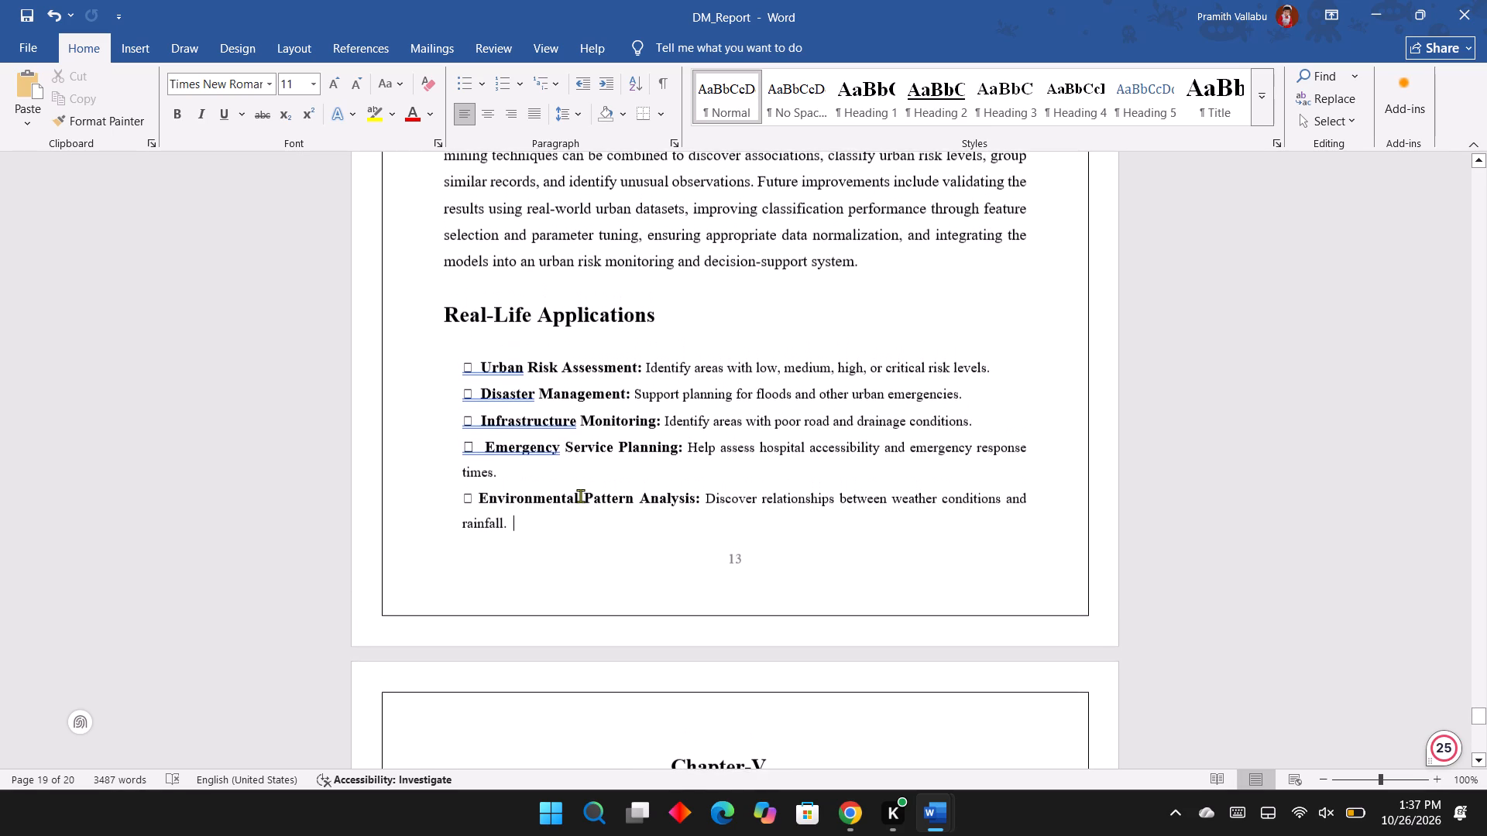
pyautogui.scroll(1, 580, 495)
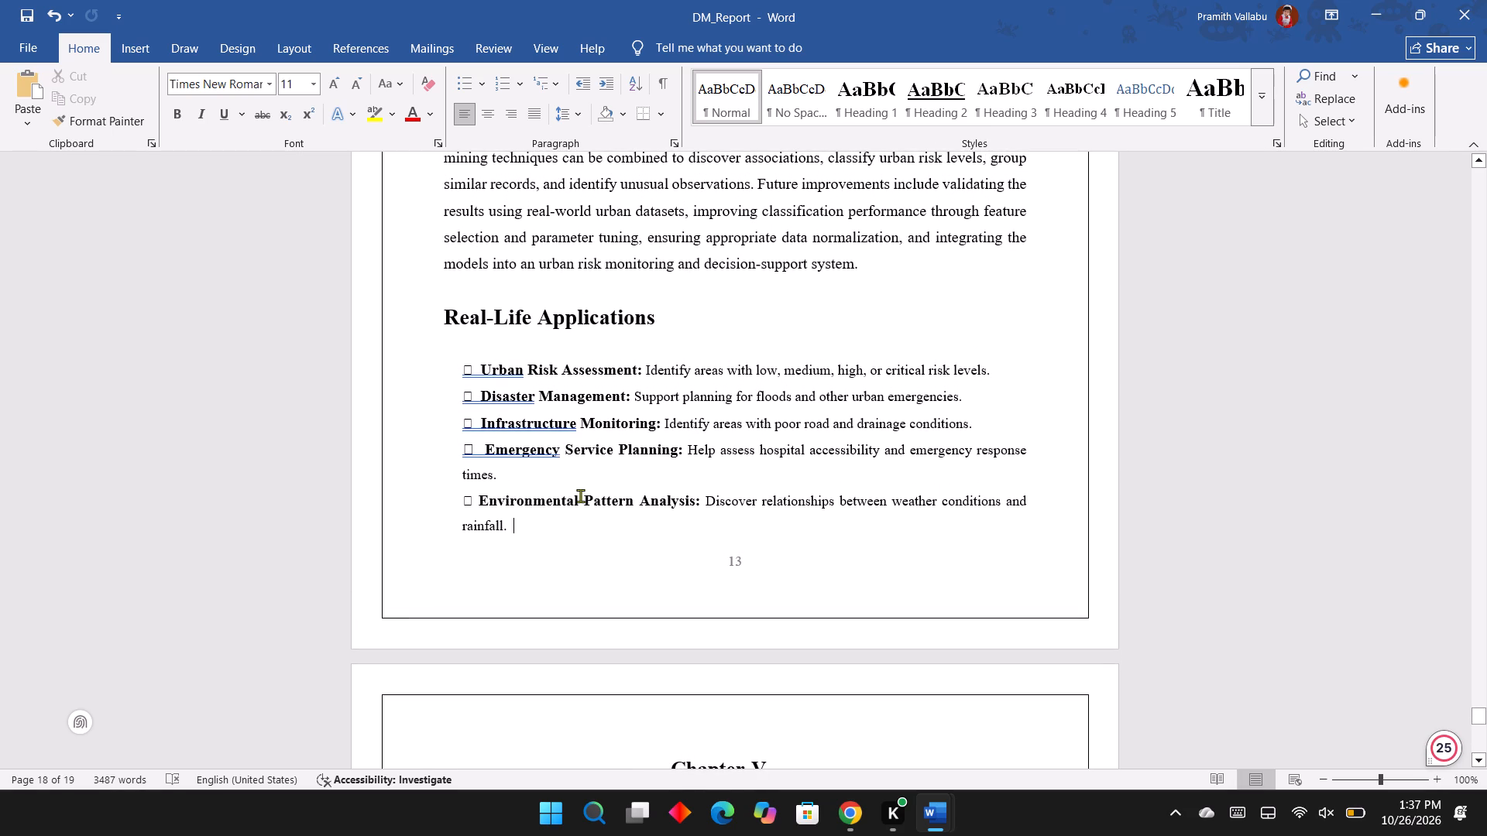
pyautogui.scroll(1, 649, 389)
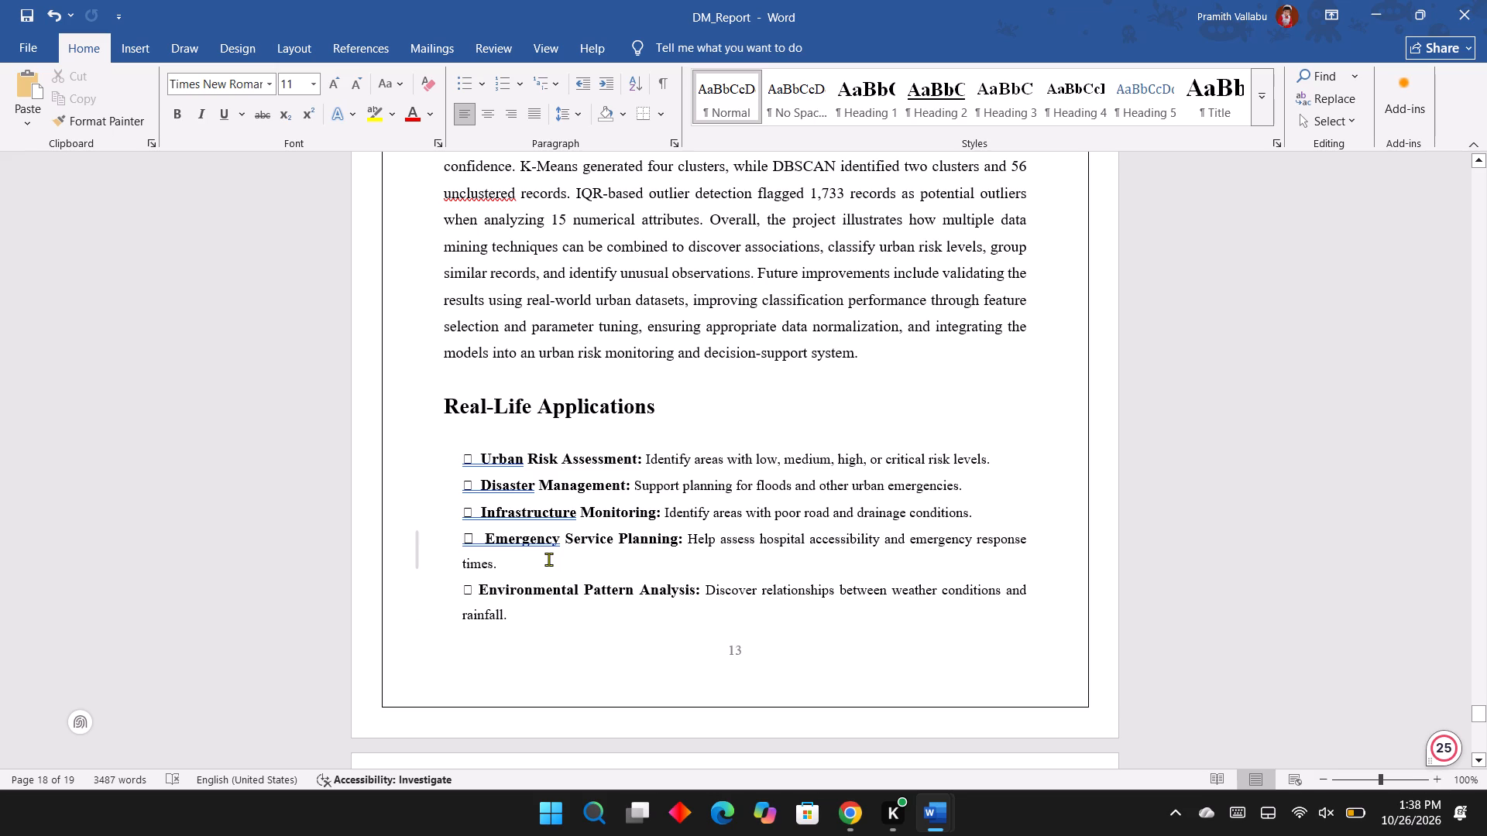
pyautogui.scroll(-1, 694, 538)
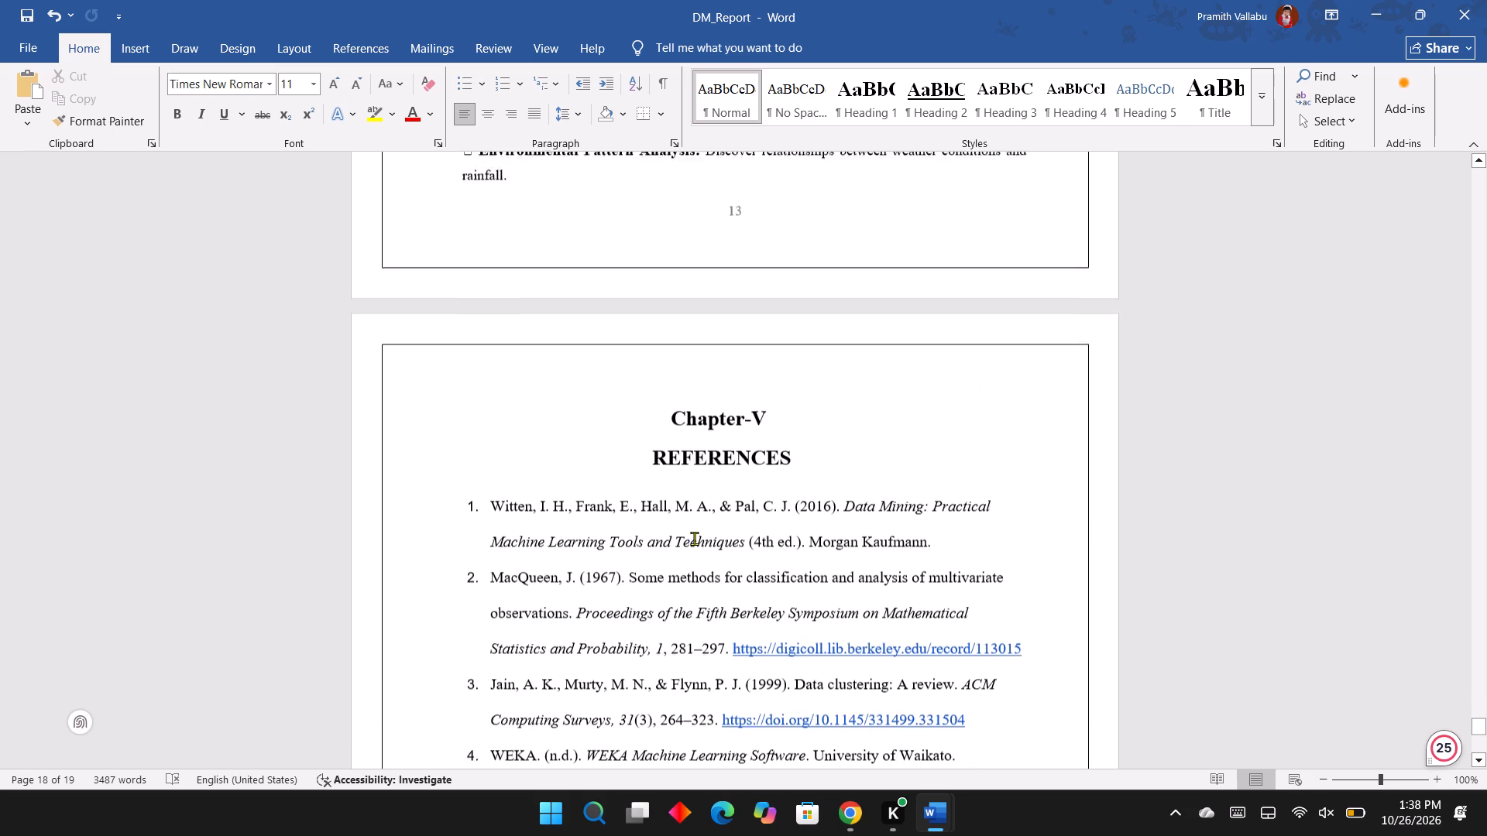
pyautogui.scroll(-2, 589, 488)
pyautogui.scroll(1, 589, 488)
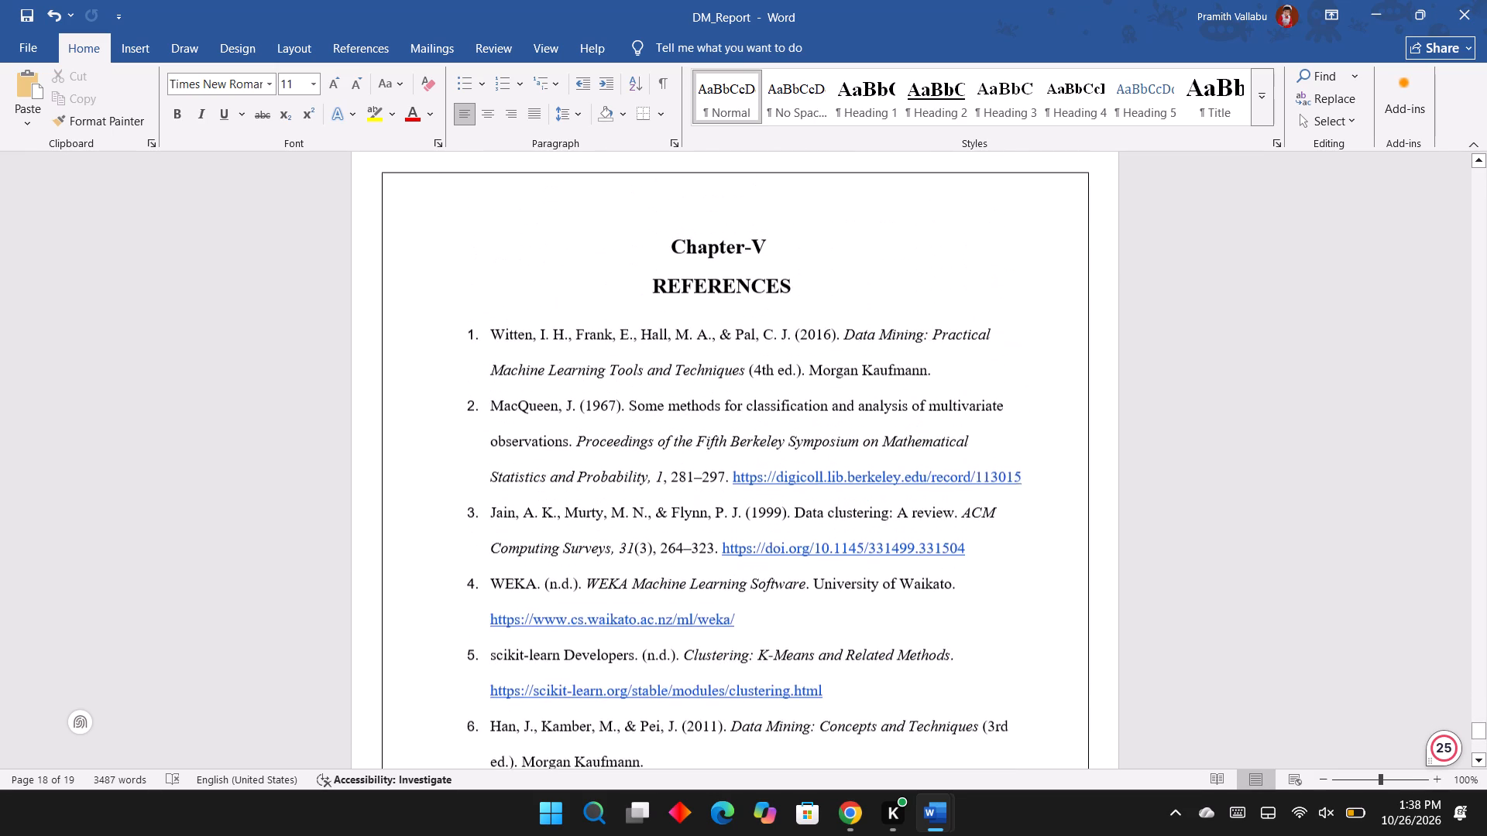
# Justify the Real-Life Applications heading and its five application bullets.
pyautogui.scroll(3, 589, 488)
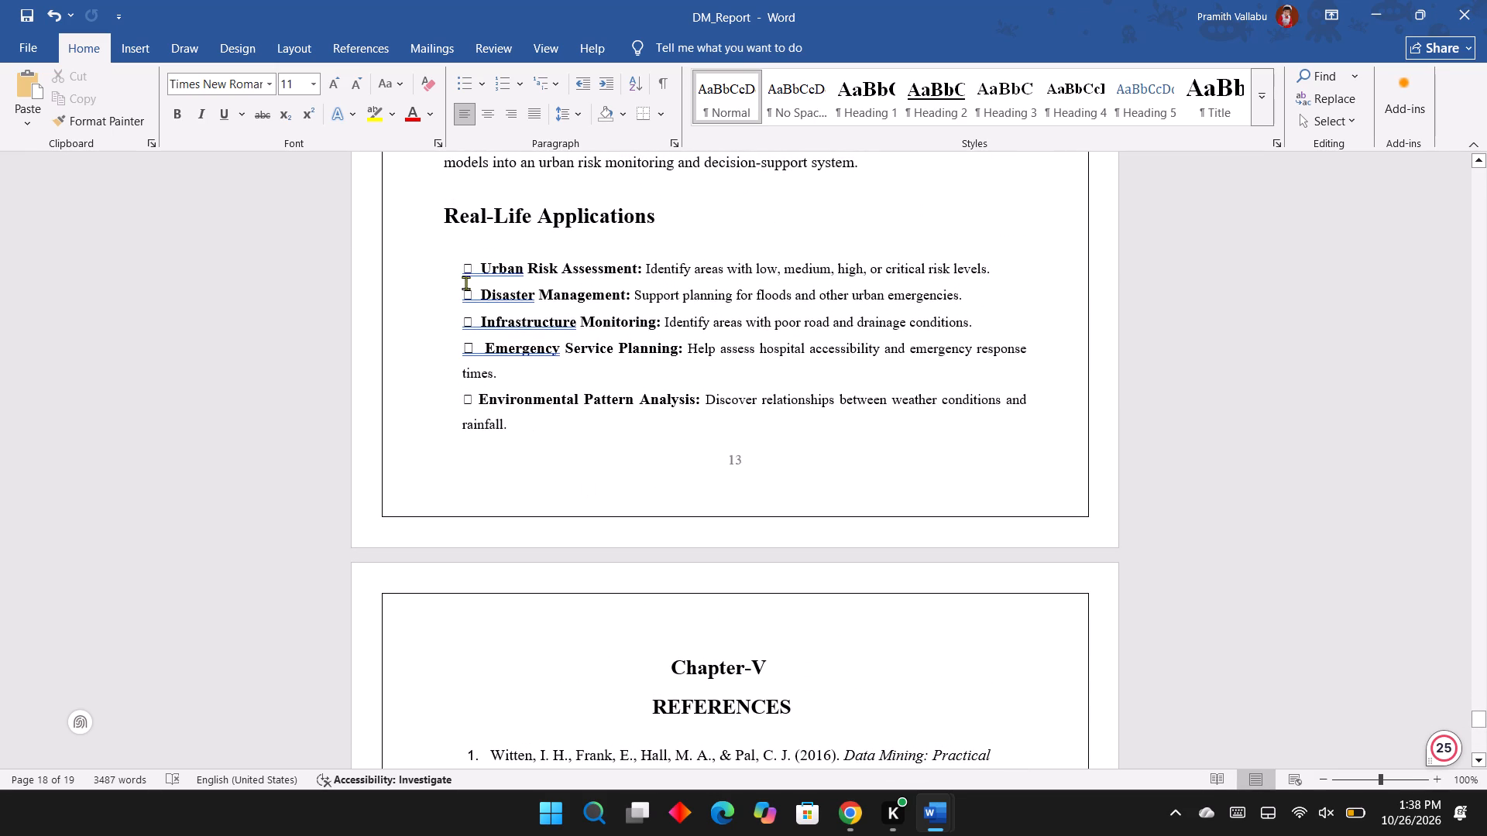
pyautogui.moveTo(475, 254); pyautogui.dragTo(600, 457)
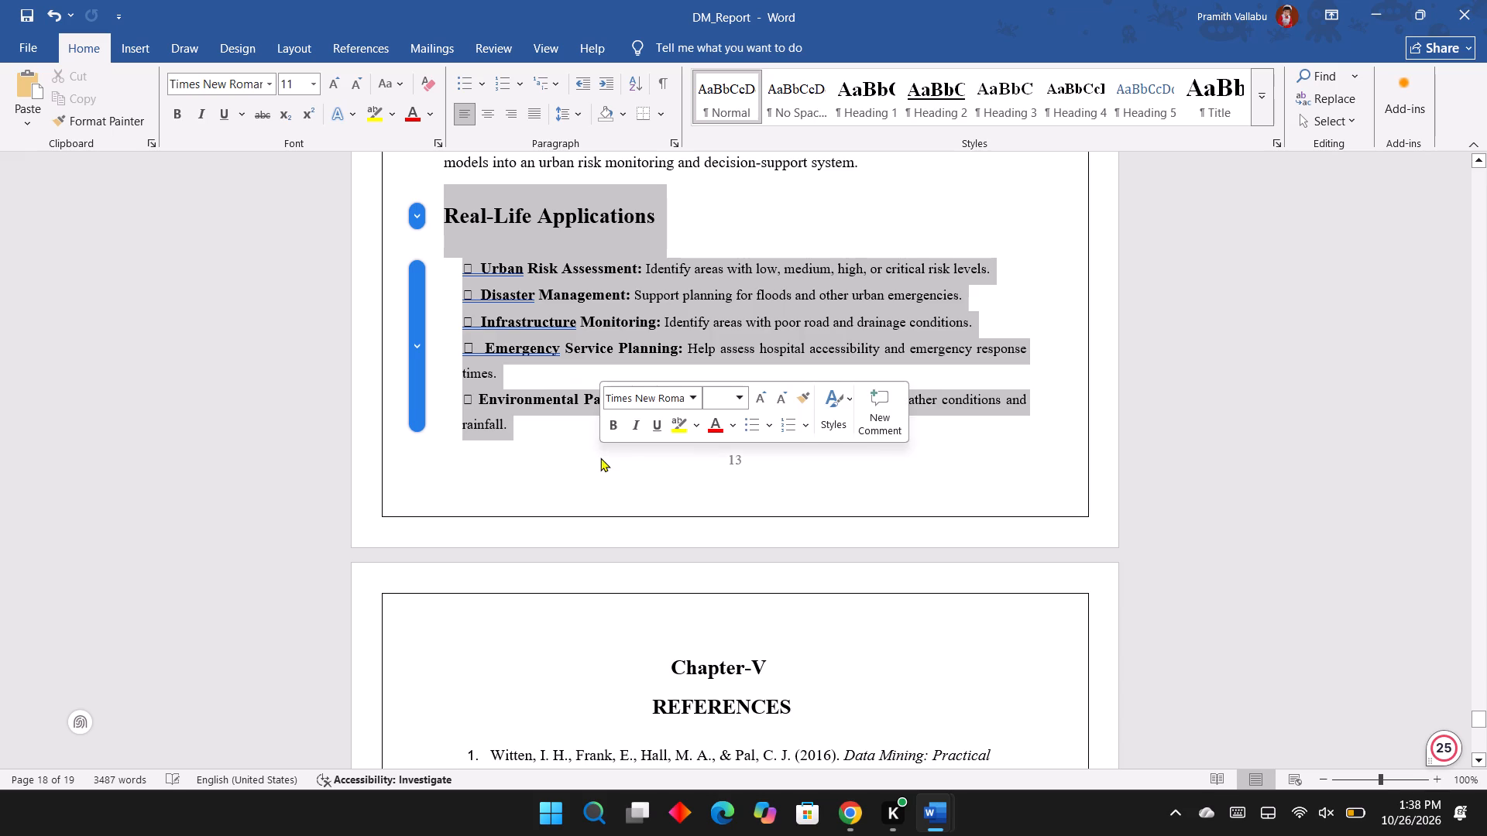
pyautogui.click(540, 107)
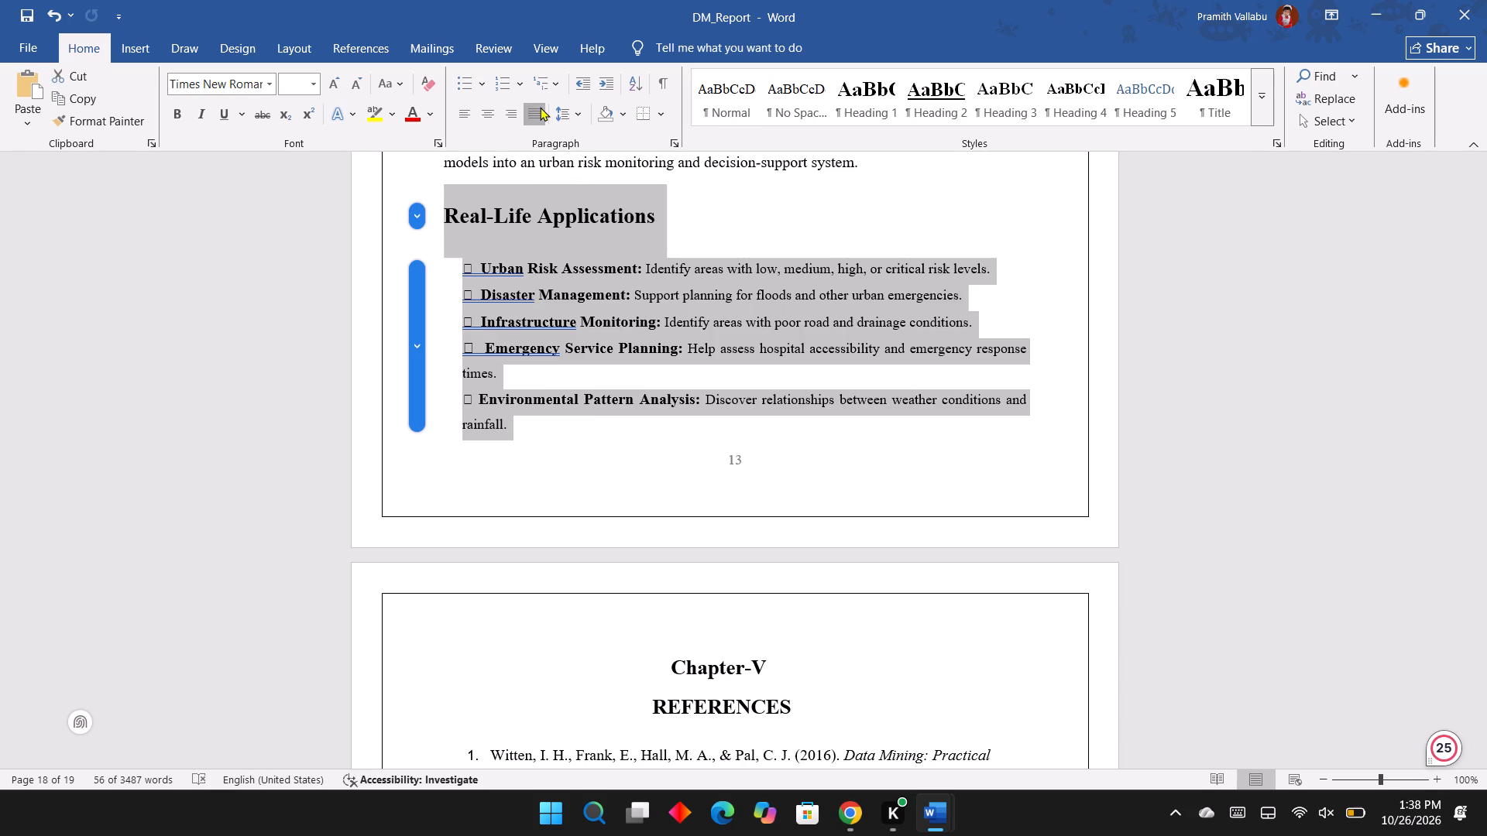
pyautogui.click(802, 425)
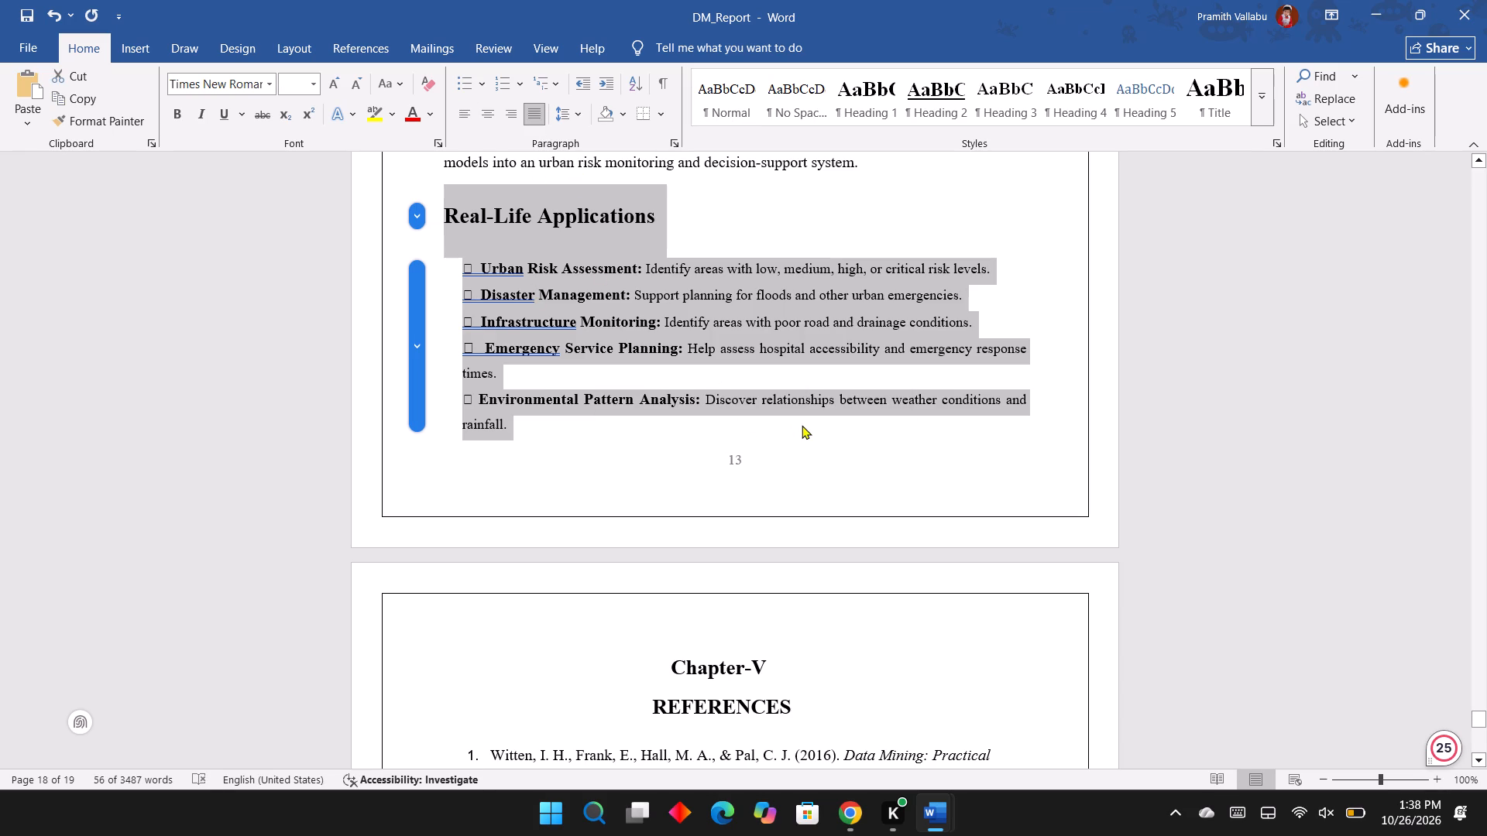
# Look over the conclusion, the Real-Life Applications bullets and the Chapter-V references list.
pyautogui.scroll(1, 802, 425)
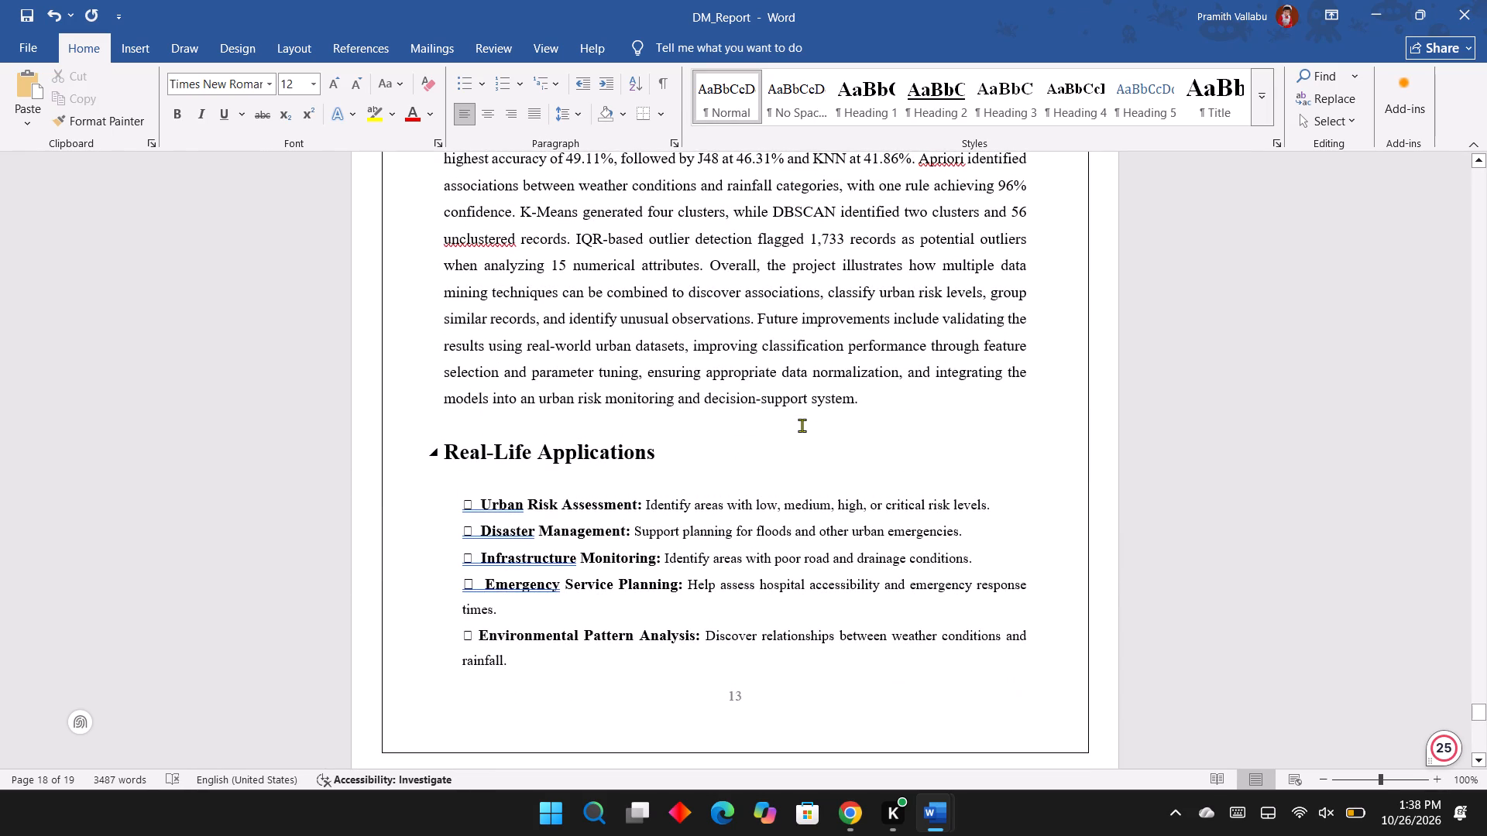
pyautogui.scroll(-4, 802, 425)
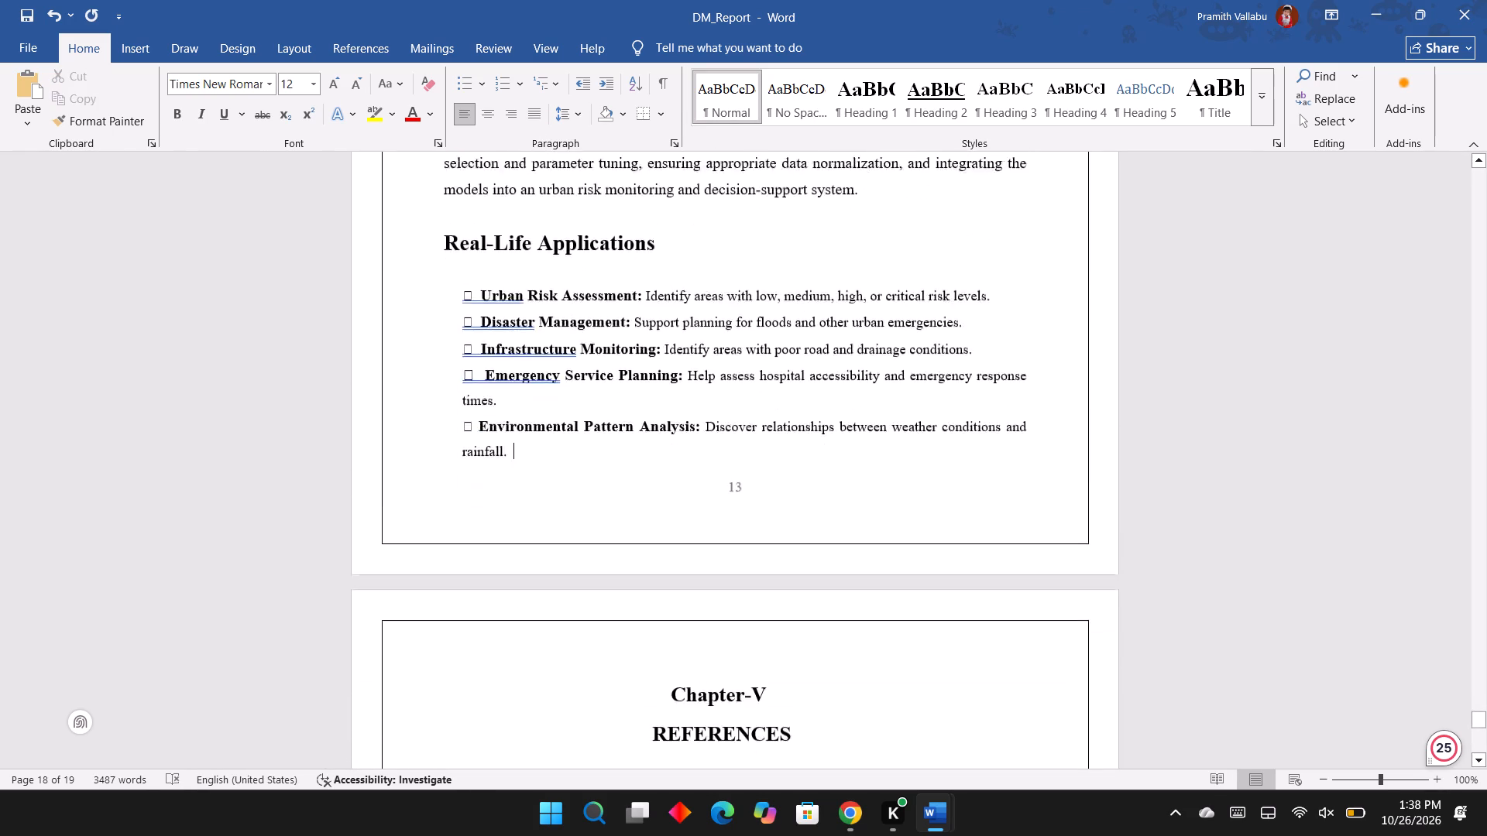
pyautogui.scroll(-4, 802, 425)
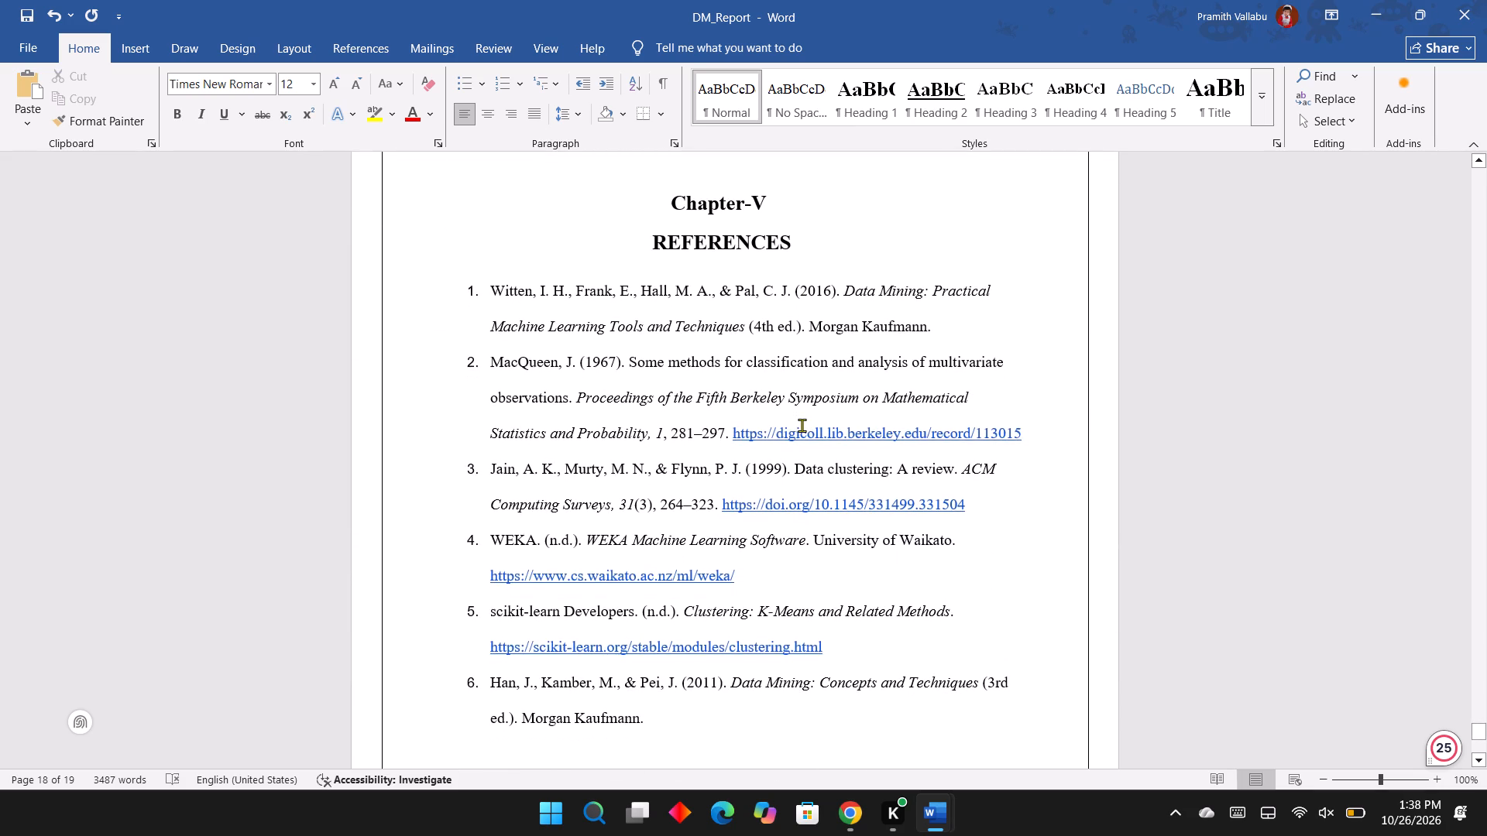
pyautogui.scroll(-7, 802, 425)
pyautogui.scroll(6, 802, 425)
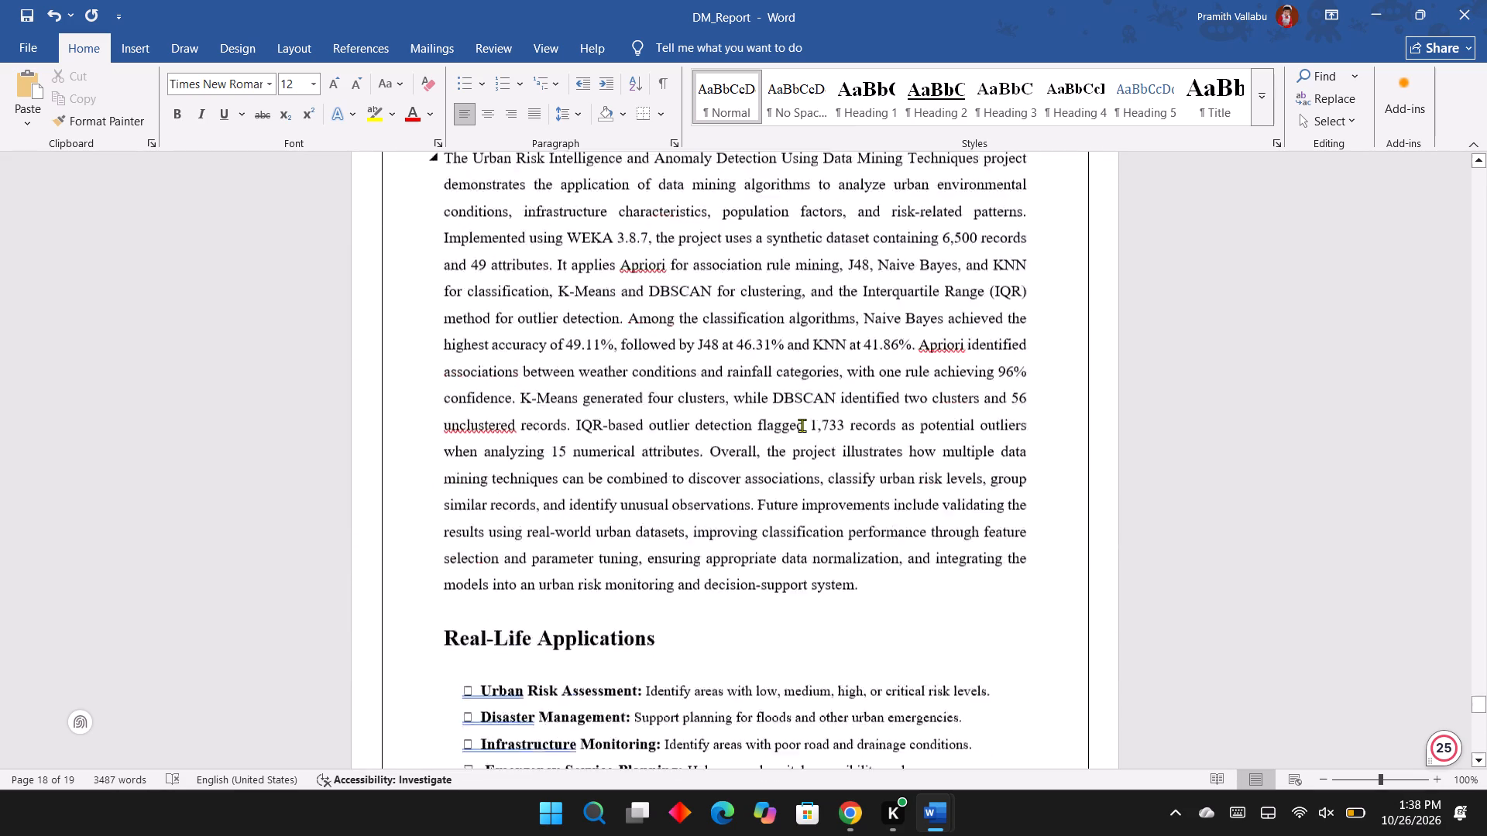
# Look back over the report from the Chapter IV conclusion through the outputs, implementation and objective pages to the front matter.
pyautogui.scroll(4, 802, 425)
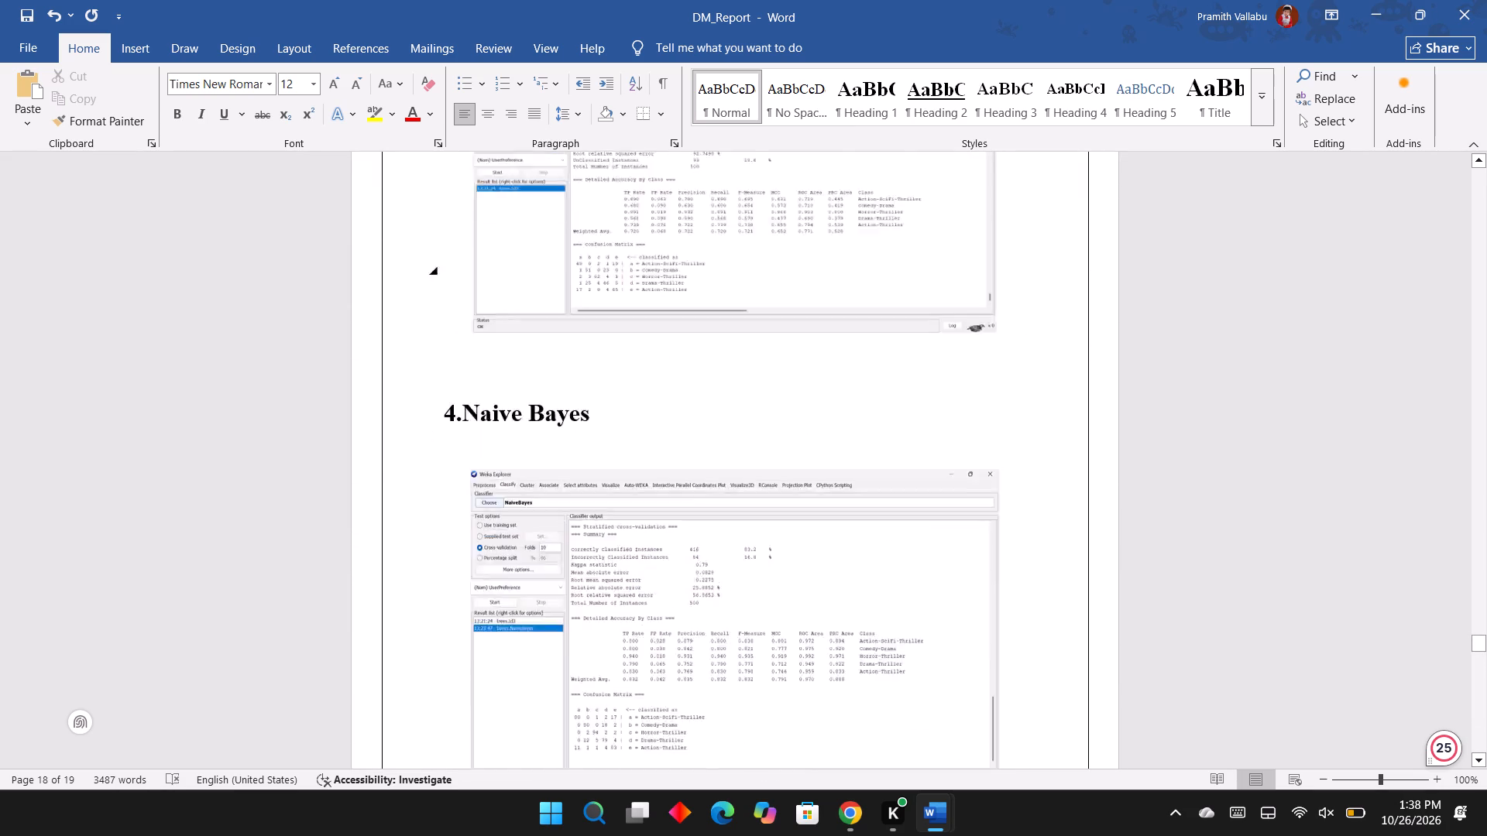
pyautogui.scroll(8, 802, 425)
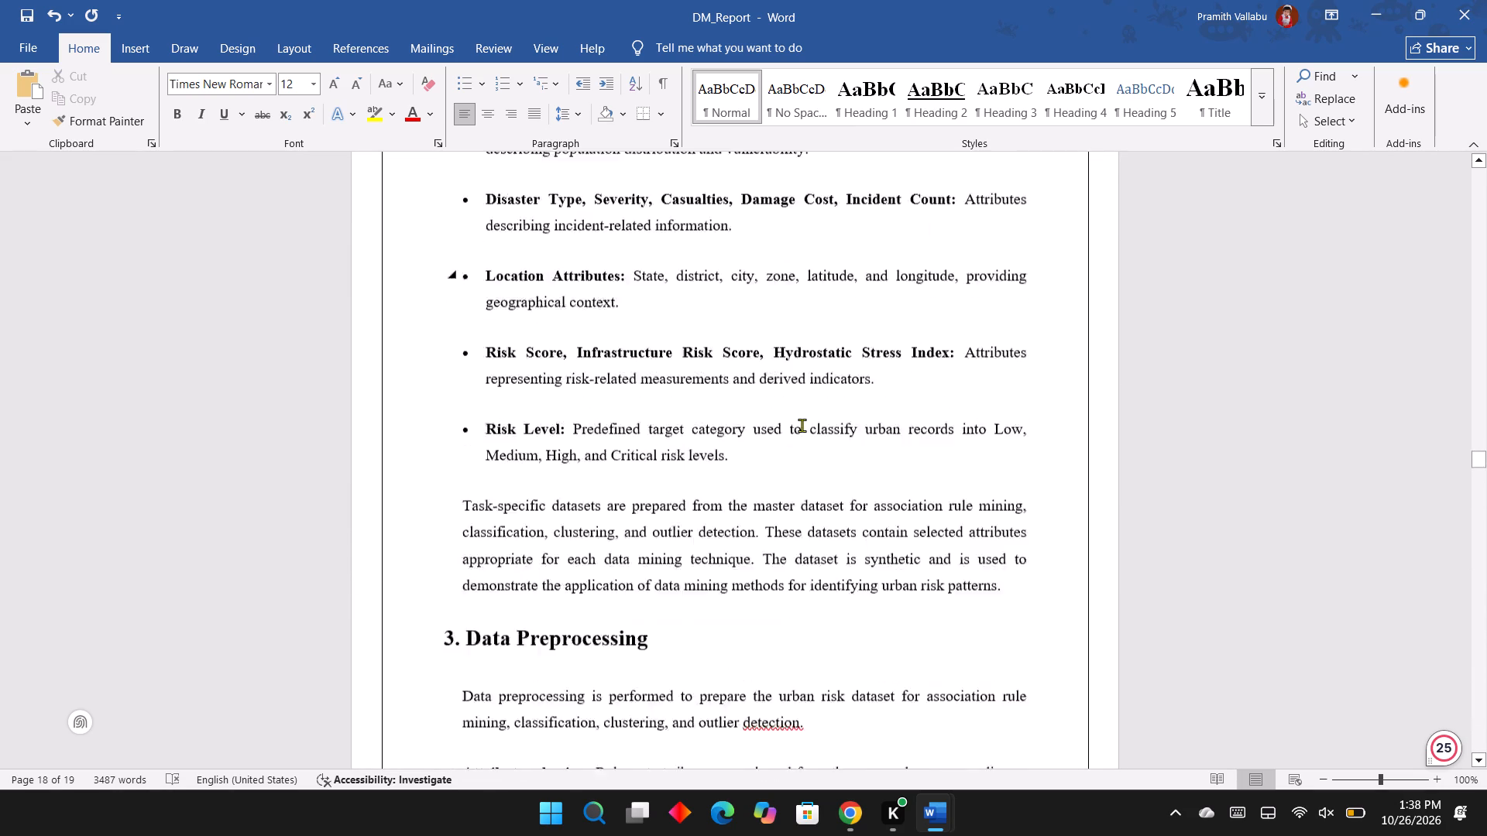
pyautogui.scroll(7, 802, 425)
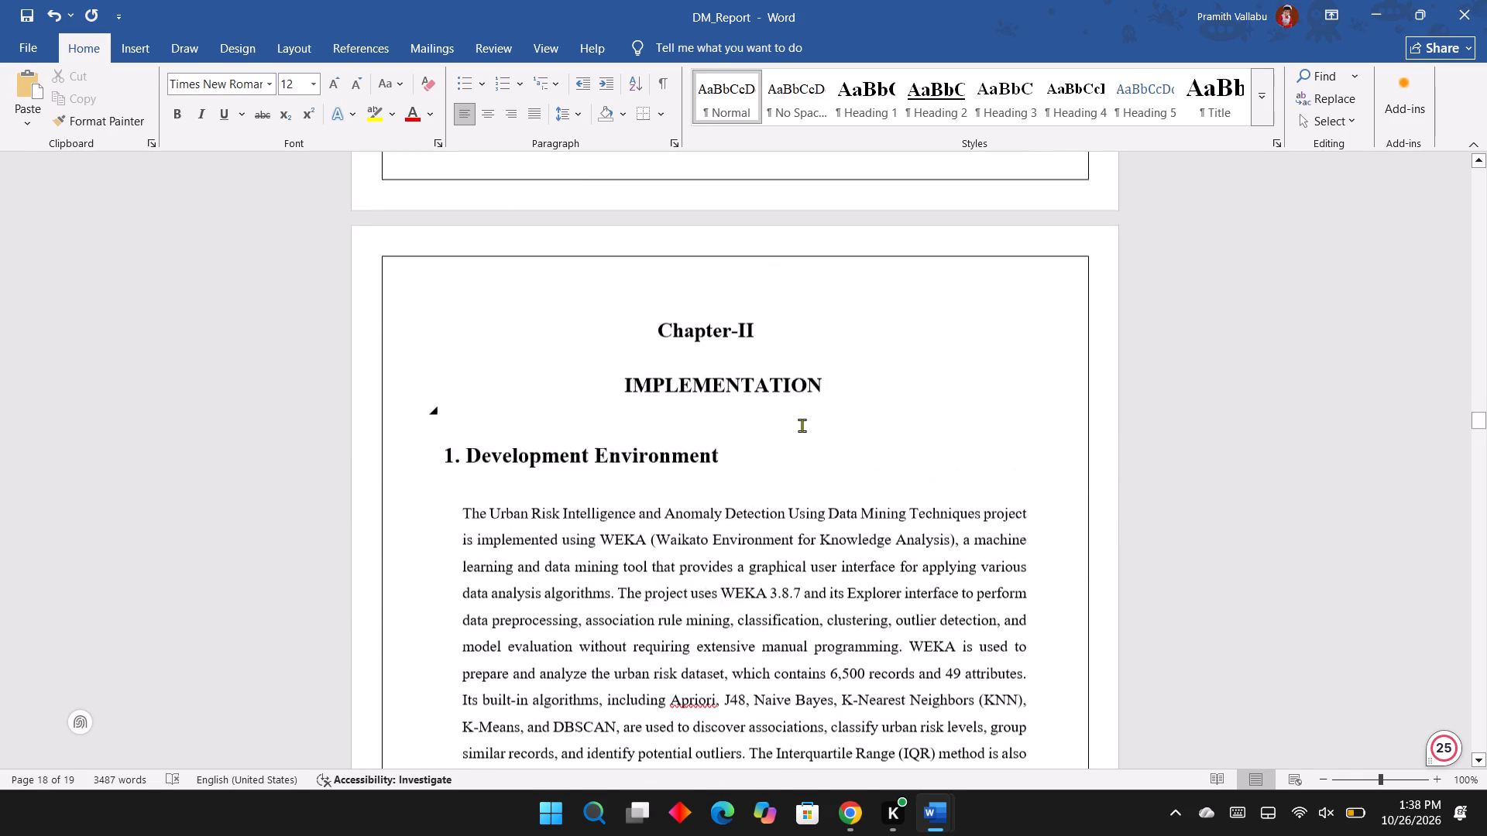
pyautogui.scroll(3, 802, 425)
pyautogui.scroll(-5, 802, 425)
pyautogui.scroll(1, 802, 425)
pyautogui.scroll(-1, 802, 425)
pyautogui.scroll(1, 802, 425)
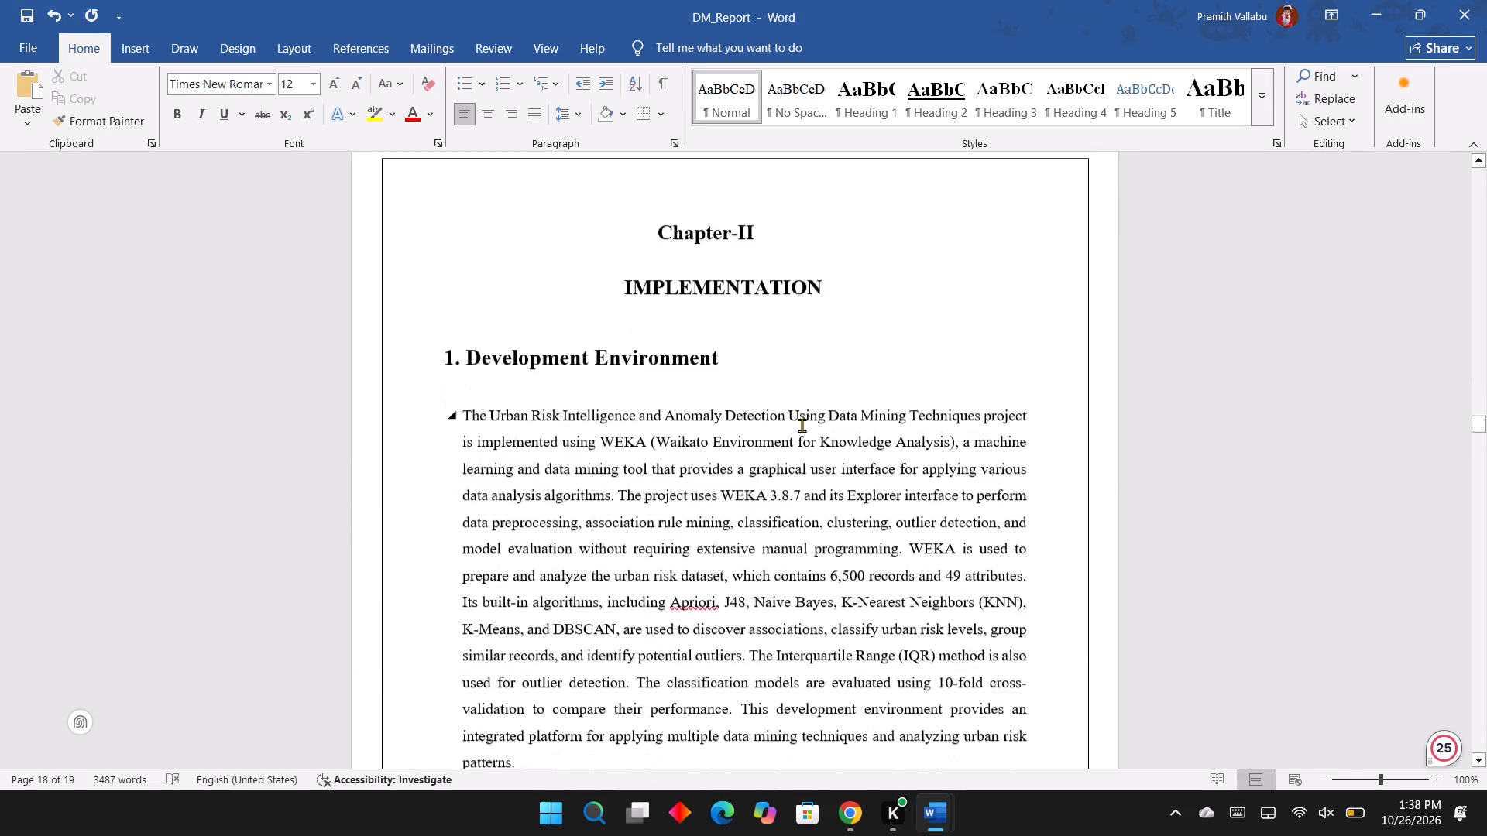
pyautogui.scroll(2, 802, 425)
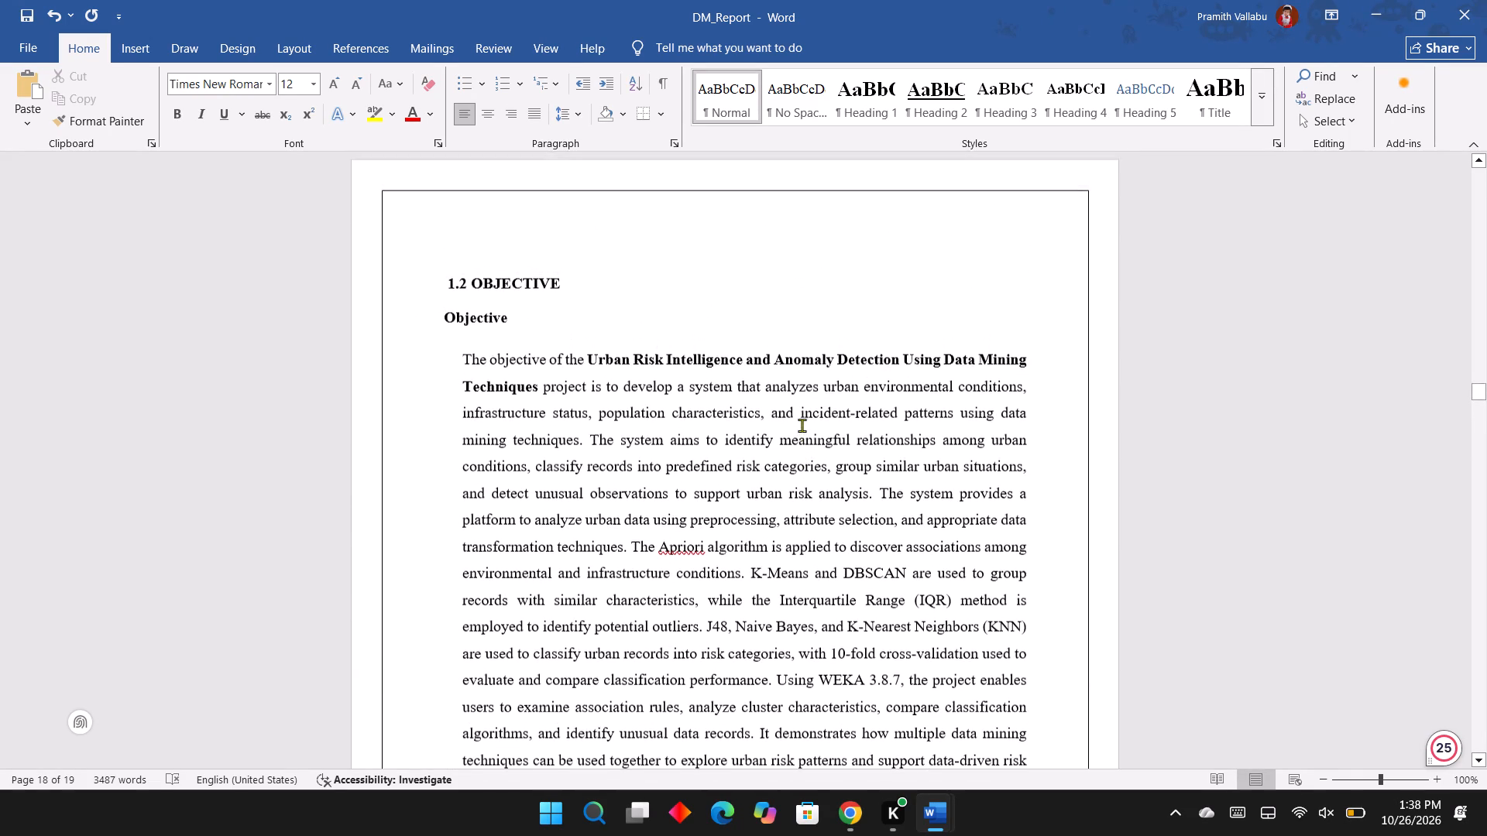
pyautogui.scroll(10, 802, 425)
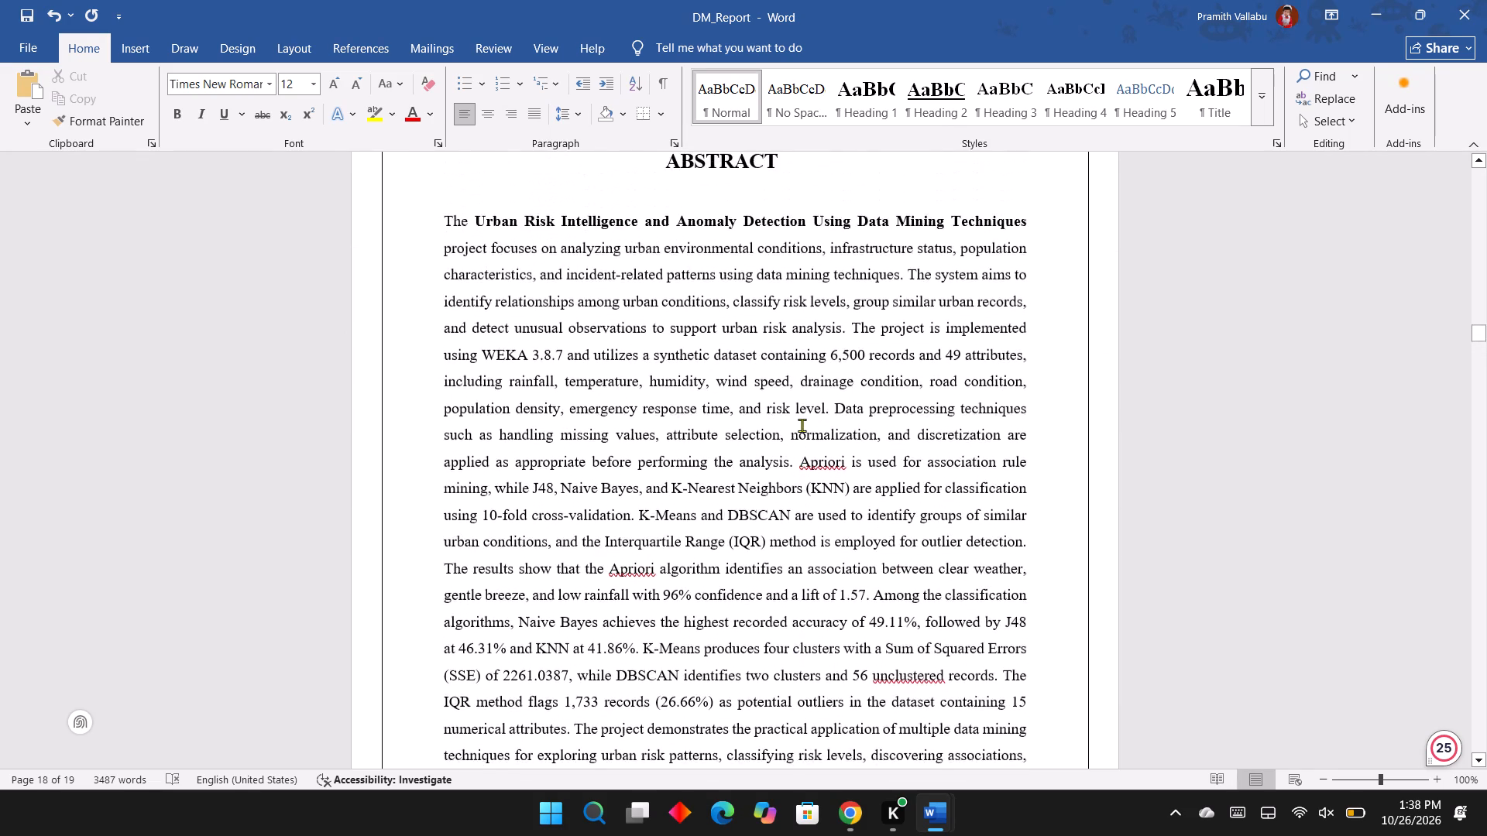
pyautogui.scroll(3, 802, 425)
# Check the page numbers of the Abstract and Introduction against the table of contents.
pyautogui.scroll(-11, 802, 425)
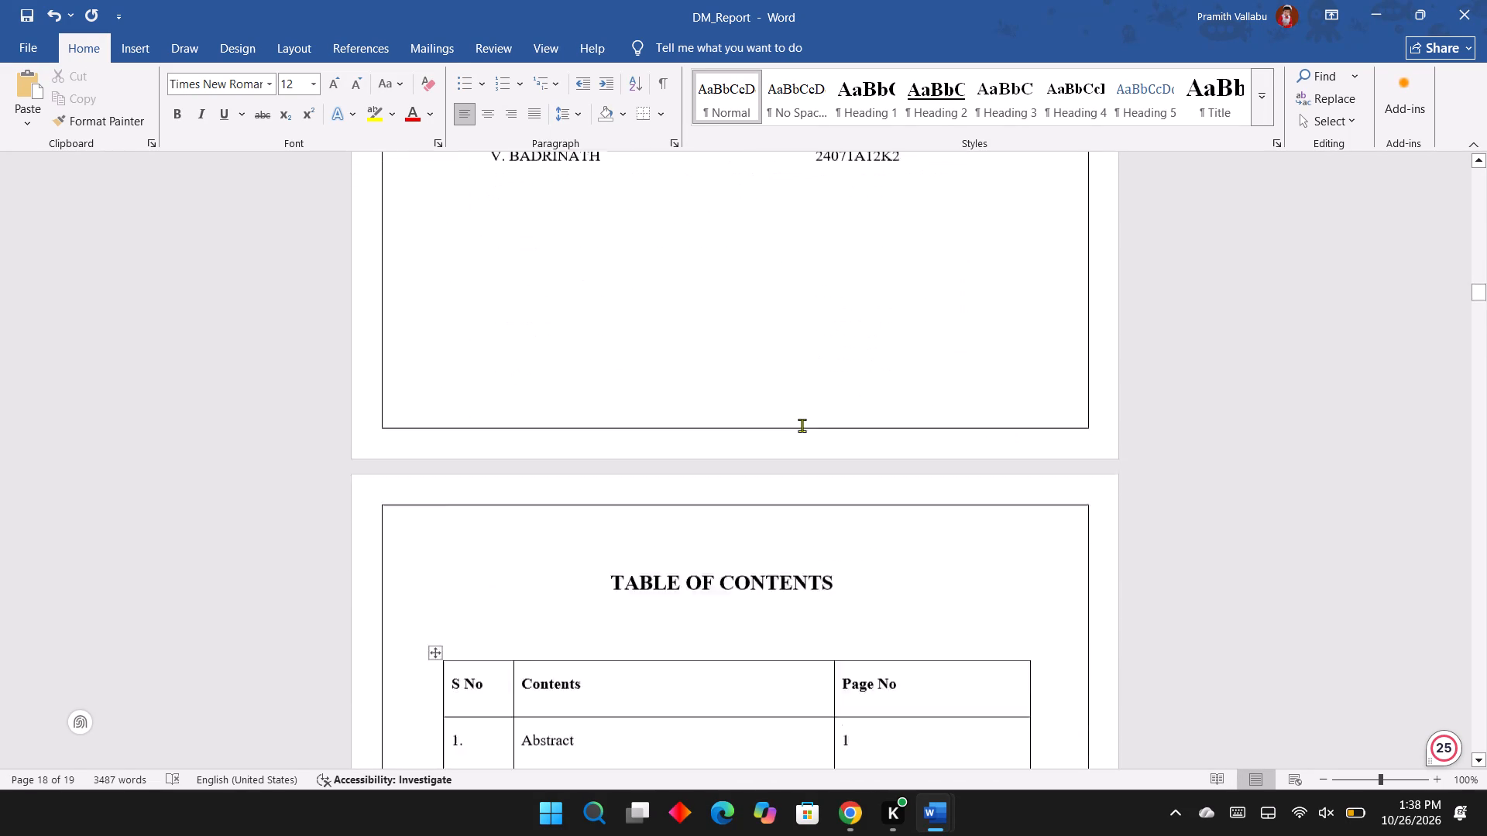
pyautogui.scroll(-7, 802, 425)
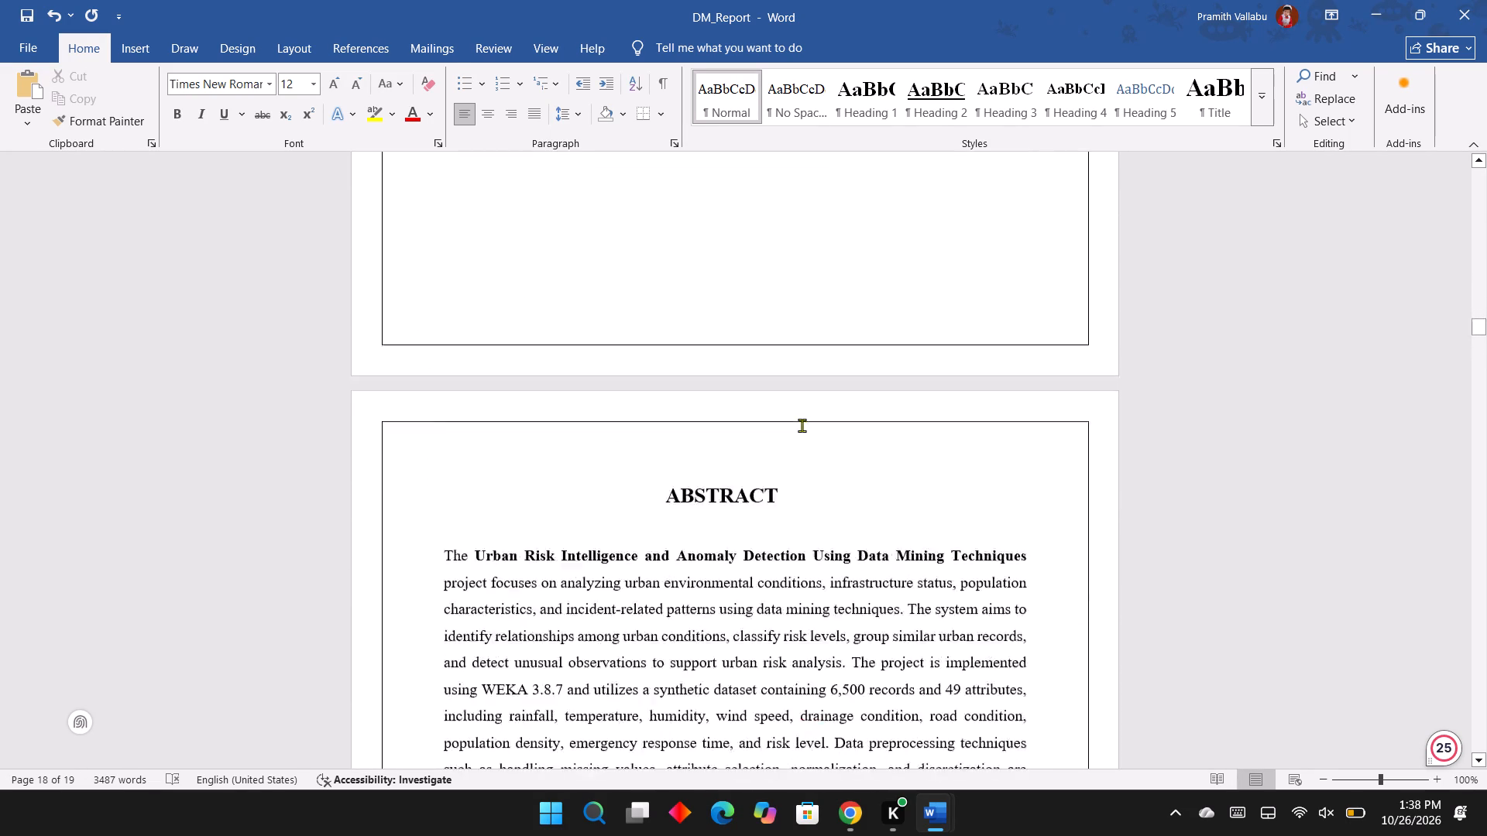
pyautogui.scroll(-2, 802, 425)
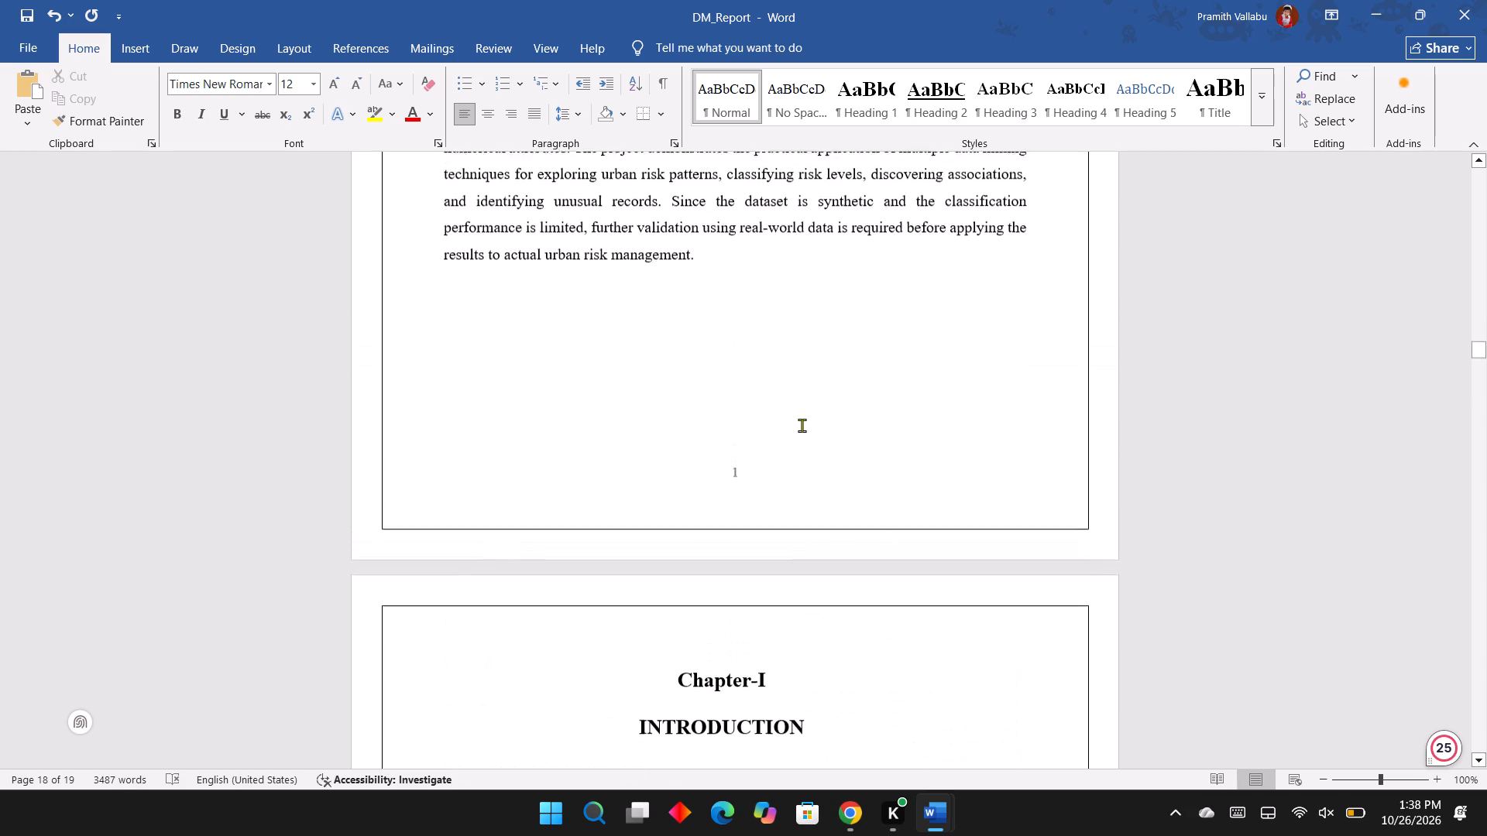
pyautogui.scroll(-2, 802, 425)
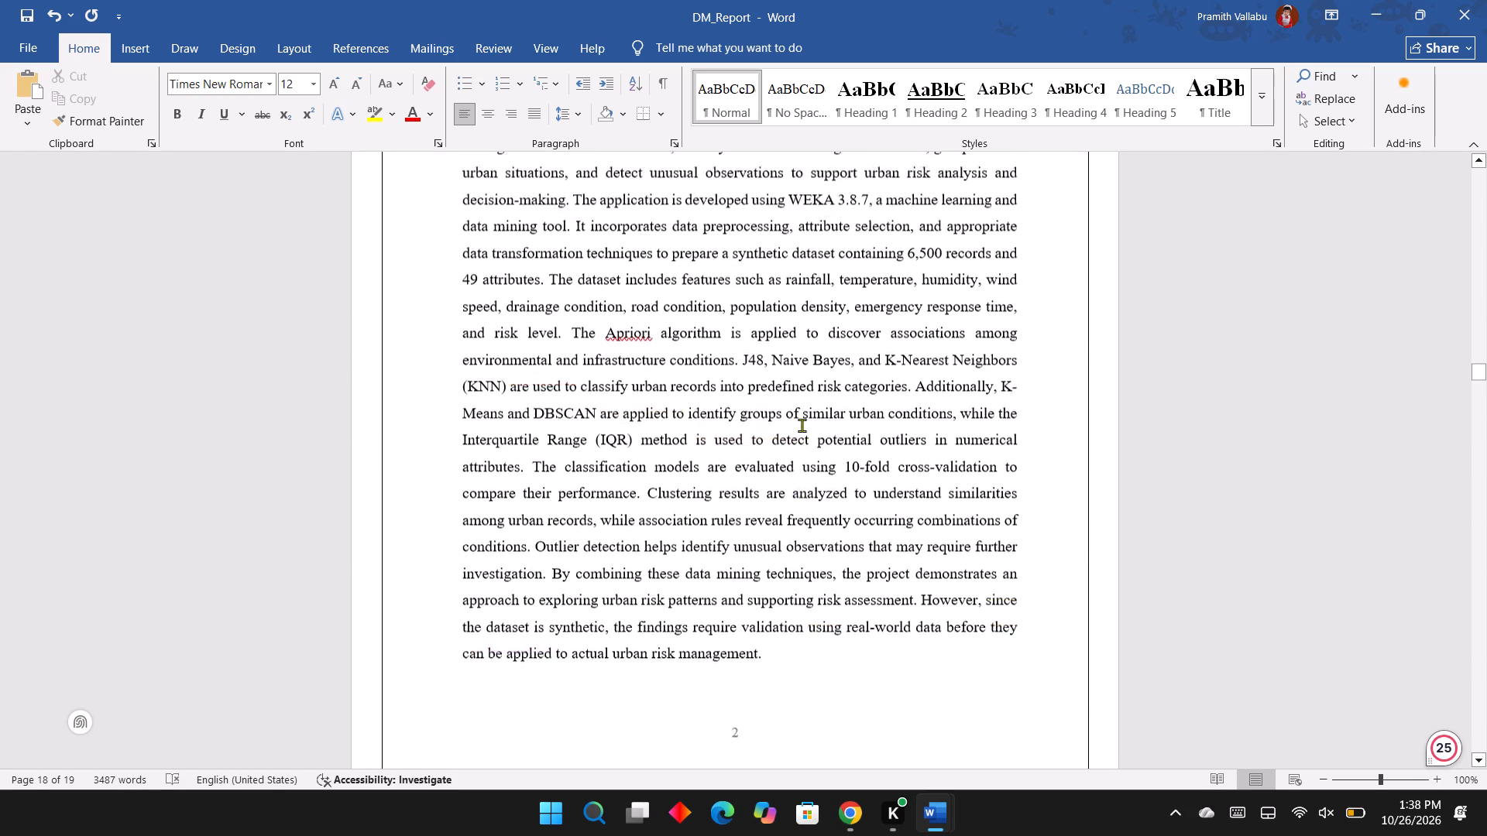
pyautogui.scroll(-1, 802, 425)
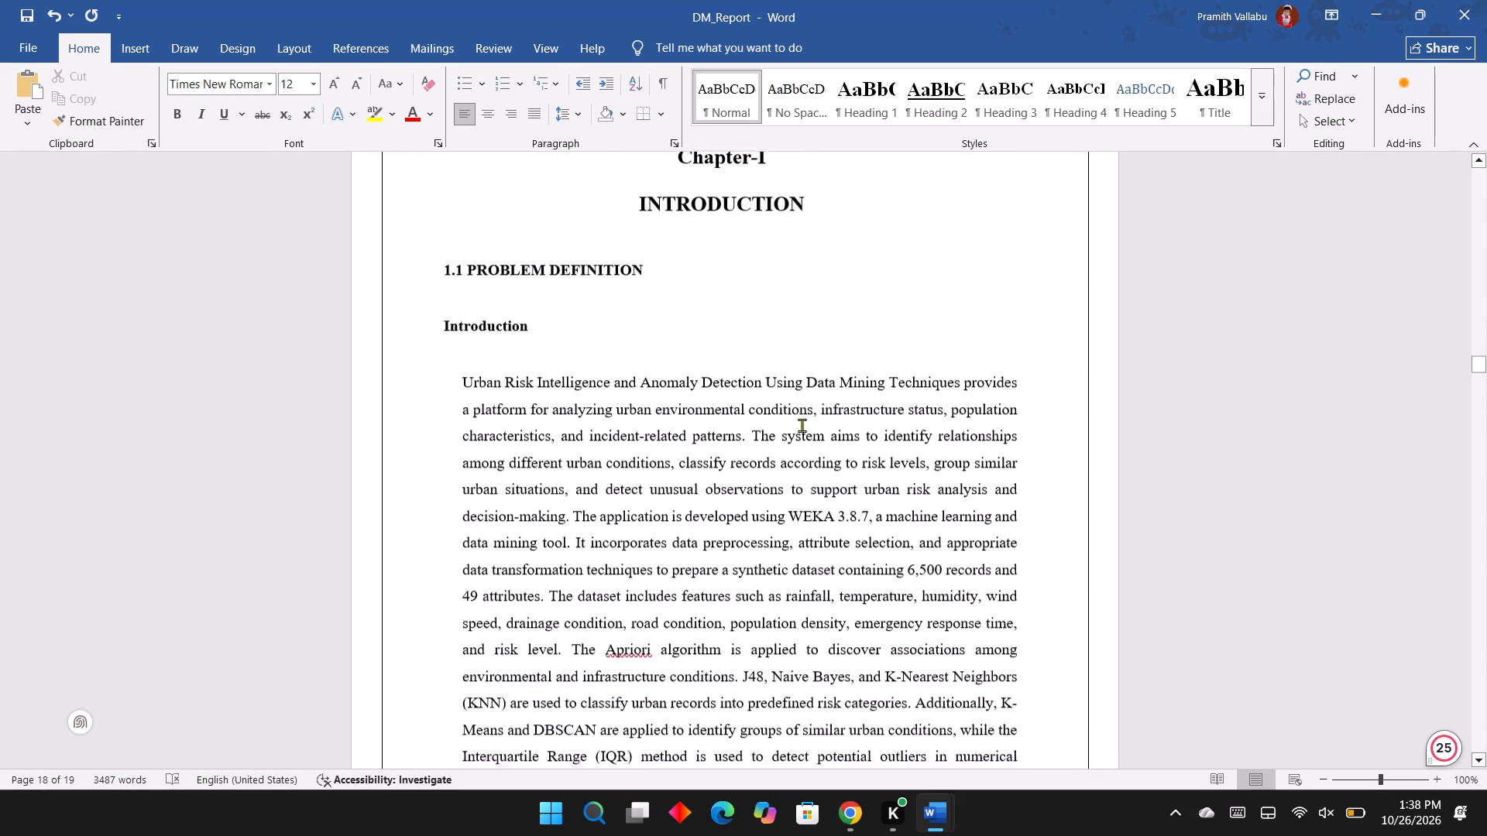
pyautogui.scroll(-1, 802, 425)
pyautogui.scroll(2, 802, 425)
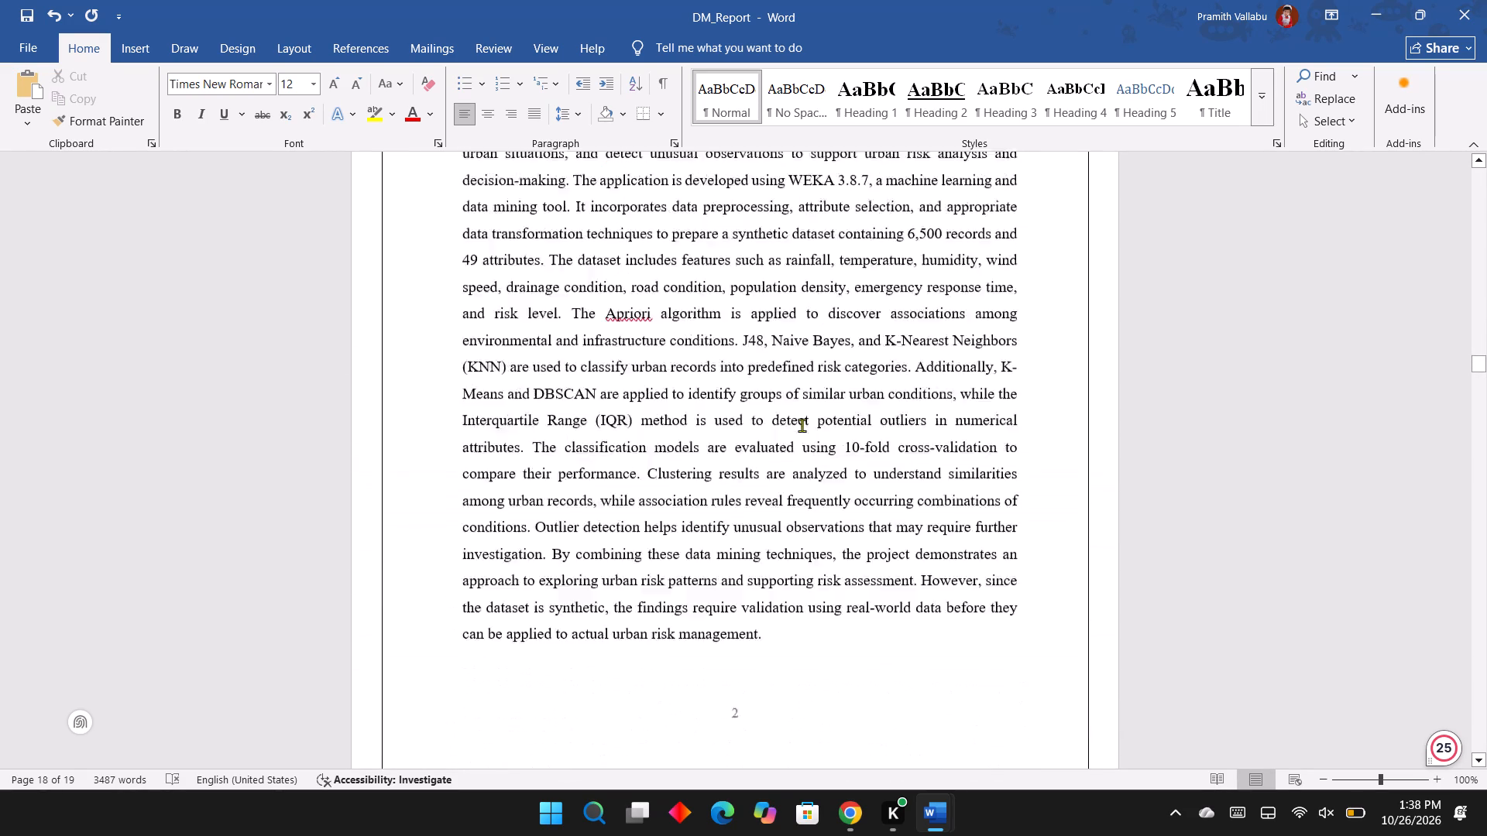
pyautogui.scroll(9, 802, 425)
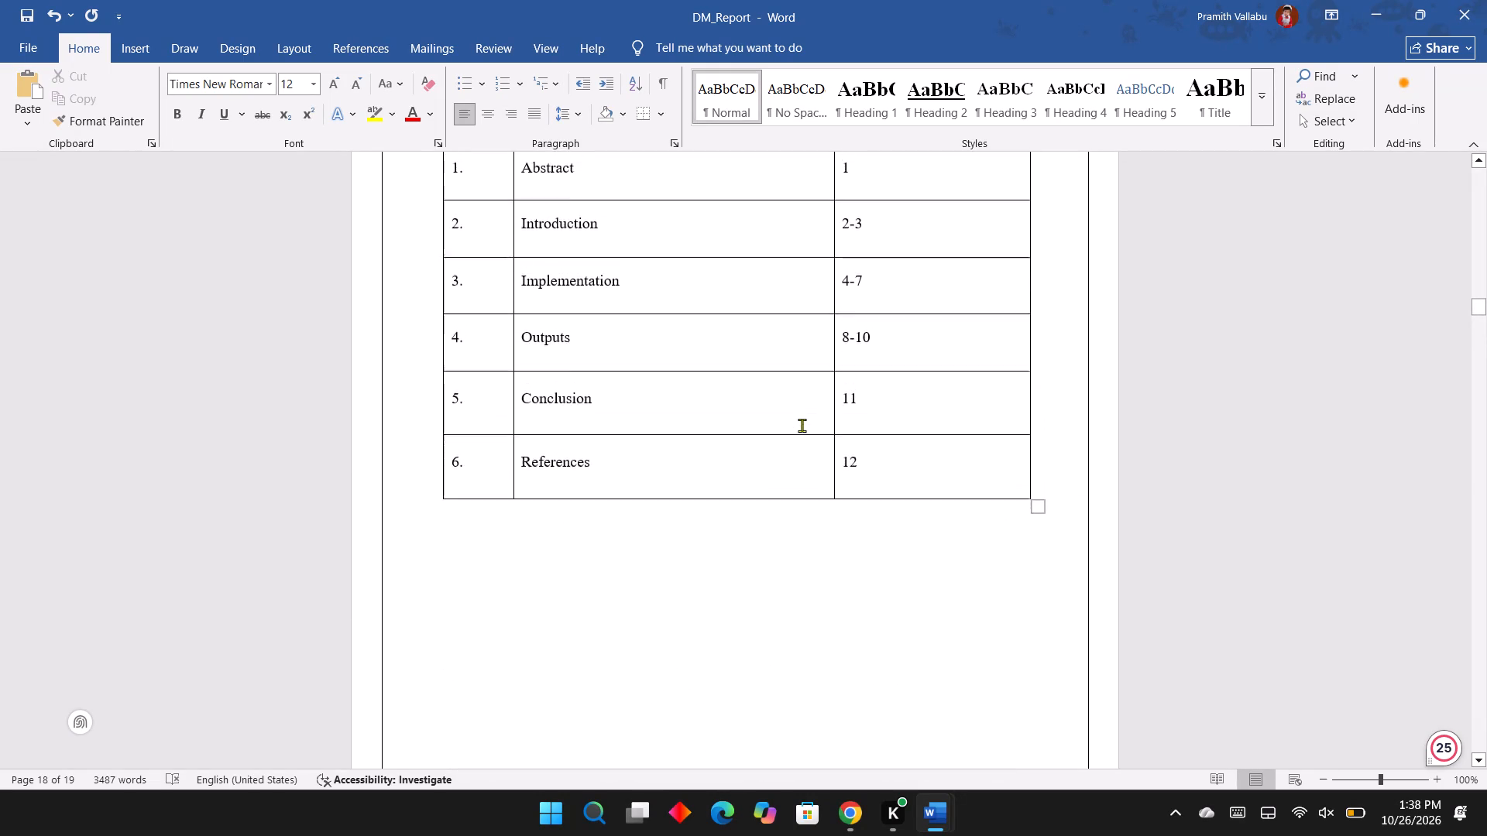
pyautogui.scroll(1, 802, 425)
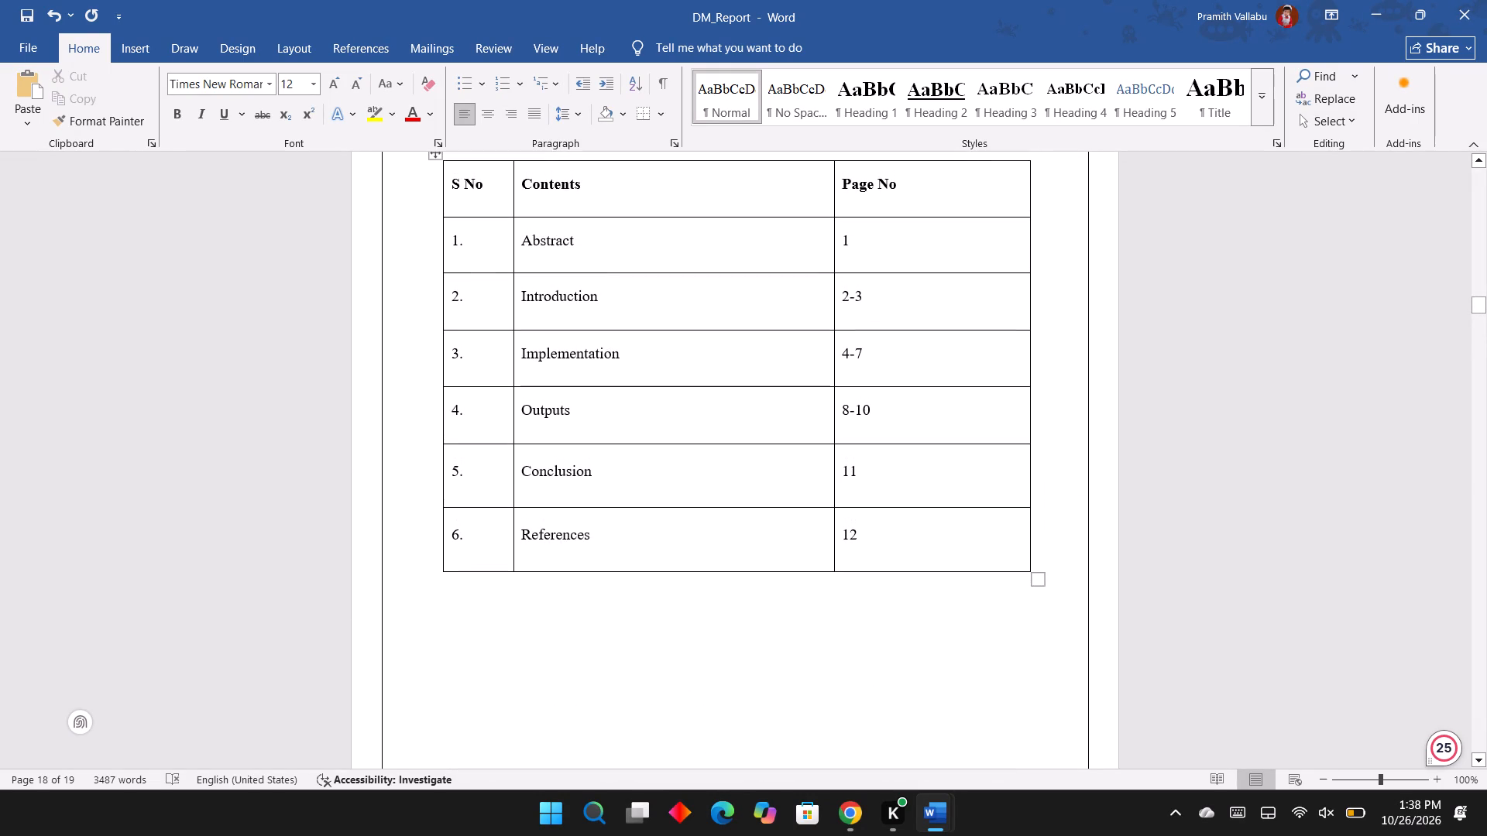
# Examine the Chapter-II Implementation pages and compare their page numbers with the table of contents entry.
pyautogui.scroll(-8, 880, 484)
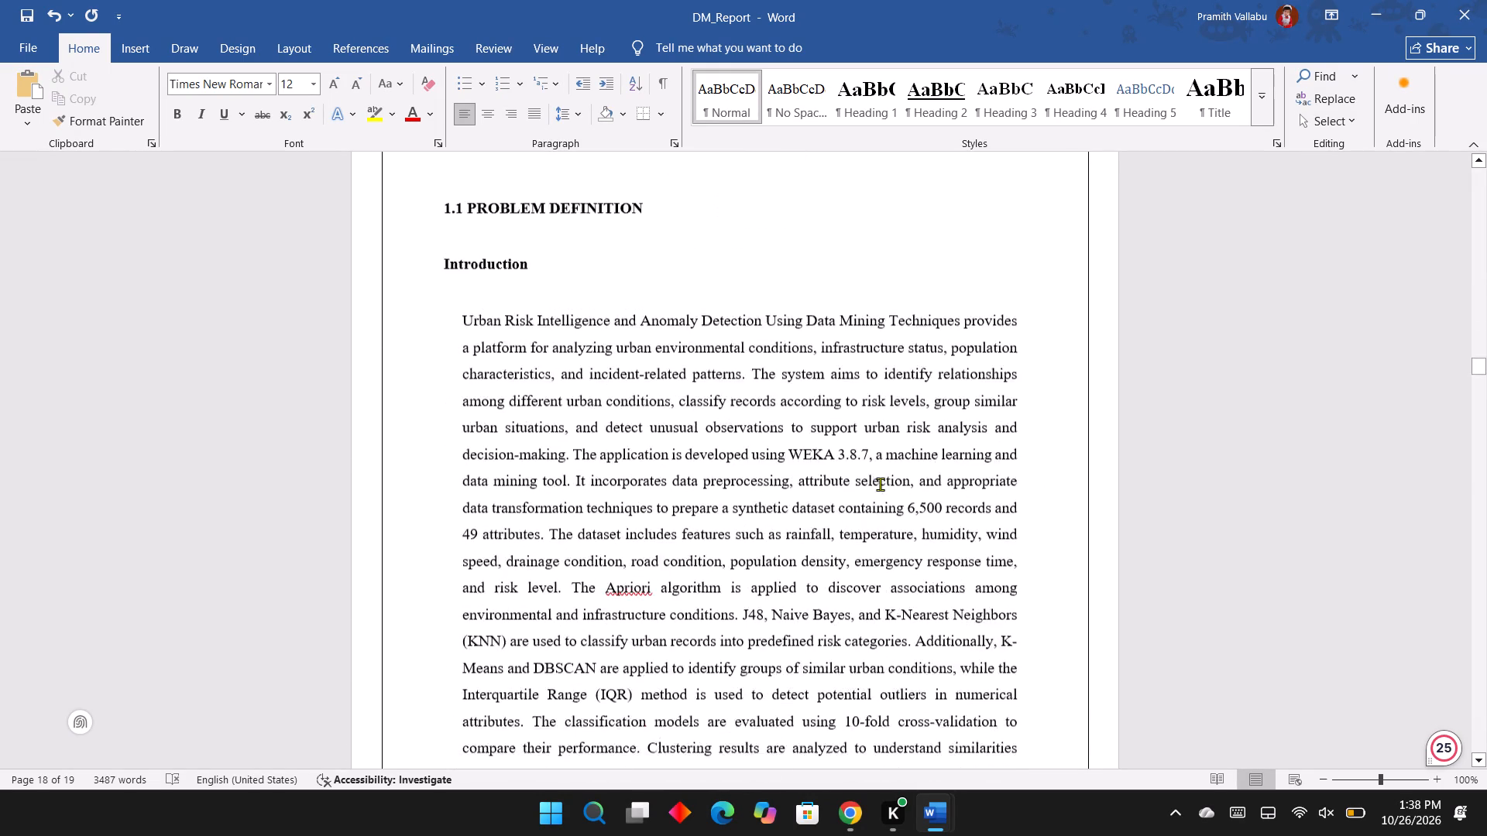
pyautogui.scroll(-8, 880, 484)
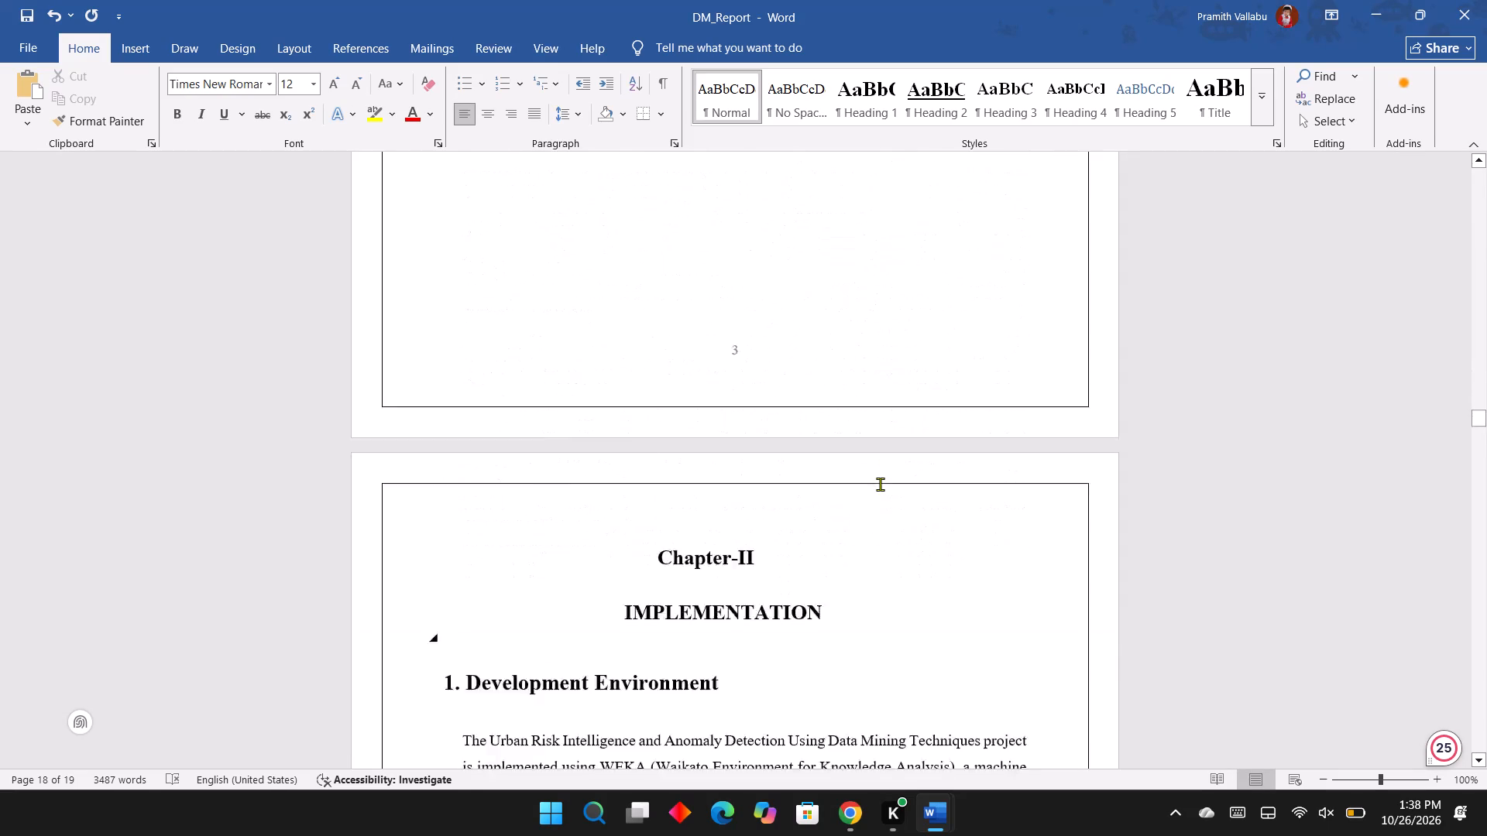
pyautogui.scroll(-6, 880, 484)
pyautogui.scroll(2, 880, 484)
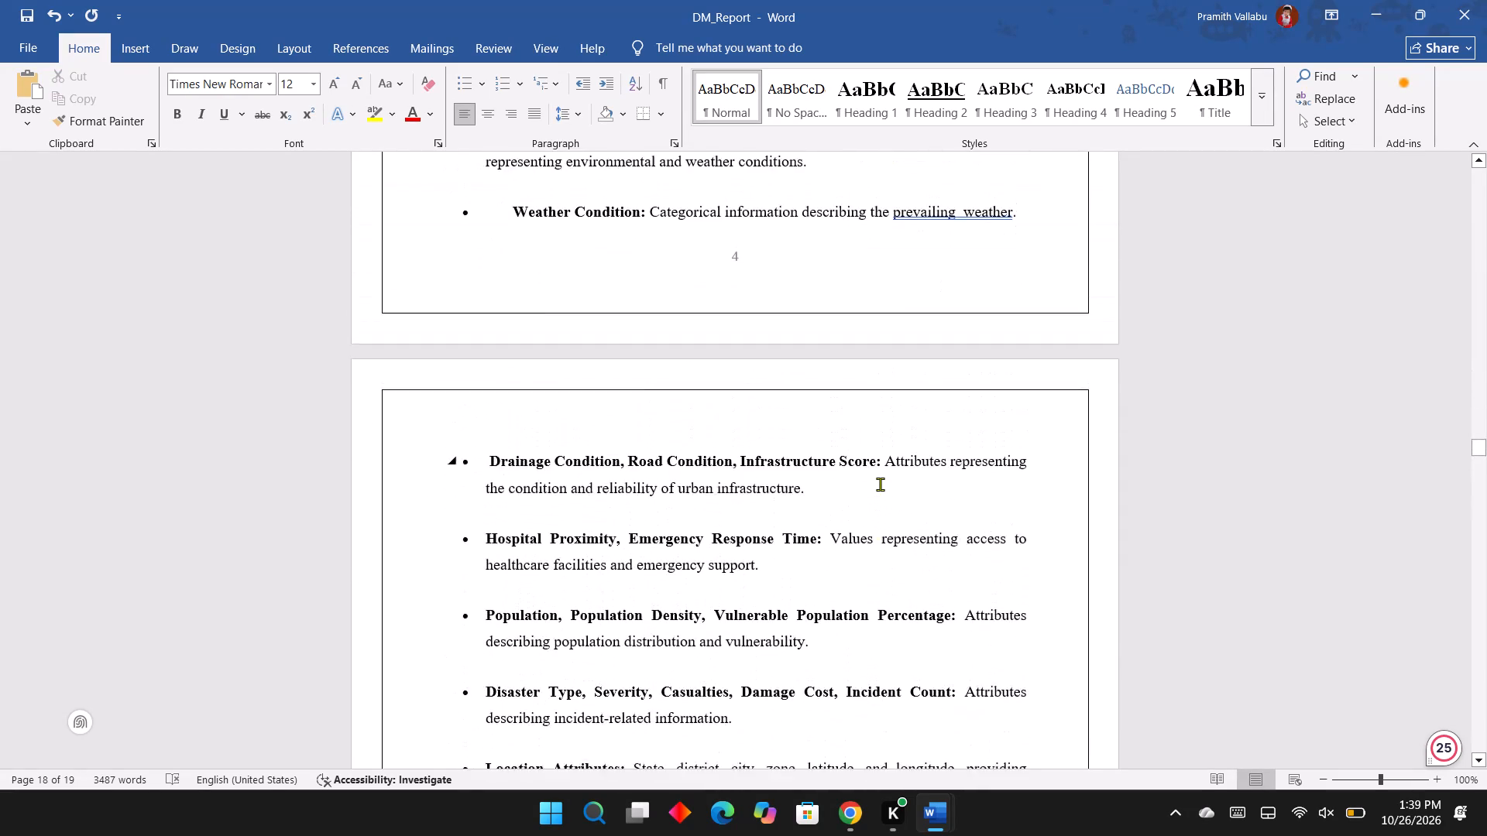
pyautogui.scroll(4, 880, 484)
pyautogui.scroll(-1, 880, 484)
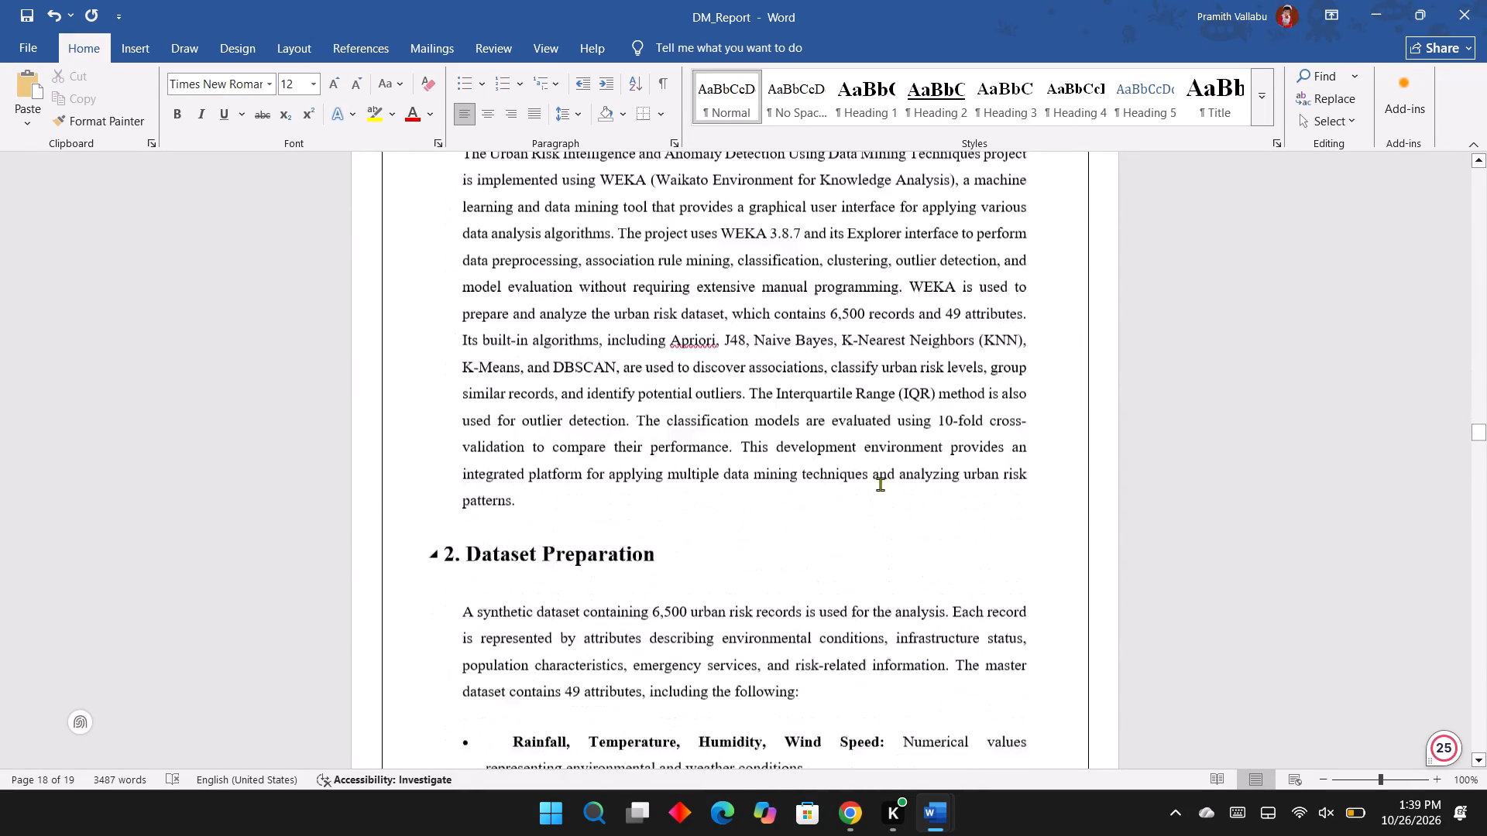
pyautogui.scroll(-5, 880, 484)
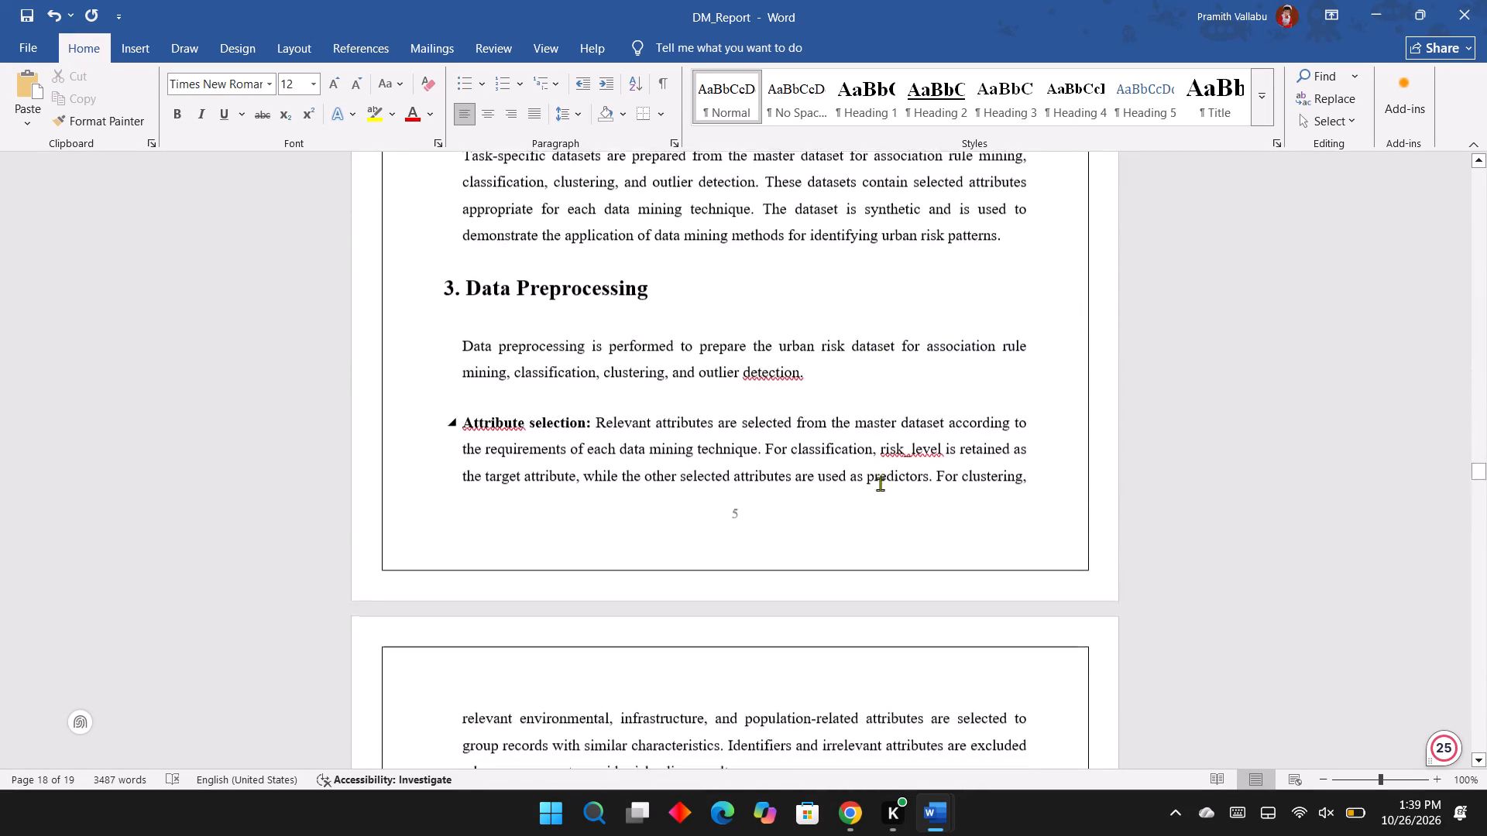
pyautogui.scroll(-4, 880, 484)
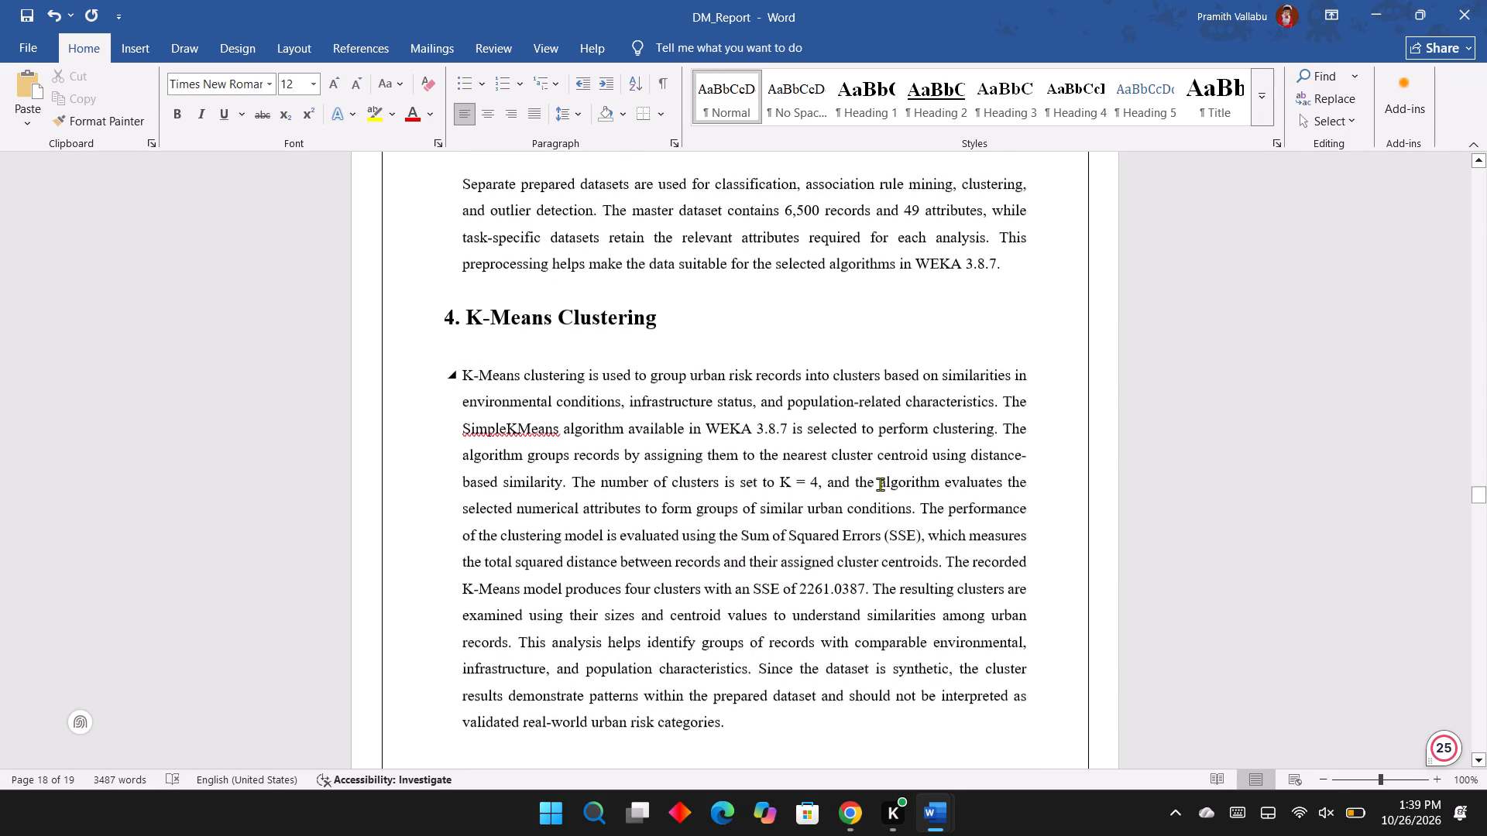
pyautogui.scroll(-5, 880, 484)
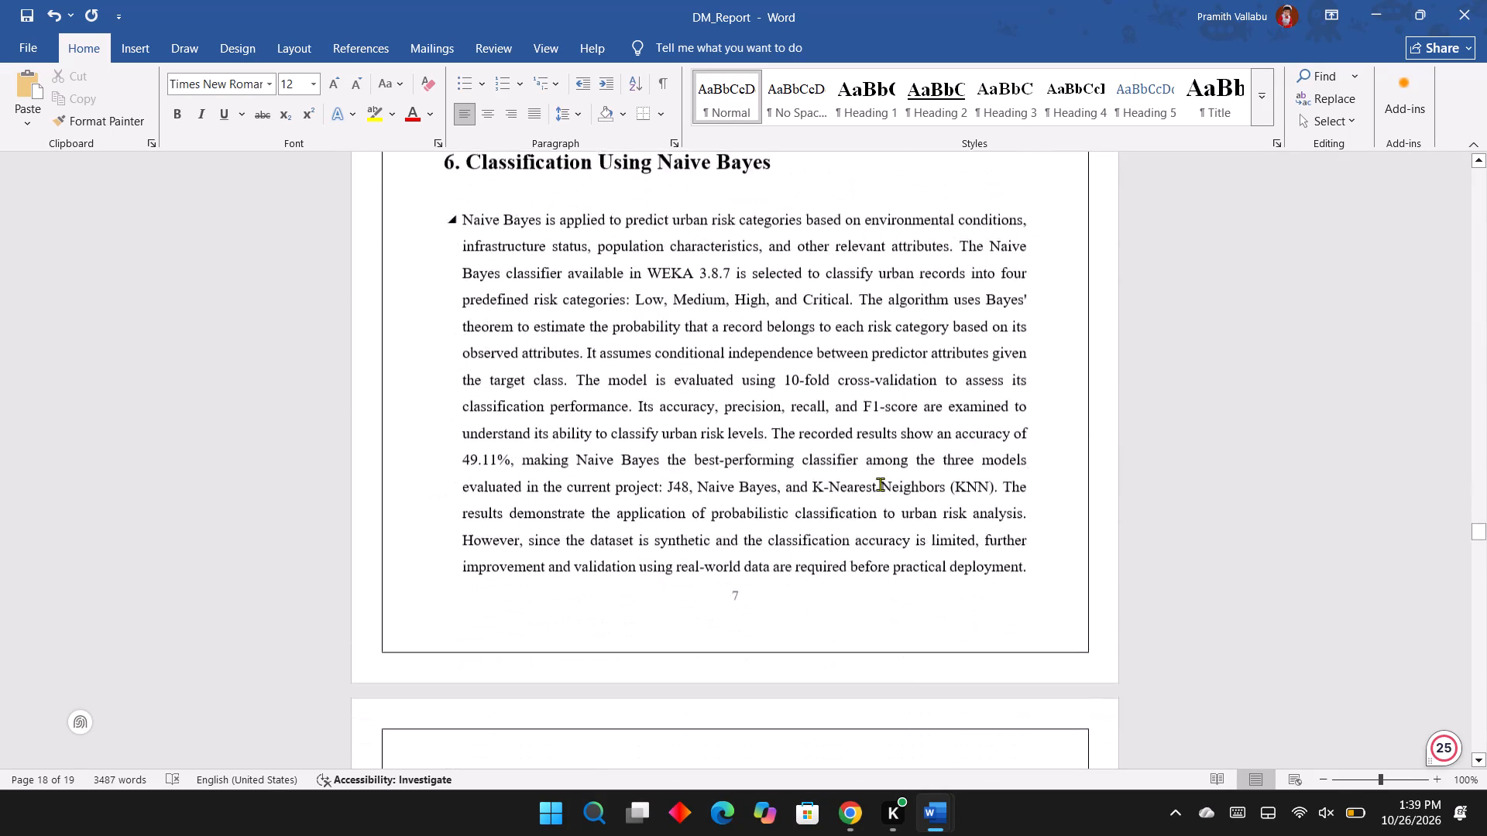
pyautogui.scroll(-4, 880, 484)
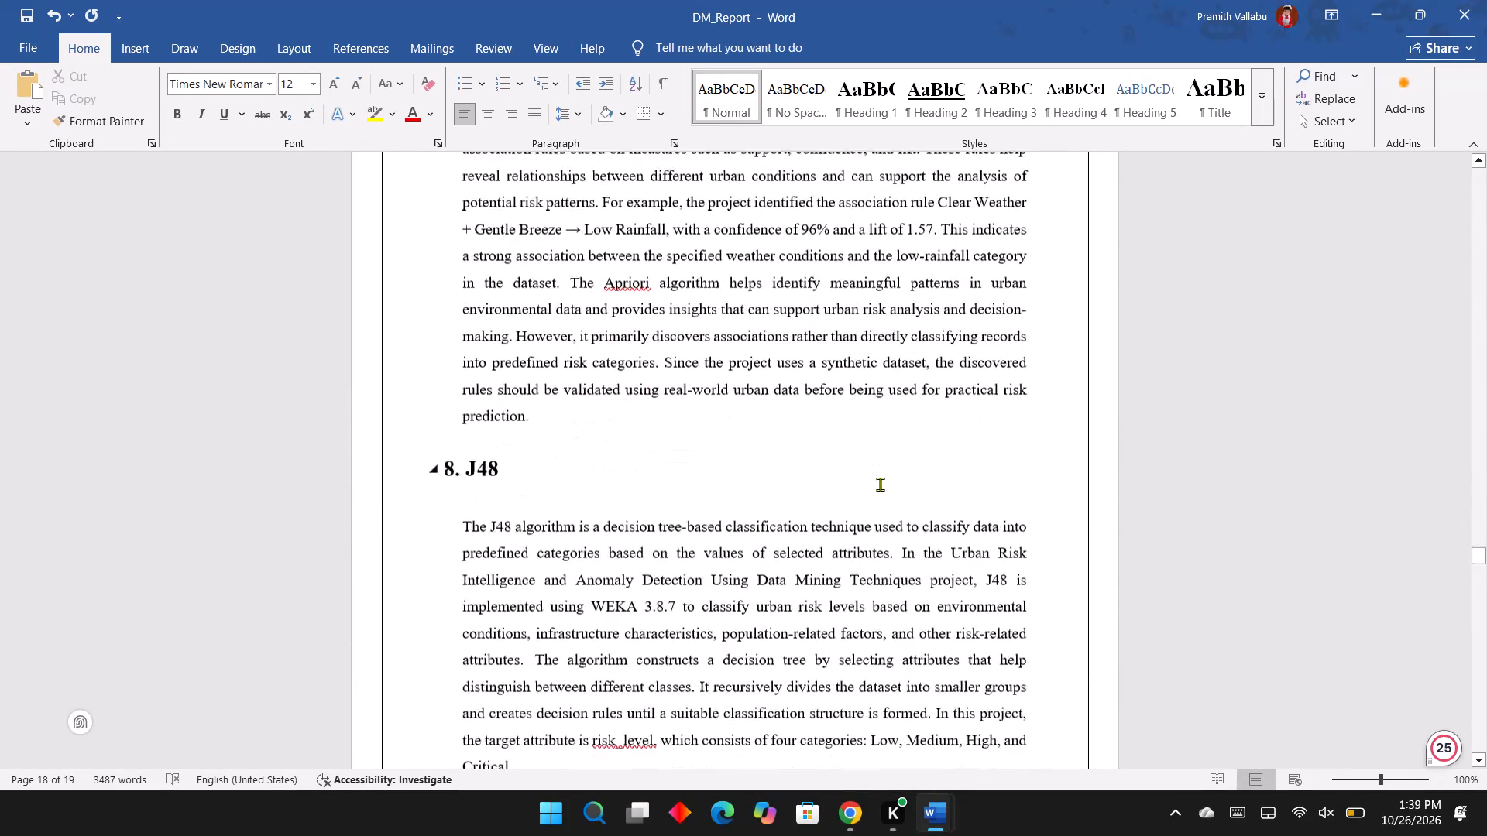
pyautogui.scroll(-2, 880, 484)
pyautogui.scroll(5, 880, 484)
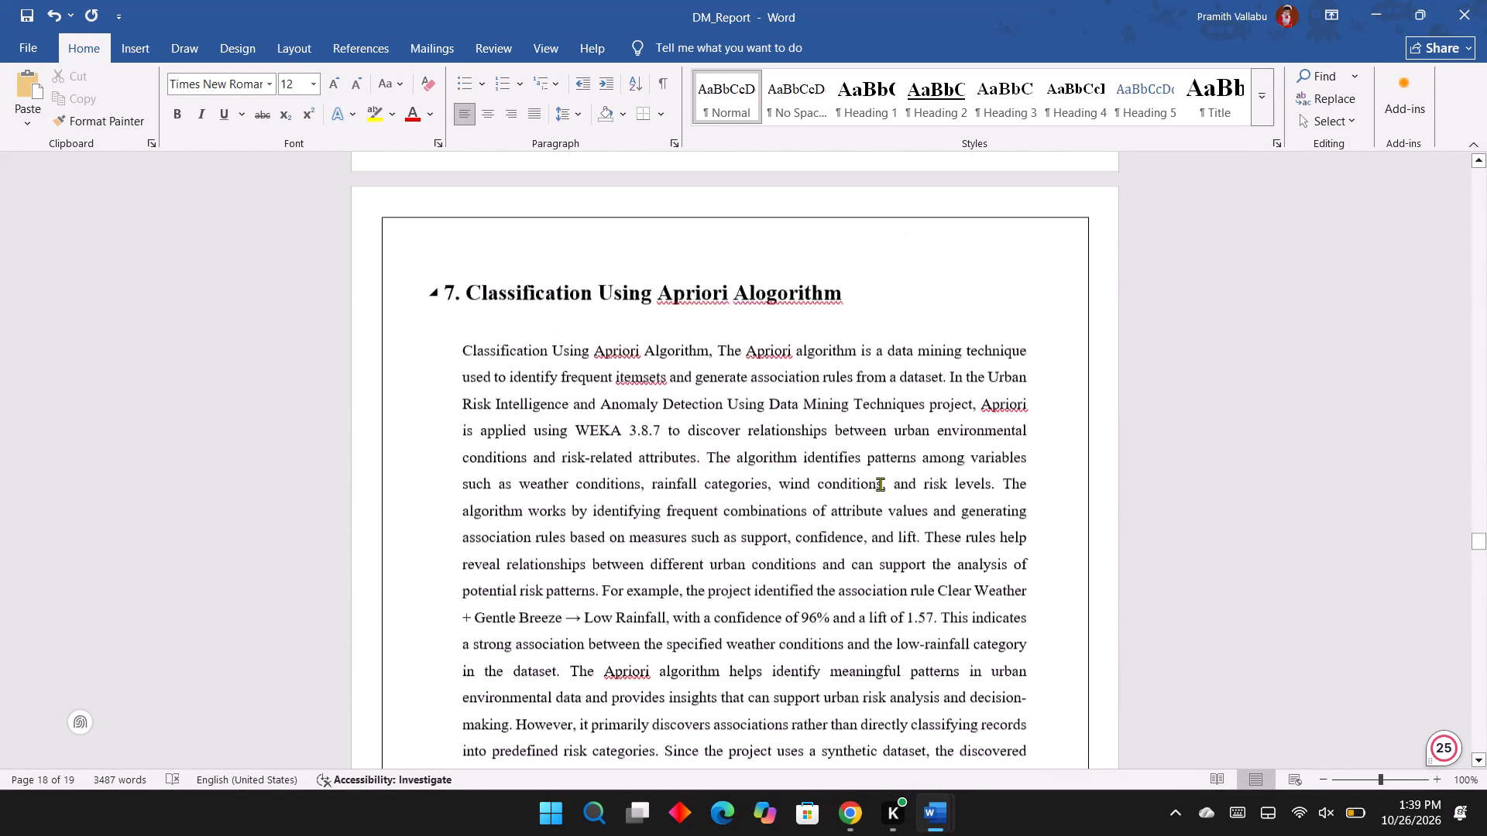
pyautogui.scroll(13, 880, 484)
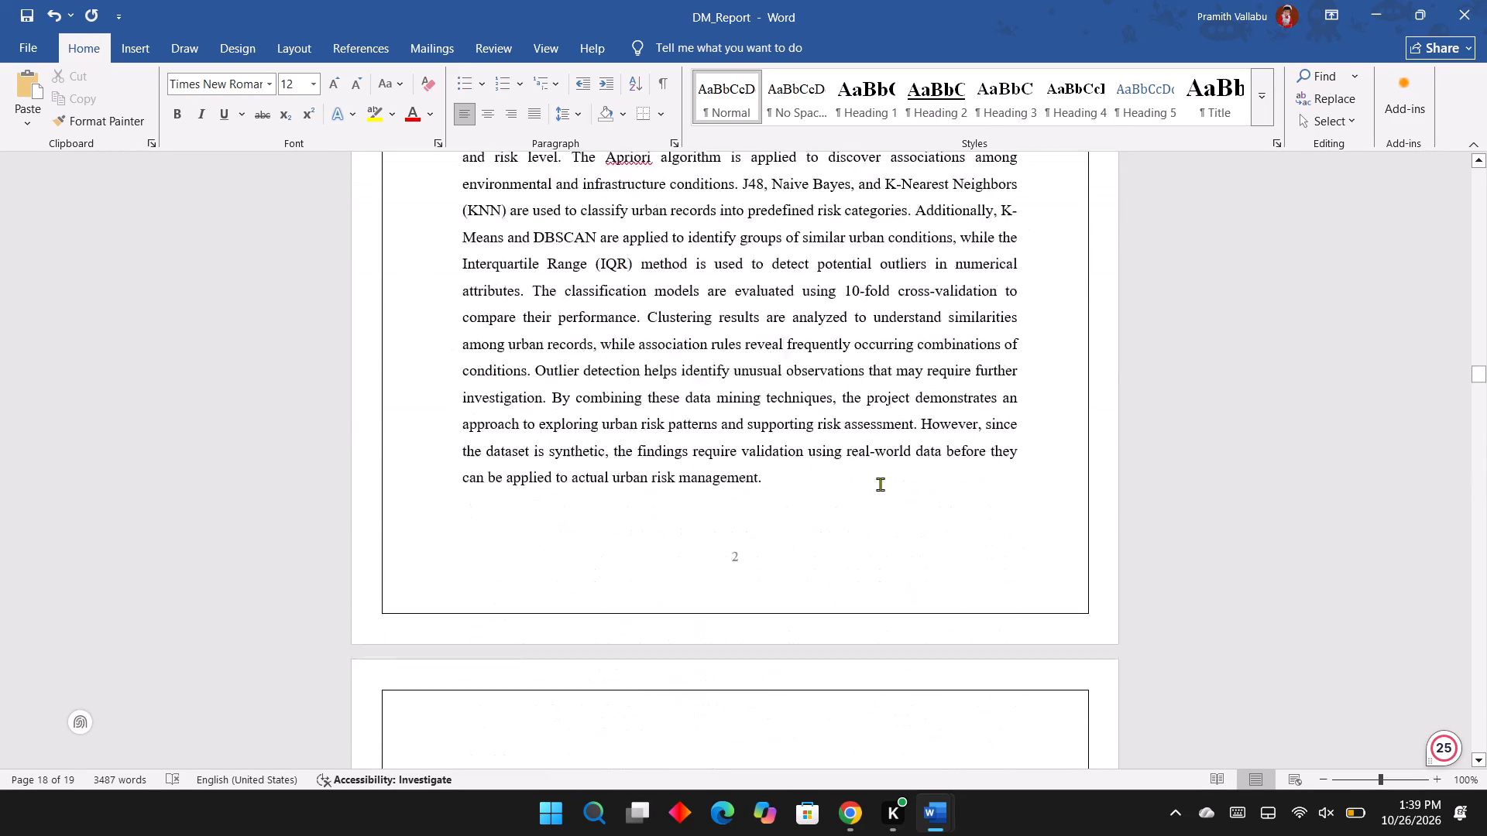
pyautogui.scroll(3, 880, 484)
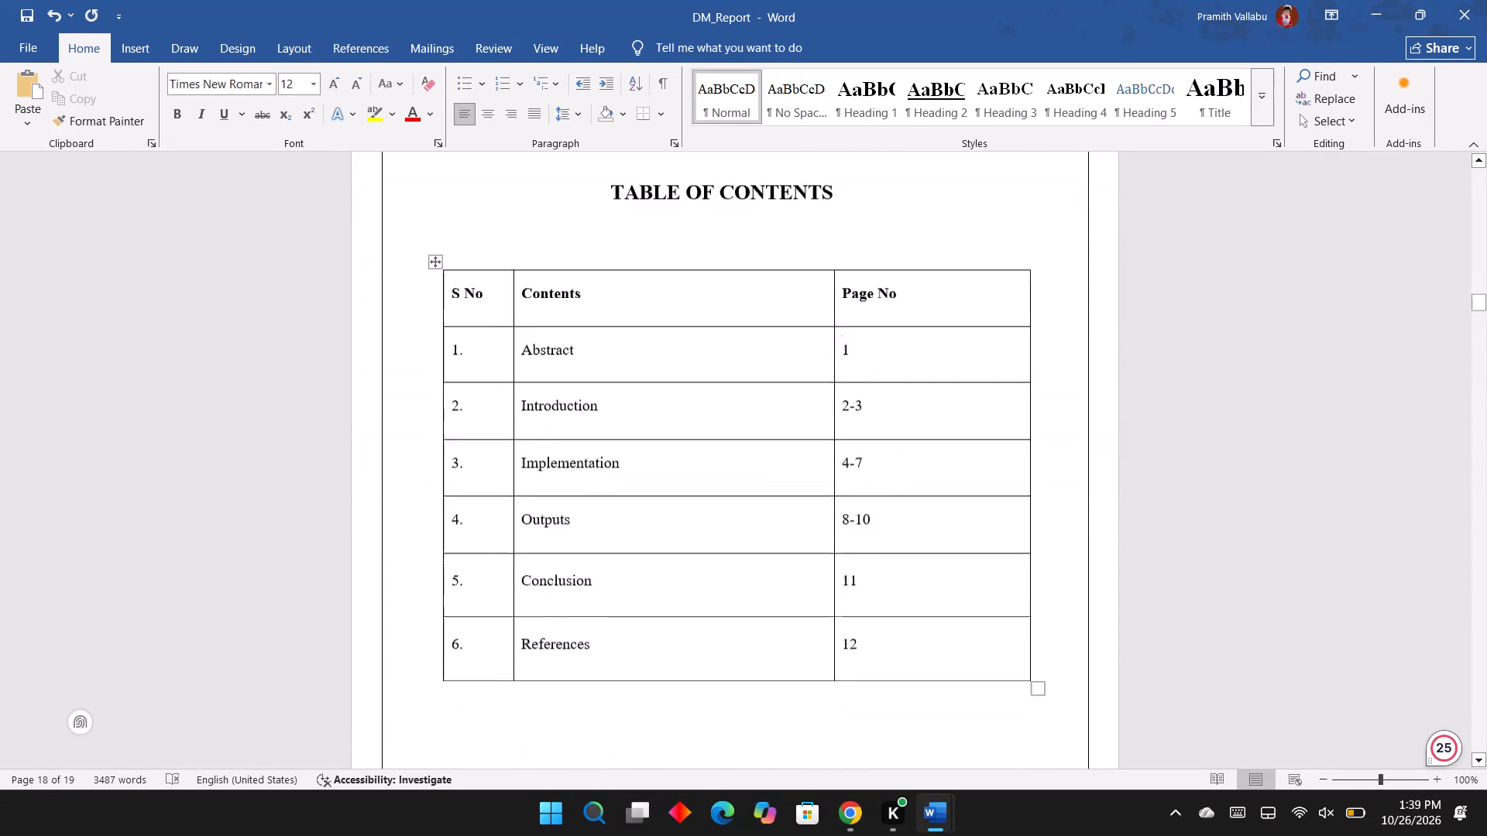
pyautogui.scroll(2, 880, 484)
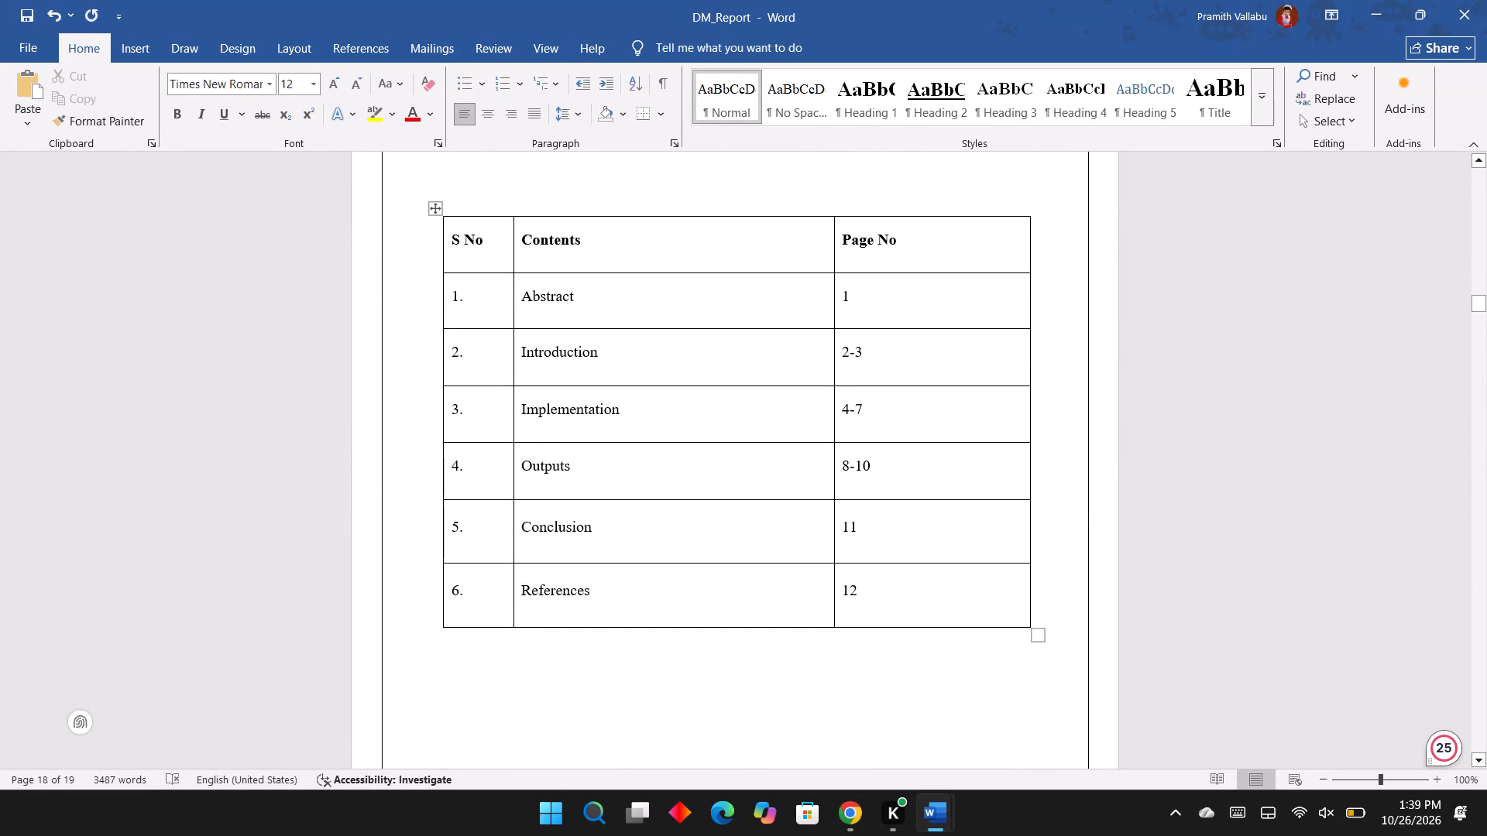
# Set the page range of the Implementation row in the table of contents to 4-8.
pyautogui.click(871, 415)
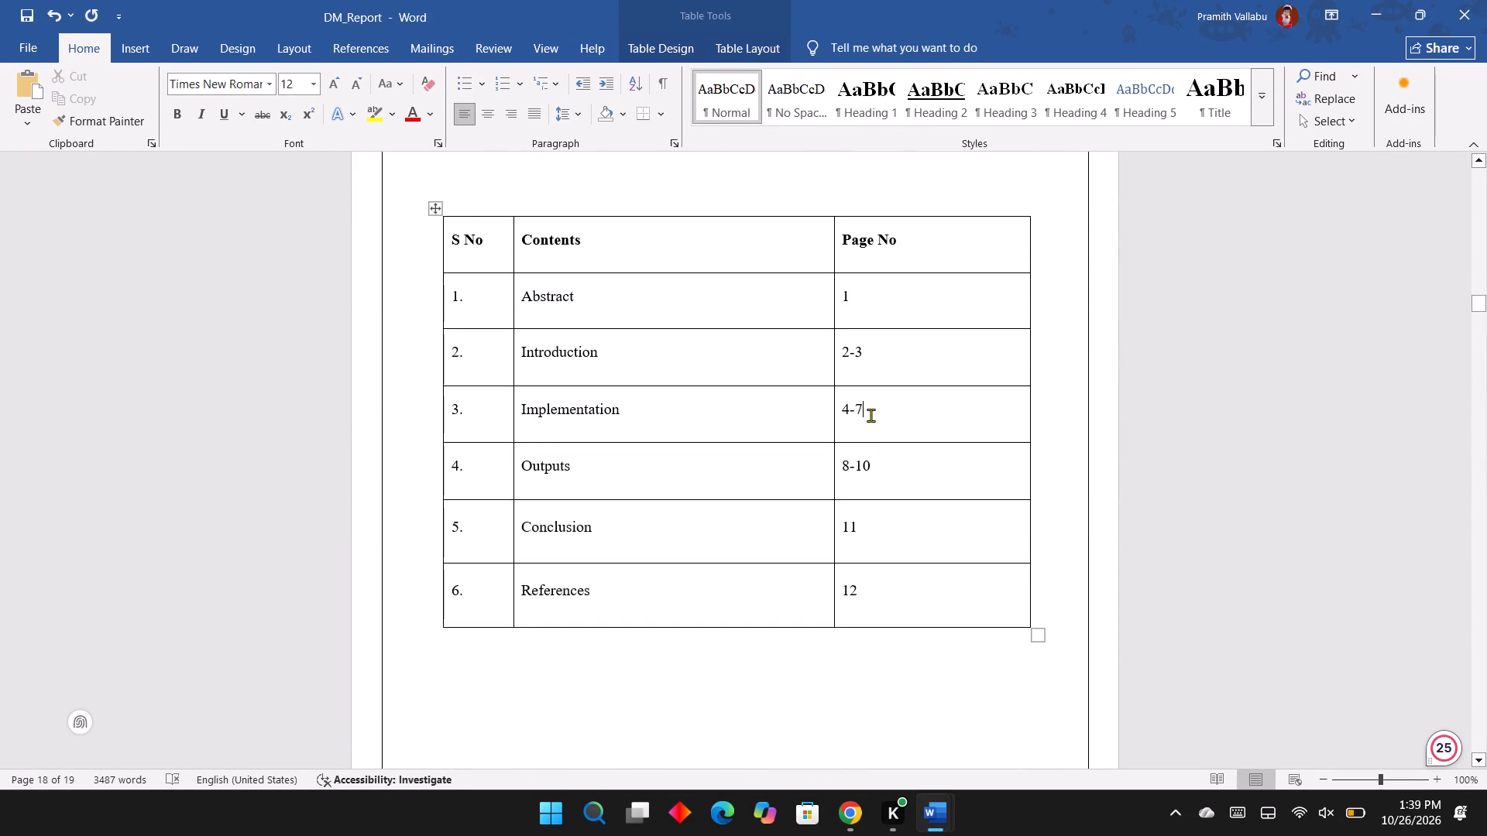
pyautogui.press('BackSpace')
pyautogui.press('8')
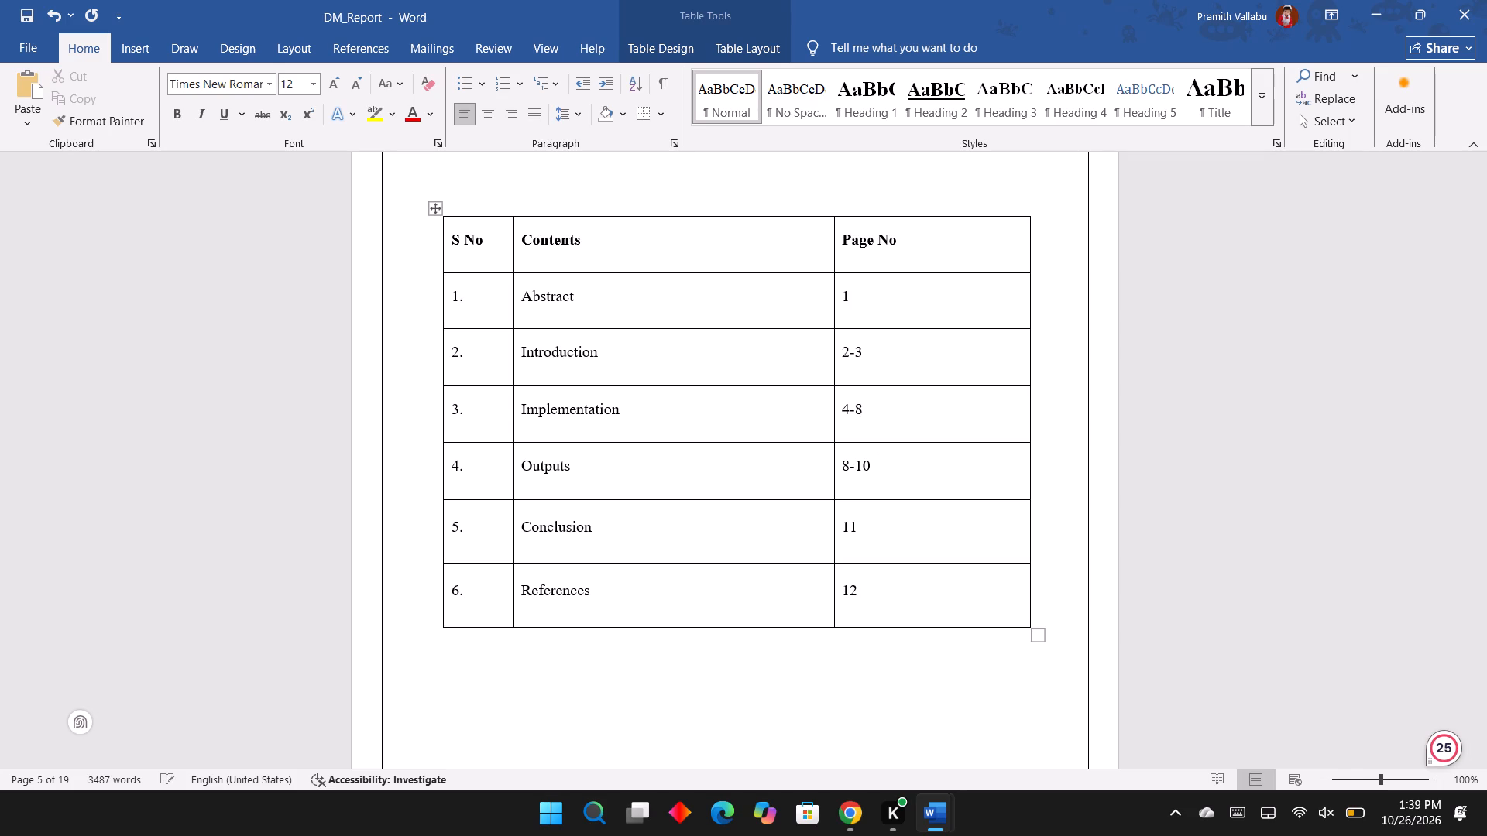
# Remove the extra blank space above the Chapter-III OUTPUTS heading at the start of its page.
pyautogui.scroll(-8, 871, 415)
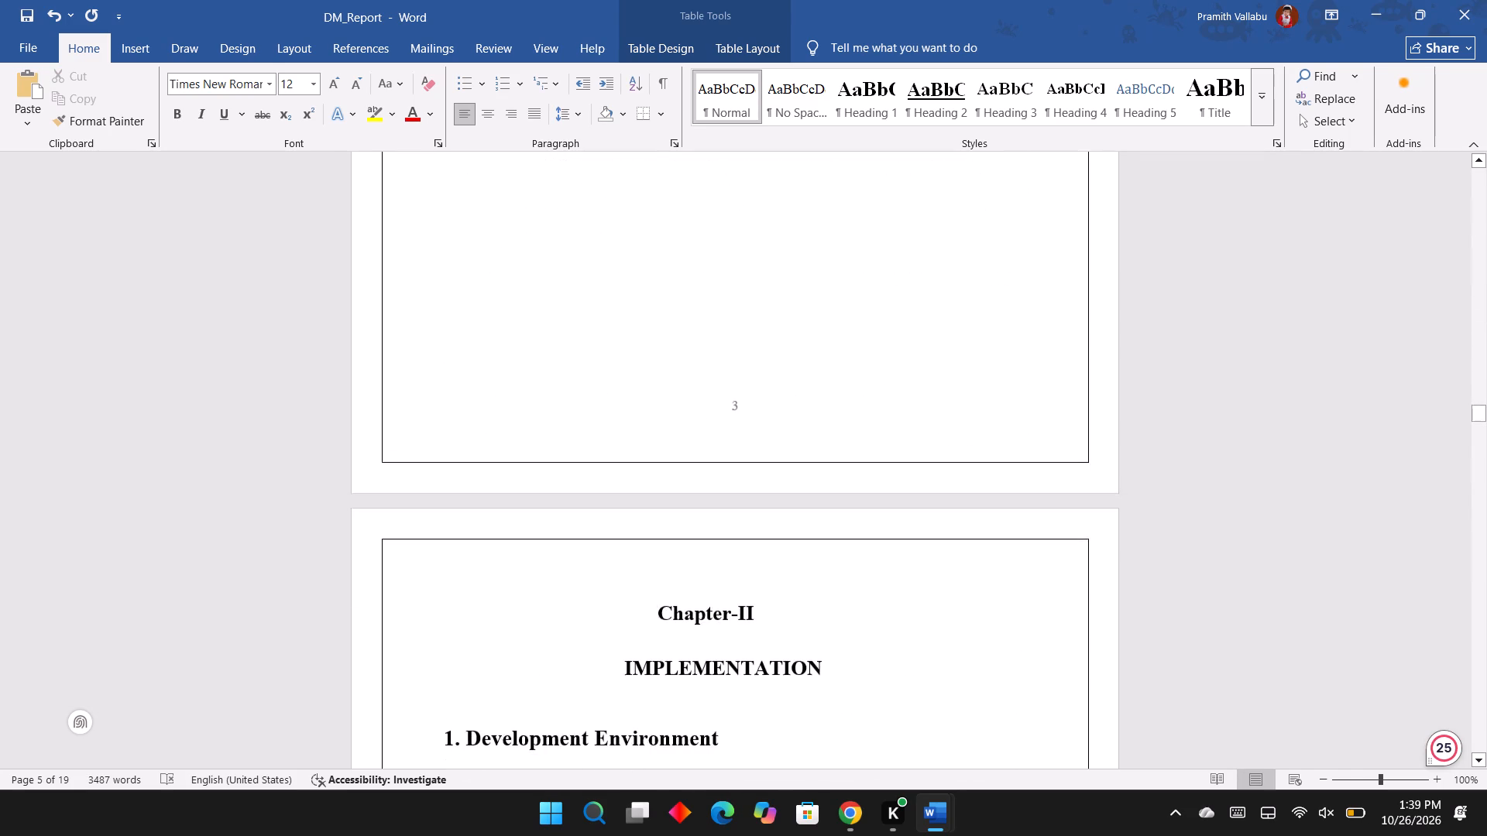
pyautogui.scroll(-5, 871, 415)
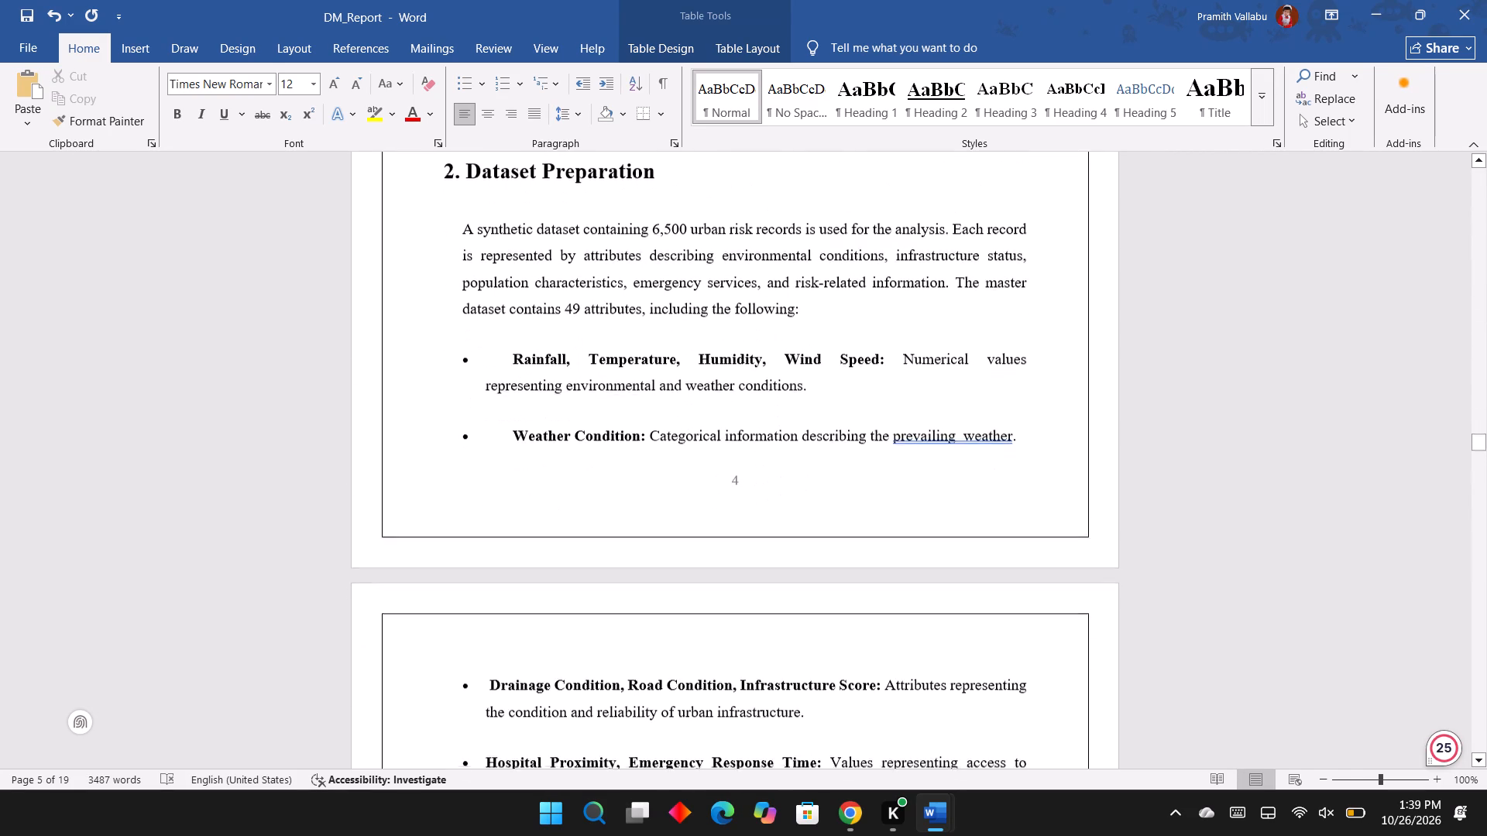
pyautogui.scroll(-8, 871, 415)
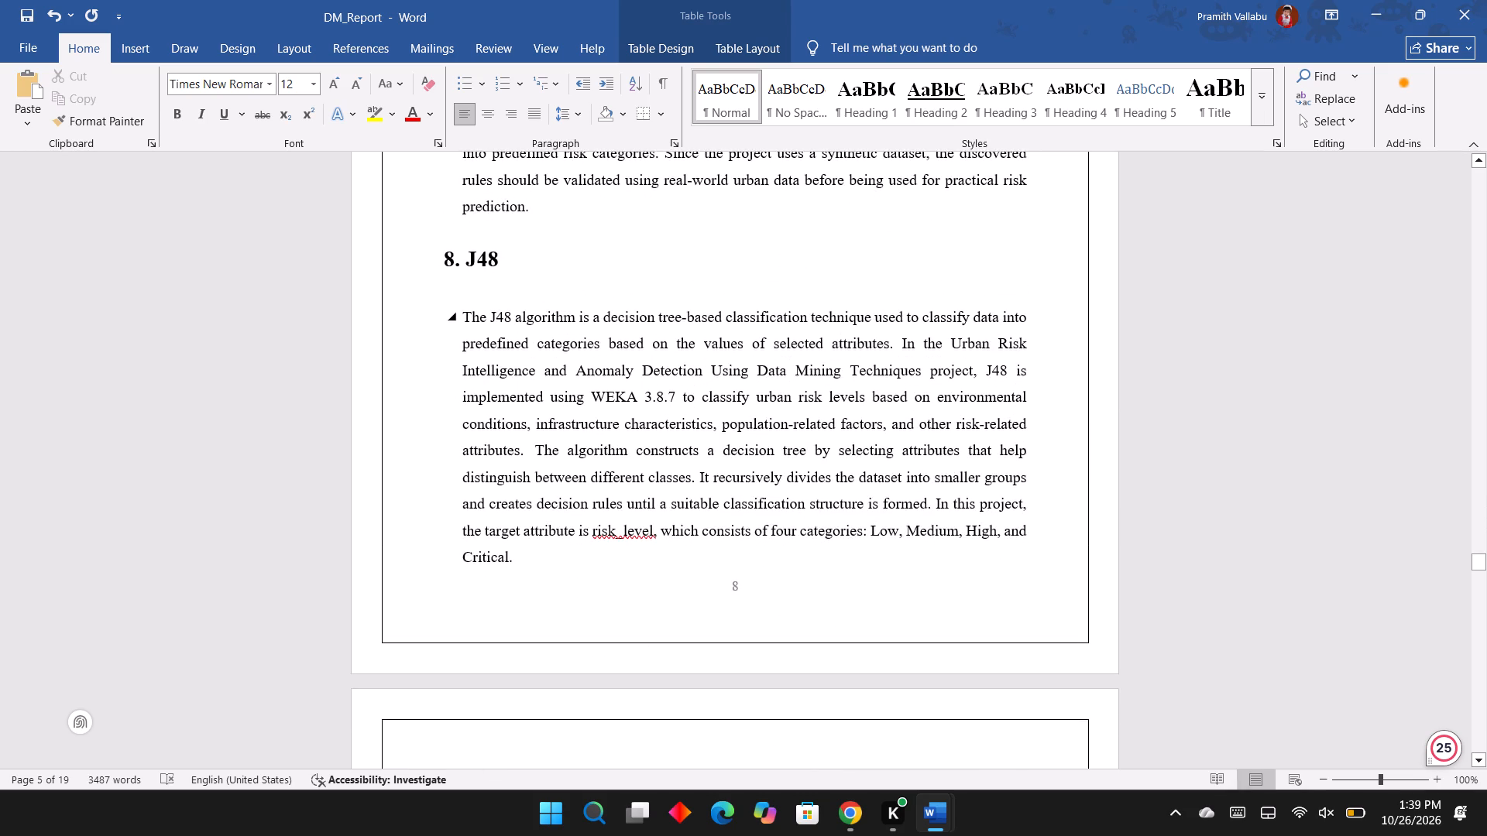
pyautogui.scroll(-6, 871, 415)
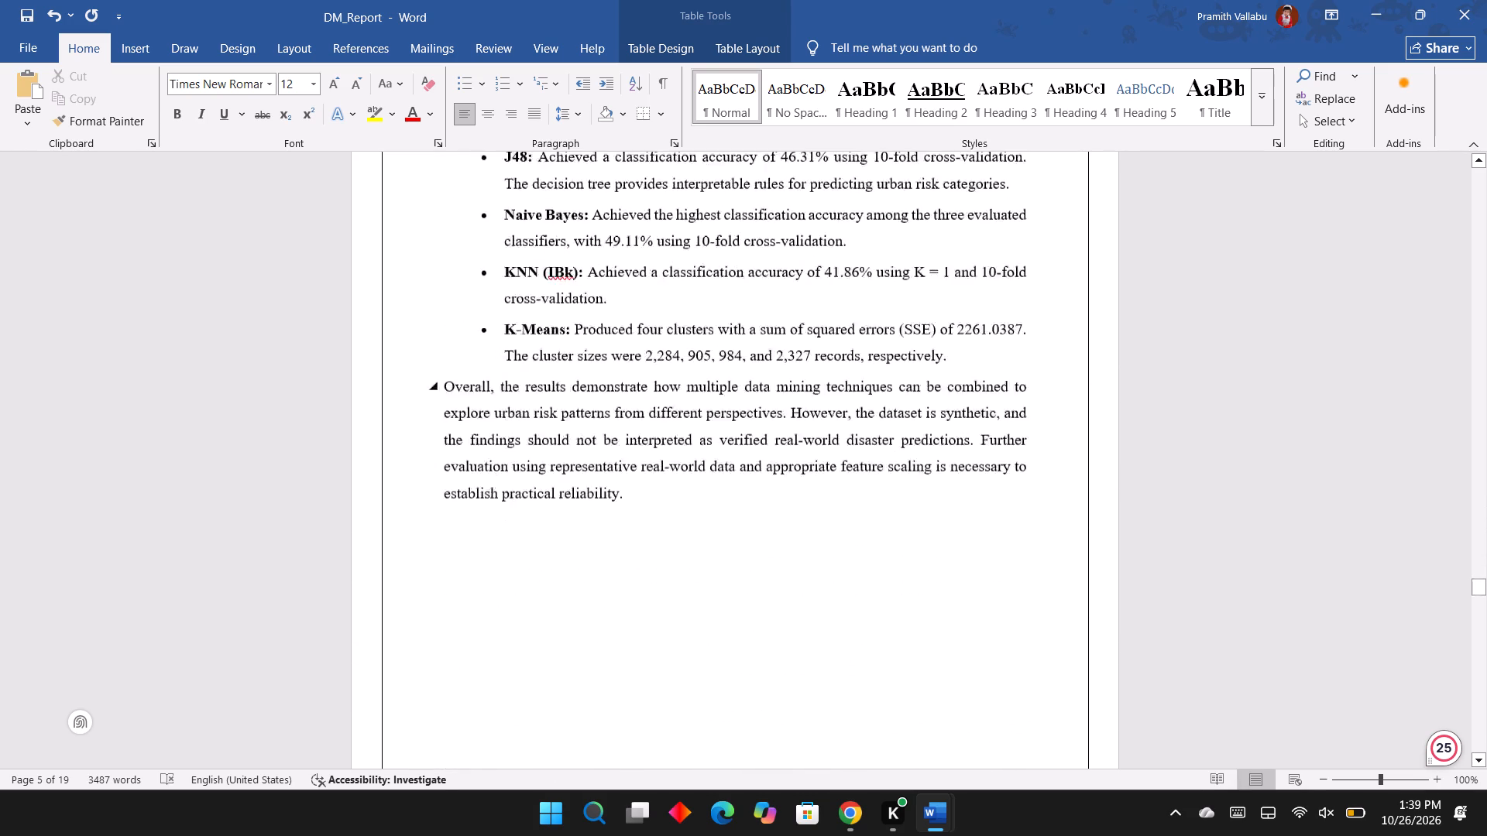
pyautogui.scroll(-4, 871, 415)
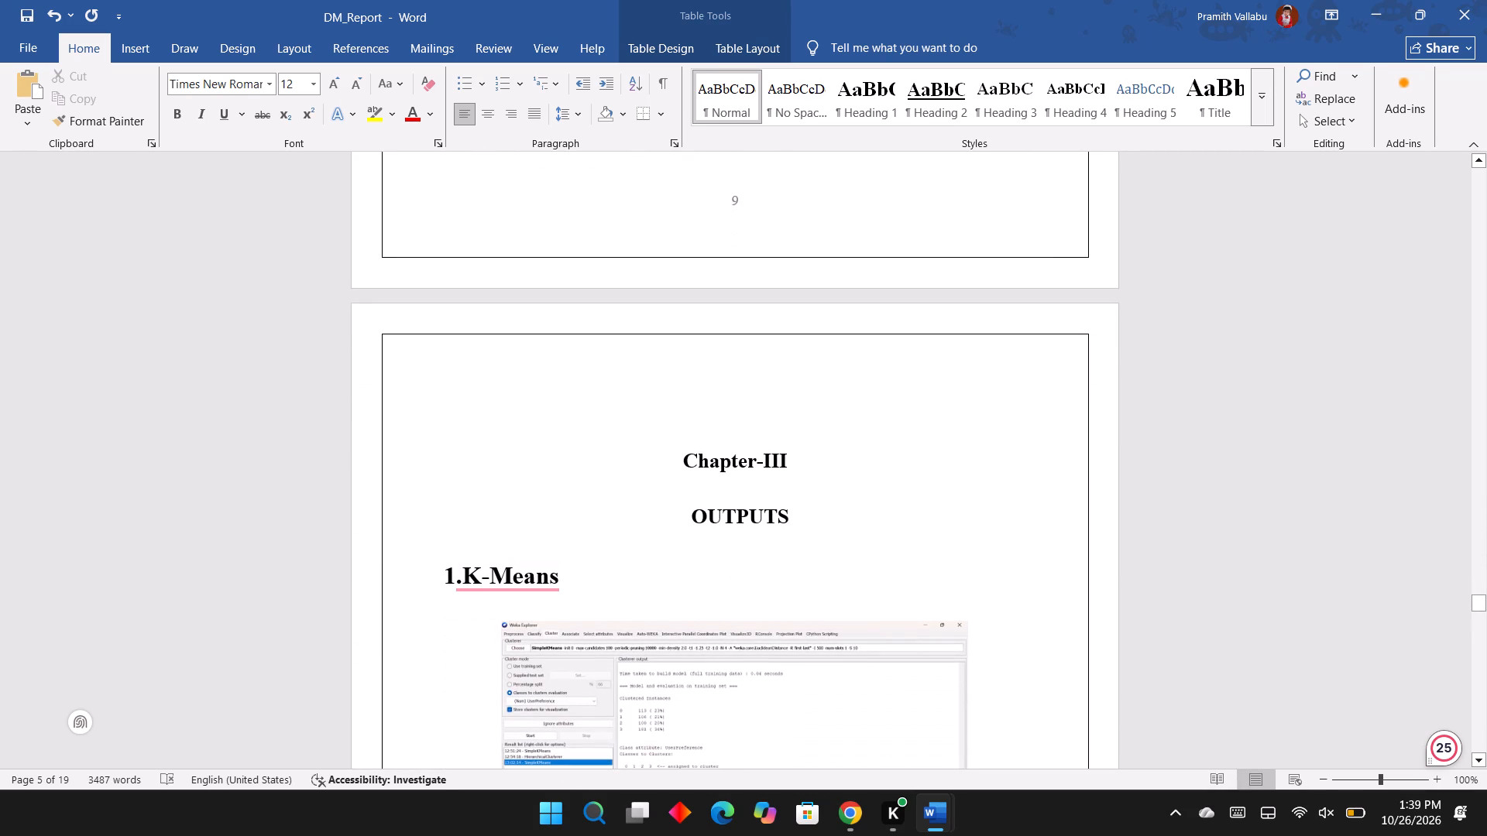
pyautogui.click(727, 407)
pyautogui.press('BackSpace')
pyautogui.press('BackSpace')
pyautogui.scroll(1, 731, 441)
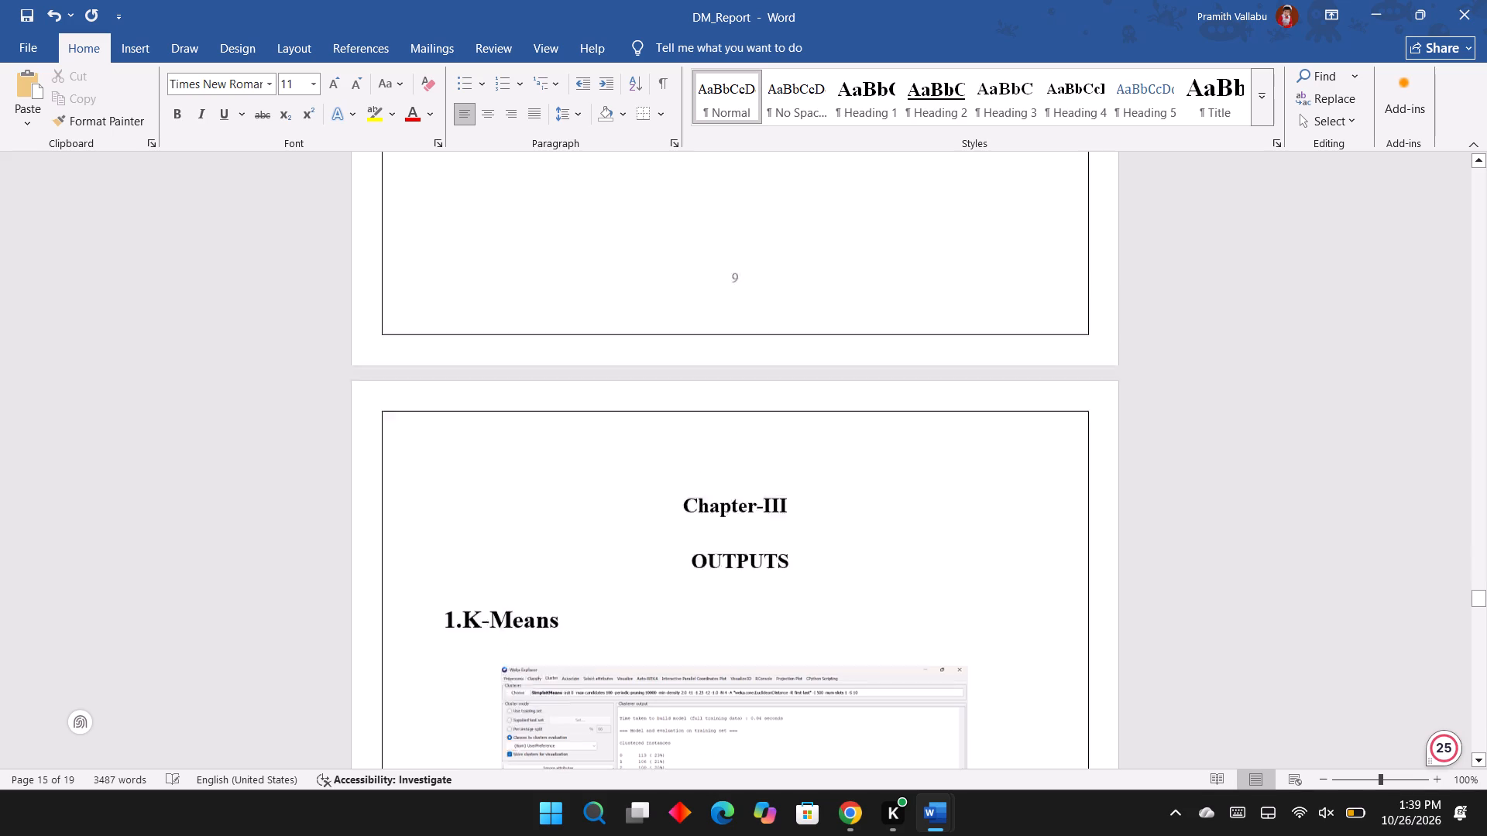
# Remove surplus blank lines at the end of the page just before the Chapter-III OUTPUTS page.
pyautogui.scroll(1, 731, 441)
pyautogui.press('BackSpace')
pyautogui.press('BackSpace')
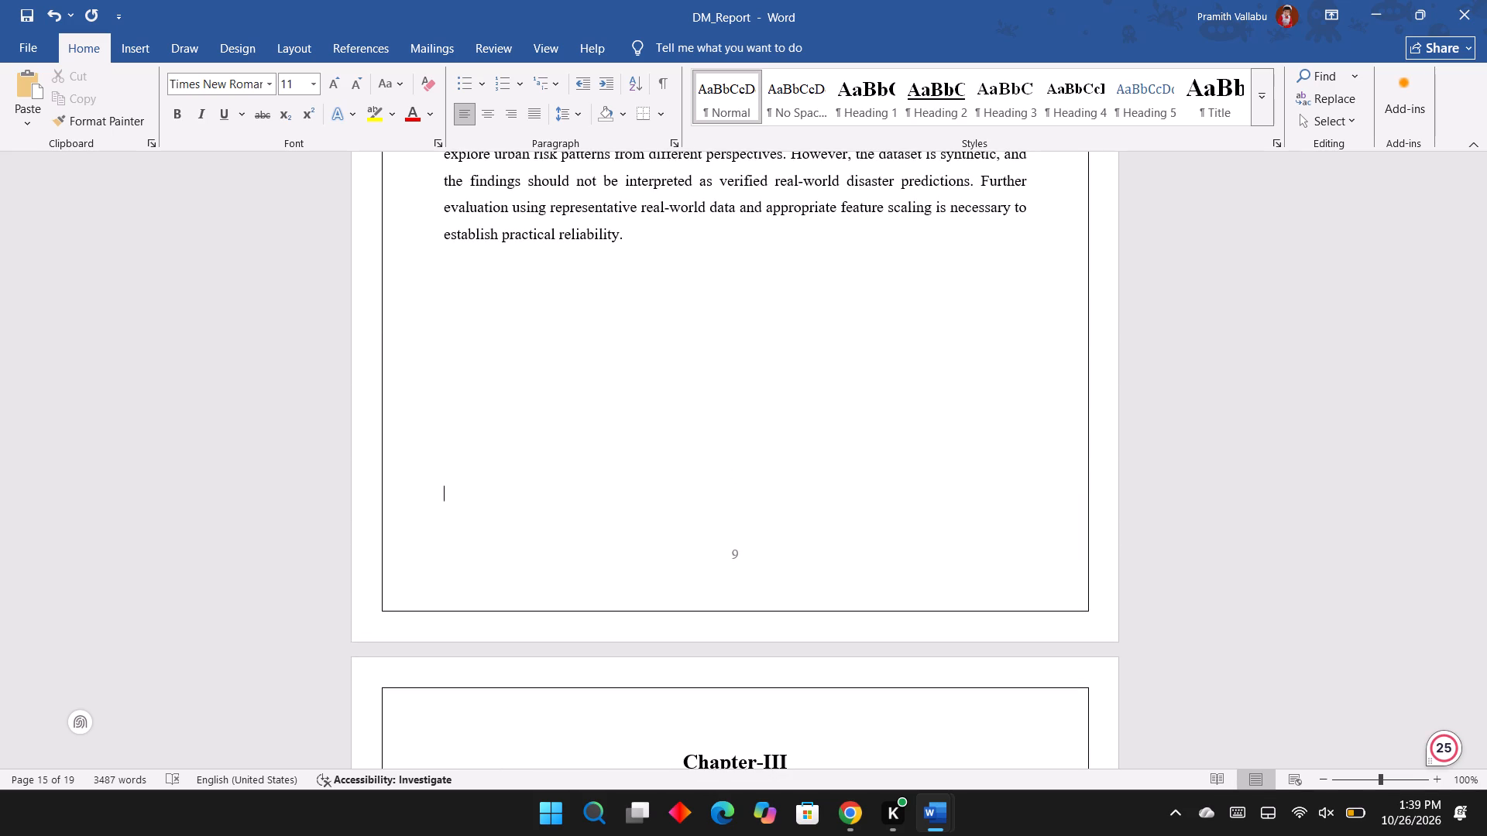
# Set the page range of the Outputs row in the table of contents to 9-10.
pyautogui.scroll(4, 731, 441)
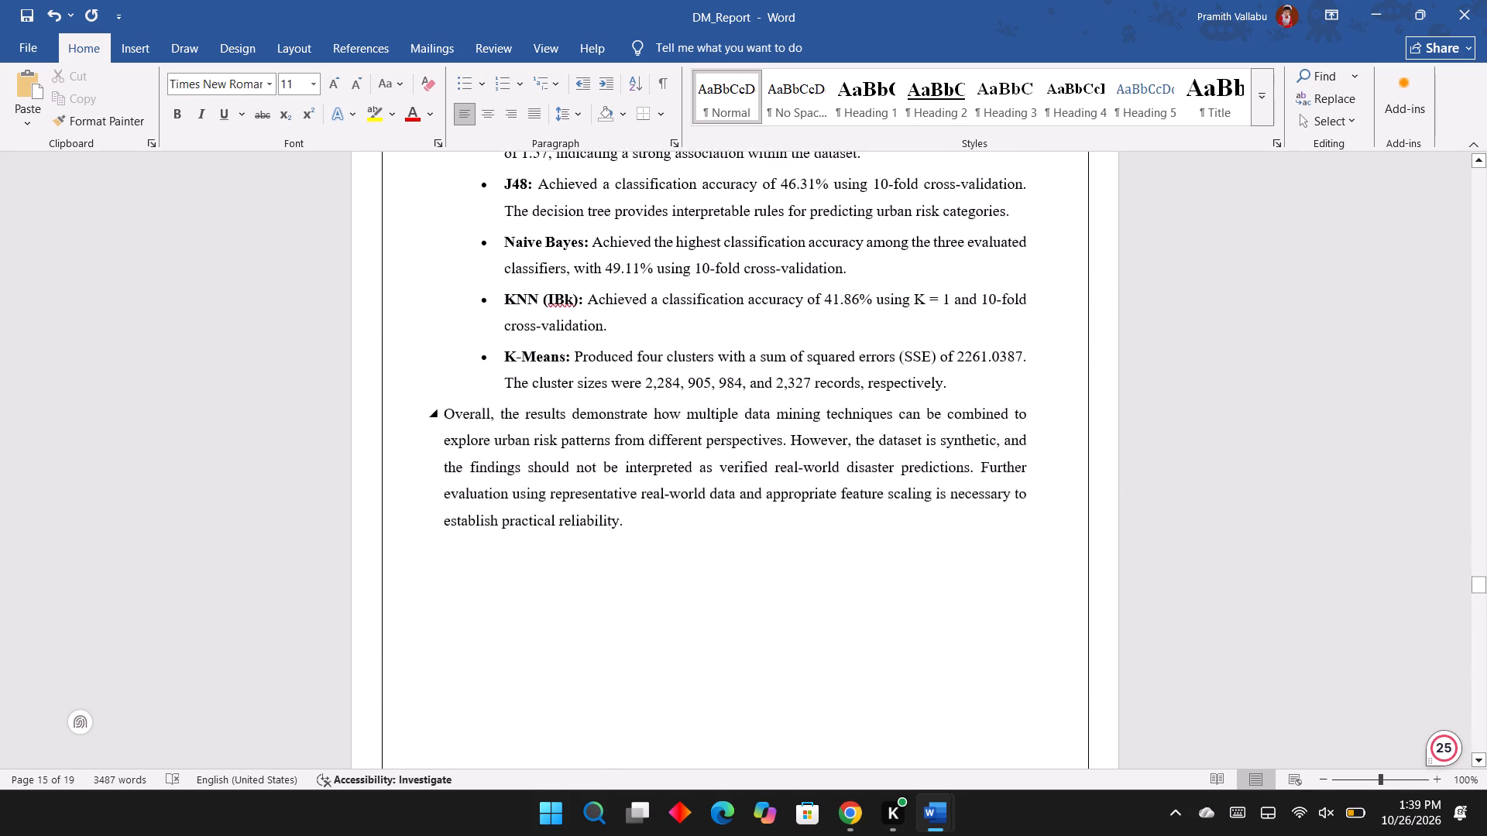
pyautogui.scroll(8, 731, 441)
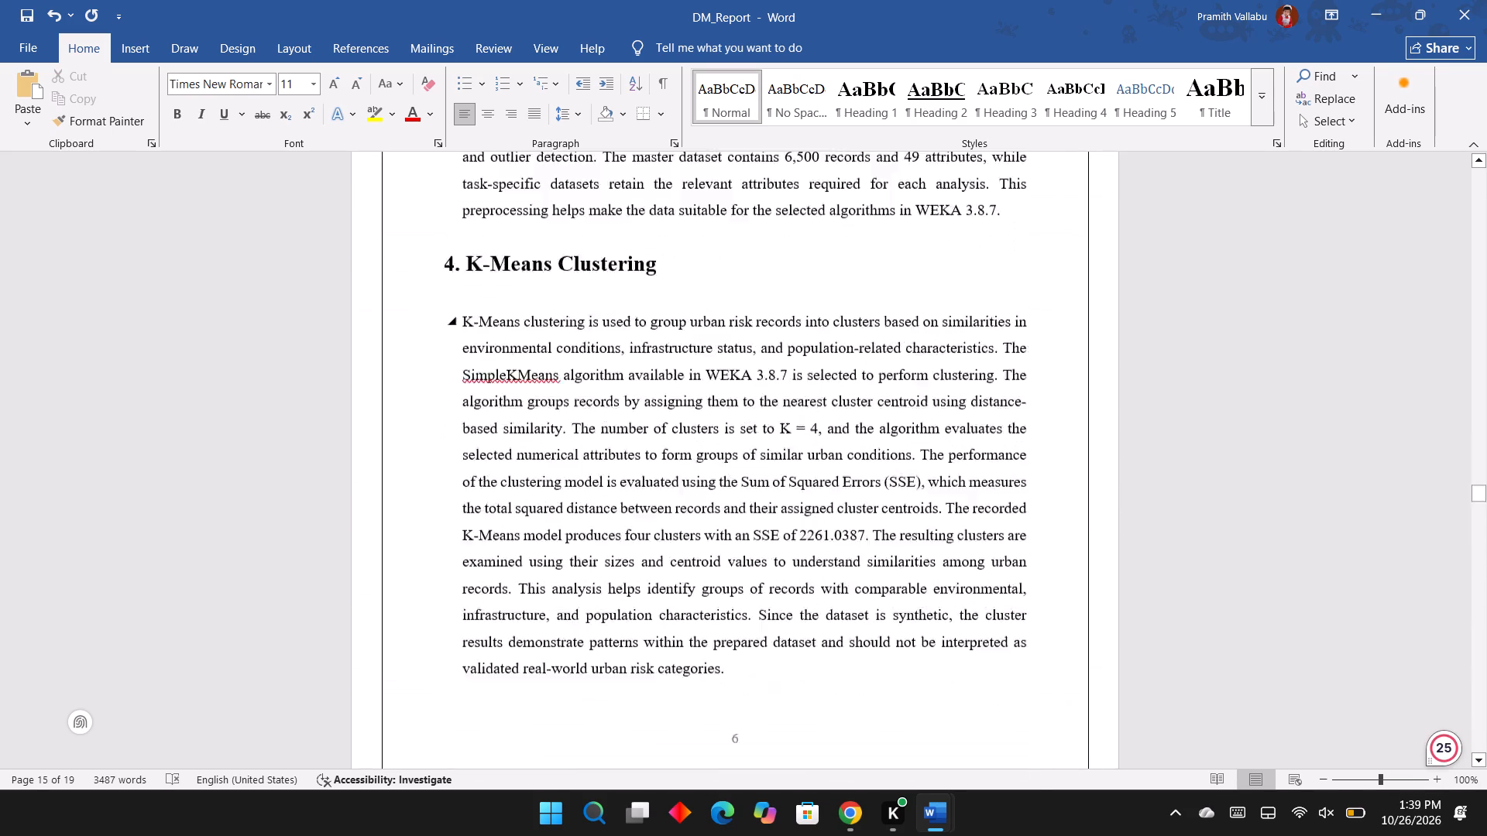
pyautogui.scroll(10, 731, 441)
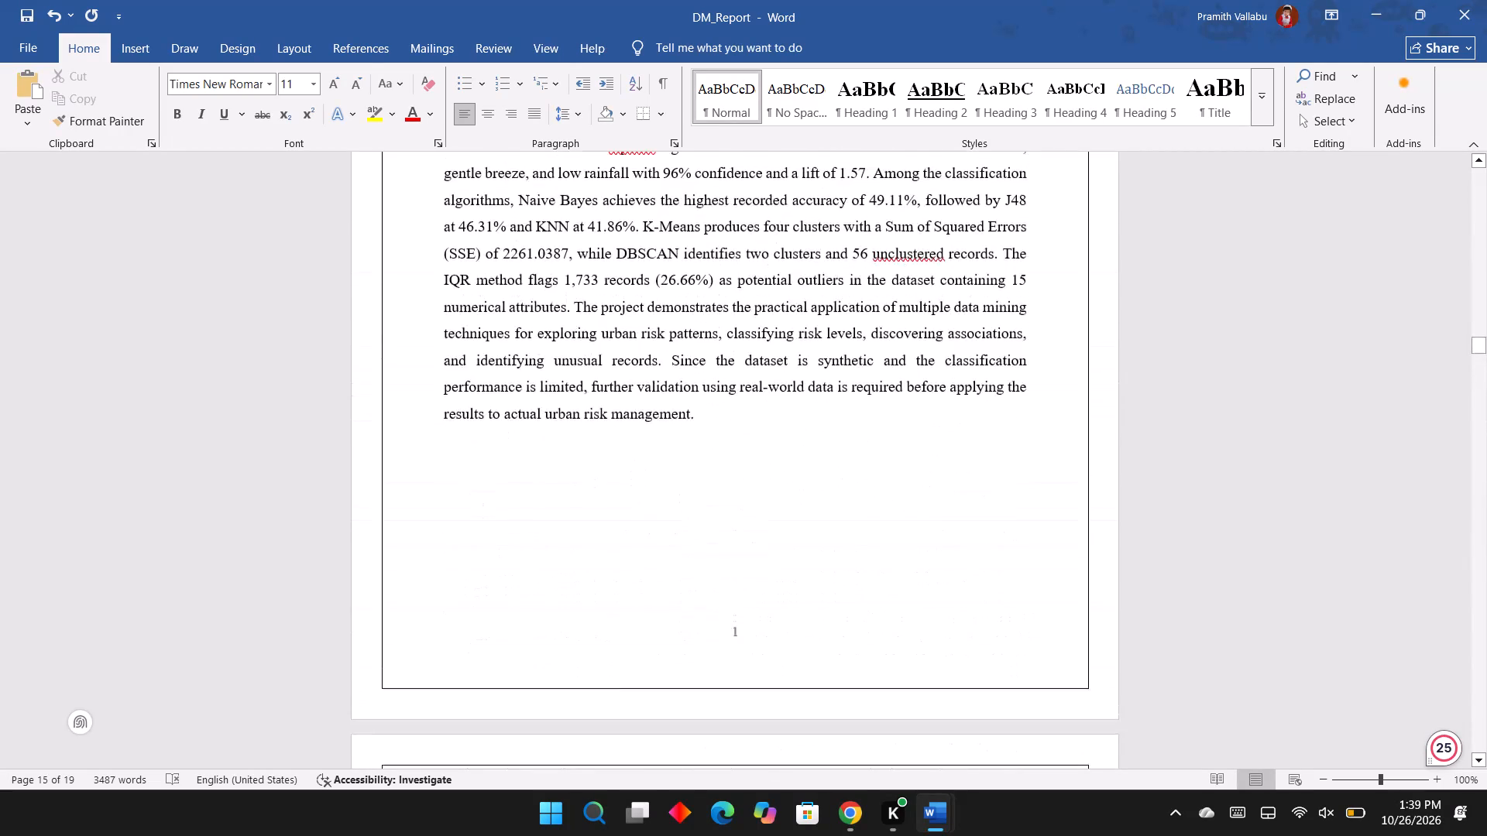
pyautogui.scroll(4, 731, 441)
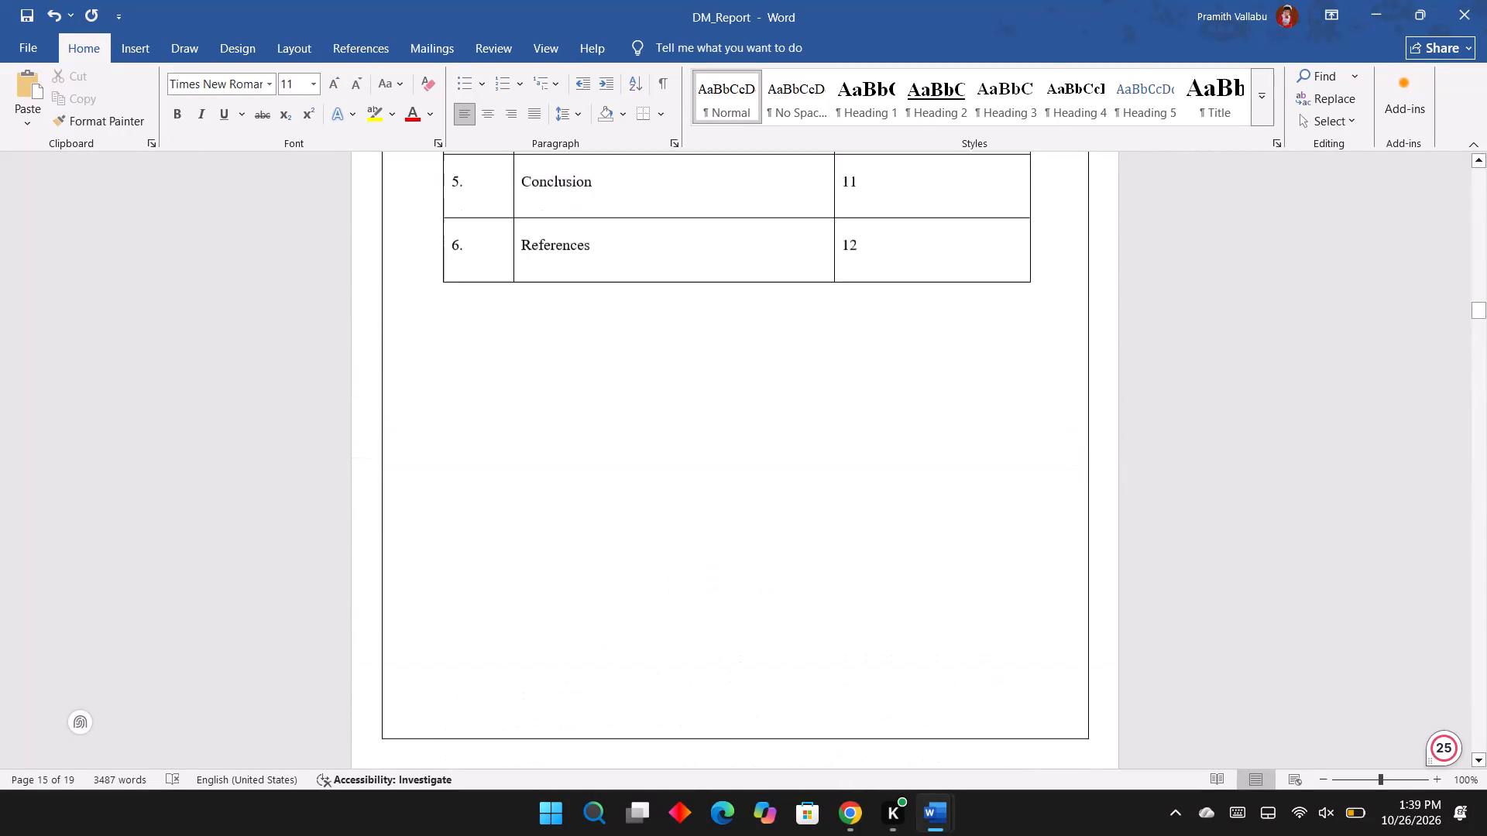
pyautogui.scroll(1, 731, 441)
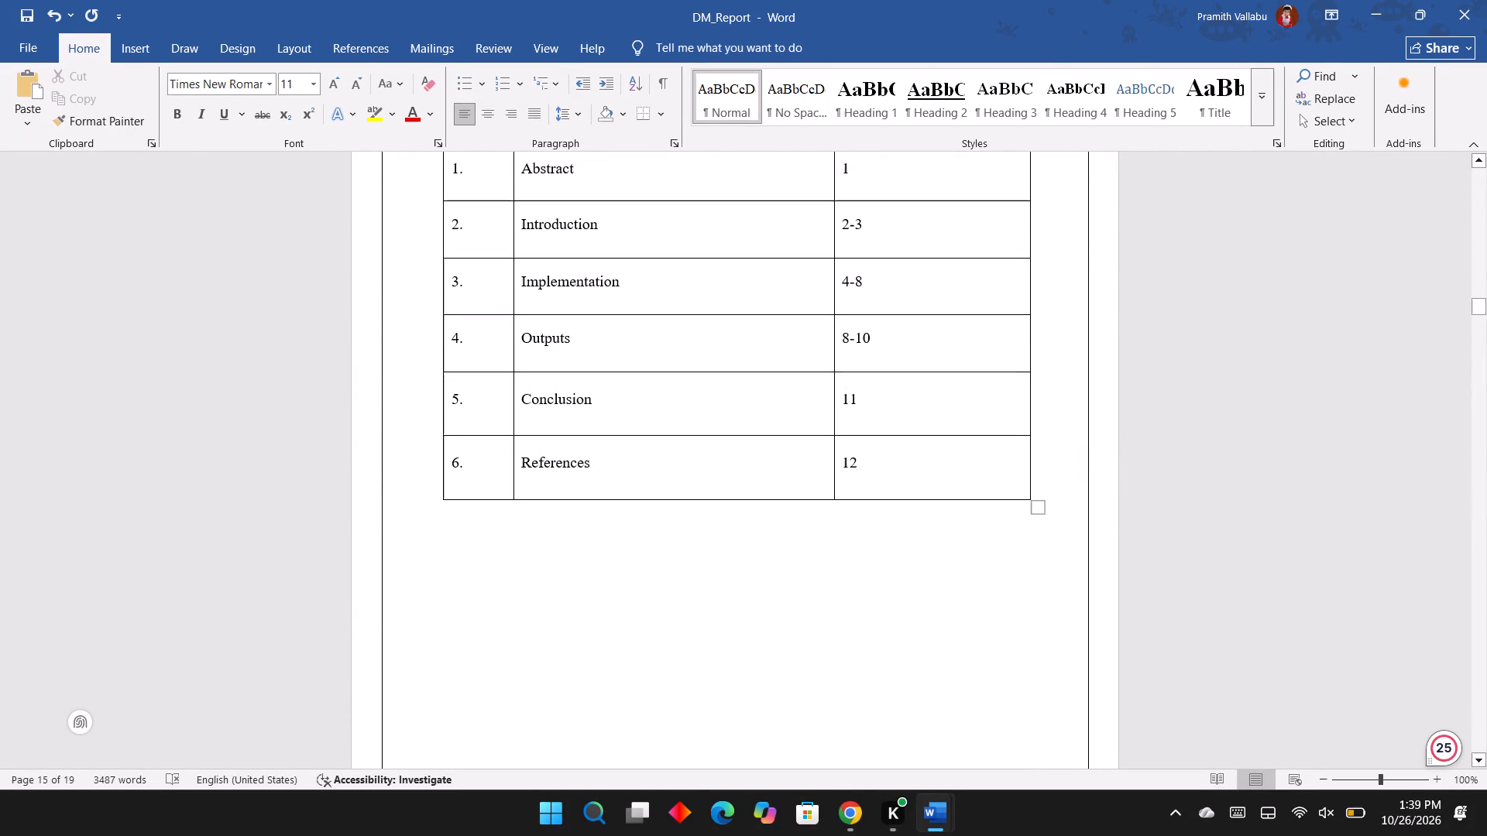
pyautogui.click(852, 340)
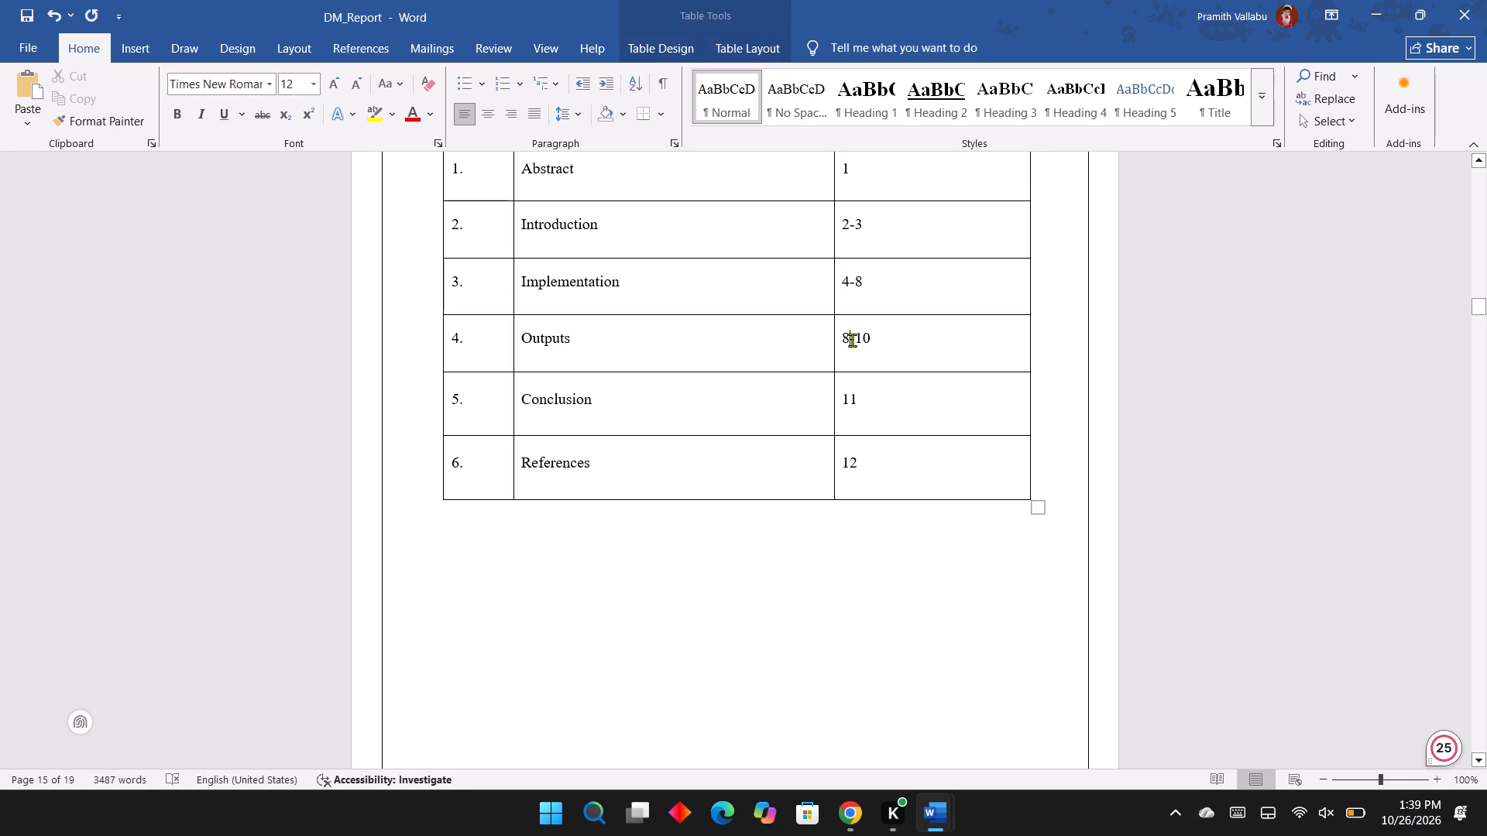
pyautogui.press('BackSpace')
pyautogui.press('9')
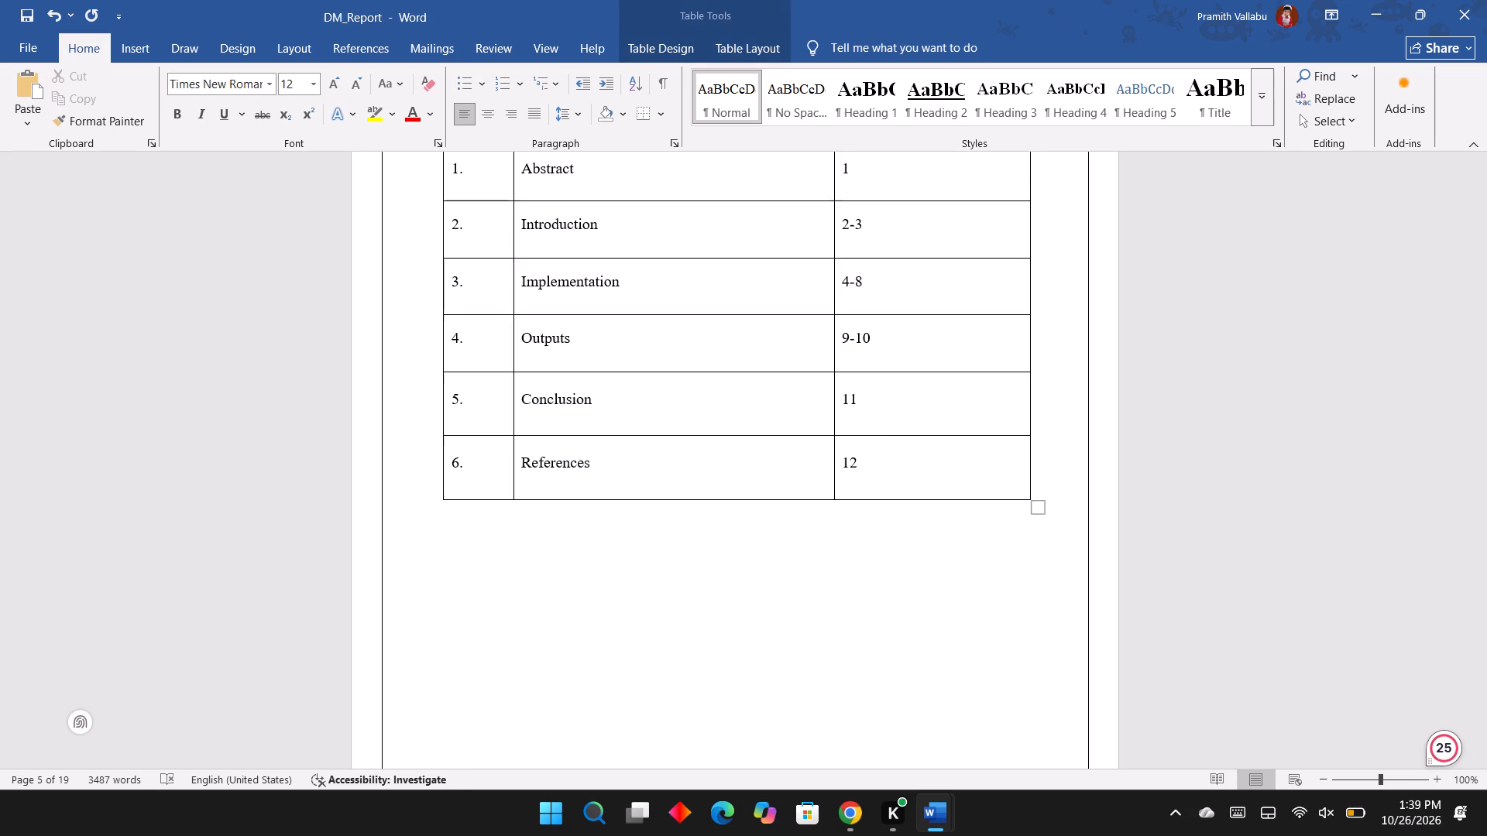
# Examine the page numbers from the Introduction to the Outputs in a multi-page overview against the table of contents.
pyautogui.scroll(-10, 943, 461)
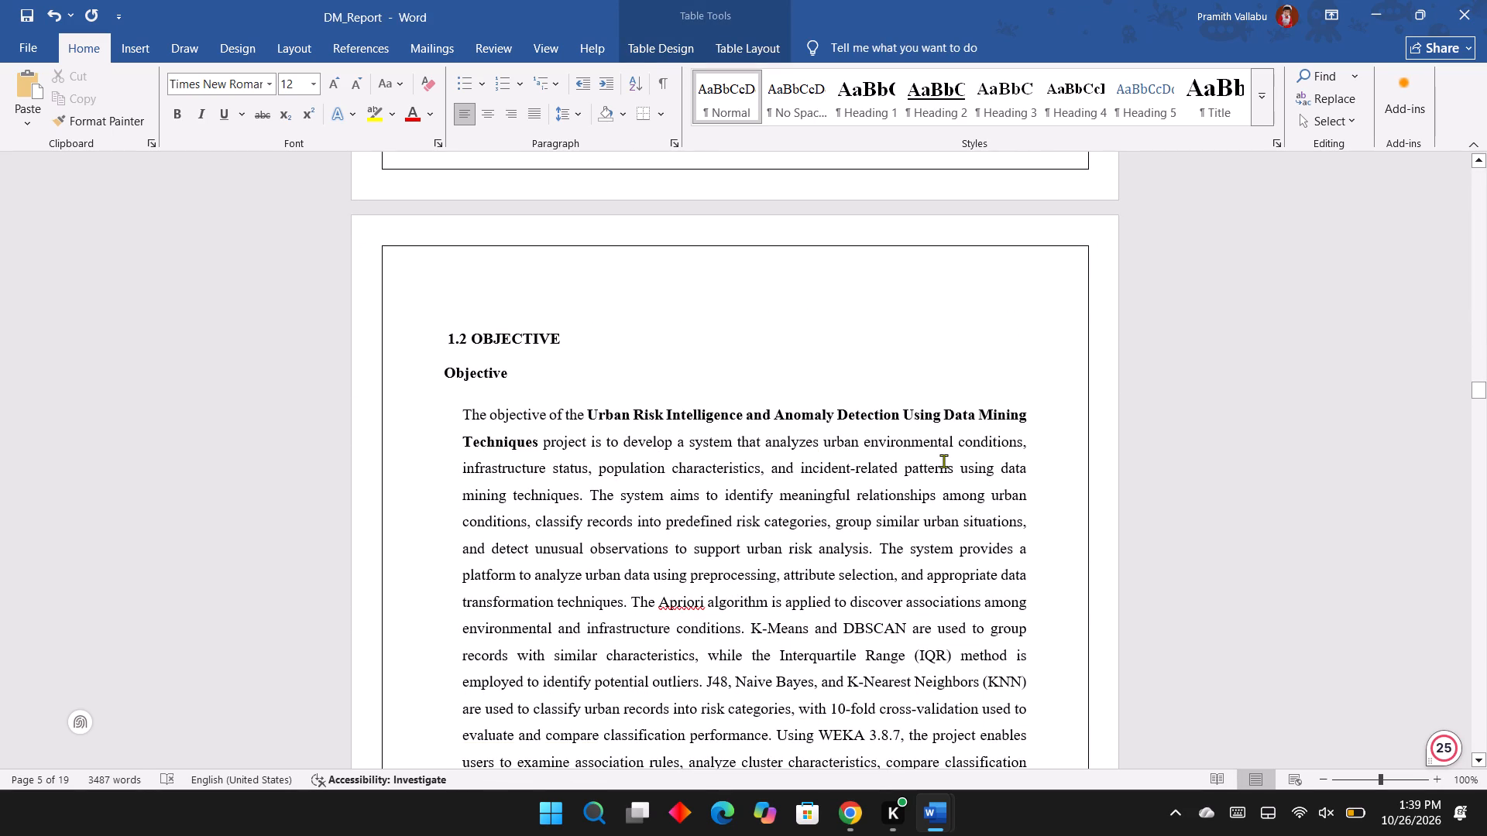
pyautogui.keyDown('ctrl'); pyautogui.scroll(-5, 943, 461); pyautogui.keyUp('ctrl')
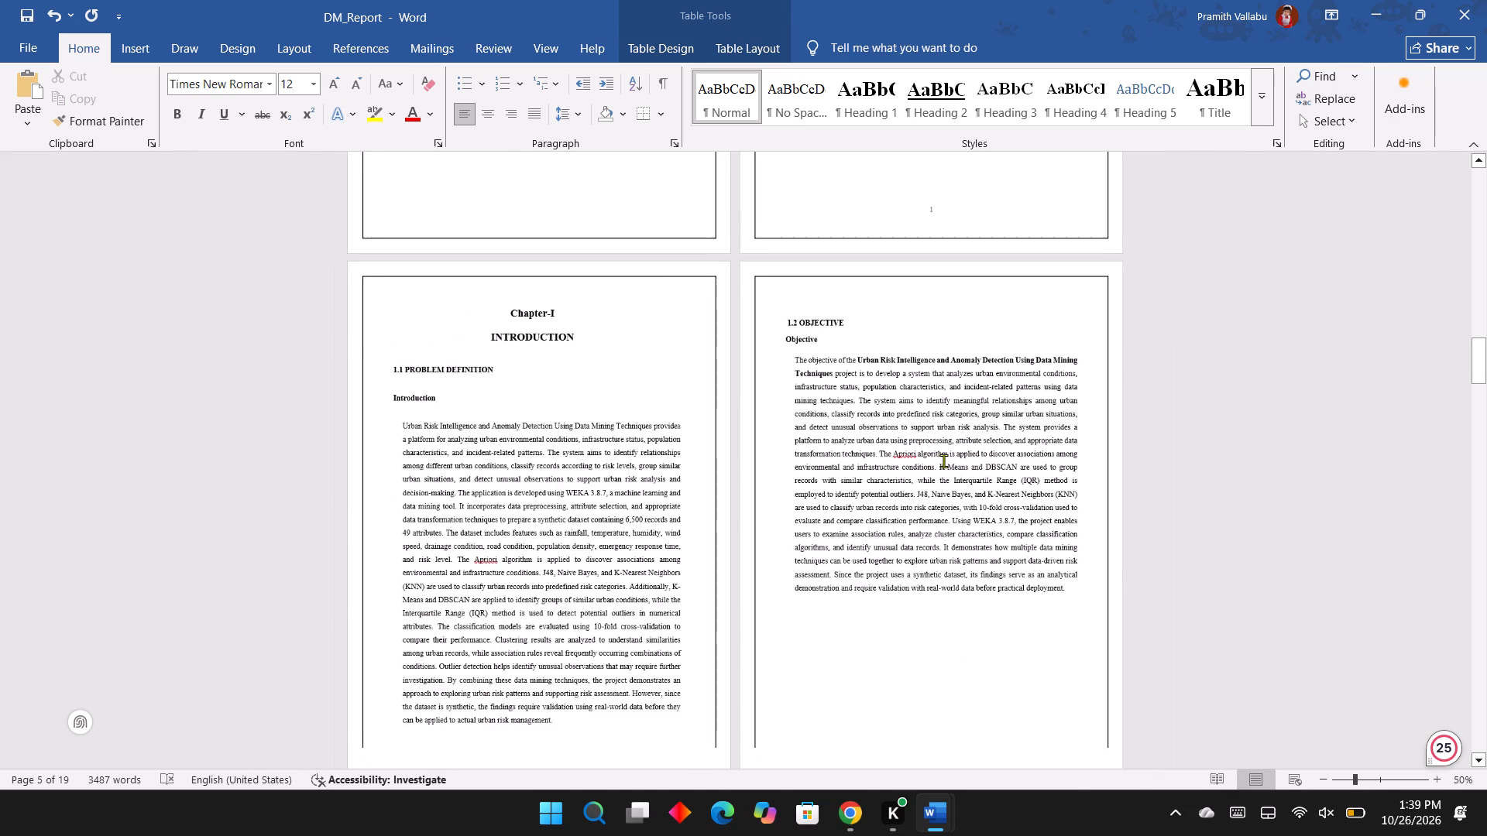
pyautogui.scroll(-5, 943, 461)
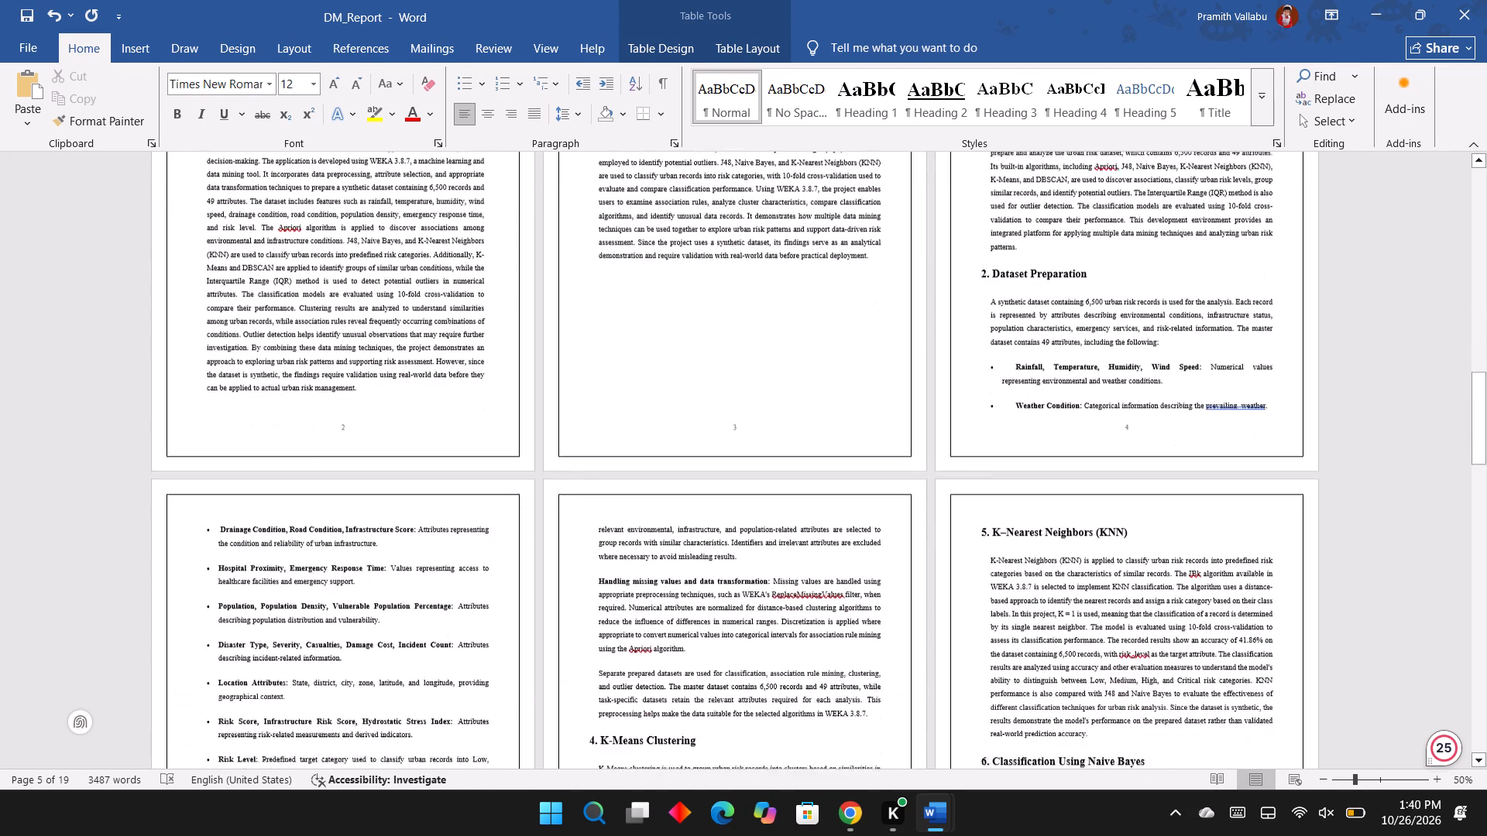
pyautogui.scroll(-8, 943, 461)
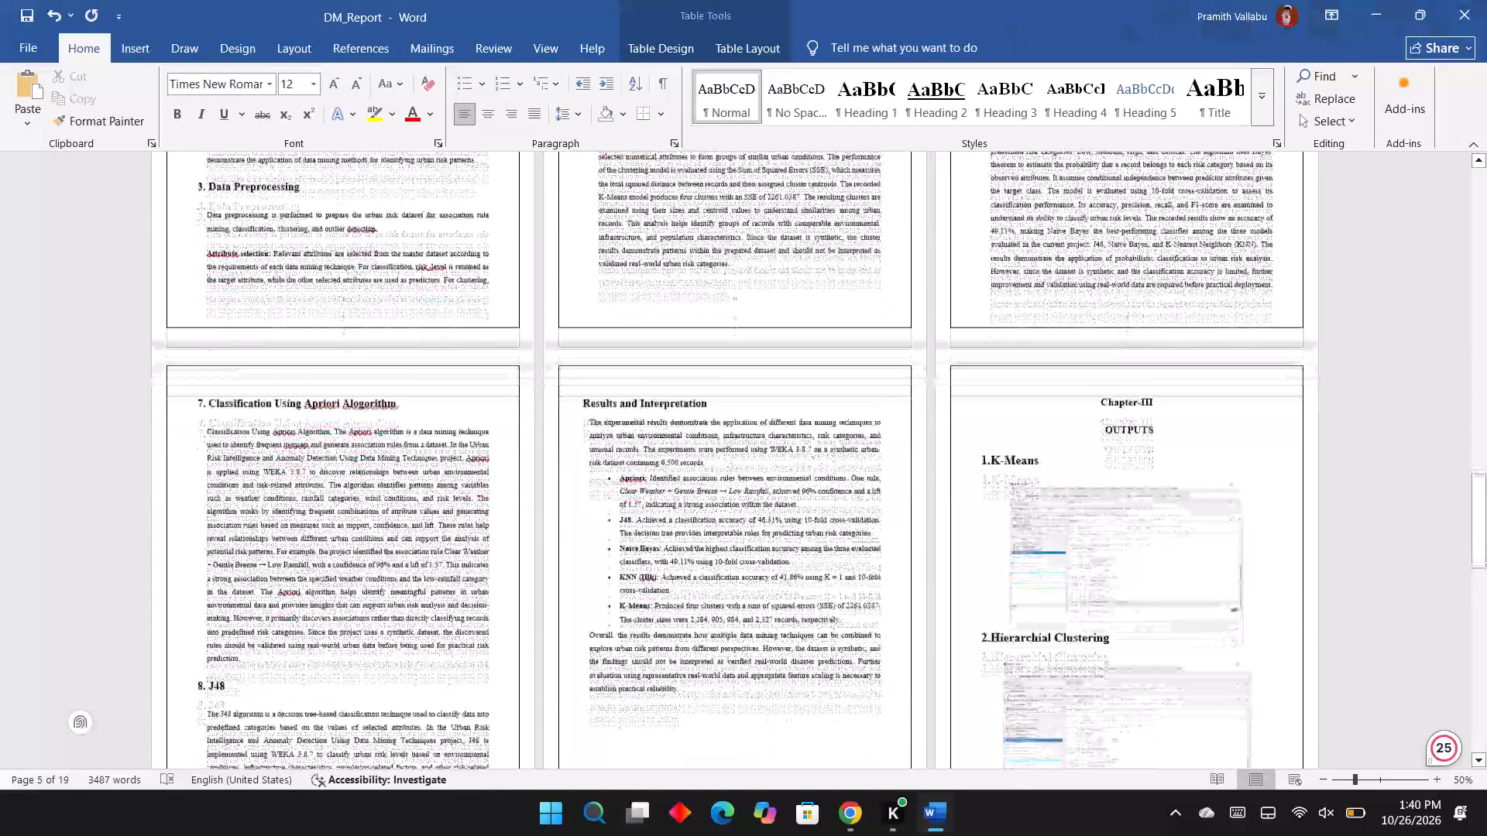
pyautogui.scroll(-3, 943, 461)
pyautogui.scroll(2, 943, 461)
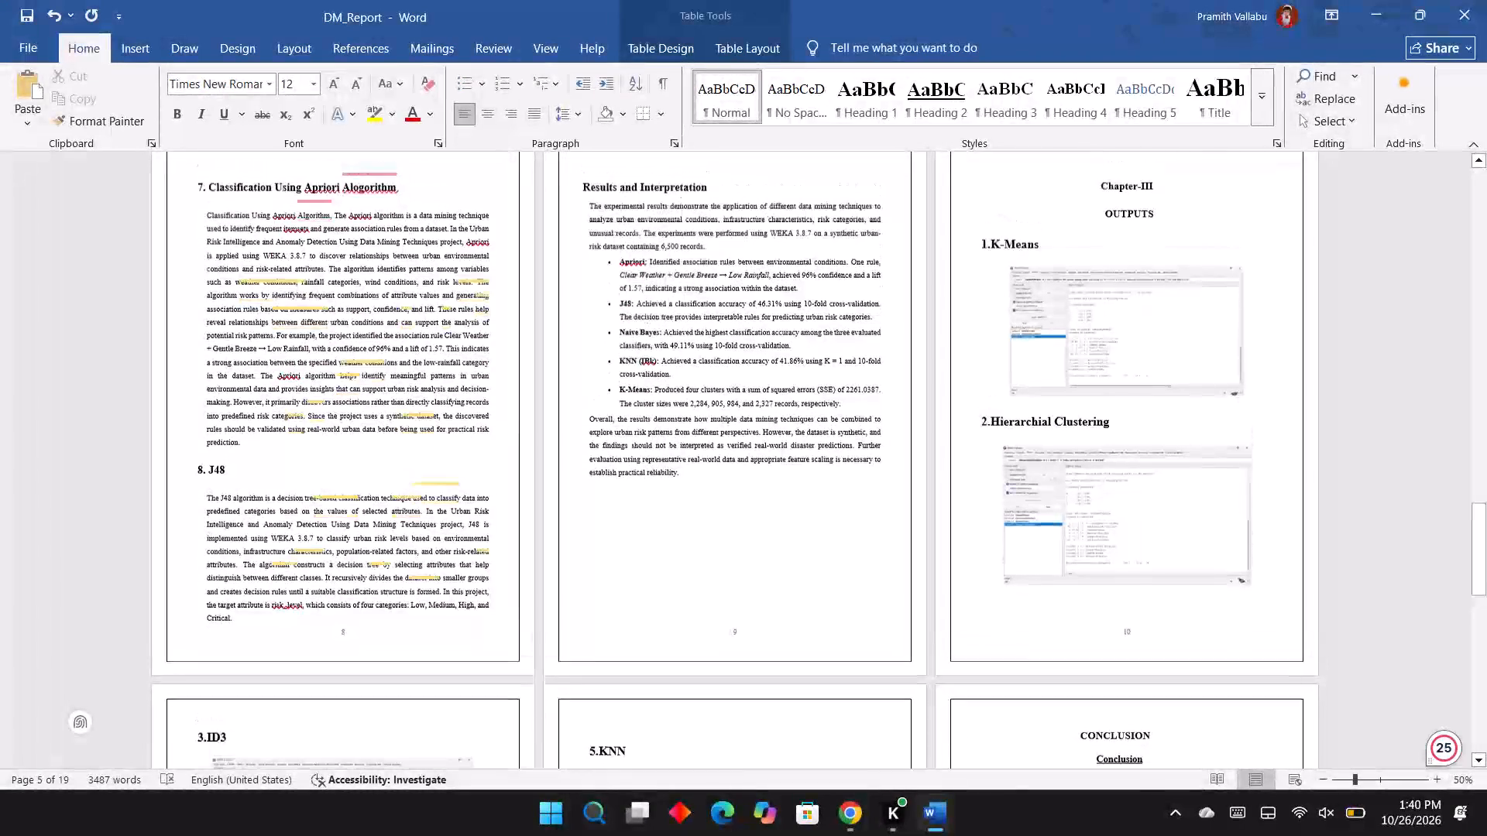
pyautogui.scroll(8, 943, 461)
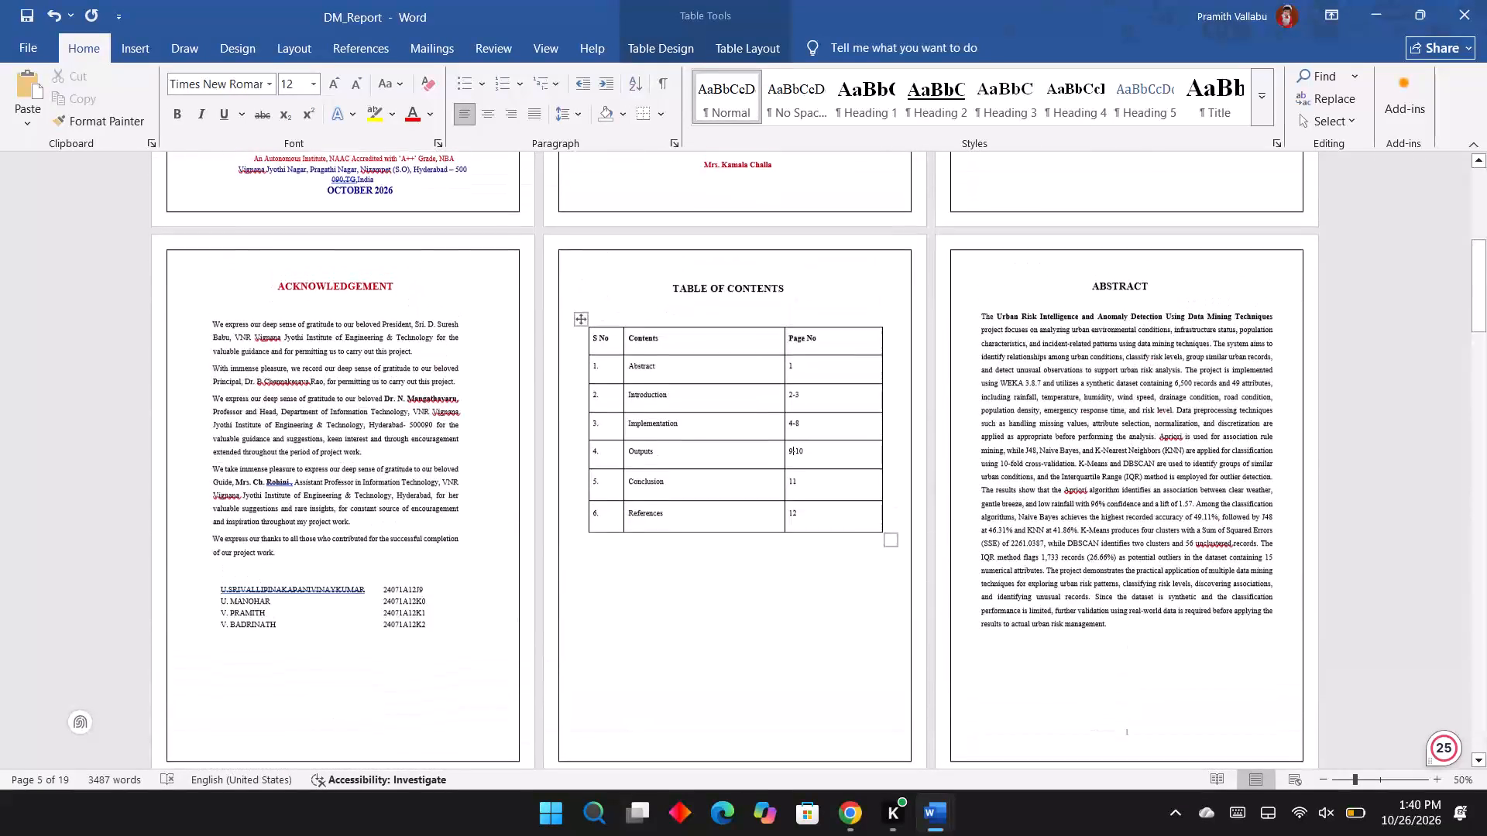
pyautogui.scroll(6, 943, 461)
pyautogui.scroll(-4, 943, 461)
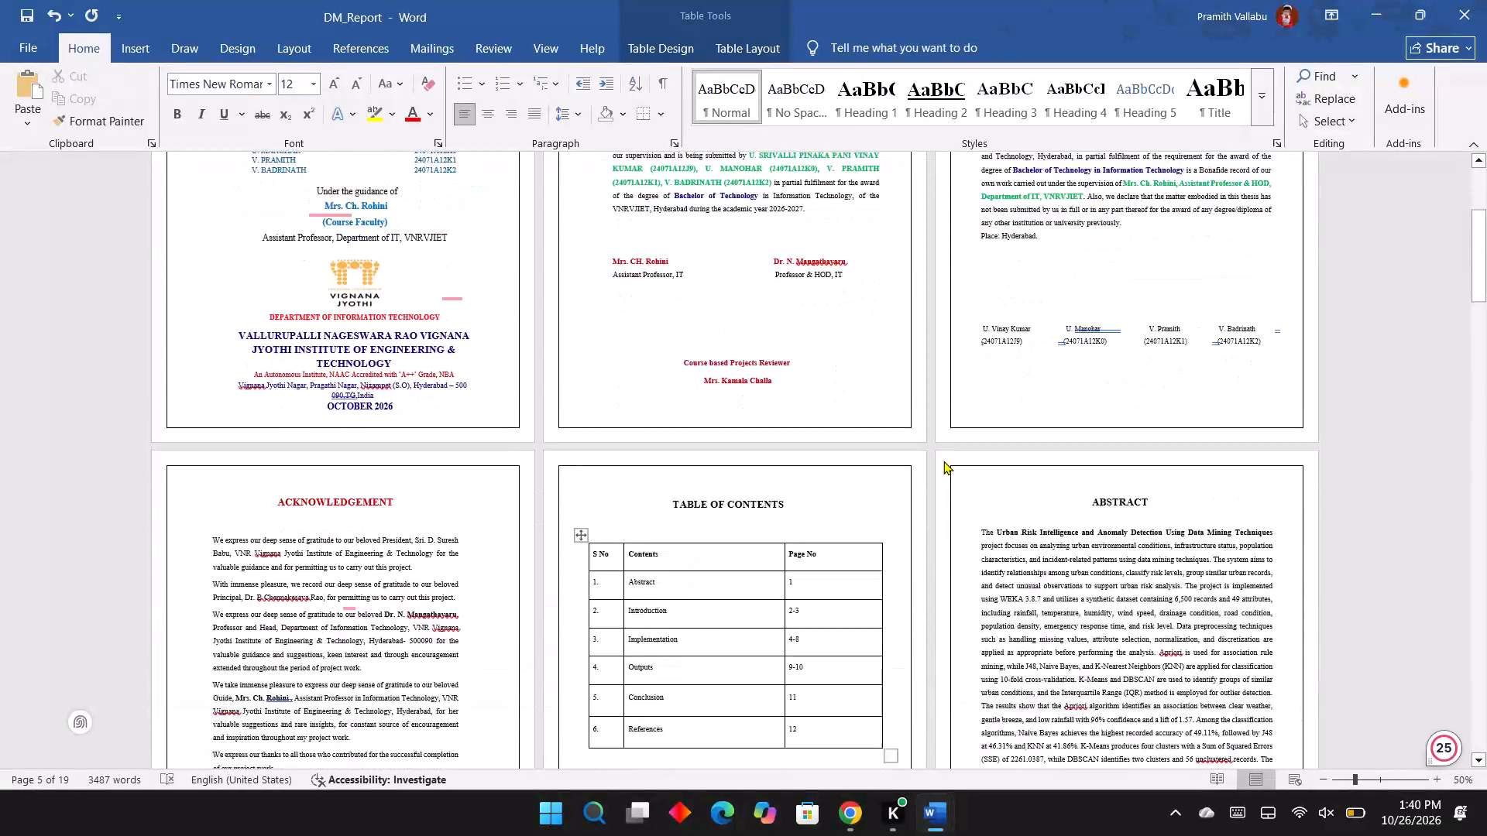
pyautogui.scroll(-2, 943, 461)
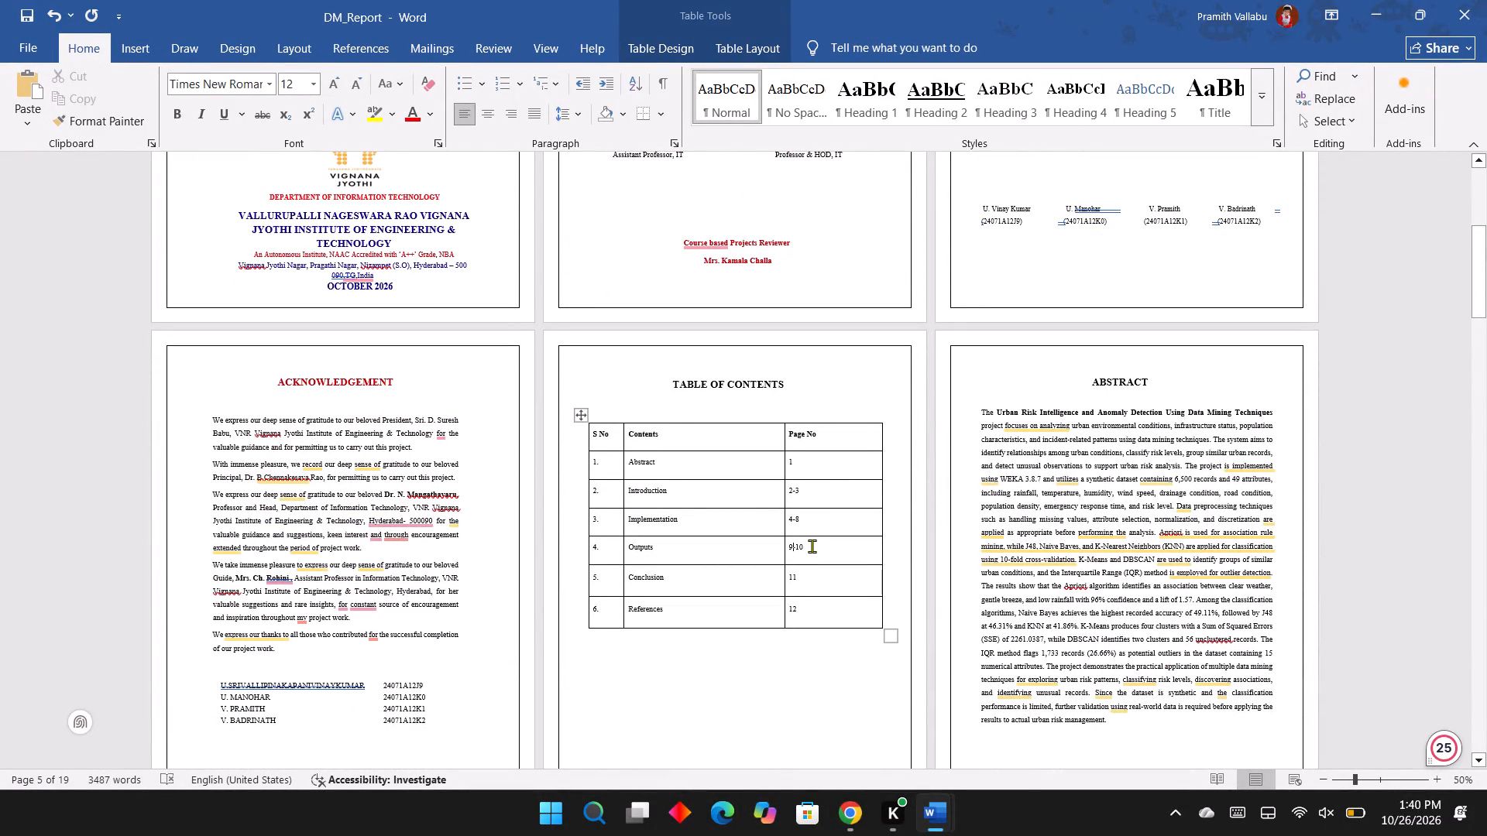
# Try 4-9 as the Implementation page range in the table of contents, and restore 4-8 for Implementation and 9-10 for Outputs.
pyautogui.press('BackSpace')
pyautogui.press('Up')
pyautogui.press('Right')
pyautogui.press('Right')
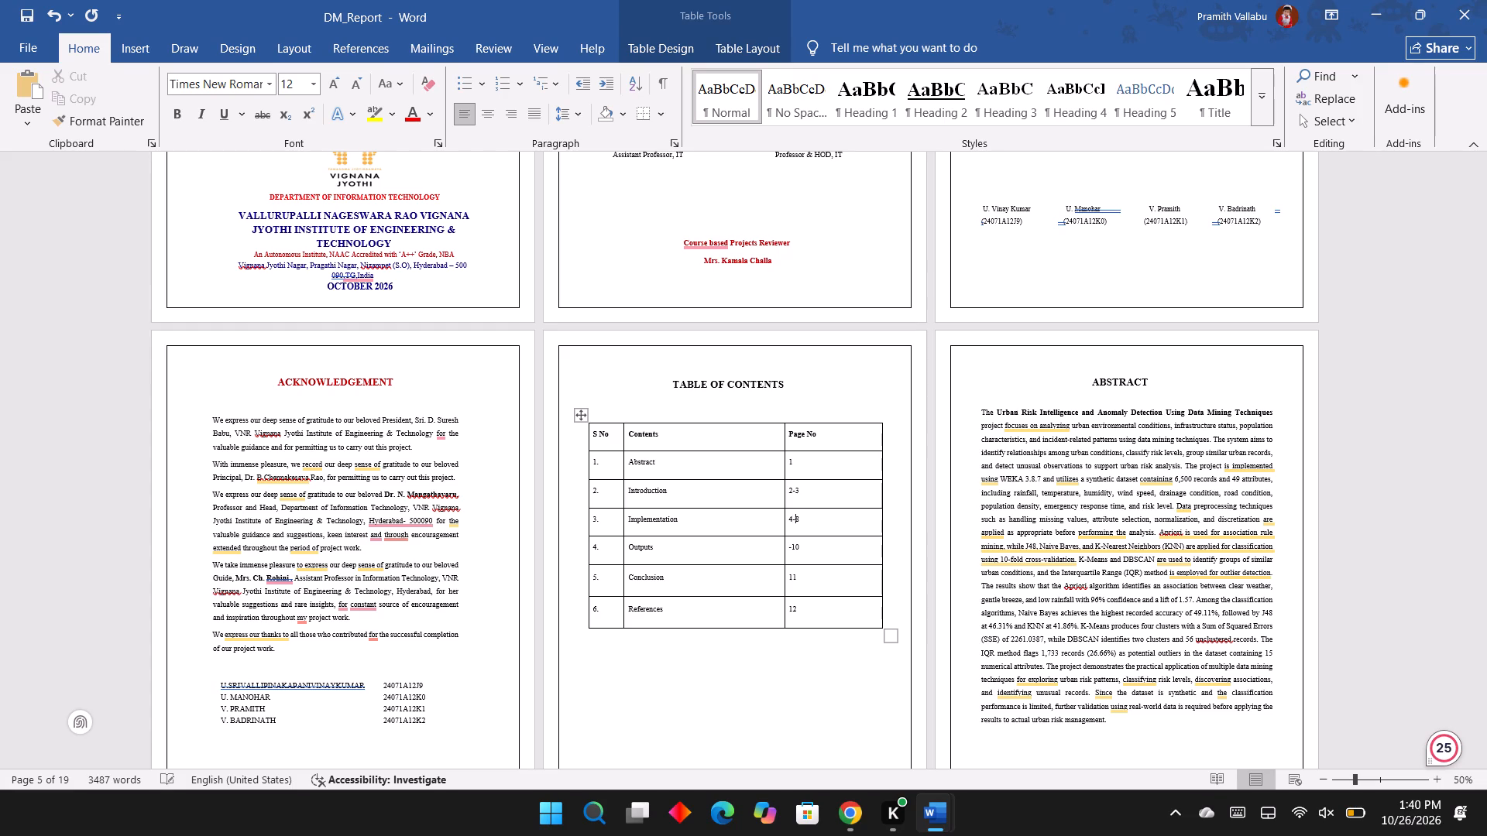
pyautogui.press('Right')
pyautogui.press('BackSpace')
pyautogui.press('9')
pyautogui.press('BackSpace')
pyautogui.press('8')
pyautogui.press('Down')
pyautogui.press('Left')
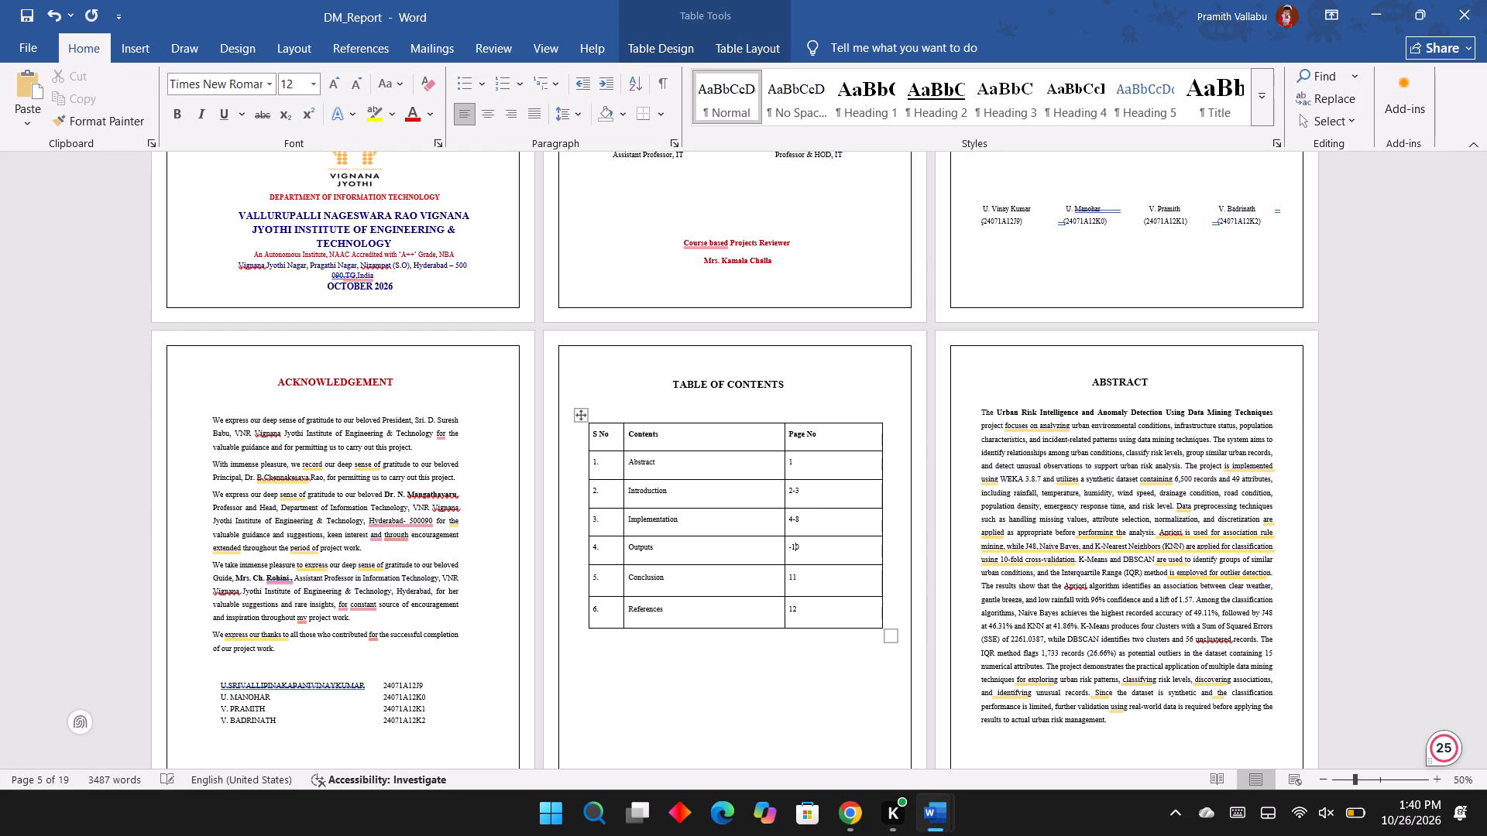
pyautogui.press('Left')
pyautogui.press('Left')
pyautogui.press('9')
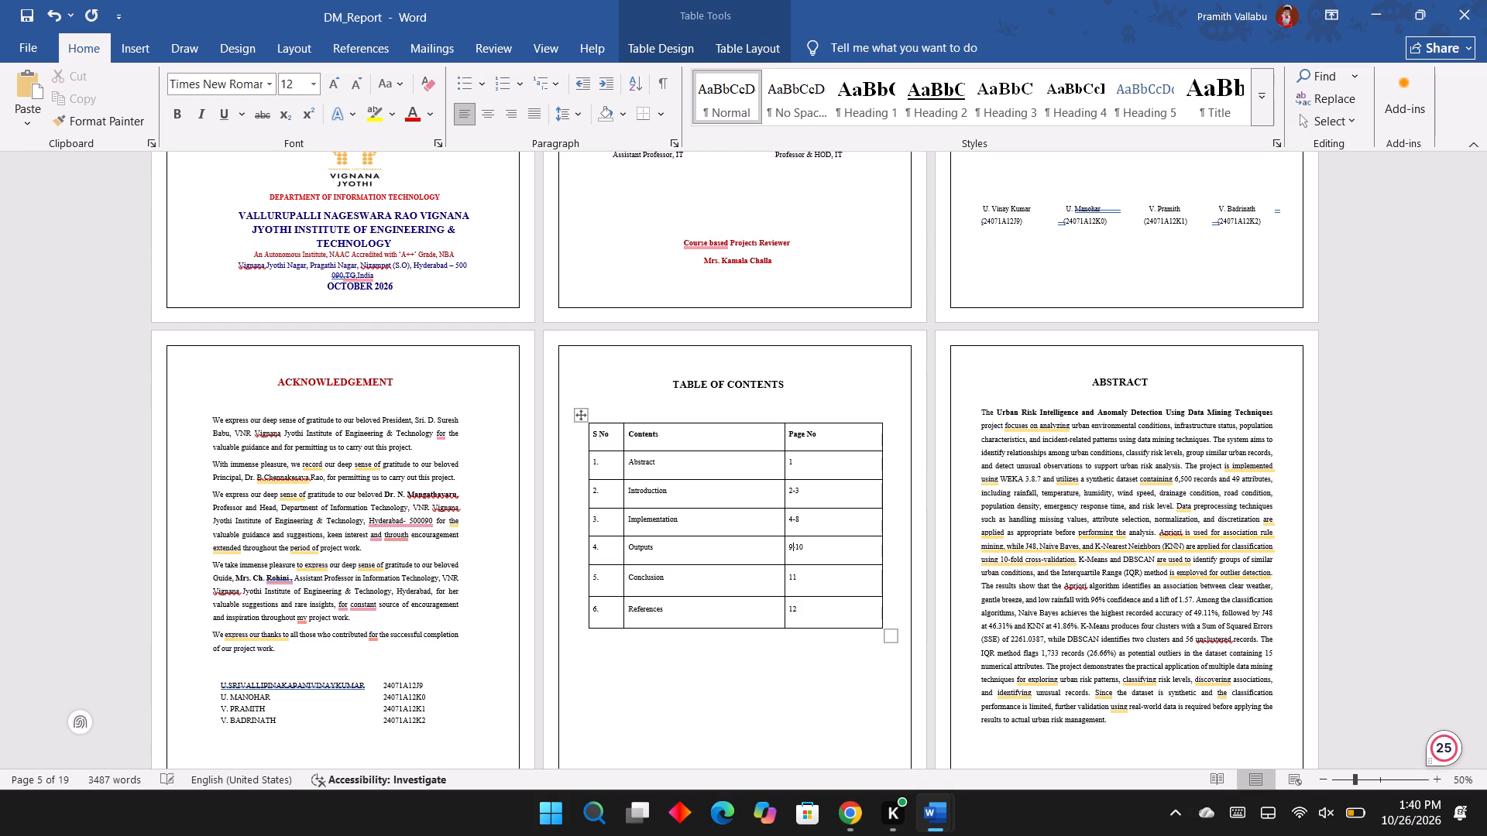
# Recheck where the Outputs chapter begins and set the starting page of the Outputs row in the table of contents to 10.
pyautogui.scroll(-17, 812, 546)
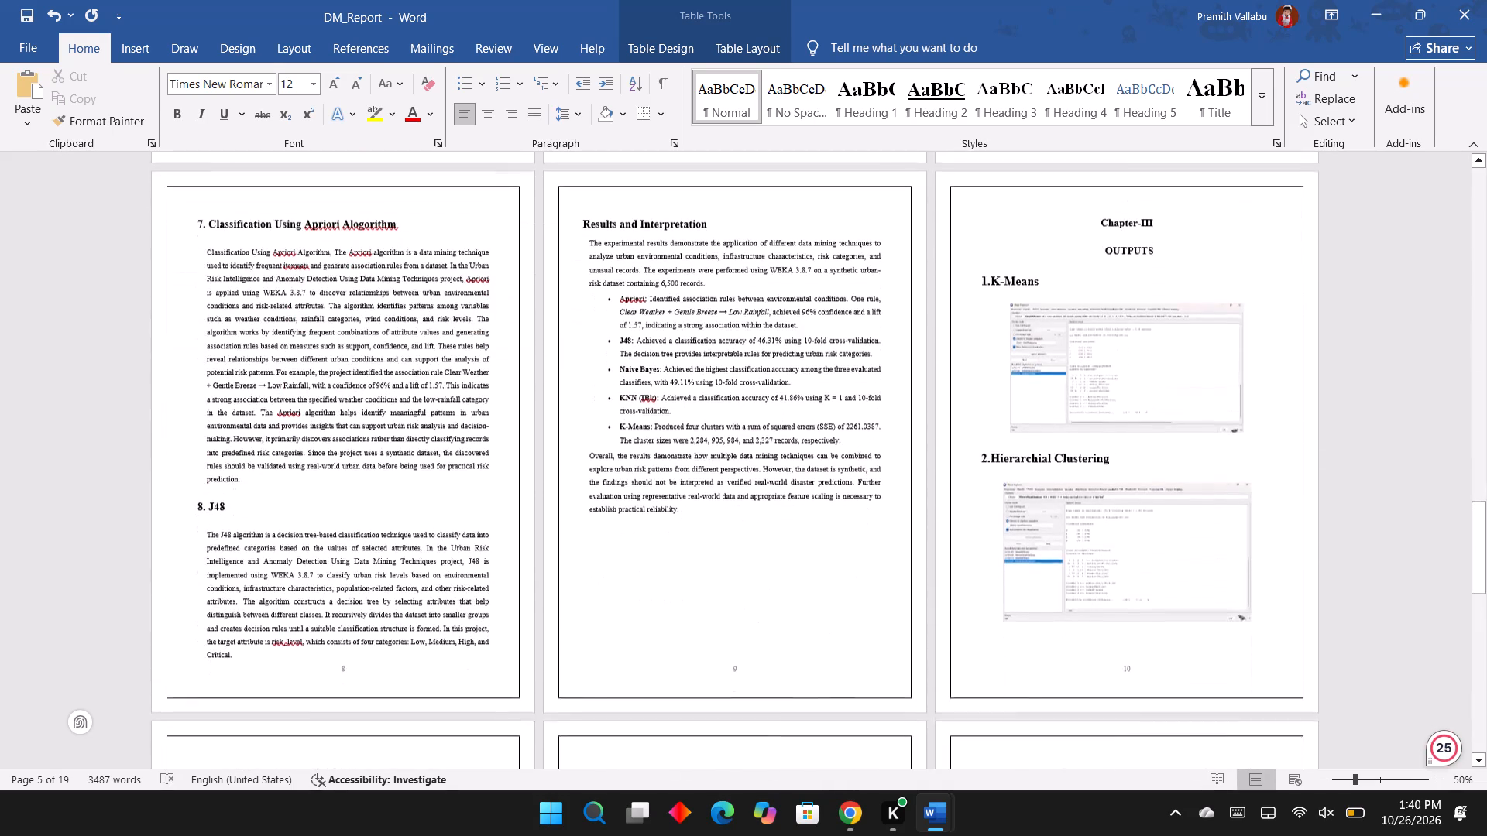
pyautogui.scroll(-3, 812, 546)
pyautogui.scroll(2, 812, 546)
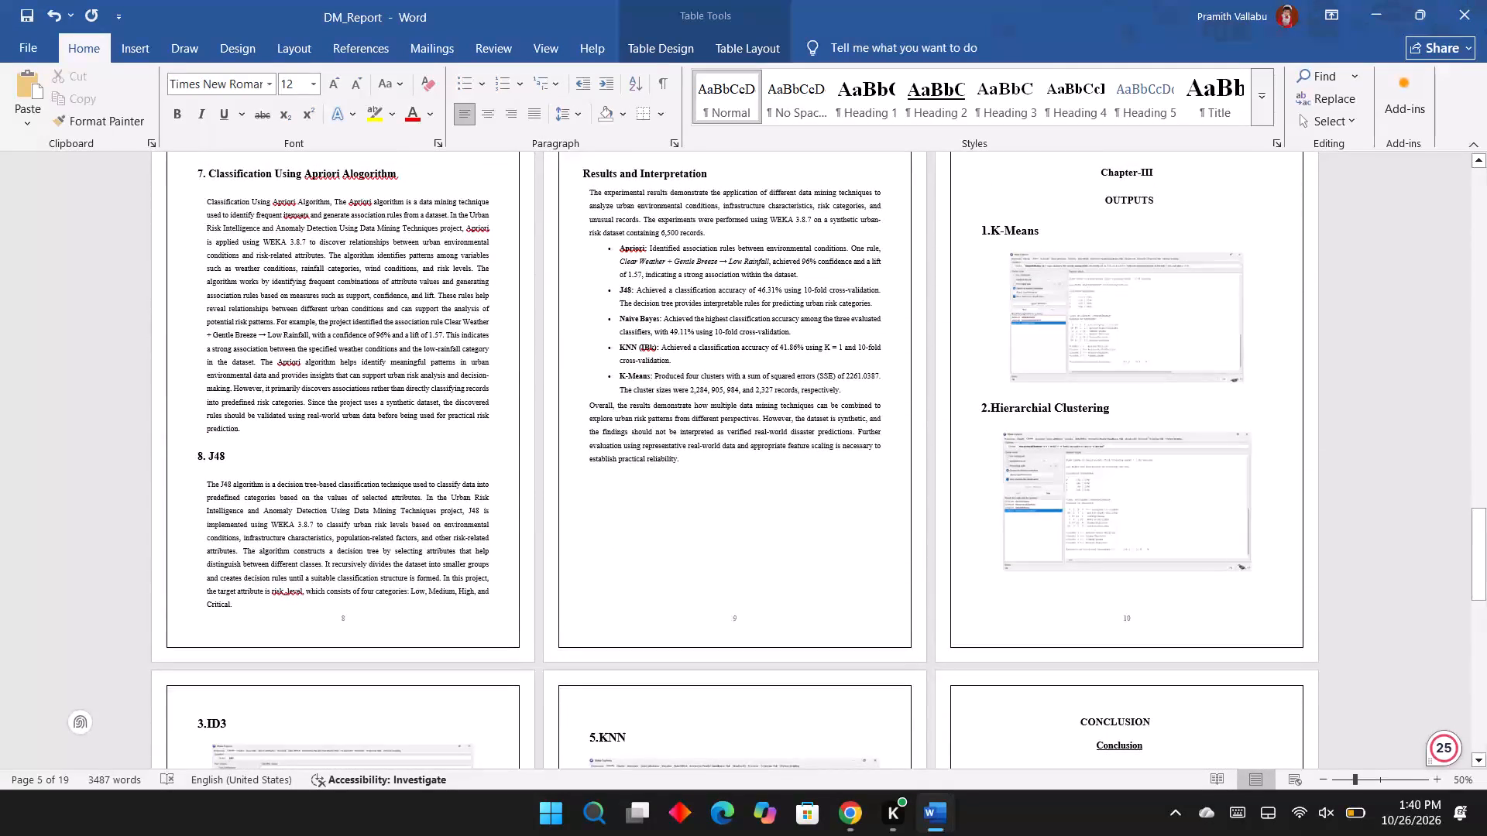
pyautogui.scroll(2, 812, 546)
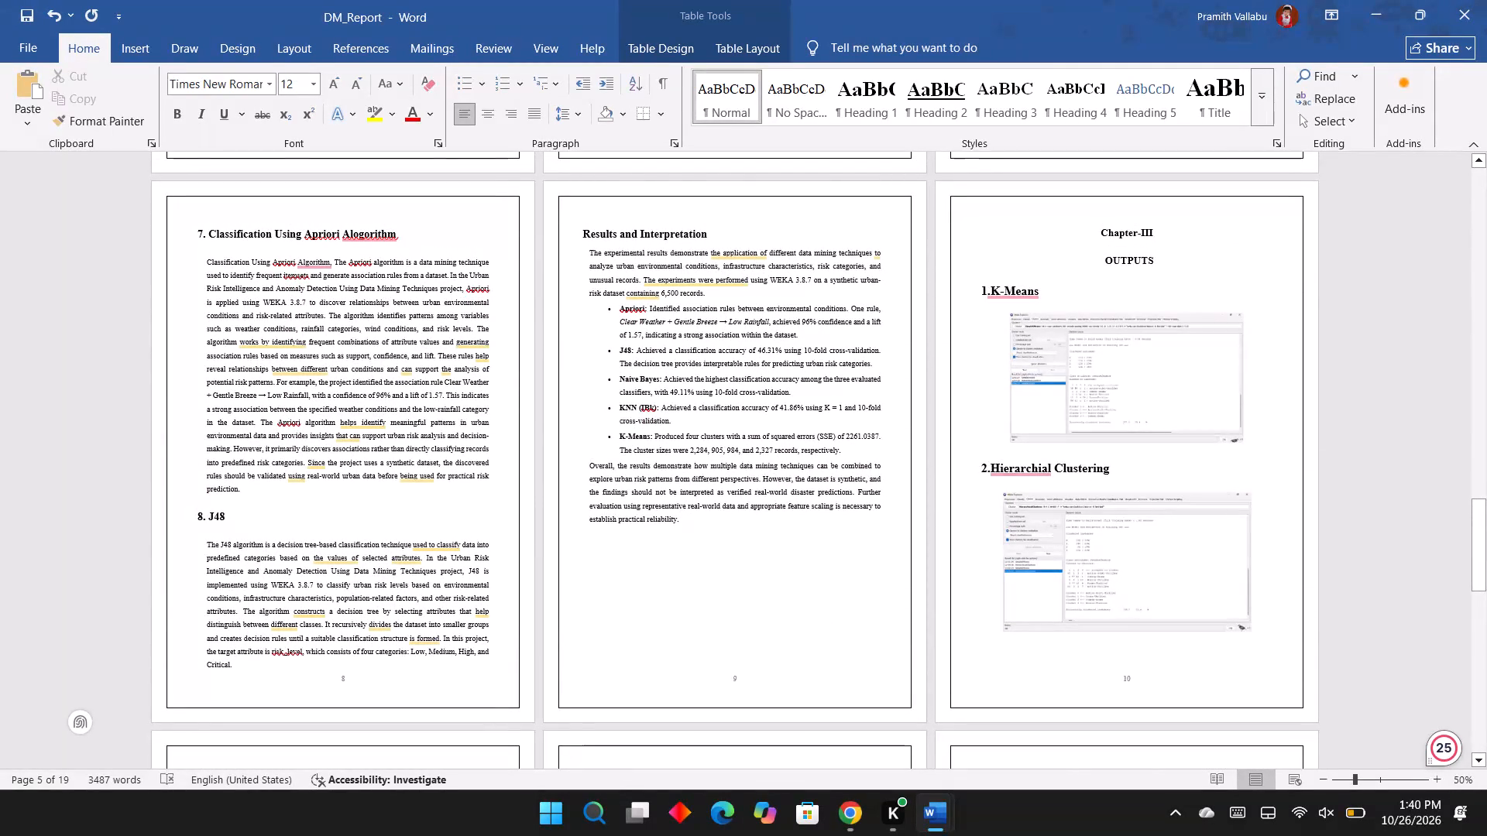
pyautogui.scroll(3, 812, 546)
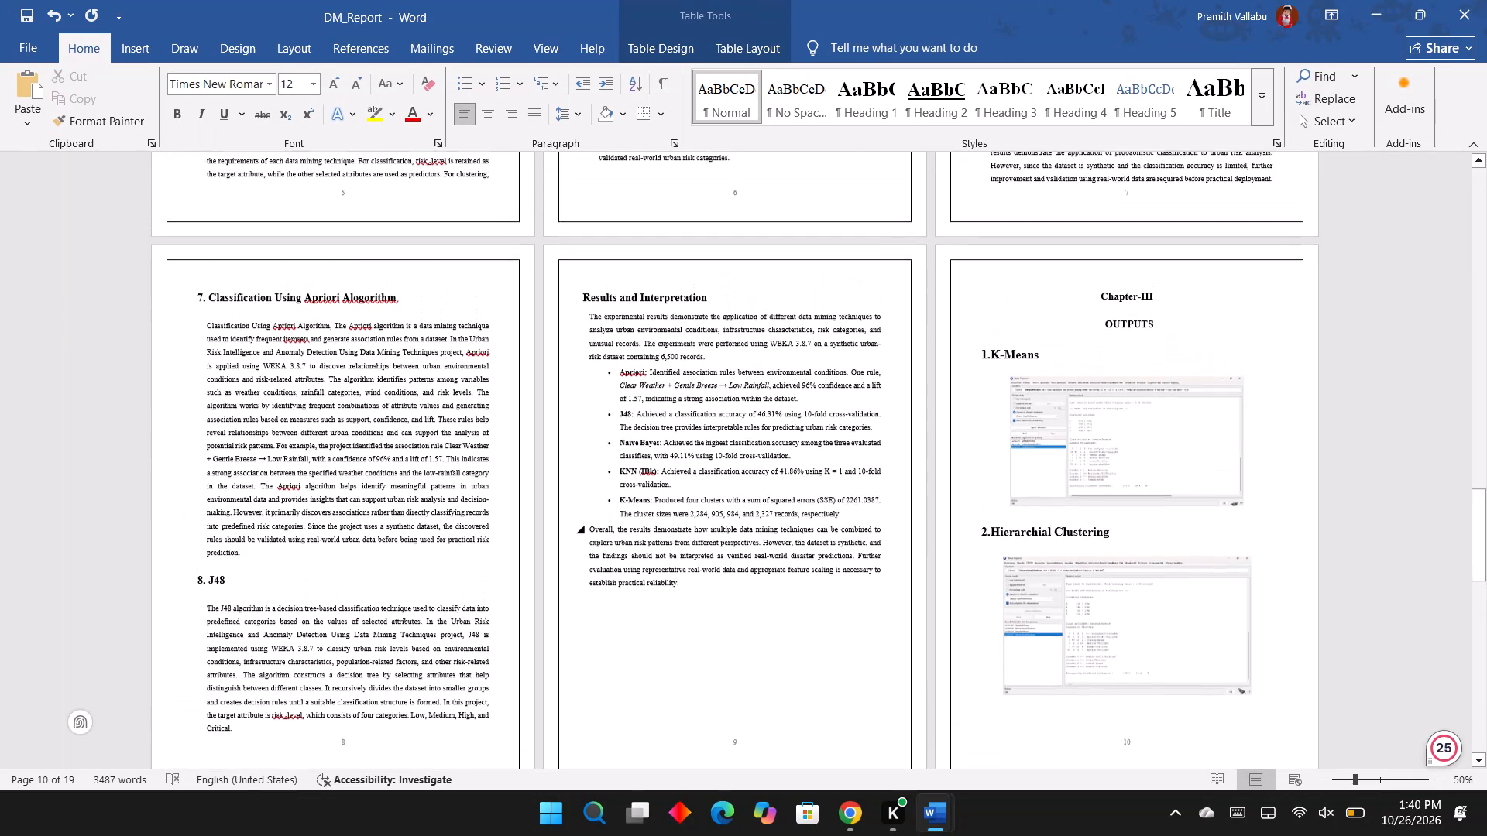
pyautogui.scroll(10, 812, 546)
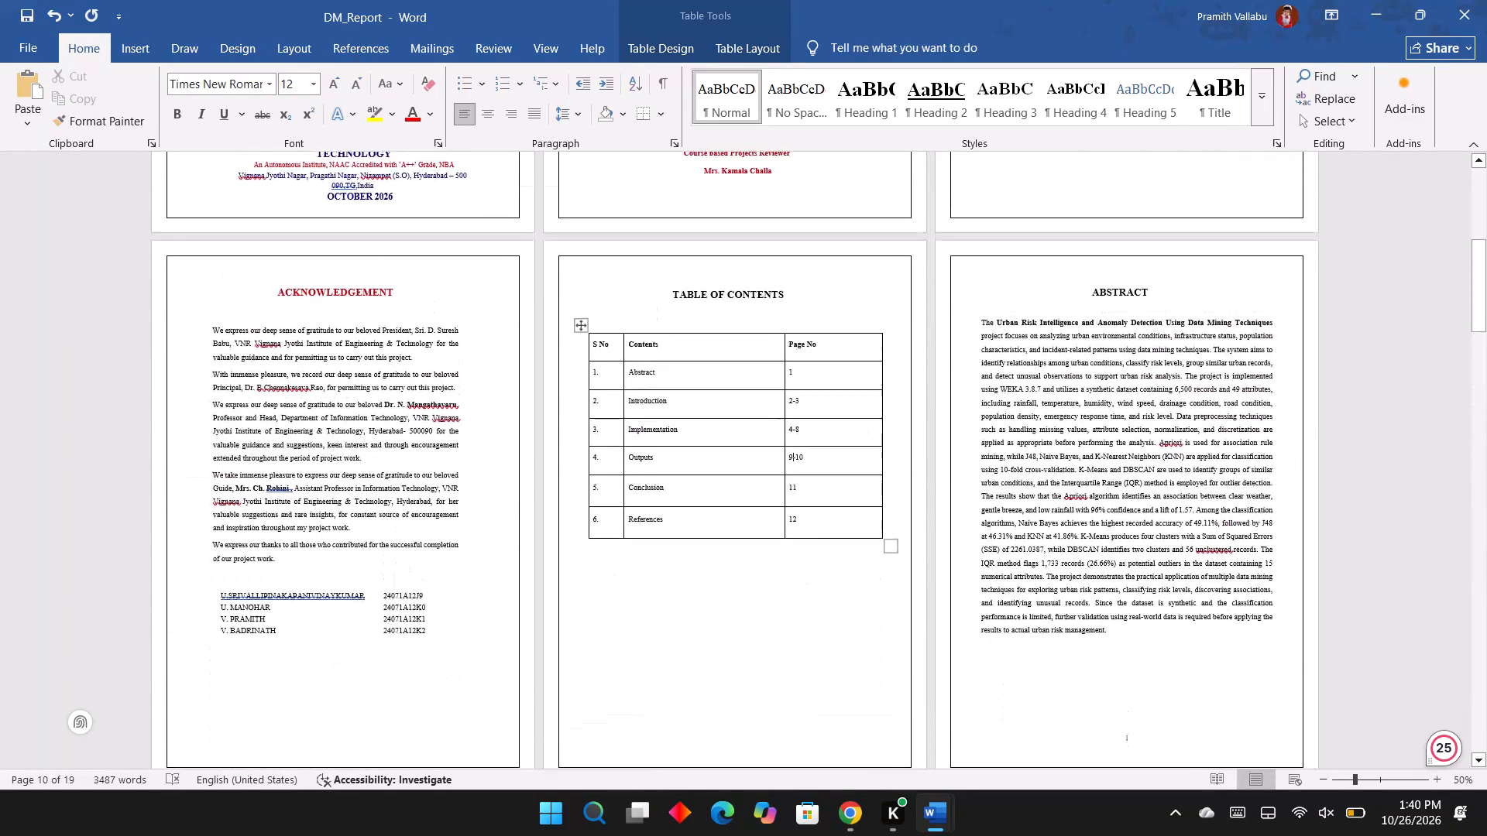
pyautogui.press('BackSpace')
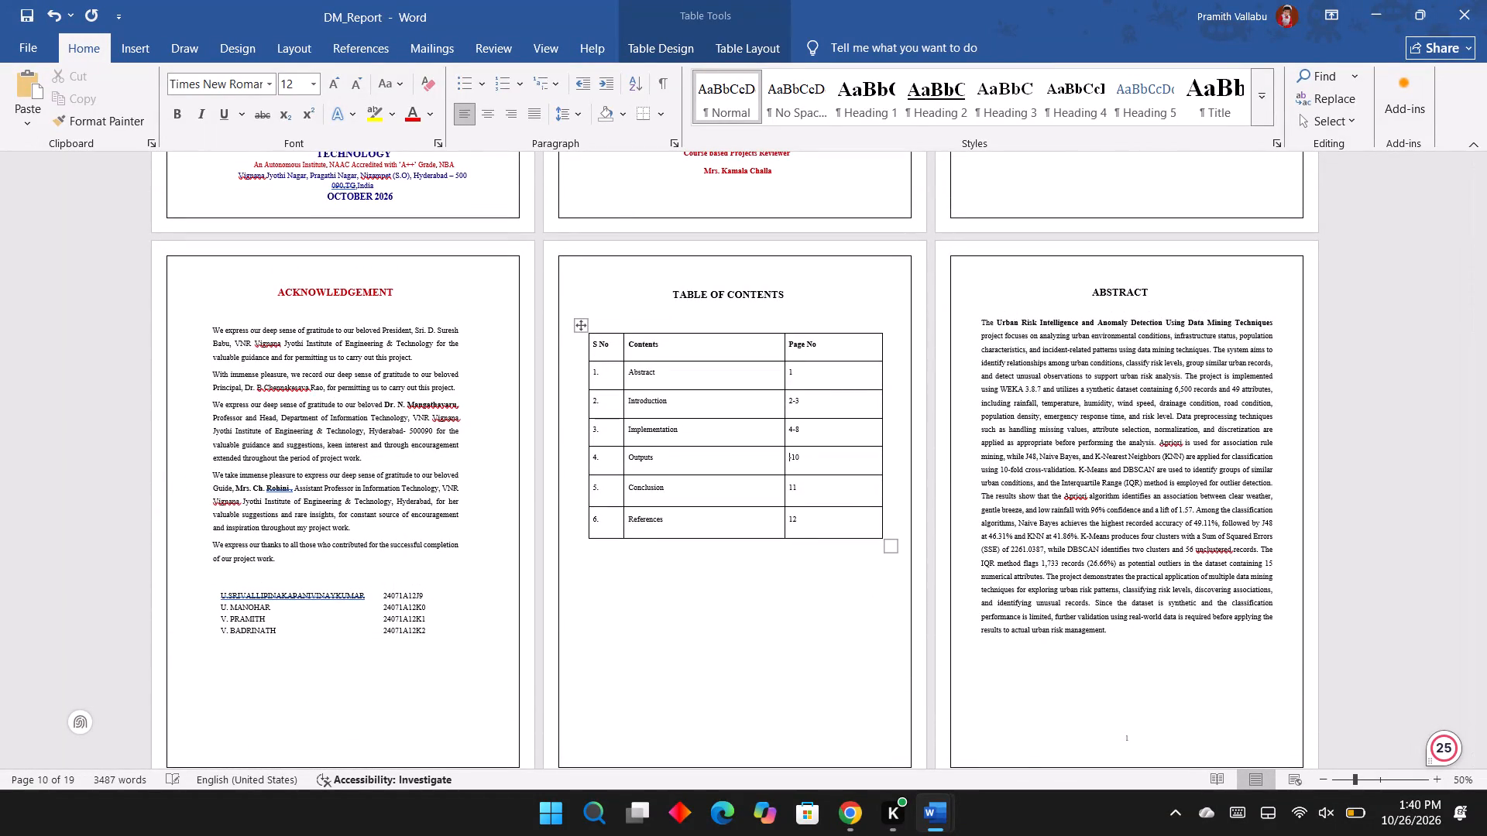
pyautogui.write('10')
# Set the page range of the Implementation row in the table of contents to 4-9.
pyautogui.press('Up')
pyautogui.press('Right')
pyautogui.press('BackSpace')
pyautogui.press('9')
# Check where the Outputs chapter ends and complete the Outputs row's page range in the table of contents as 10-12.
pyautogui.press('Down')
pyautogui.scroll(-2, 812, 546)
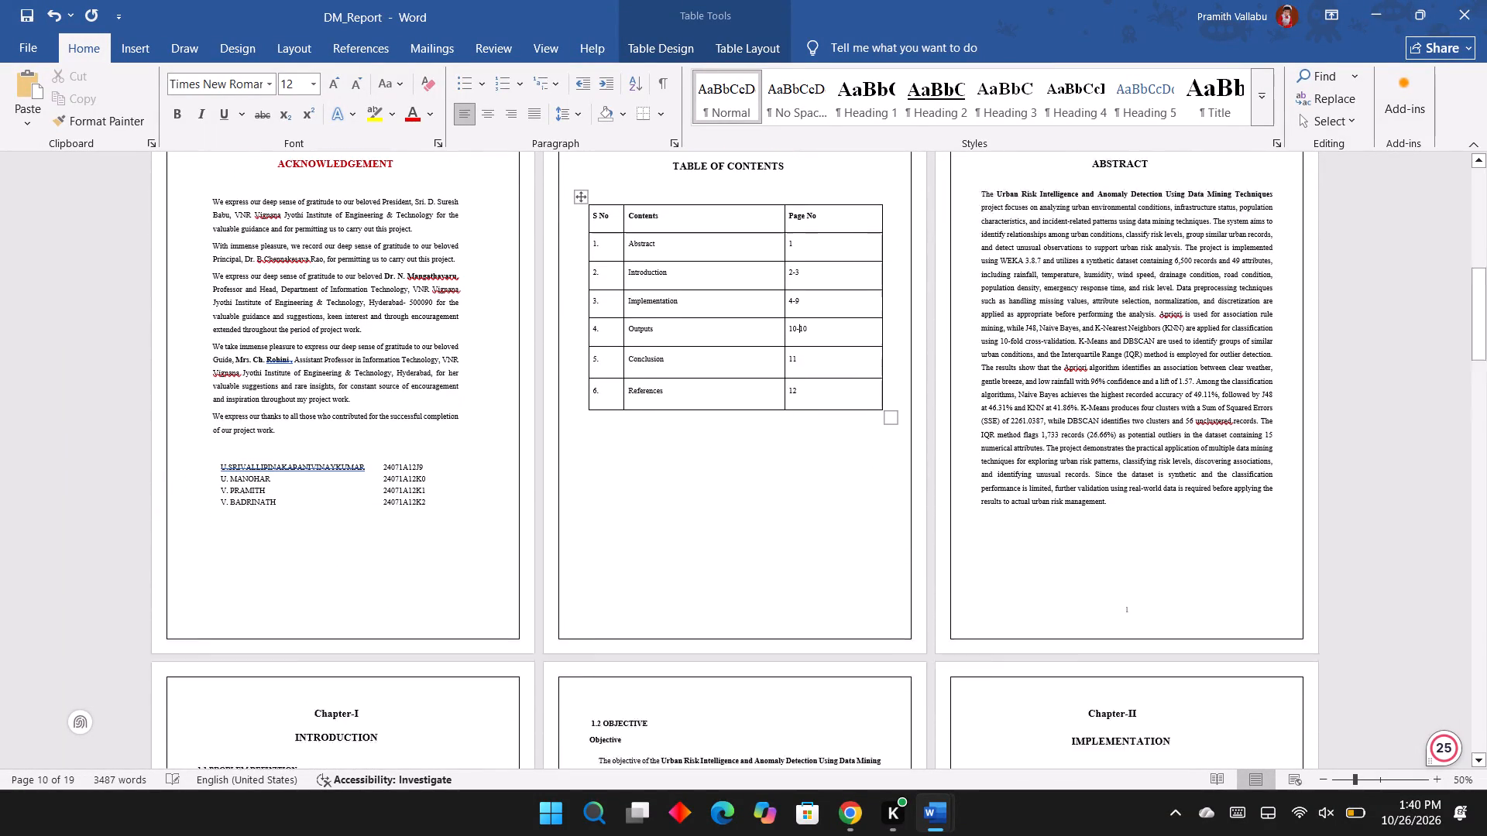
pyautogui.scroll(-7, 812, 546)
pyautogui.scroll(4, 812, 546)
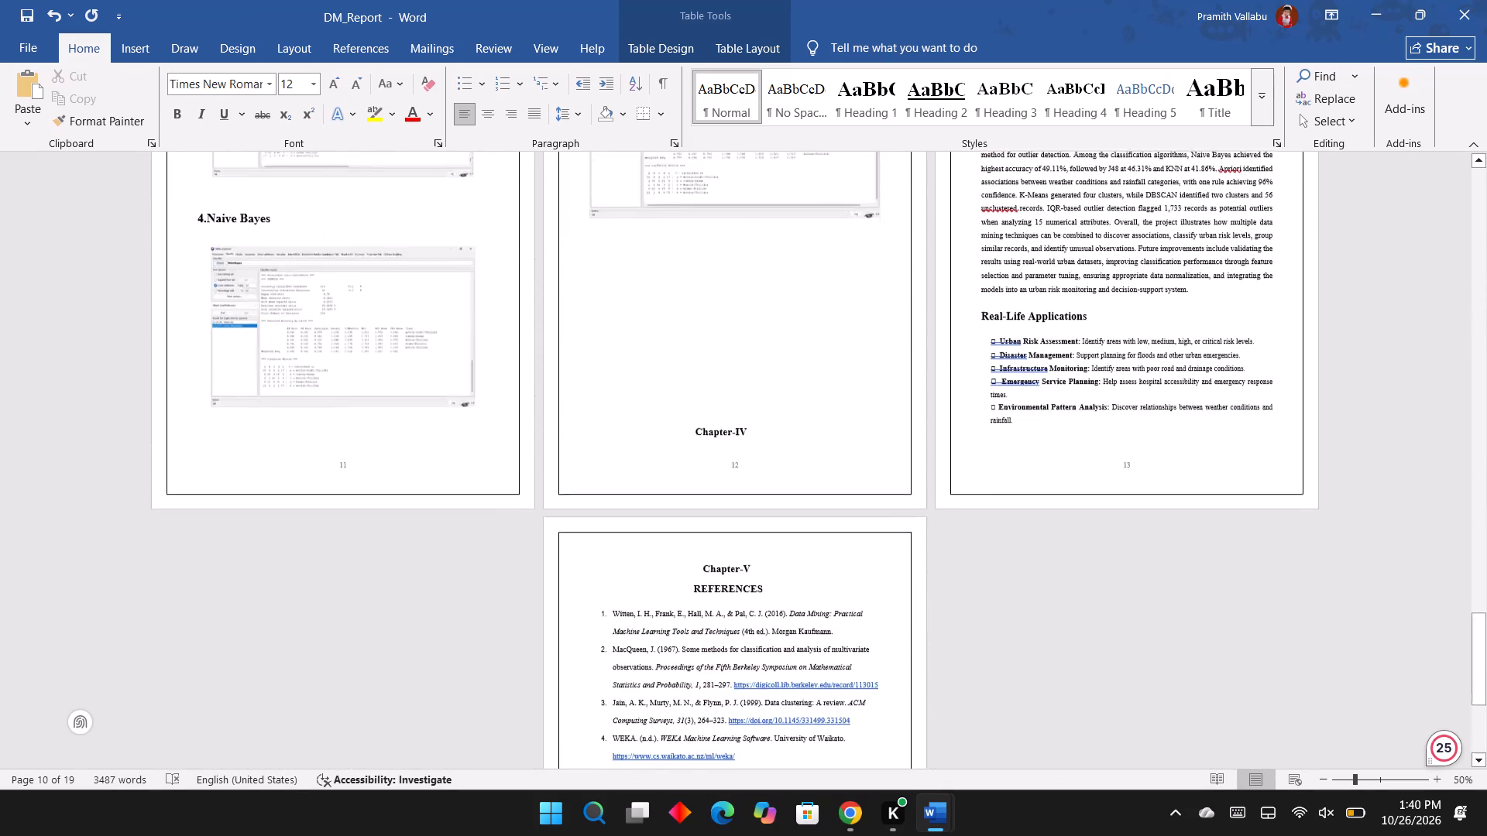
pyautogui.scroll(5, 812, 546)
pyautogui.scroll(-2, 812, 546)
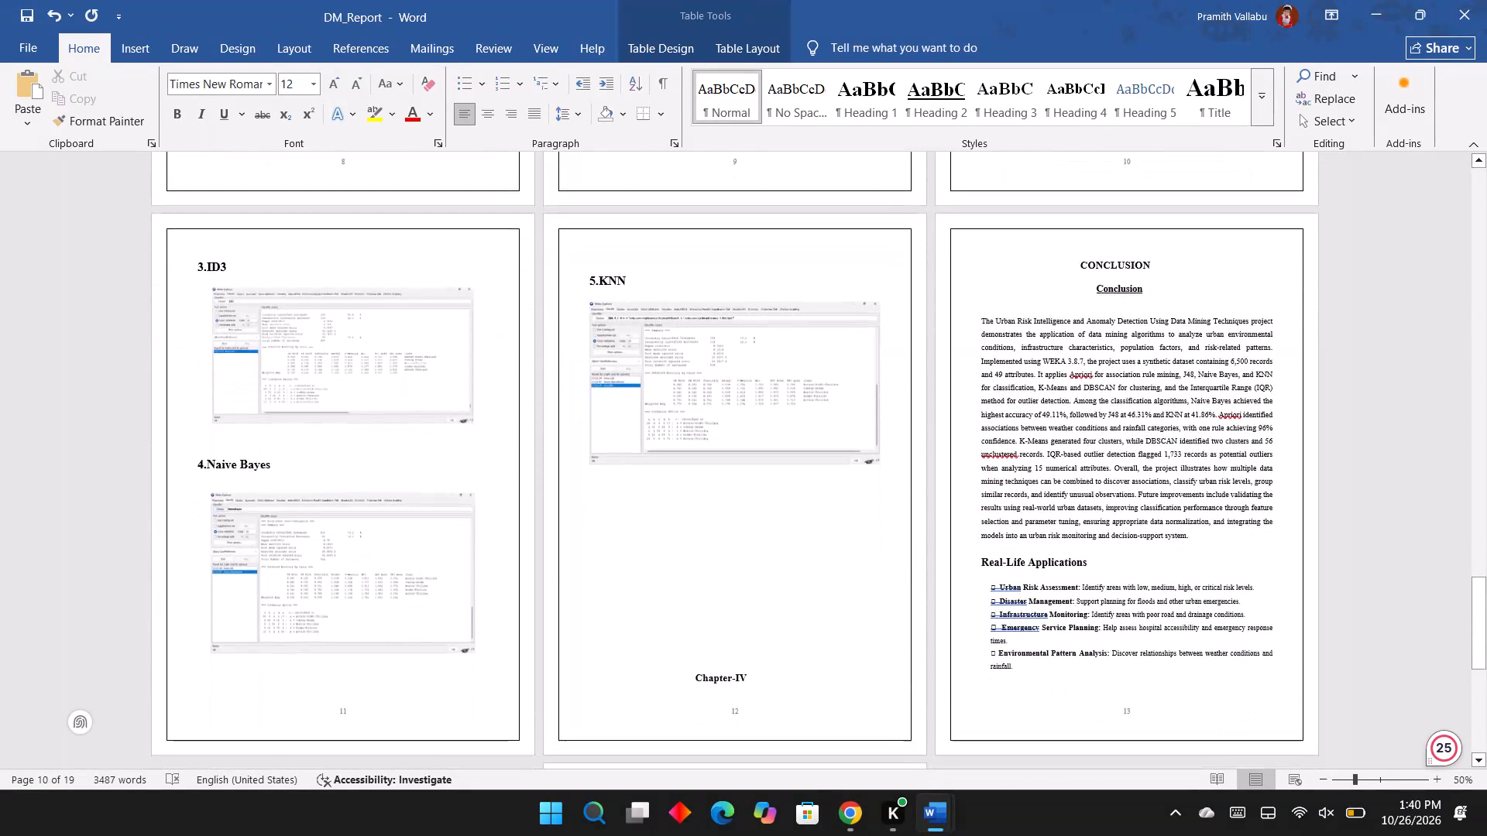
pyautogui.scroll(10, 812, 546)
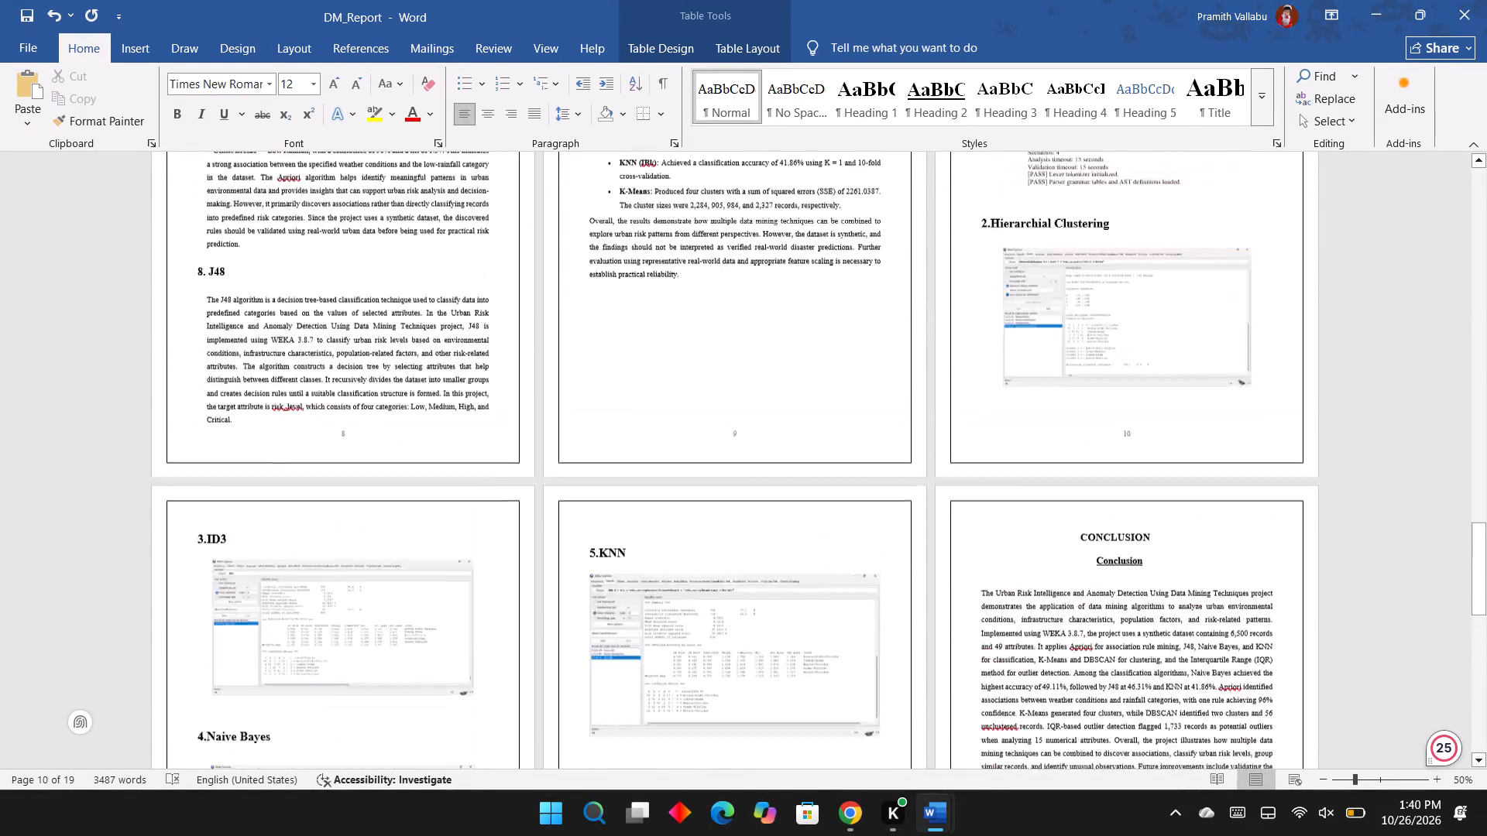
pyautogui.scroll(18, 812, 546)
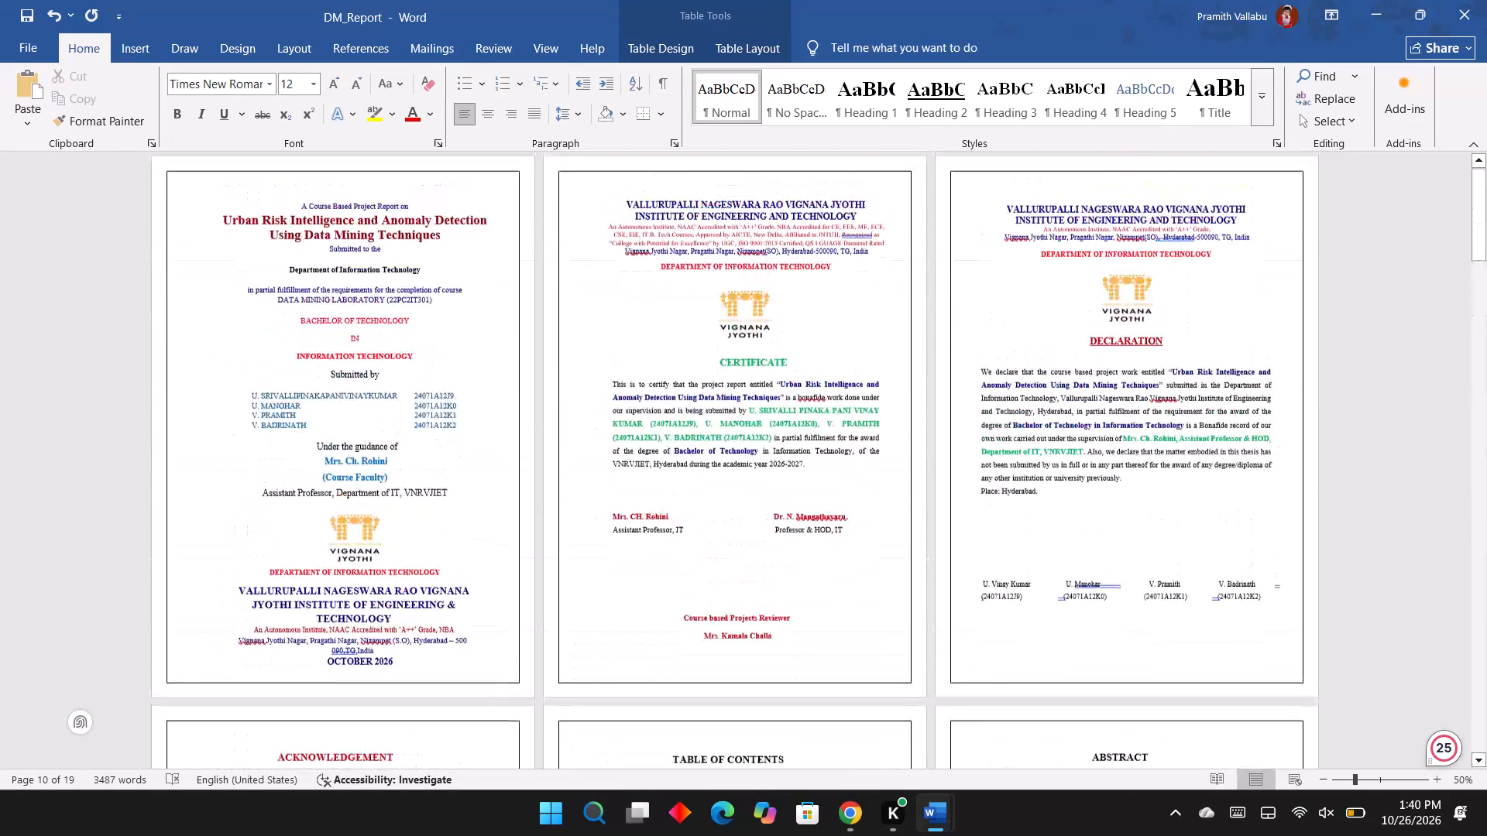
pyautogui.scroll(-5, 812, 546)
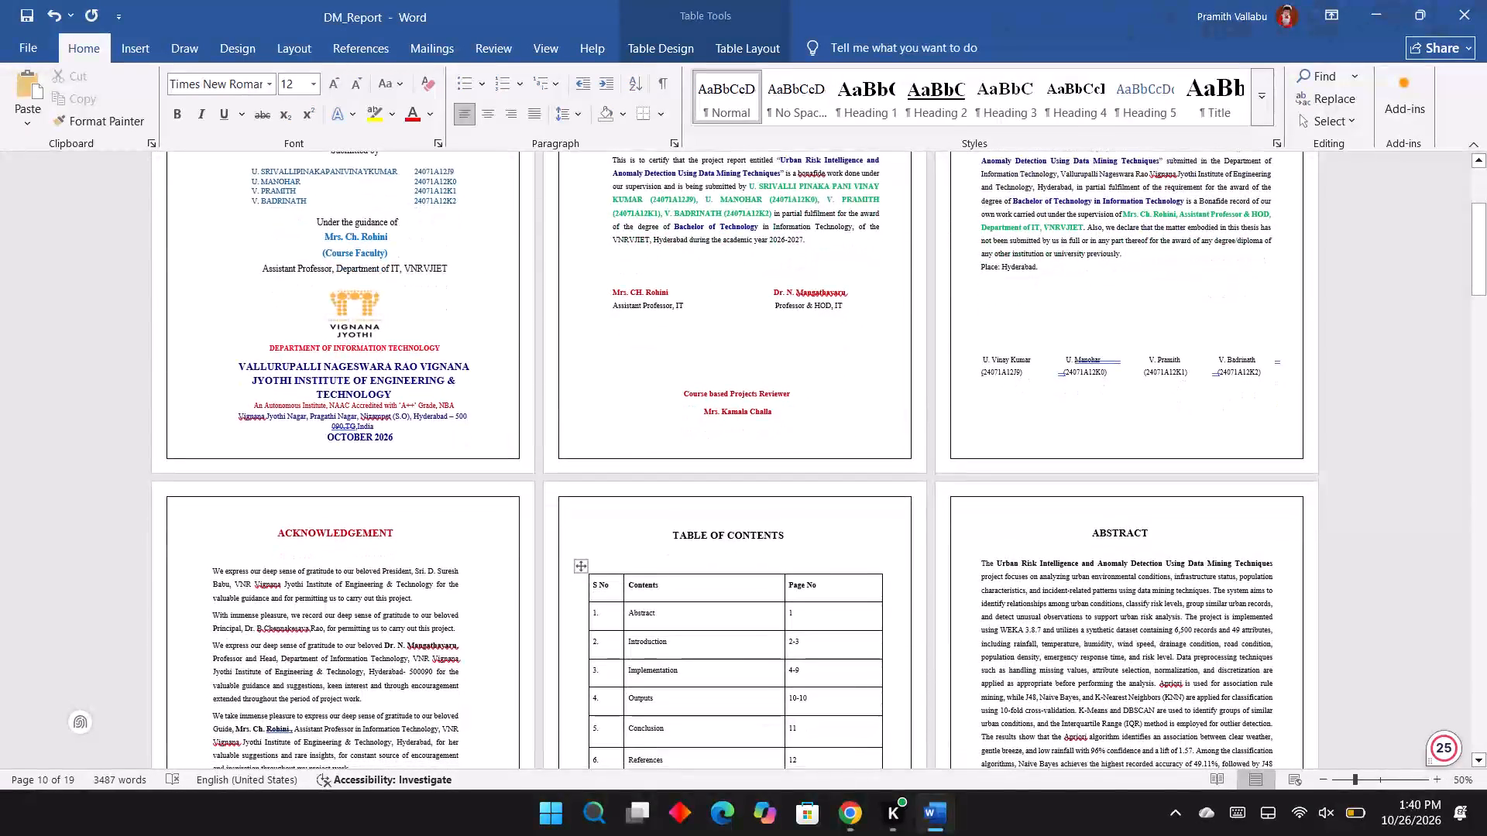
pyautogui.press('Right')
pyautogui.press('Right')
pyautogui.press('BackSpace')
pyautogui.press('2')
pyautogui.scroll(-1, 812, 546)
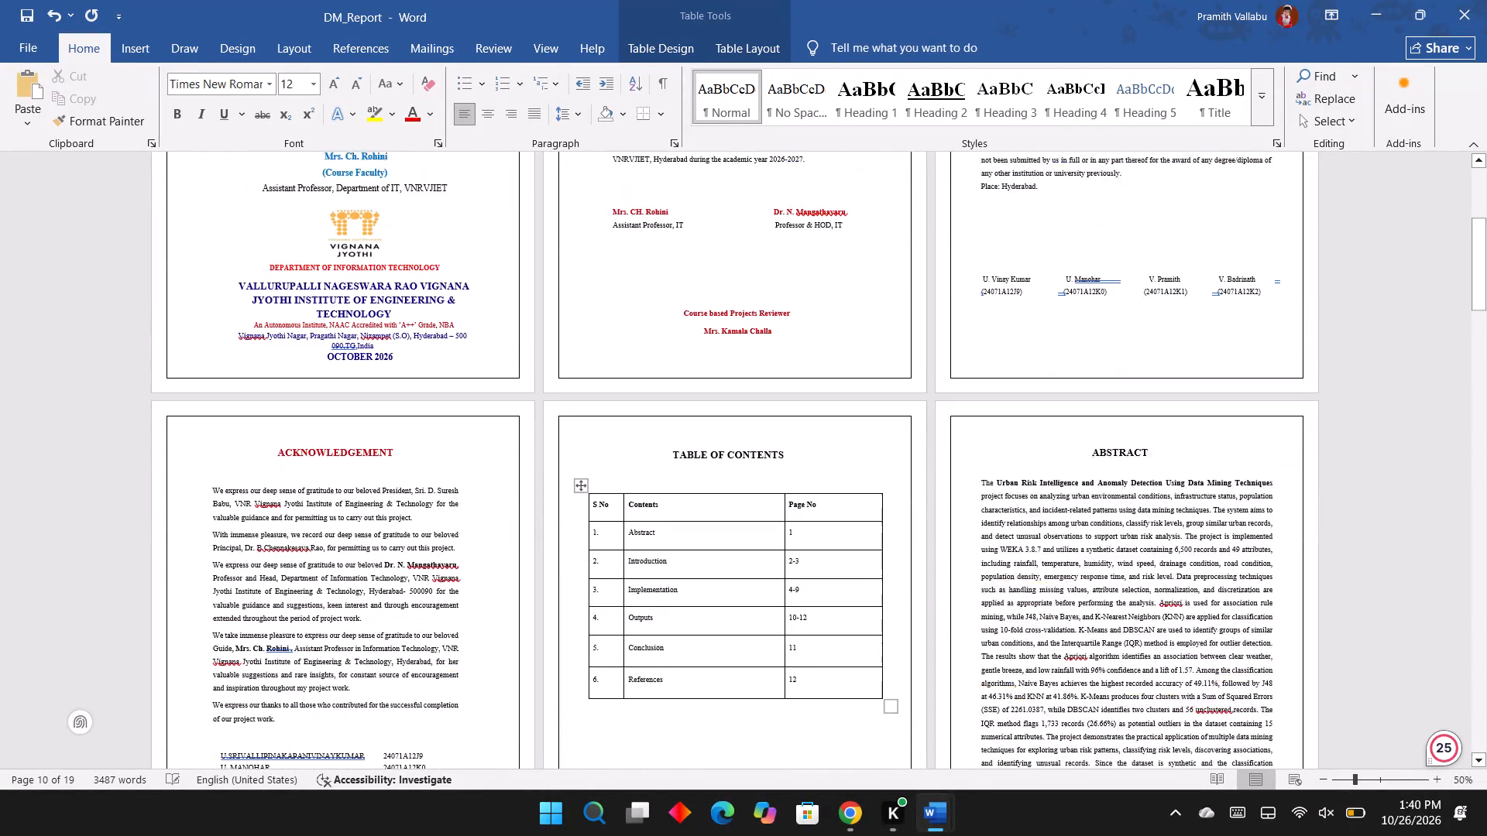
# Set the page numbers in the table of contents to 13 for Conclusion and 14 for References.
pyautogui.scroll(-1, 812, 546)
pyautogui.press('Down')
pyautogui.press('BackSpace')
pyautogui.press('3')
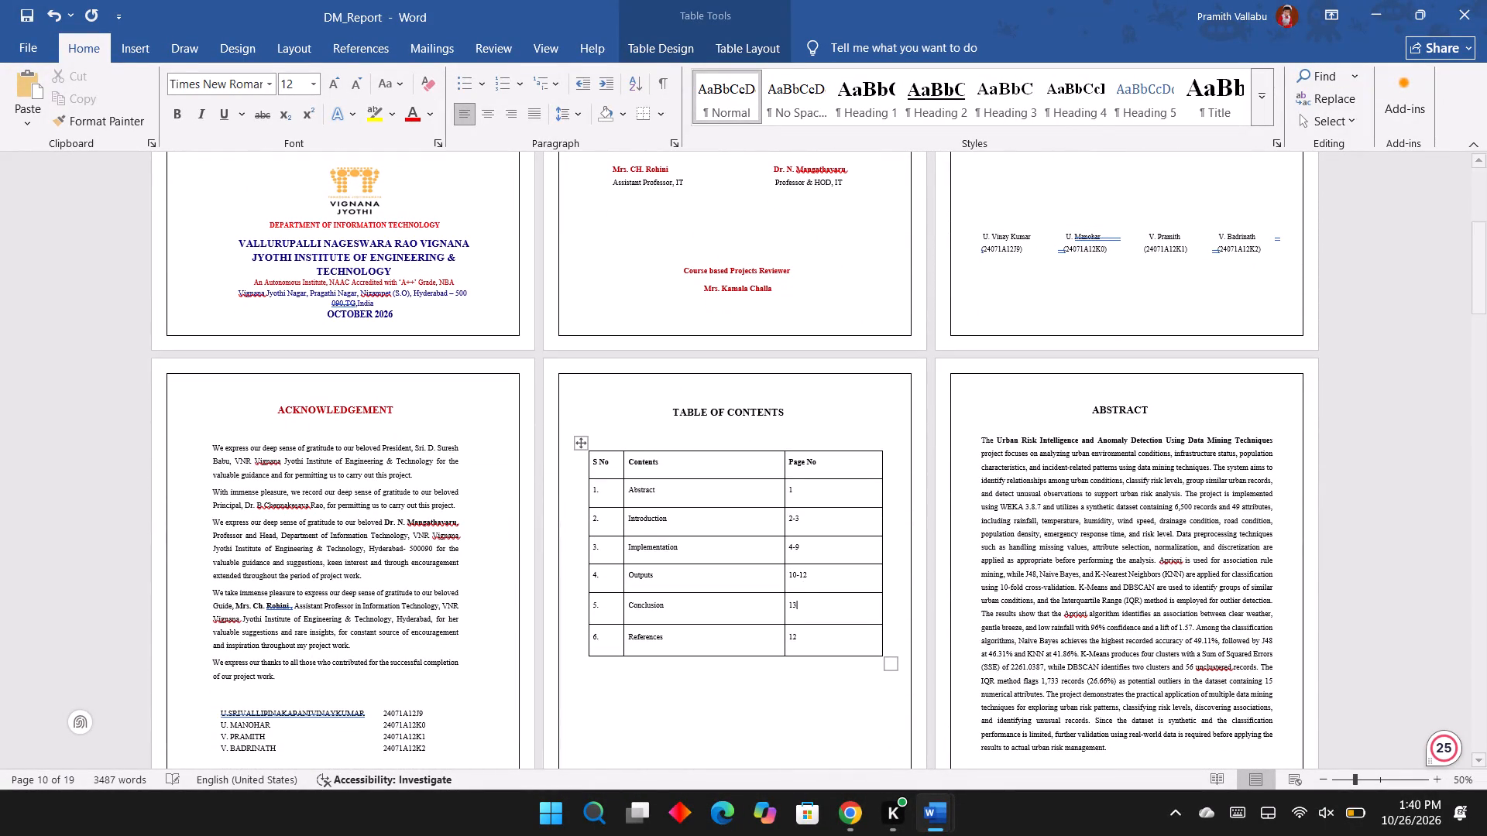
pyautogui.press('Down')
pyautogui.press('BackSpace')
pyautogui.press('4')
# Insert three blank lines below the KNN output image to push the Chapter-IV heading onto the Conclusion page.
pyautogui.scroll(-5, 812, 546)
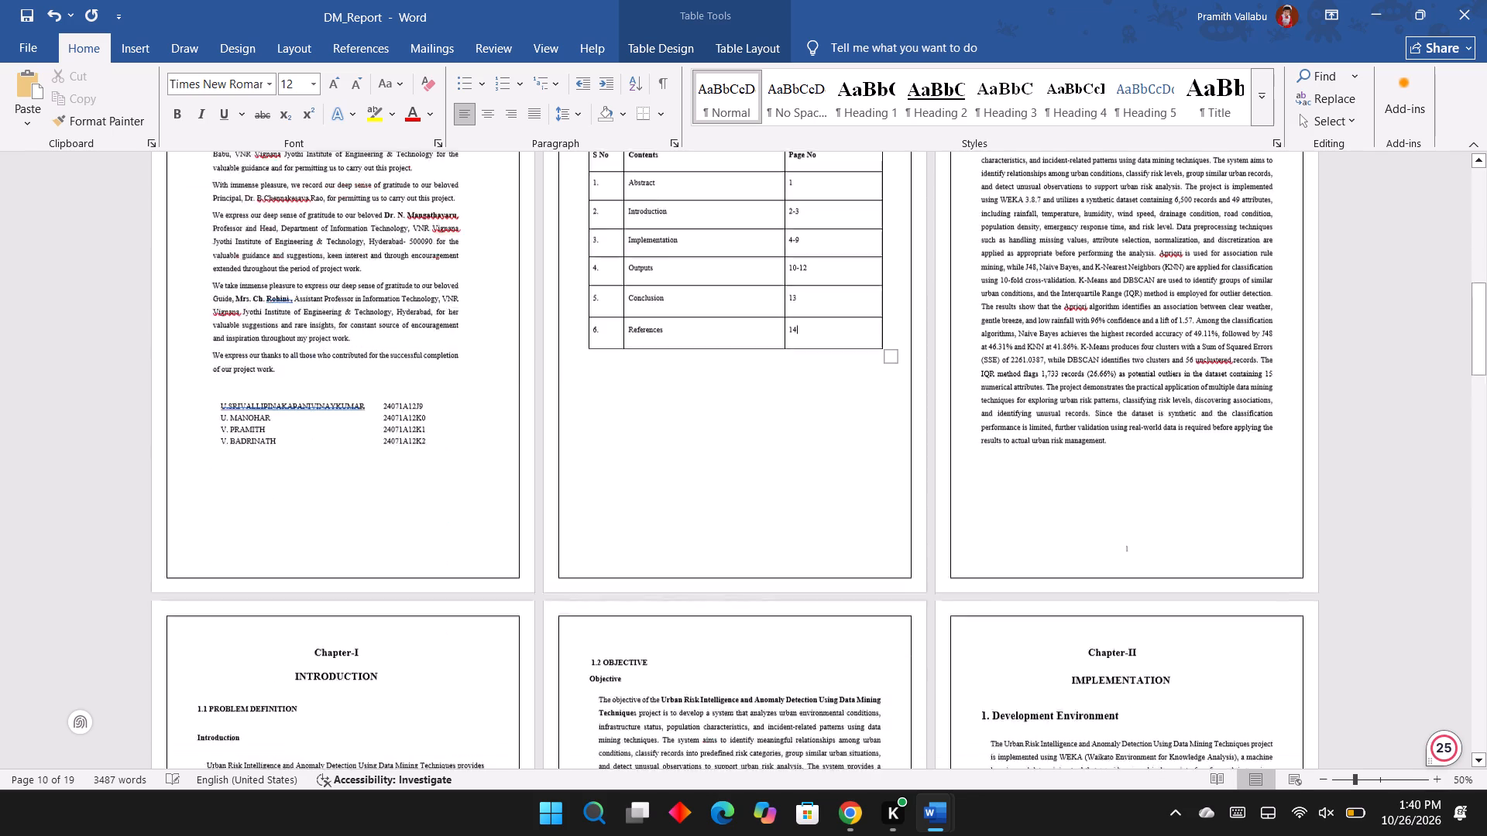
pyautogui.scroll(-15, 812, 546)
pyautogui.scroll(1, 812, 546)
pyautogui.scroll(-1, 812, 546)
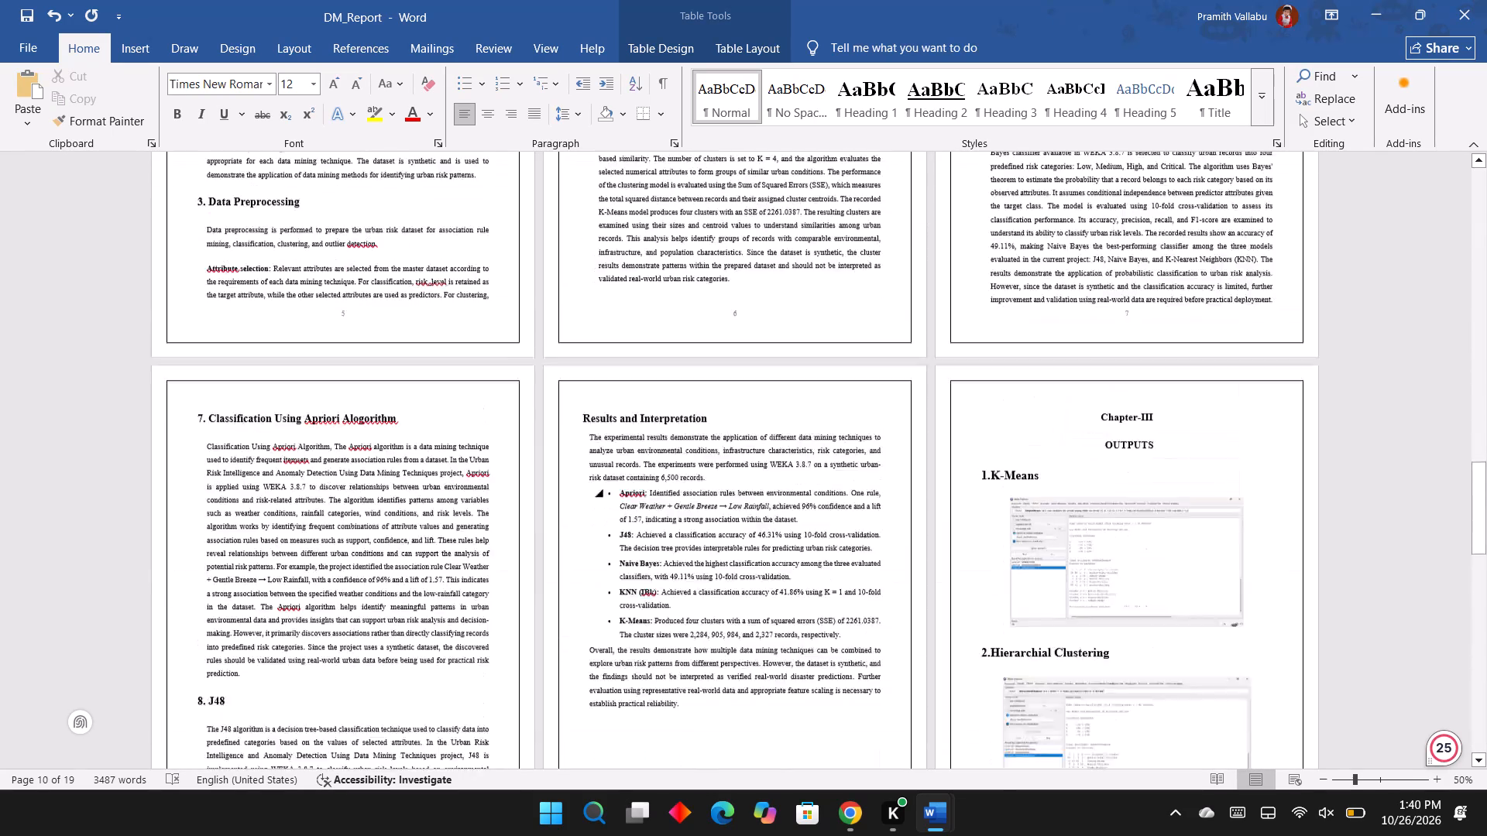
pyautogui.scroll(-2, 812, 546)
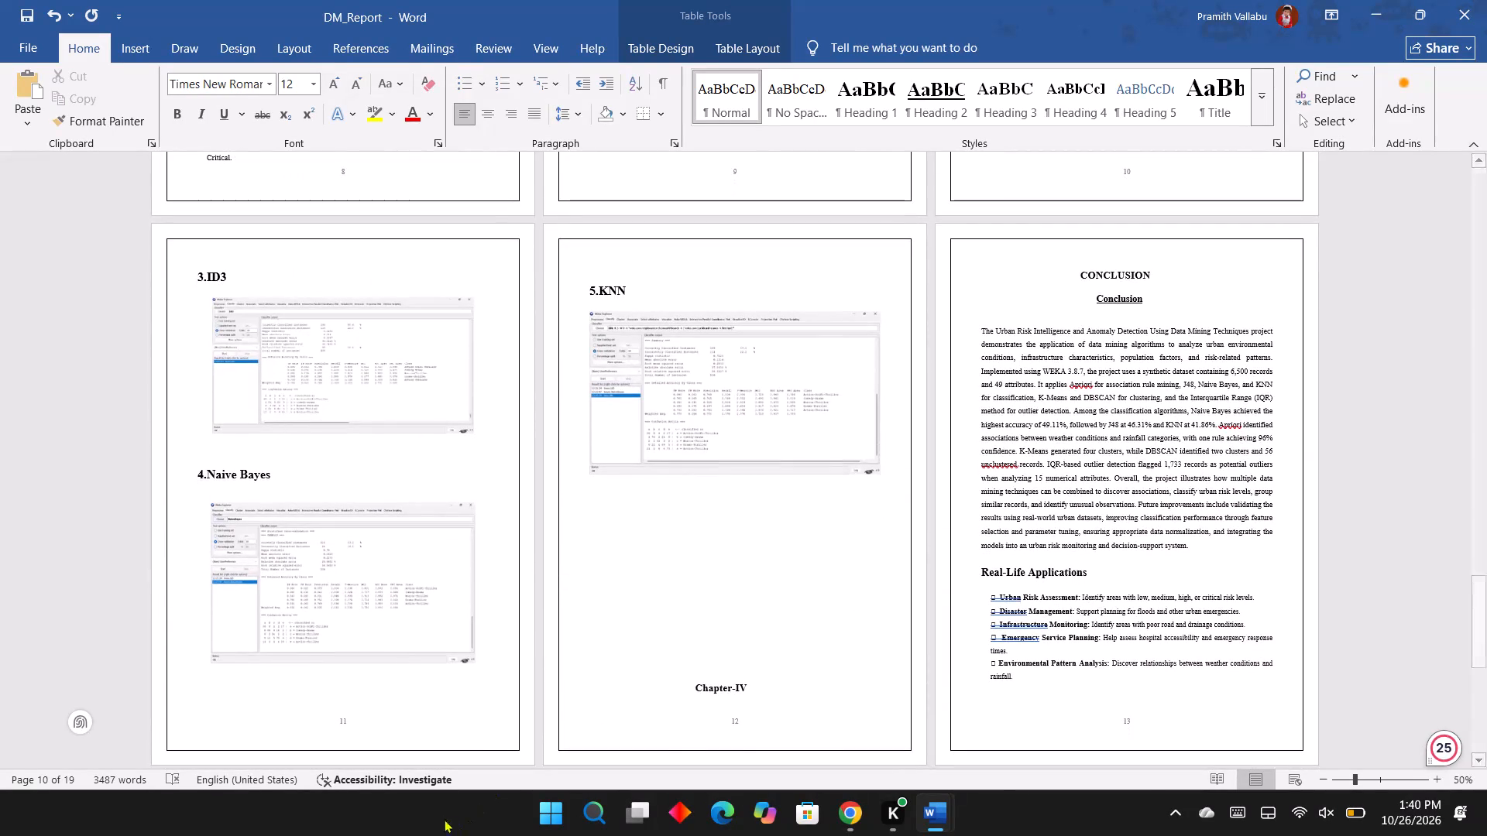
pyautogui.click(610, 656)
pyautogui.press('Return')
pyautogui.press('Return')
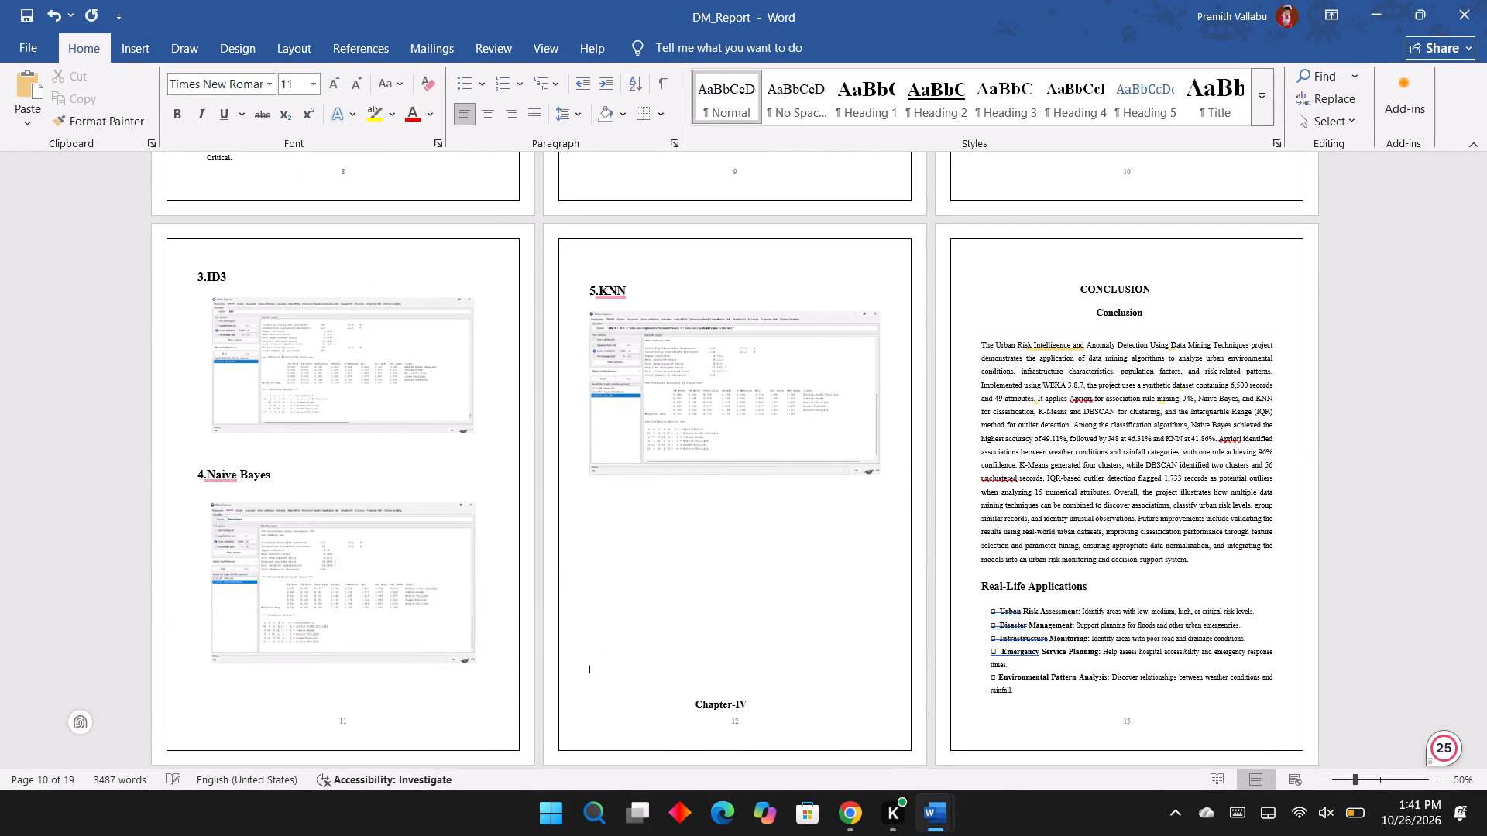
pyautogui.press('Return')
# Review the page layout of the Implementation, Outputs, Conclusion and References chapters.
pyautogui.scroll(-1, 954, 665)
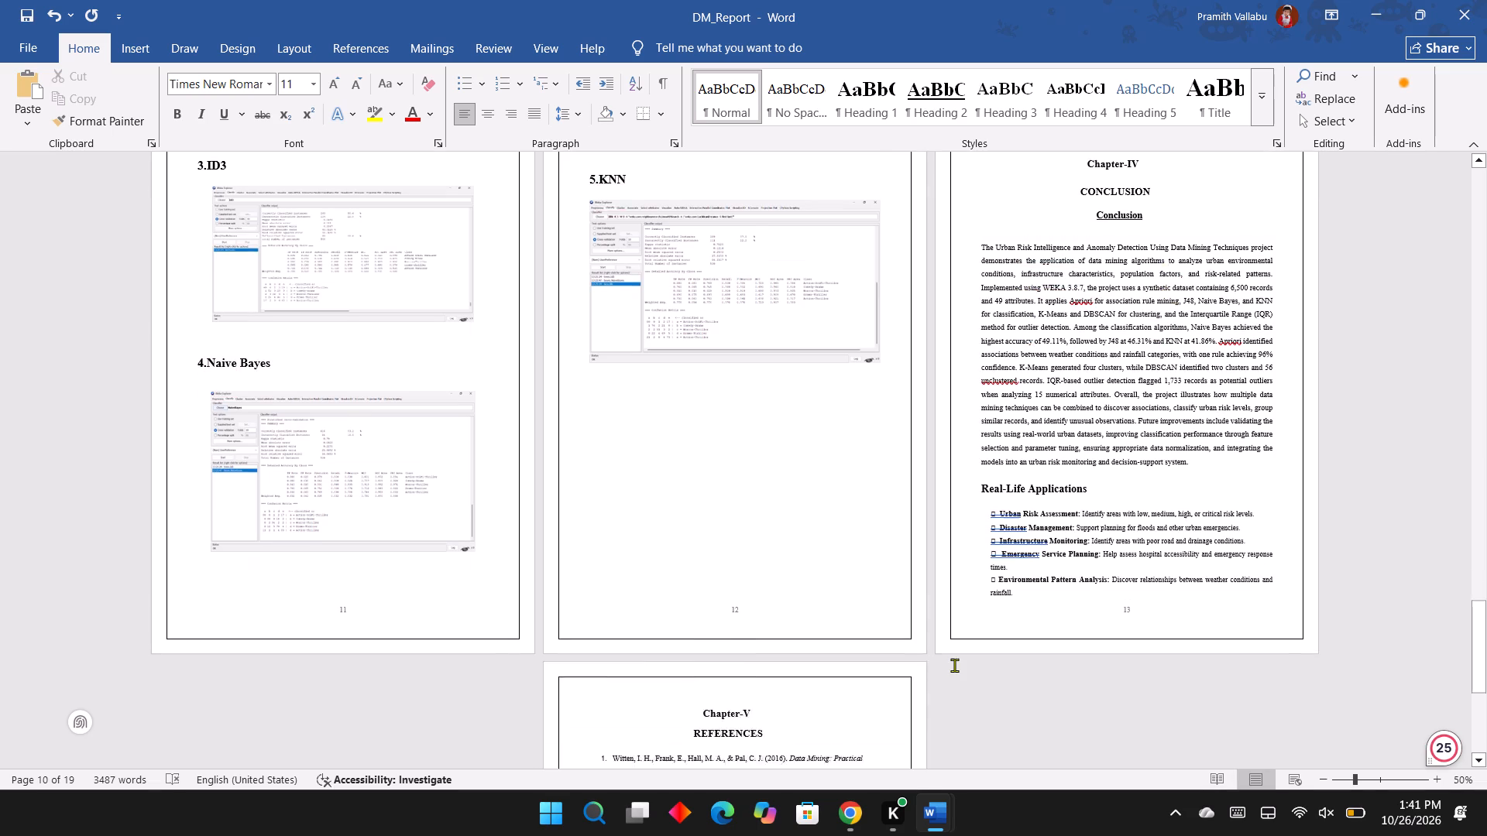
pyautogui.scroll(-2, 954, 665)
pyautogui.scroll(1, 954, 665)
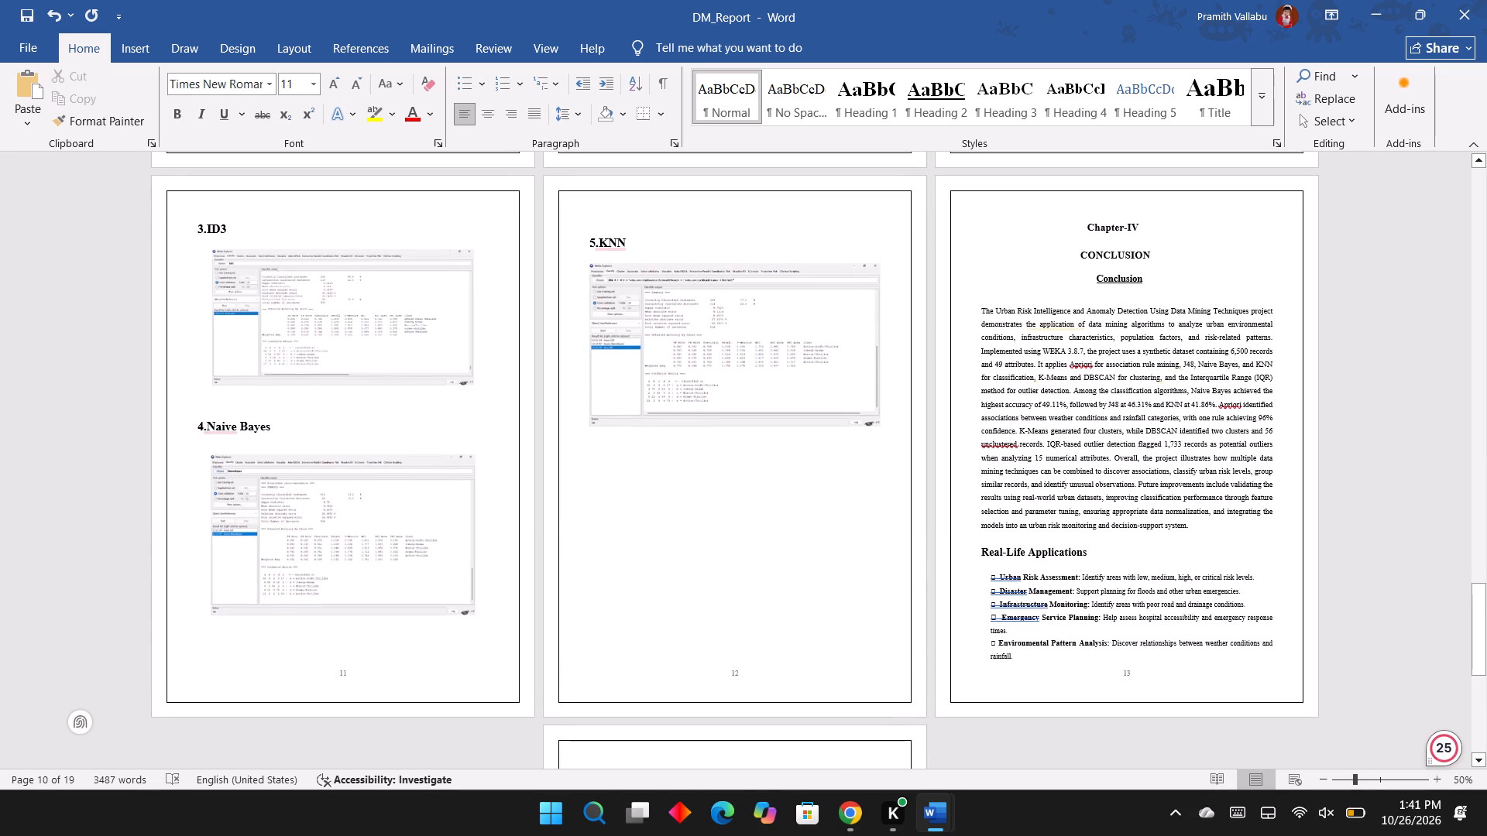
pyautogui.scroll(5, 954, 665)
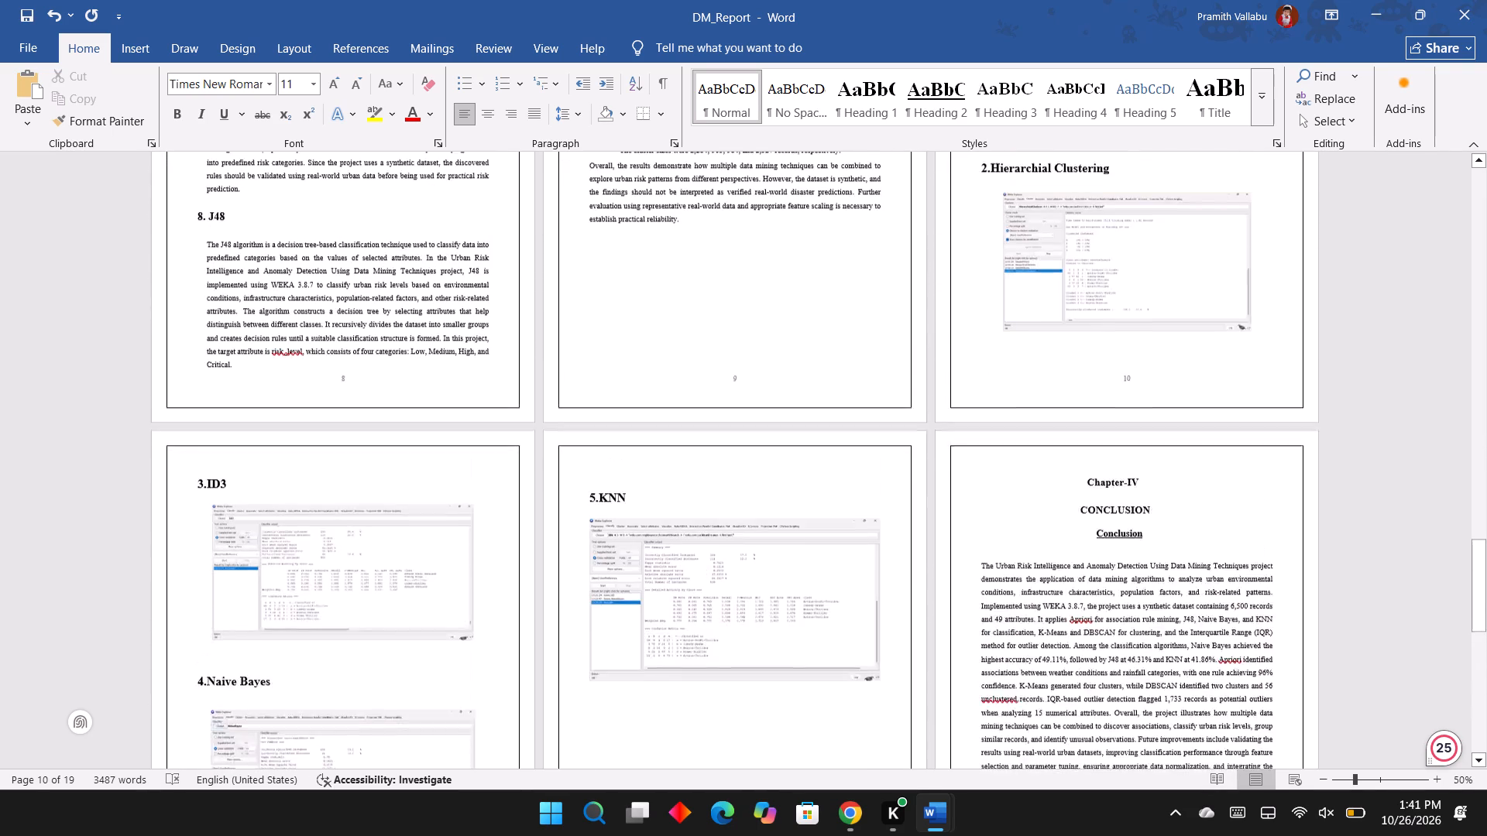
pyautogui.scroll(3, 954, 665)
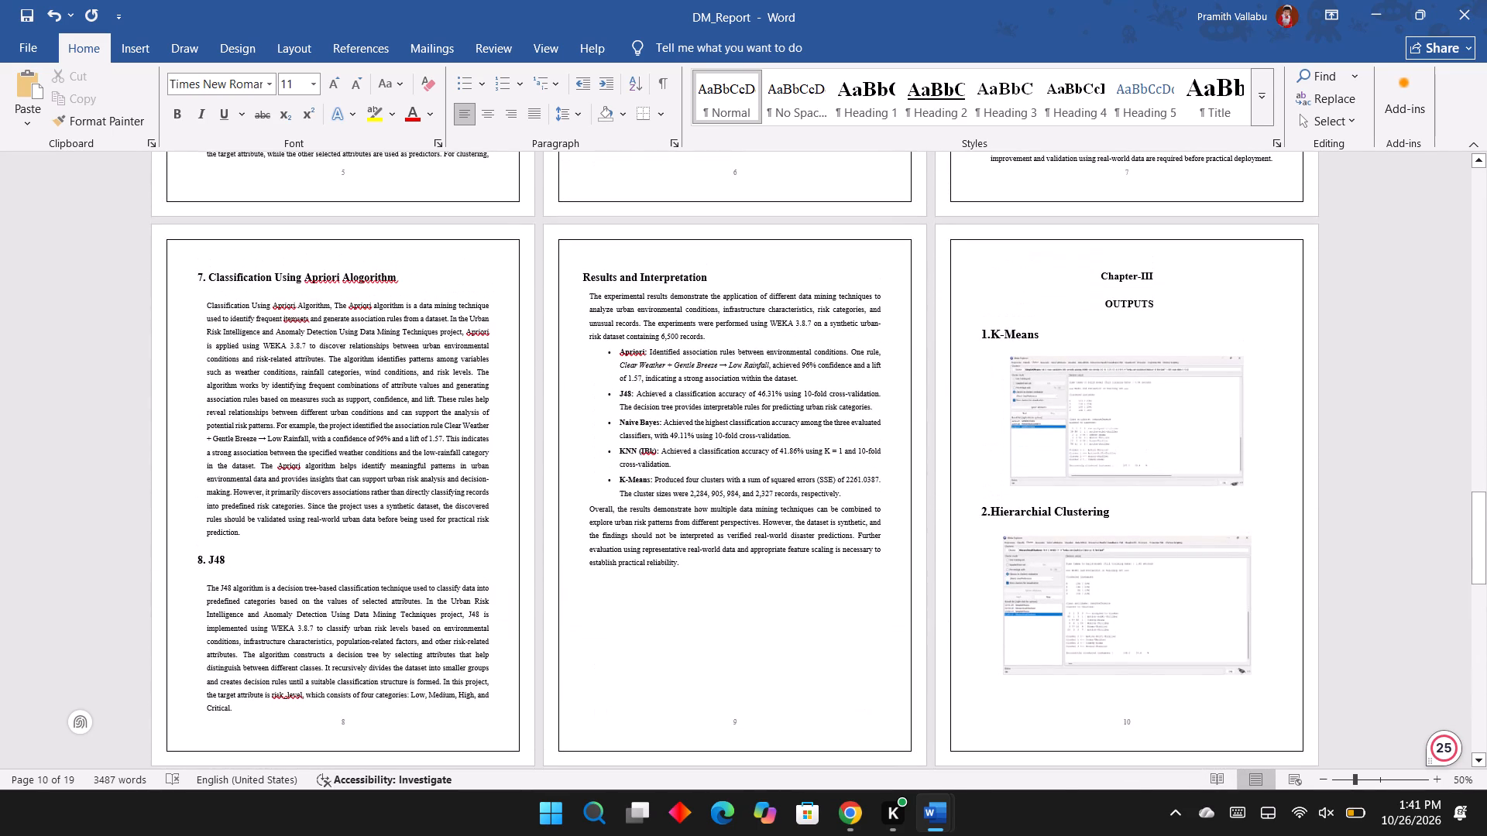
pyautogui.keyDown('ctrl'); pyautogui.scroll(2, 954, 665); pyautogui.keyUp('ctrl')
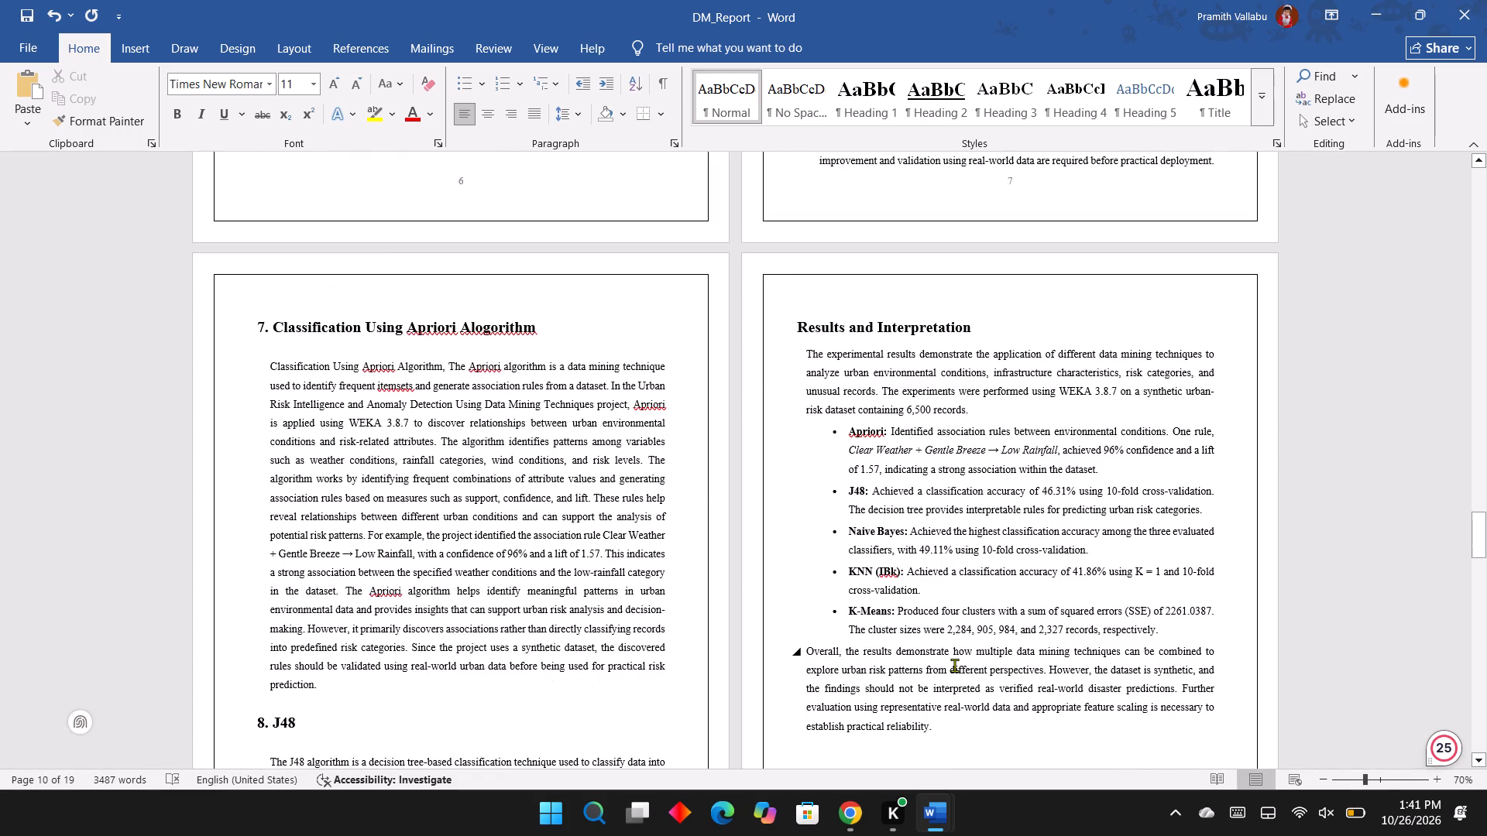
pyautogui.keyDown('ctrl'); pyautogui.scroll(3, 954, 665); pyautogui.keyUp('ctrl')
pyautogui.scroll(-20, 954, 665)
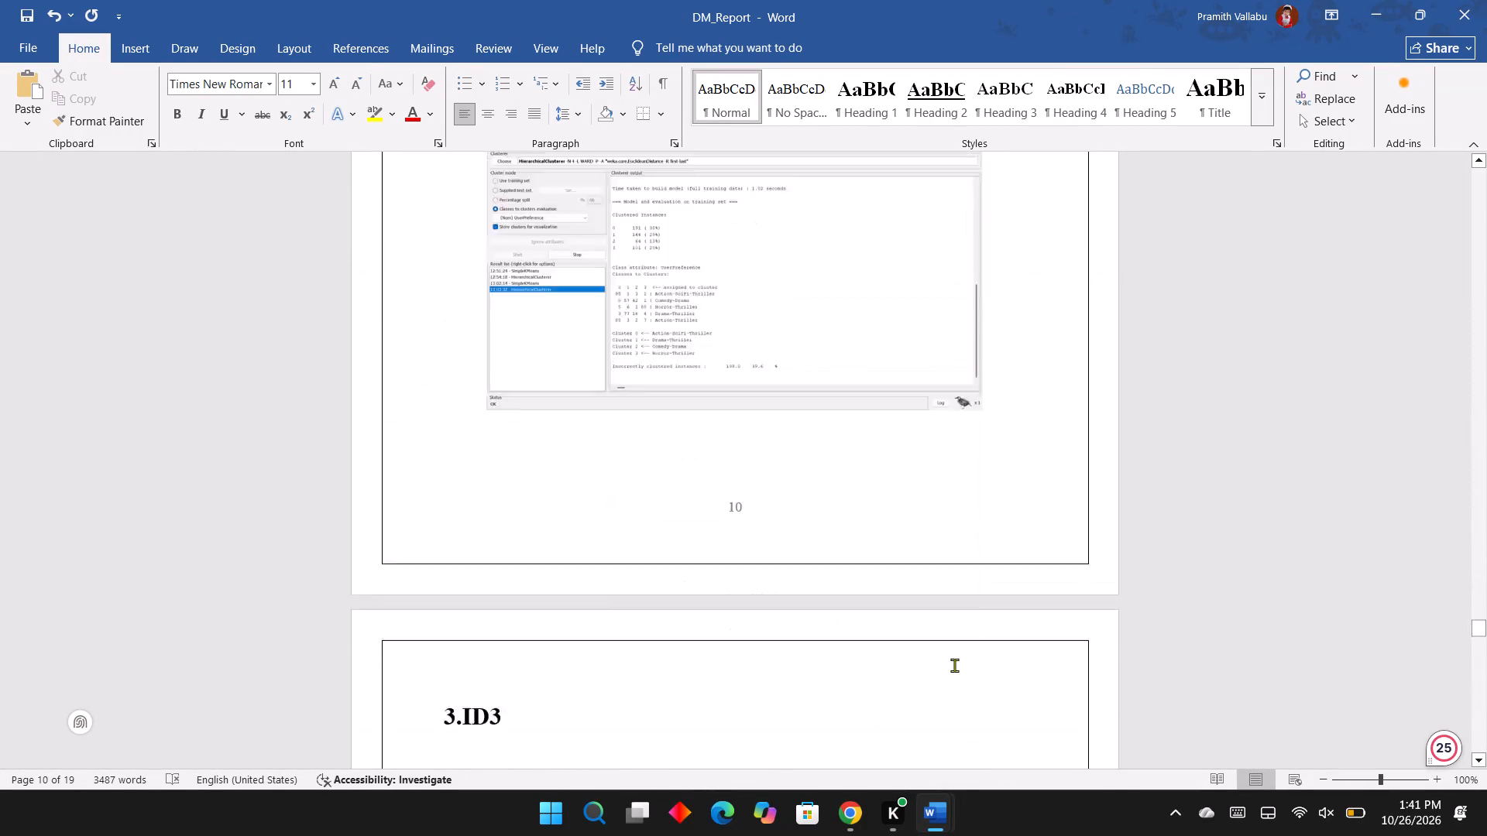
pyautogui.scroll(-19, 954, 665)
pyautogui.scroll(-4, 954, 665)
# Save the report document.
pyautogui.hotkey('ctrl', 's')
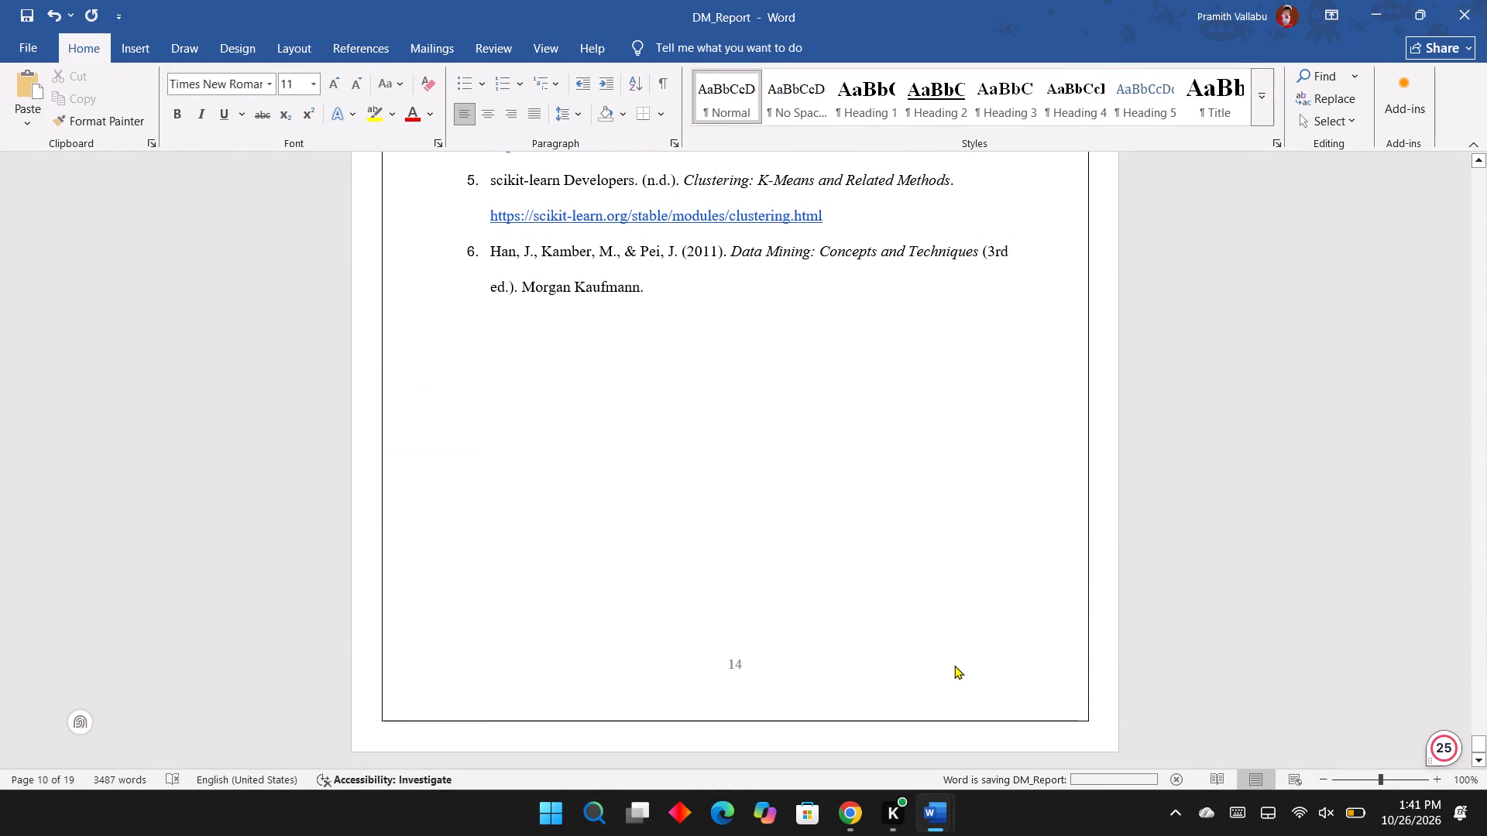
pyautogui.hotkey('ctrl', 's')
pyautogui.hotkey('ctrl', 's')
pyautogui.hotkey('ctrl', 's')
pyautogui.hotkey('ctrl', 's')
pyautogui.hotkey('ctrl', 's')
pyautogui.hotkey('ctrl', 's')
pyautogui.hotkey('ctrl', 's')
pyautogui.hotkey('ctrl', 's')
pyautogui.hotkey('ctrl', 's')
pyautogui.hotkey('ctrl', 's')
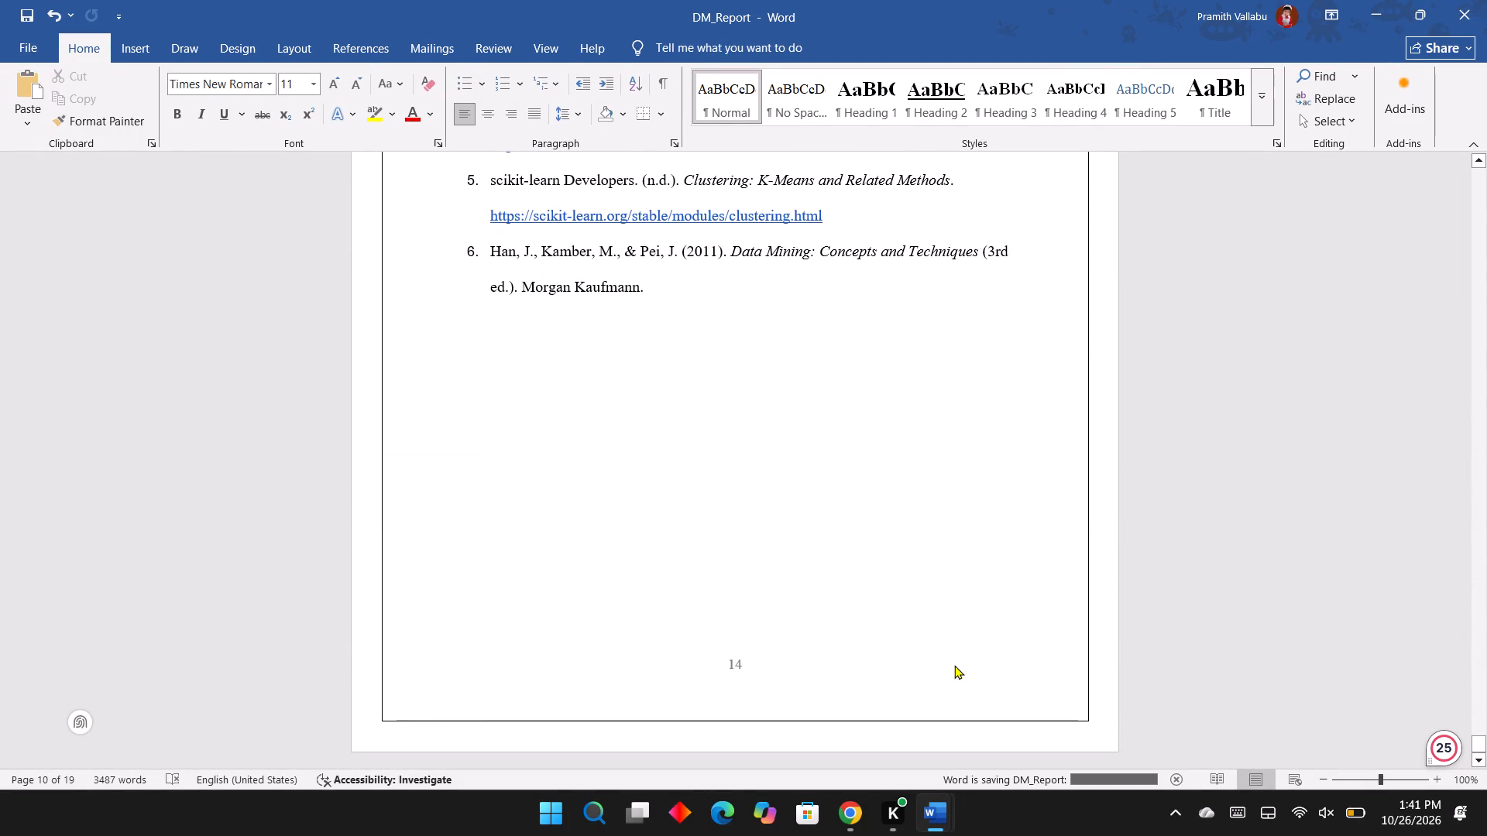
pyautogui.hotkey('ctrl', 's')
pyautogui.hotkey('ctrl', 's')
# Export the report as a PDF named DM_Report_J9_K2 to the Desktop folder.
pyautogui.click(21, 54)
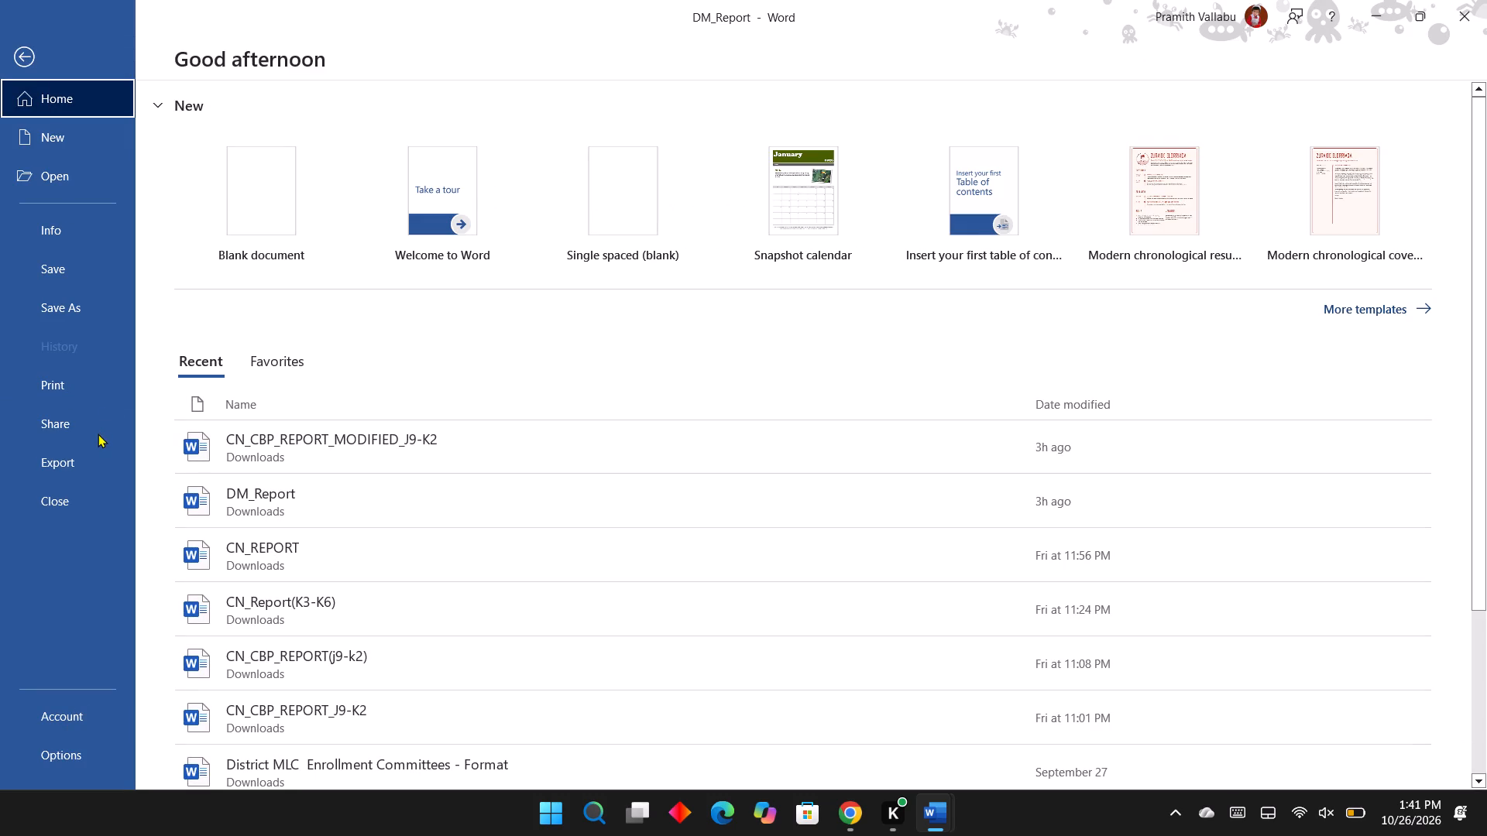
pyautogui.click(98, 448)
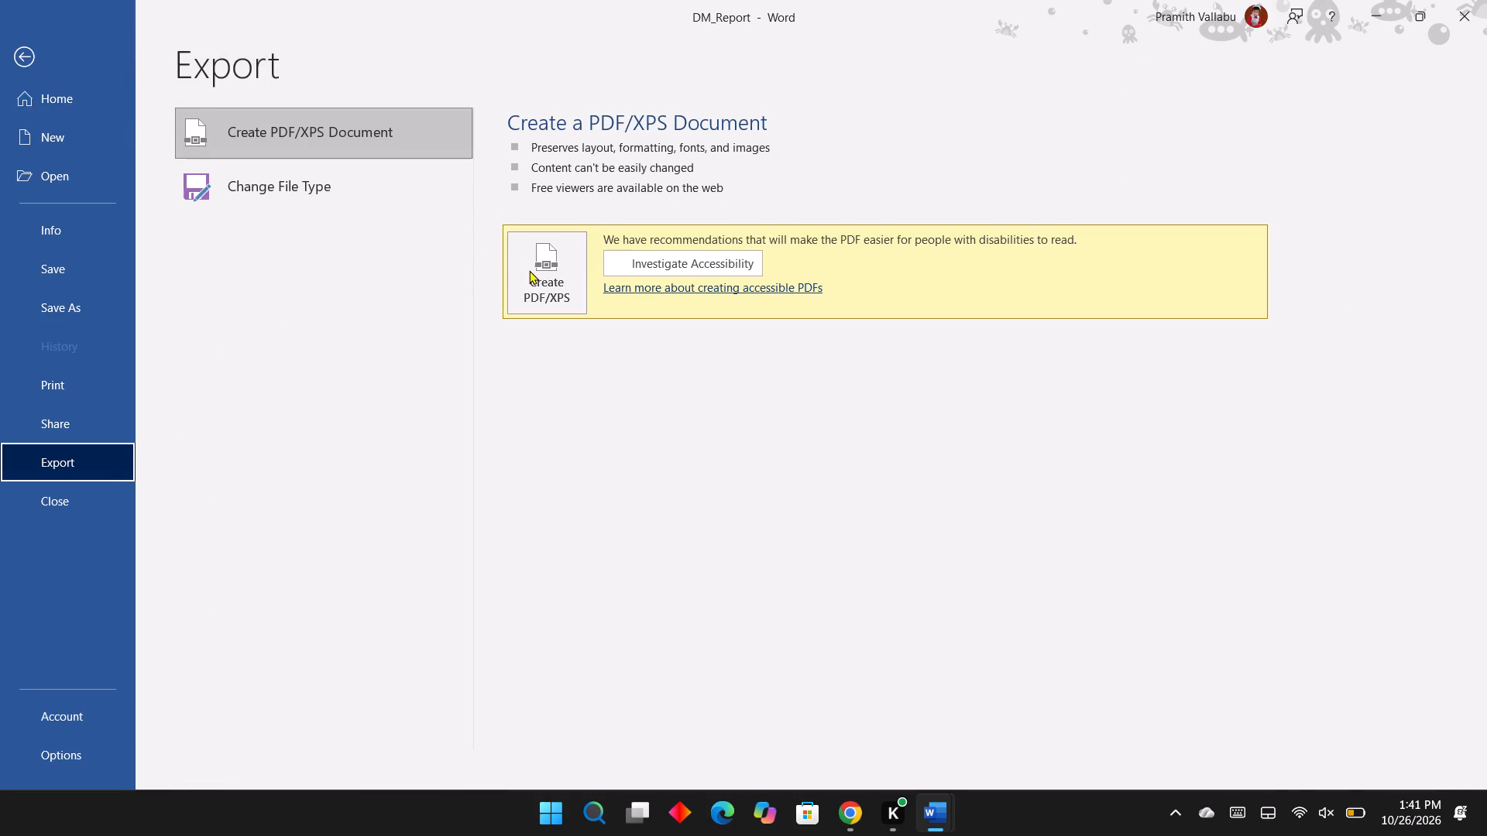
pyautogui.click(529, 270)
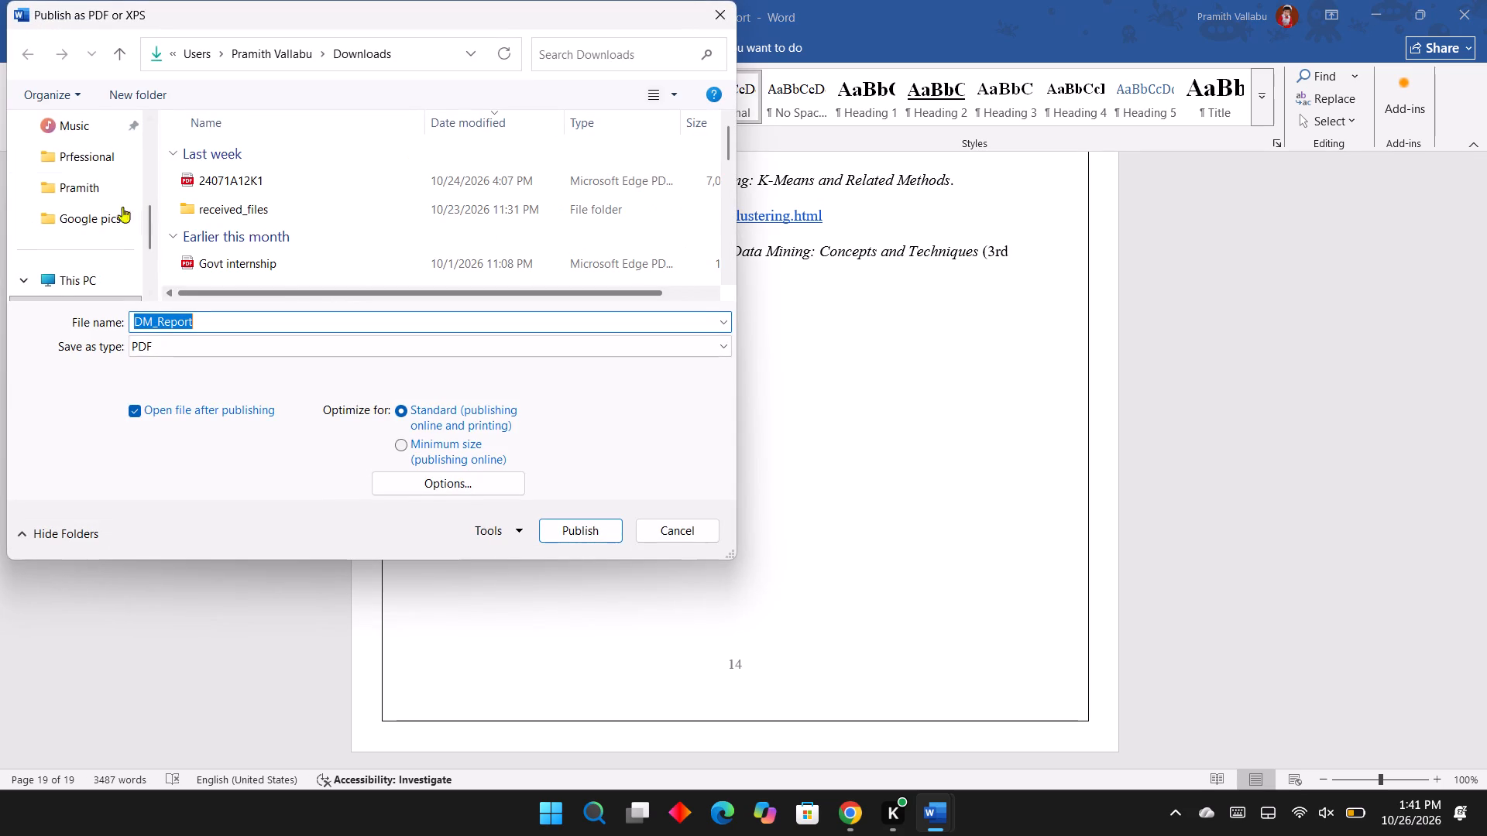
pyautogui.scroll(3, 88, 173)
pyautogui.tripleClick(85, 255)
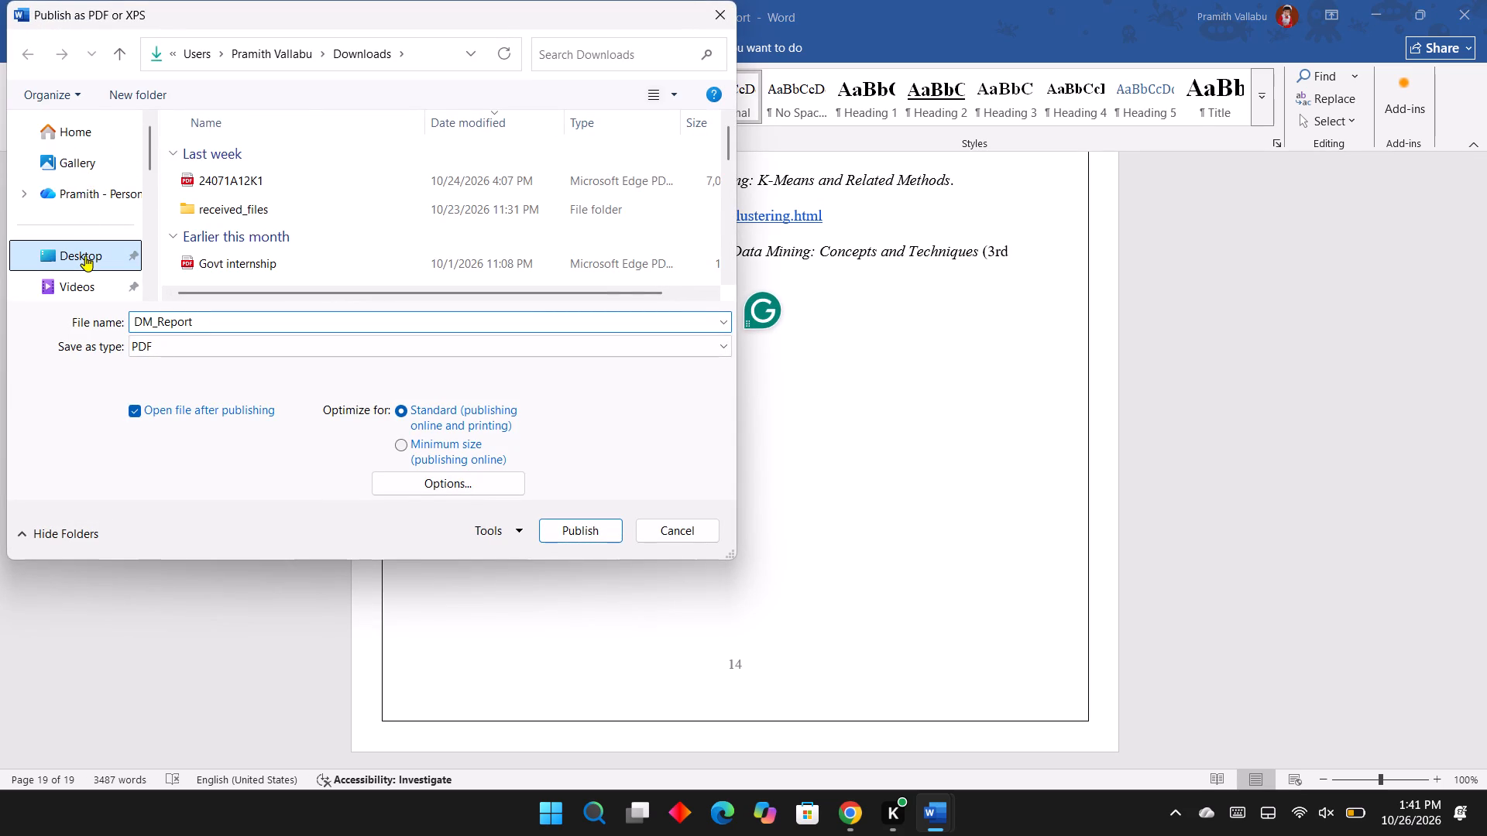
pyautogui.tripleClick(85, 255)
pyautogui.doubleClick(85, 255)
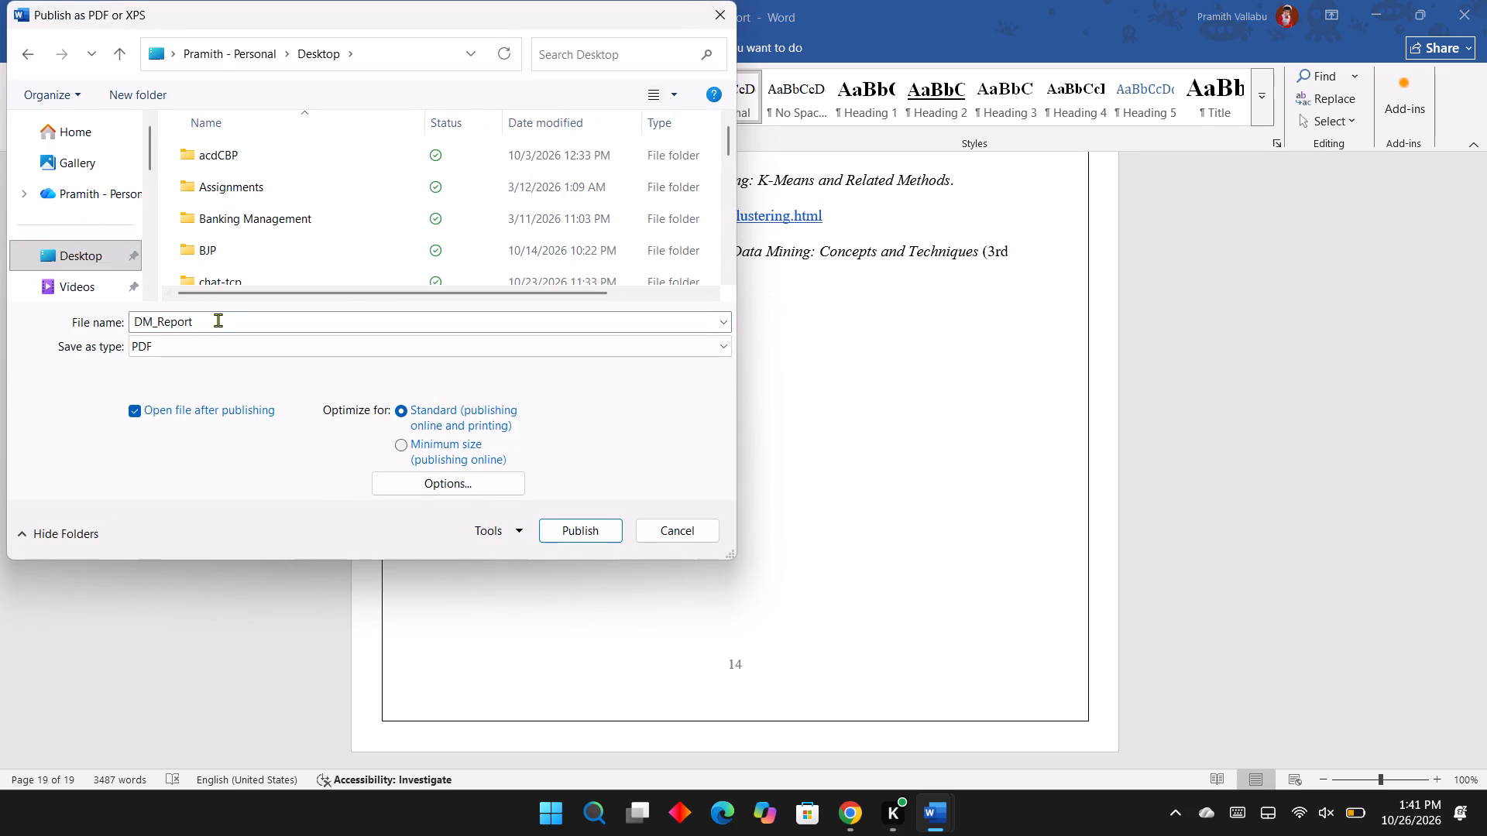
pyautogui.click(218, 320)
pyautogui.press('Right')
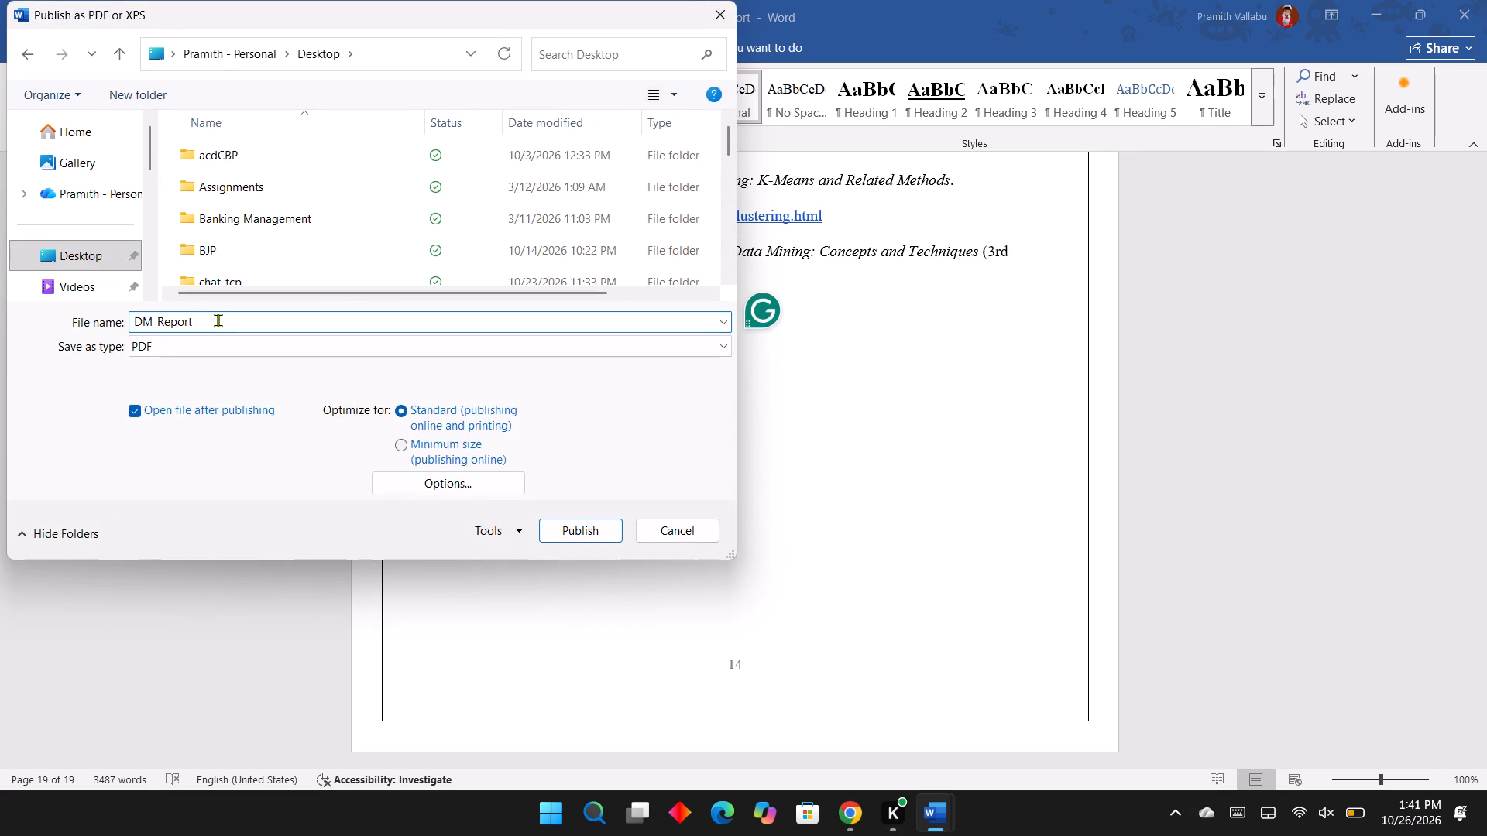
pyautogui.hotkey('shift', '_')
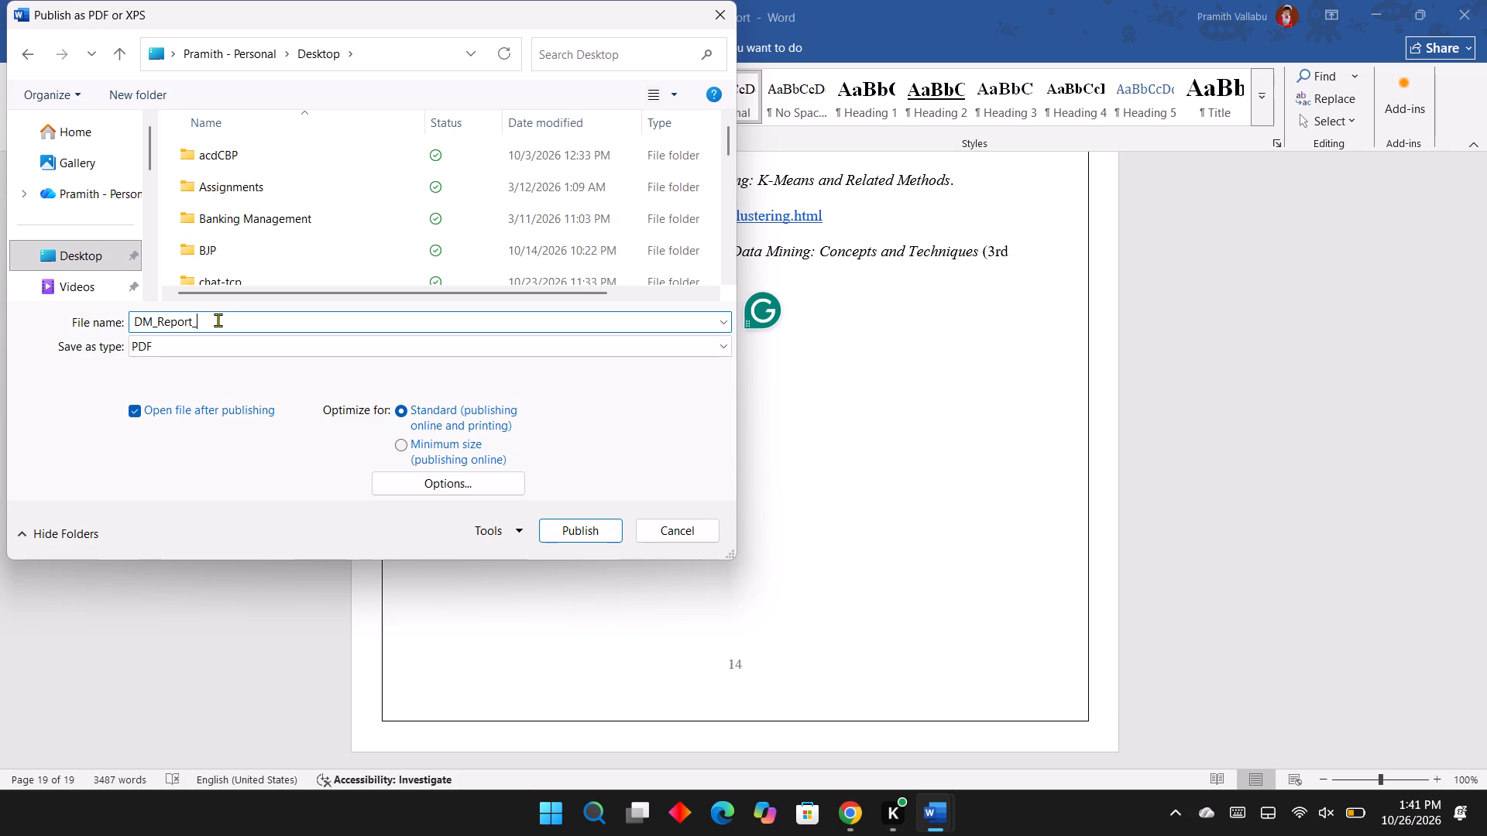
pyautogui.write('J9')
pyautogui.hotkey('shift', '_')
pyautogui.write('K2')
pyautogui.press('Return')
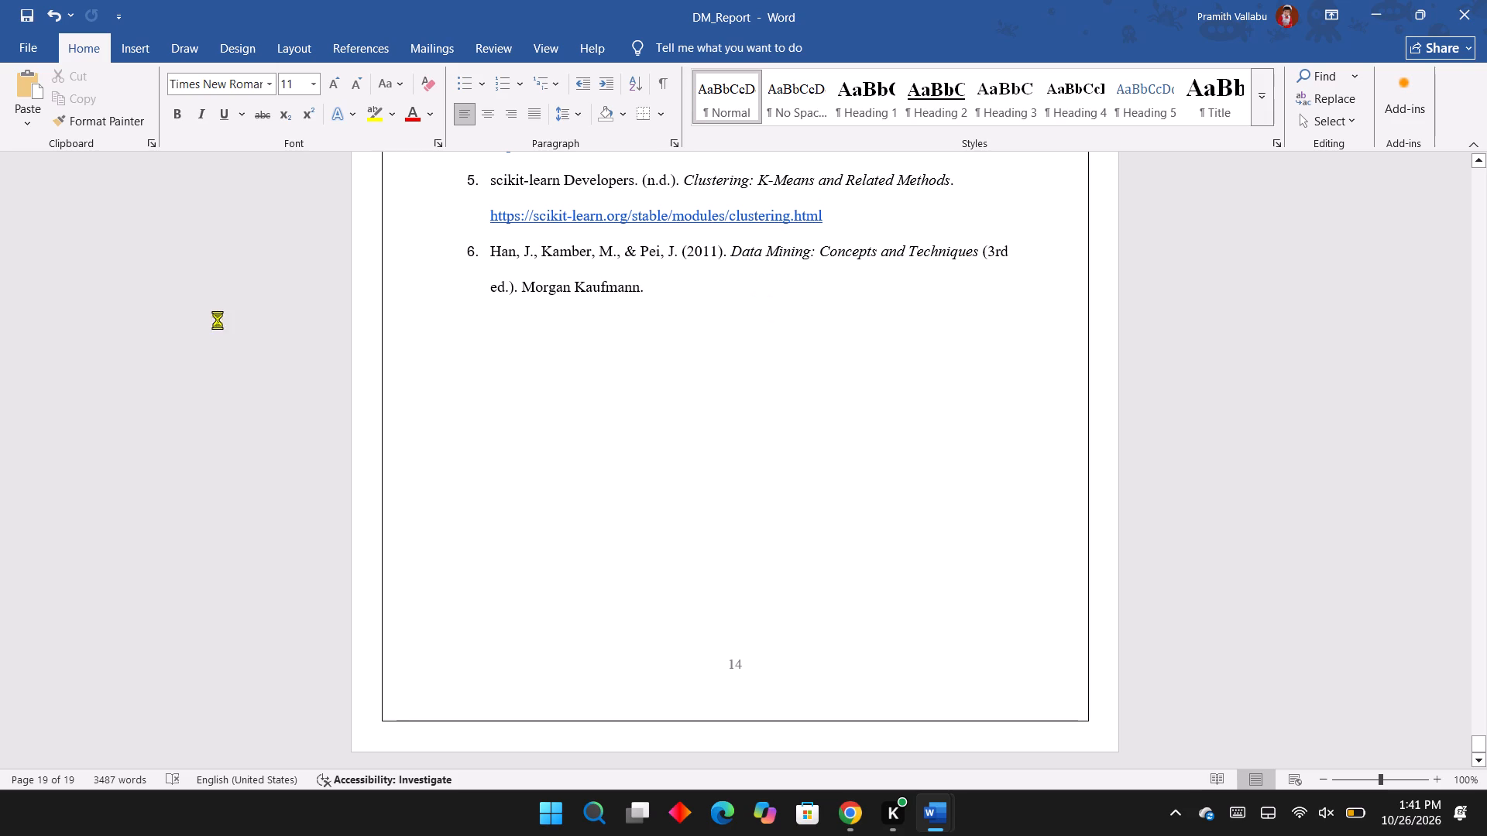
# Check the cover page of the exported PDF in Edge and return to the report in Word.
pyautogui.scroll(-4, 218, 320)
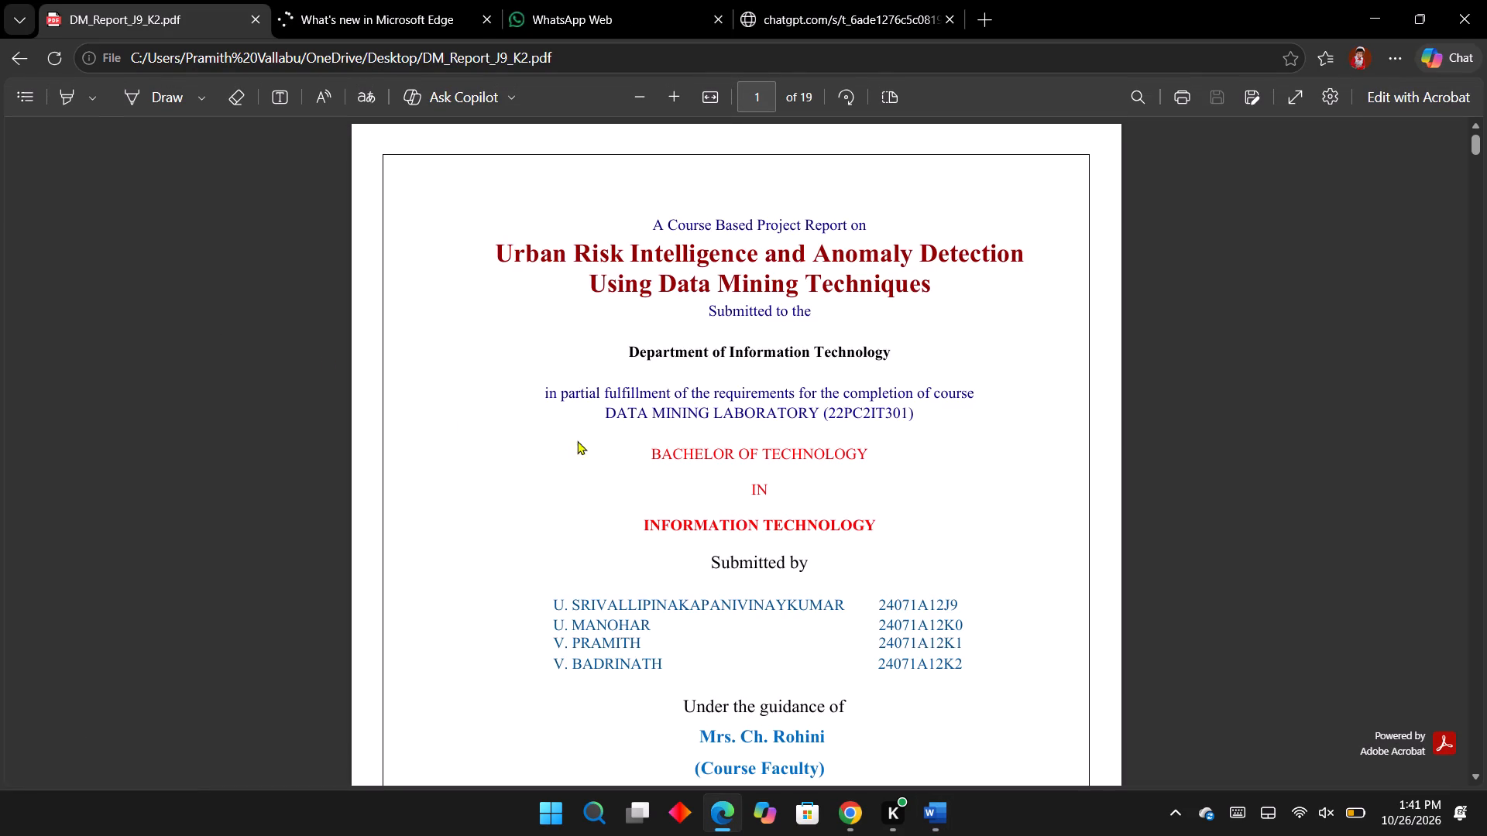
pyautogui.scroll(-1, 612, 454)
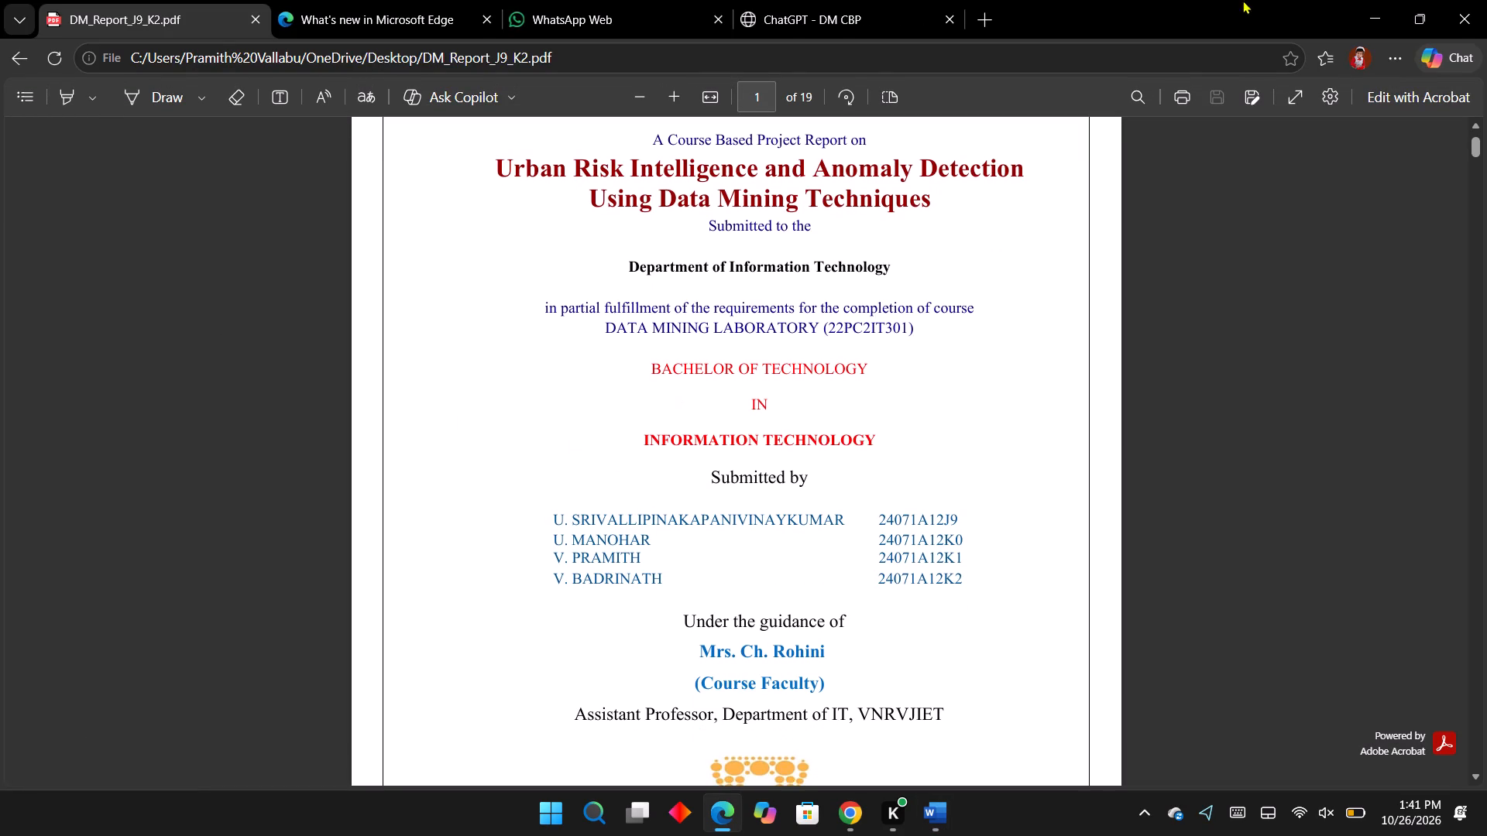
pyautogui.click(1486, 0)
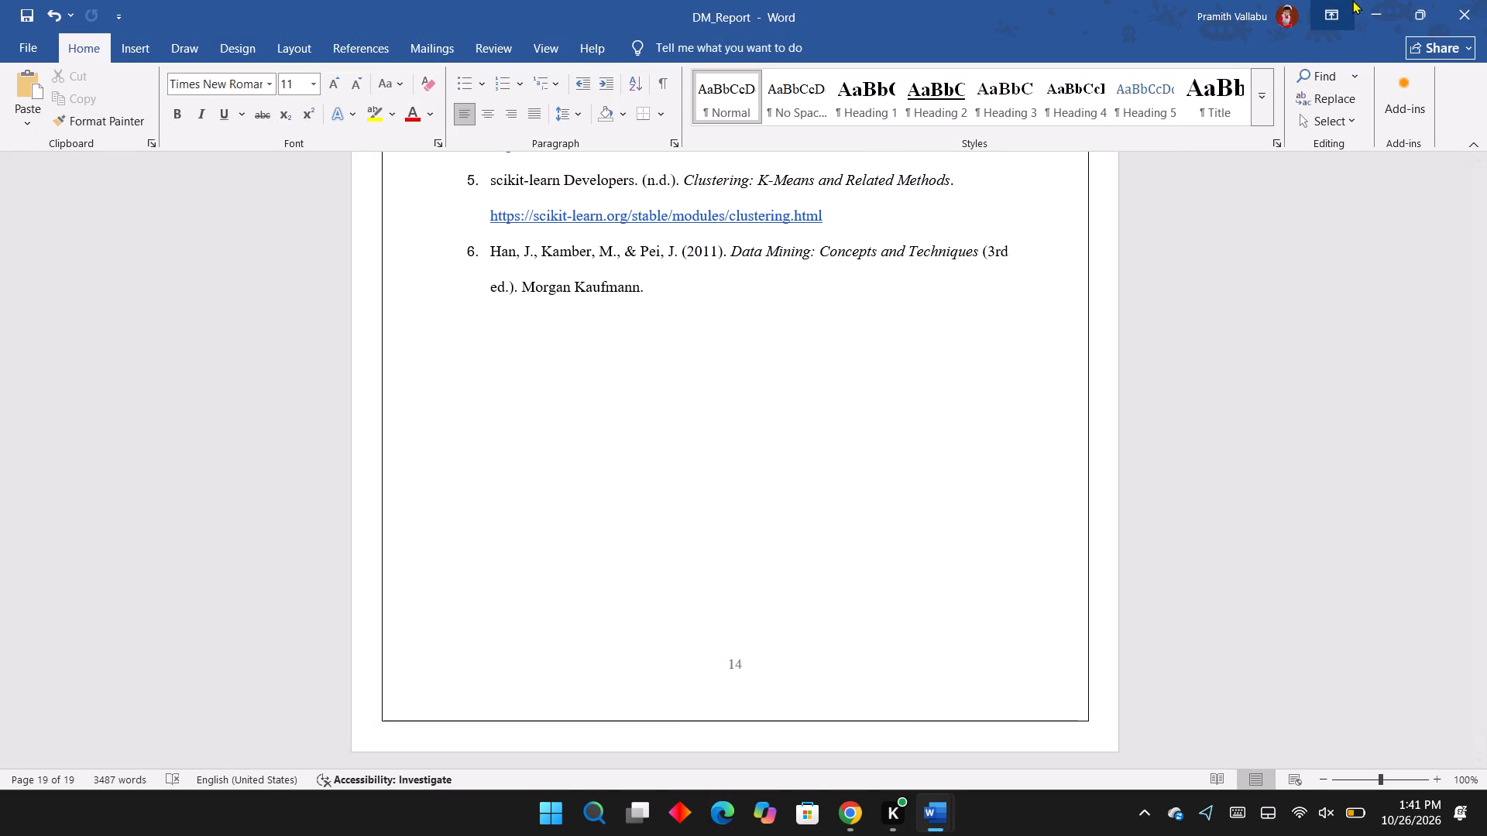